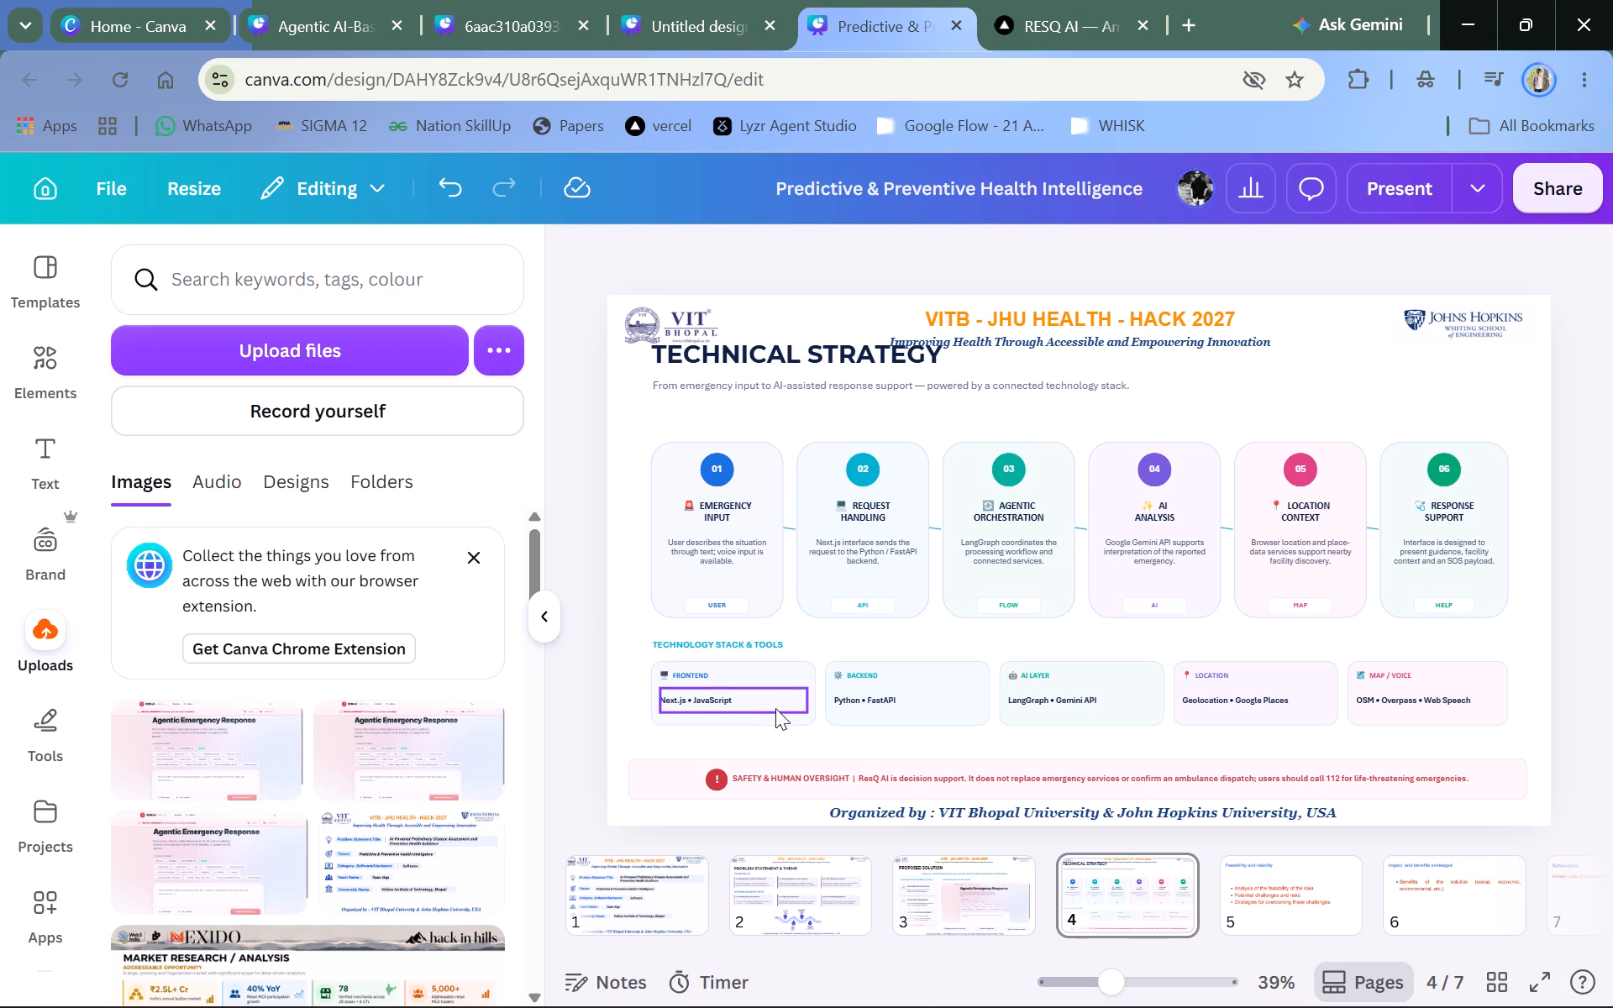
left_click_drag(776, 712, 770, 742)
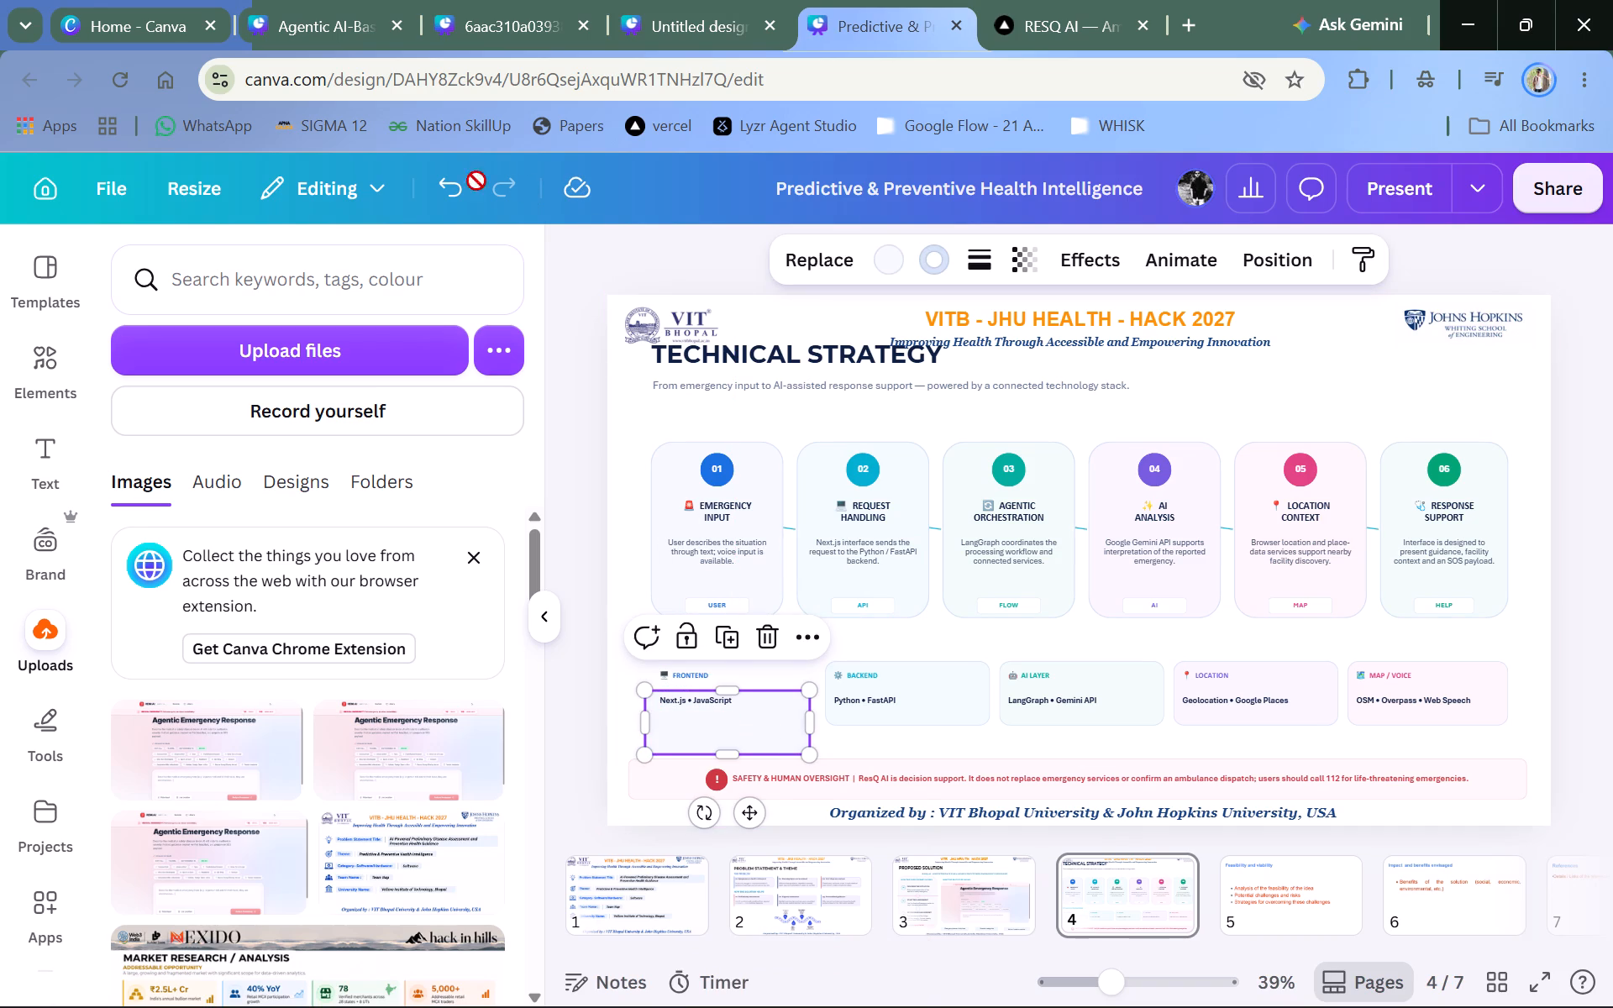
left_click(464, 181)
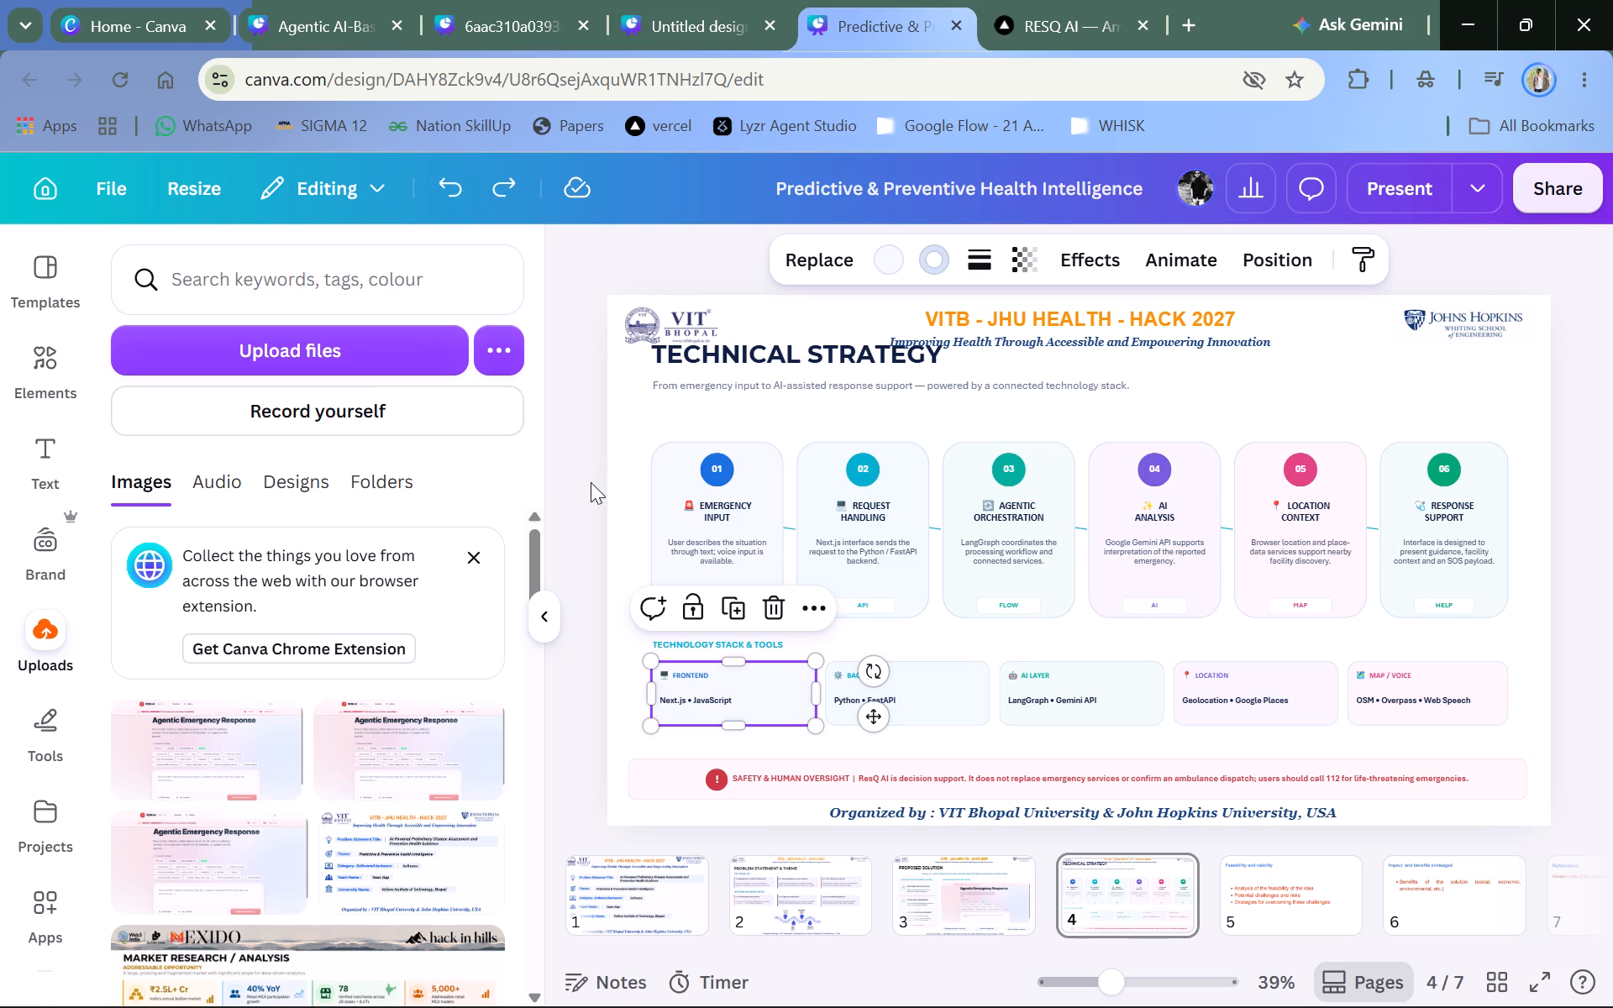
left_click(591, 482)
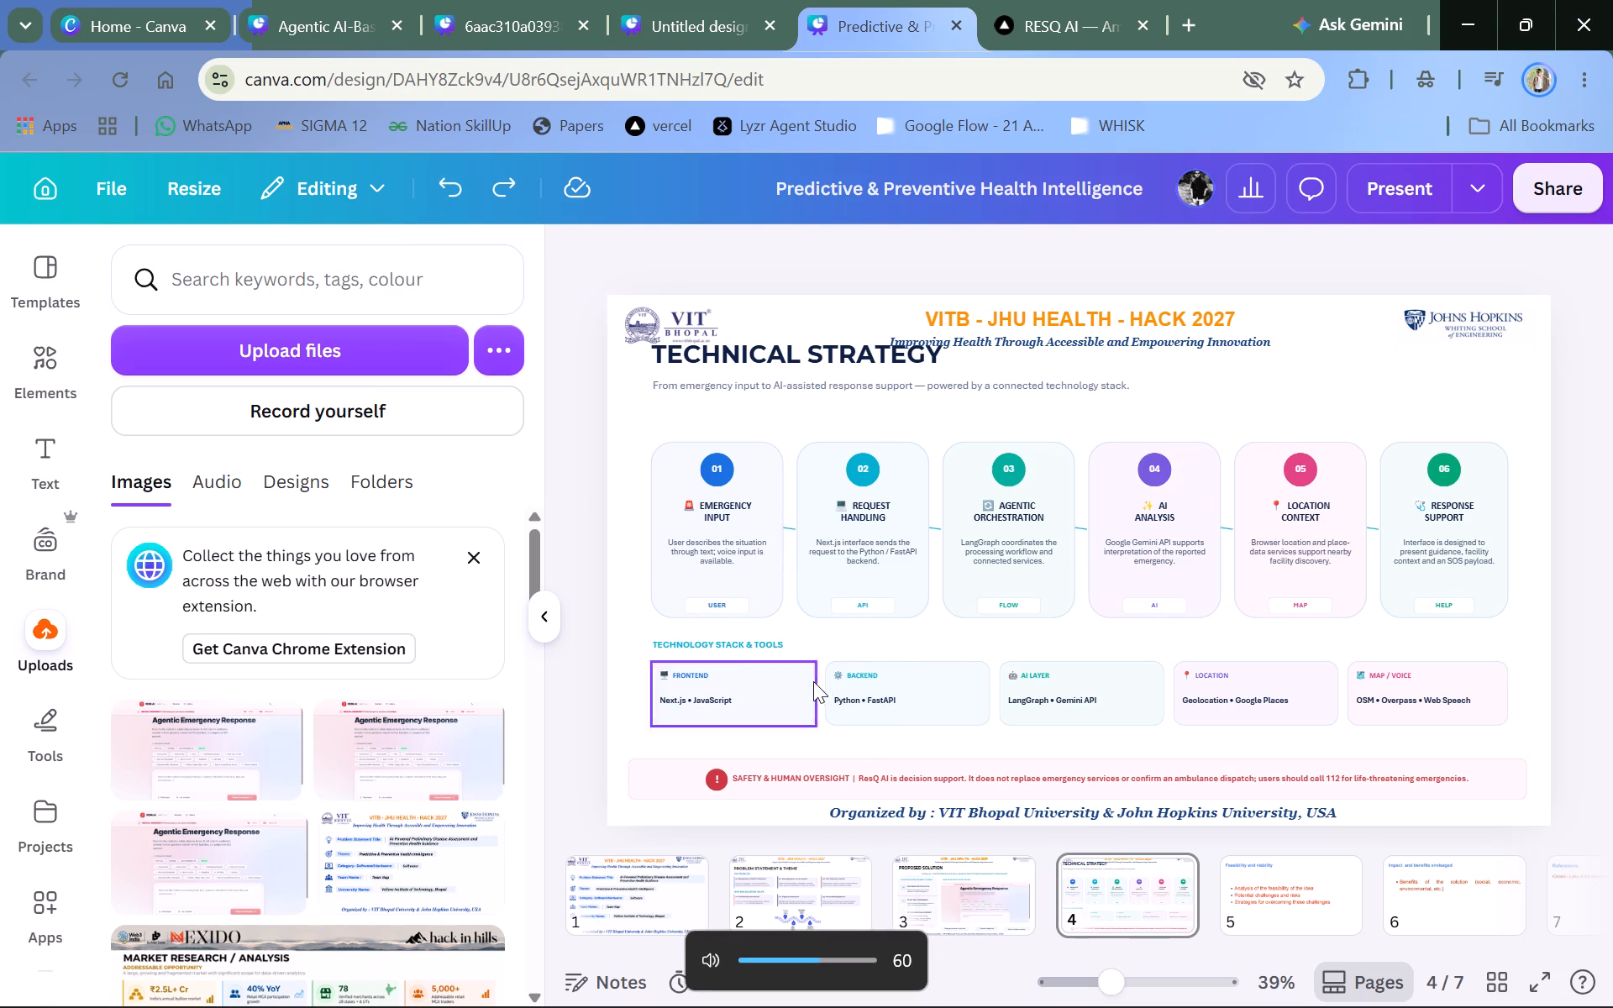
Move the Frontend card's background box down so it sits below its heading, behind the "Next.js • JavaScript" text.
left_click_drag(806, 713, 807, 739)
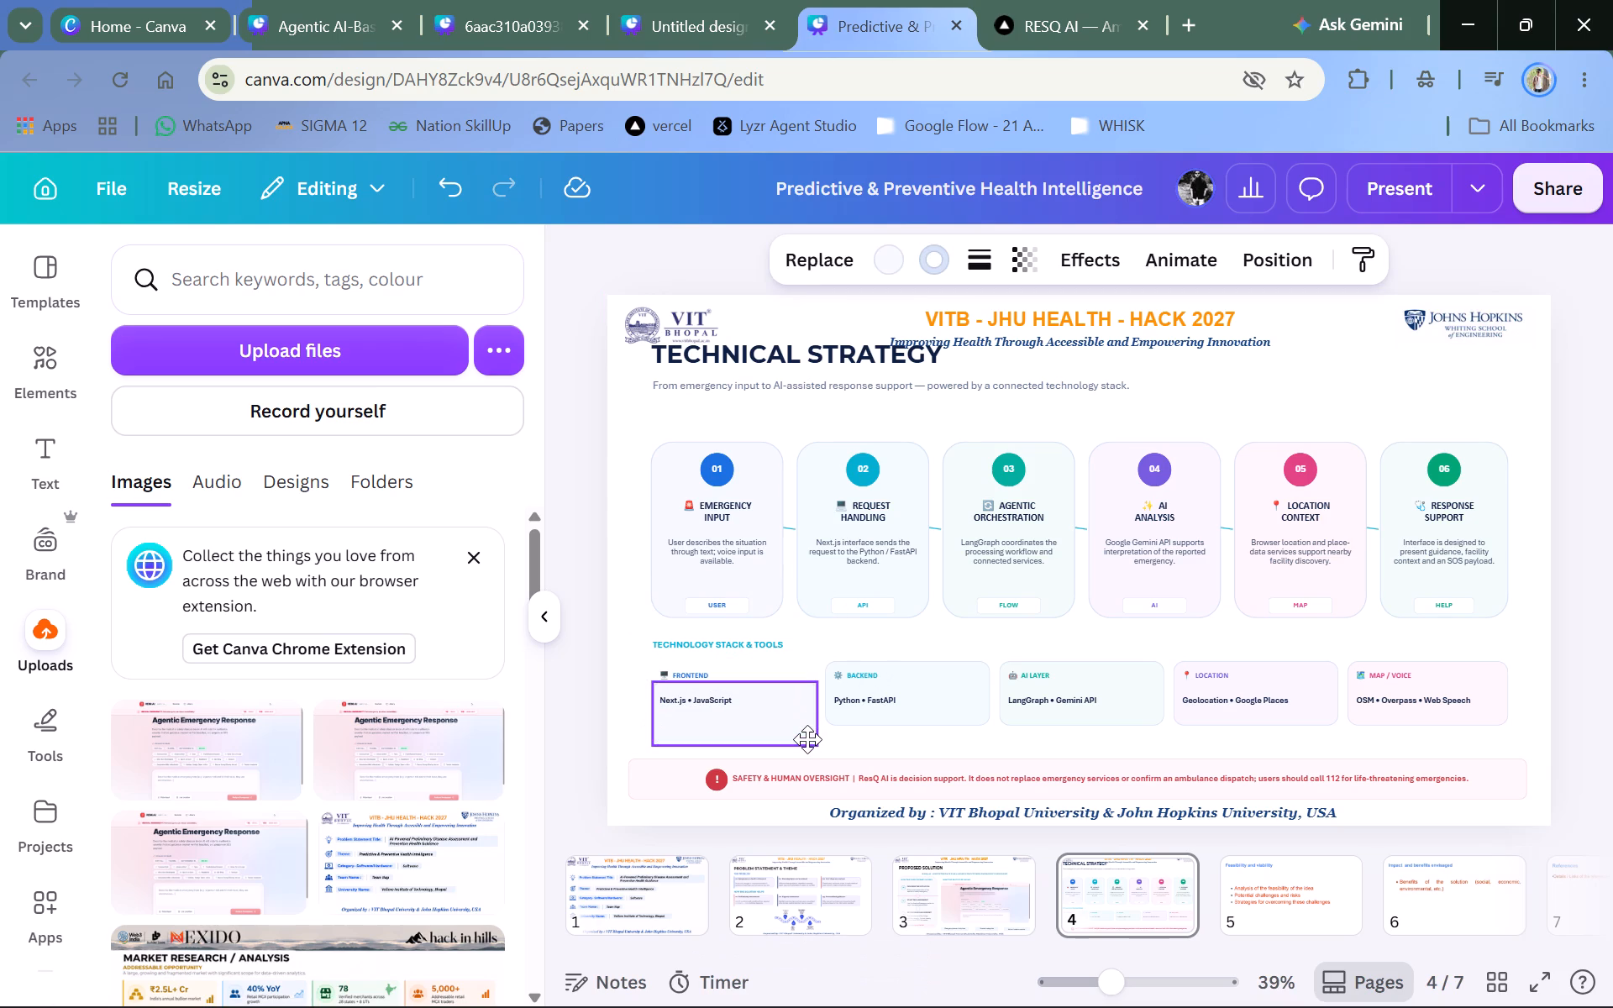
left_click_drag(807, 739, 804, 743)
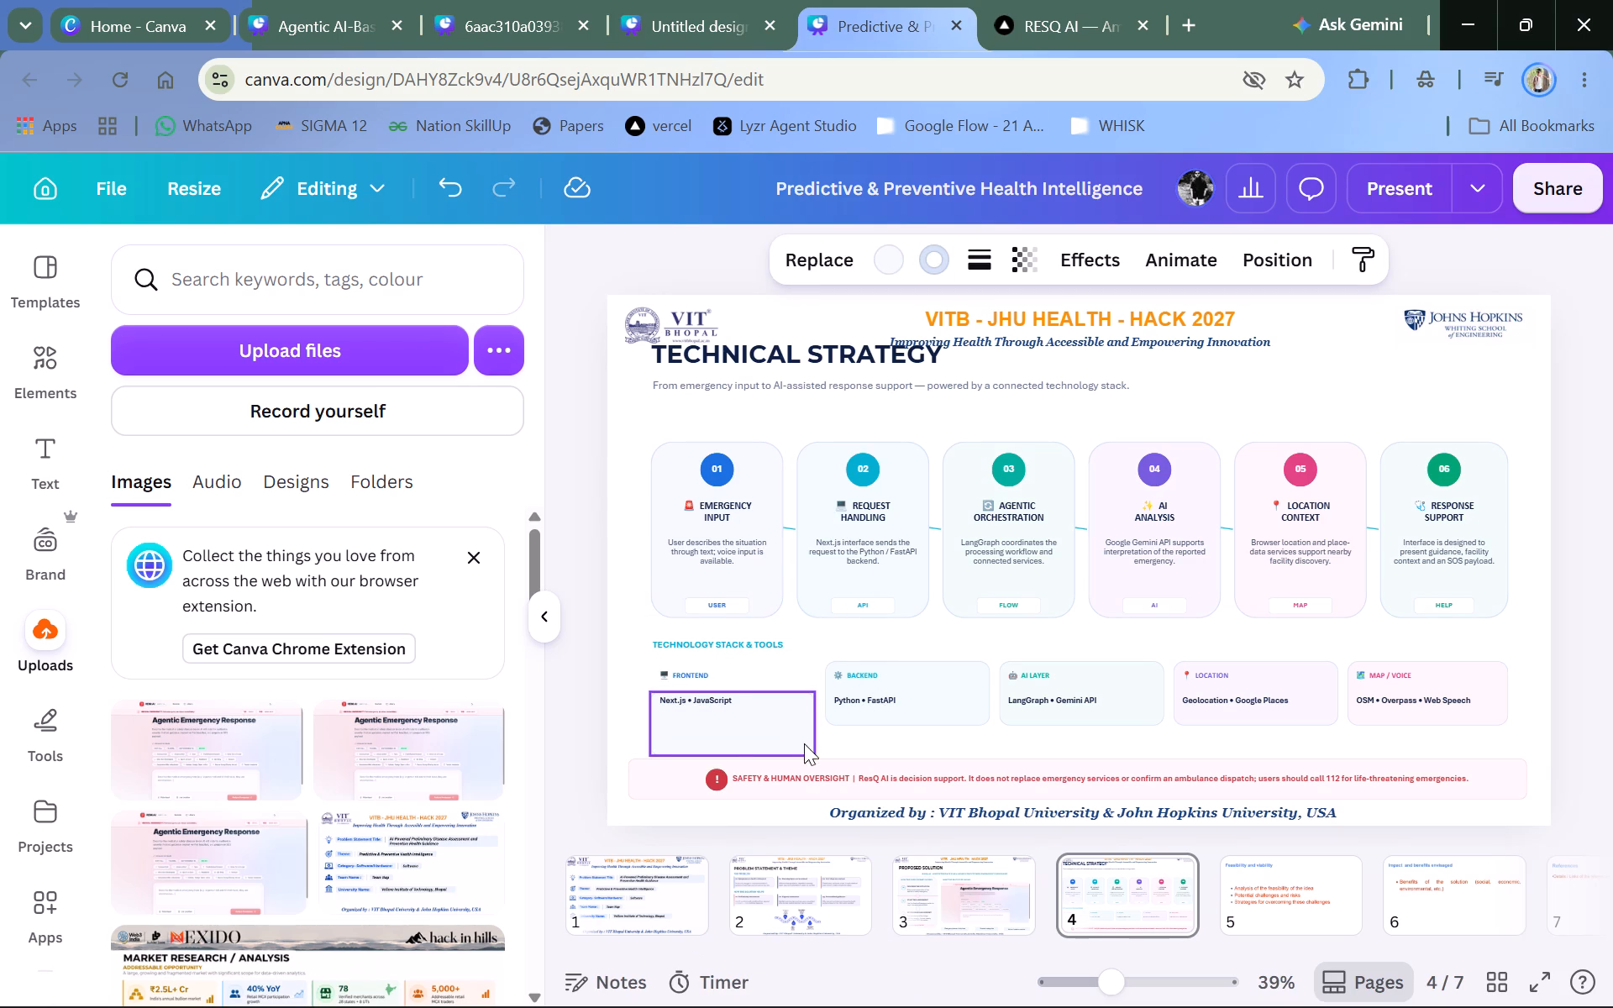
double_click(581, 691)
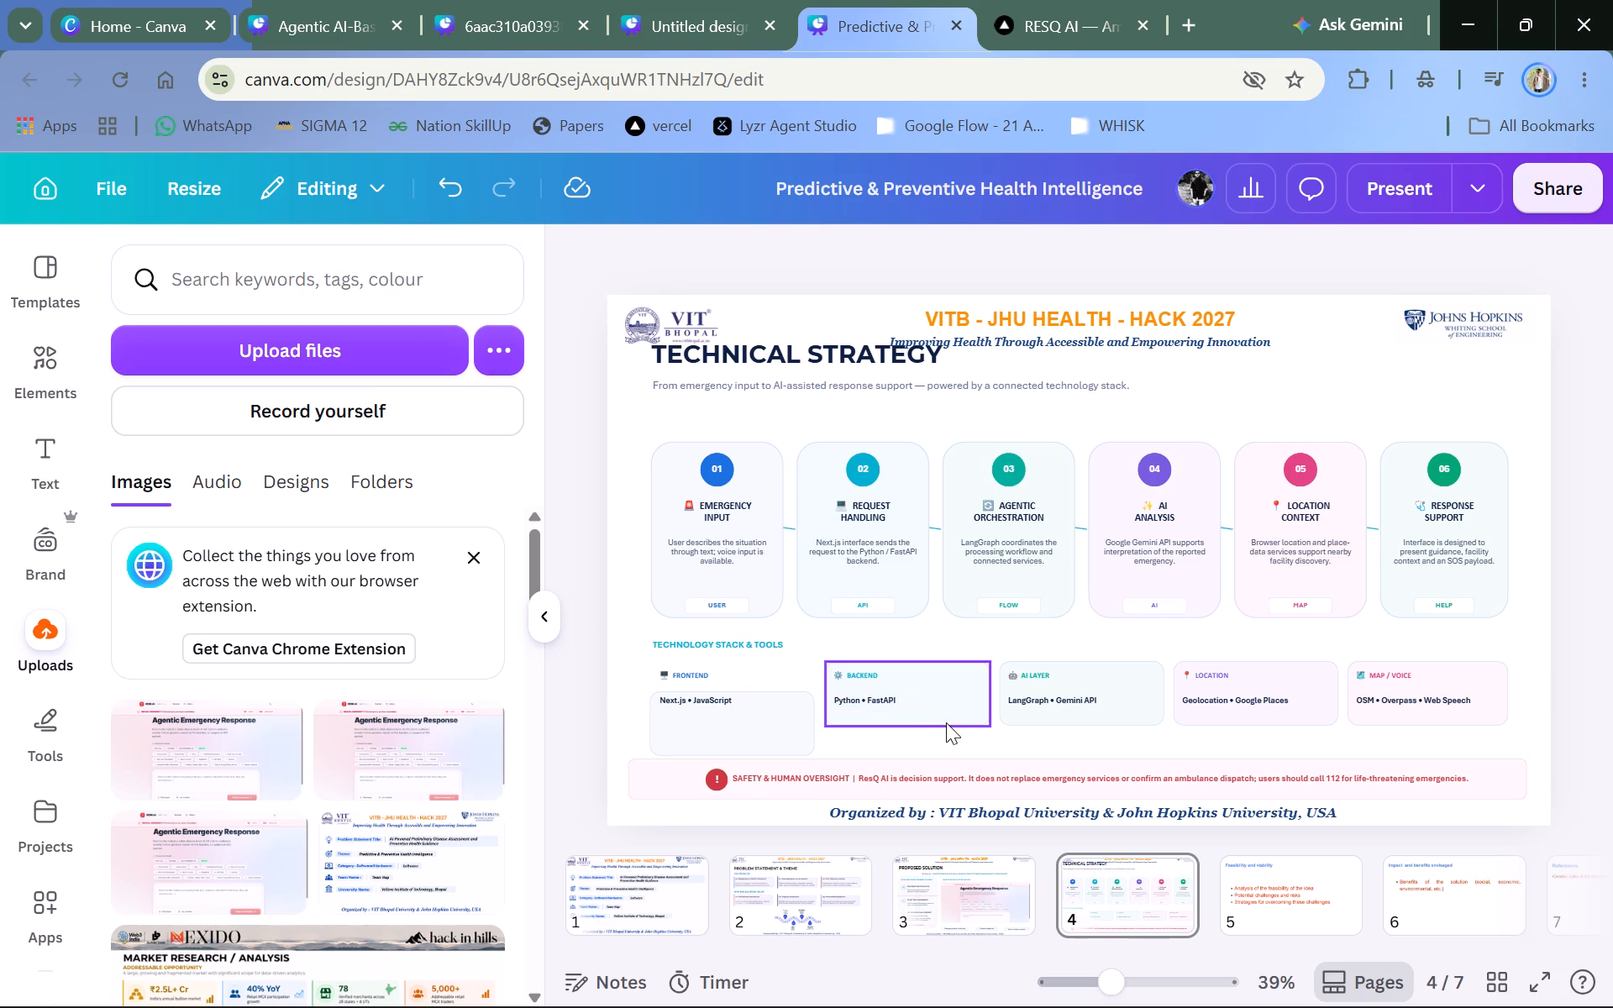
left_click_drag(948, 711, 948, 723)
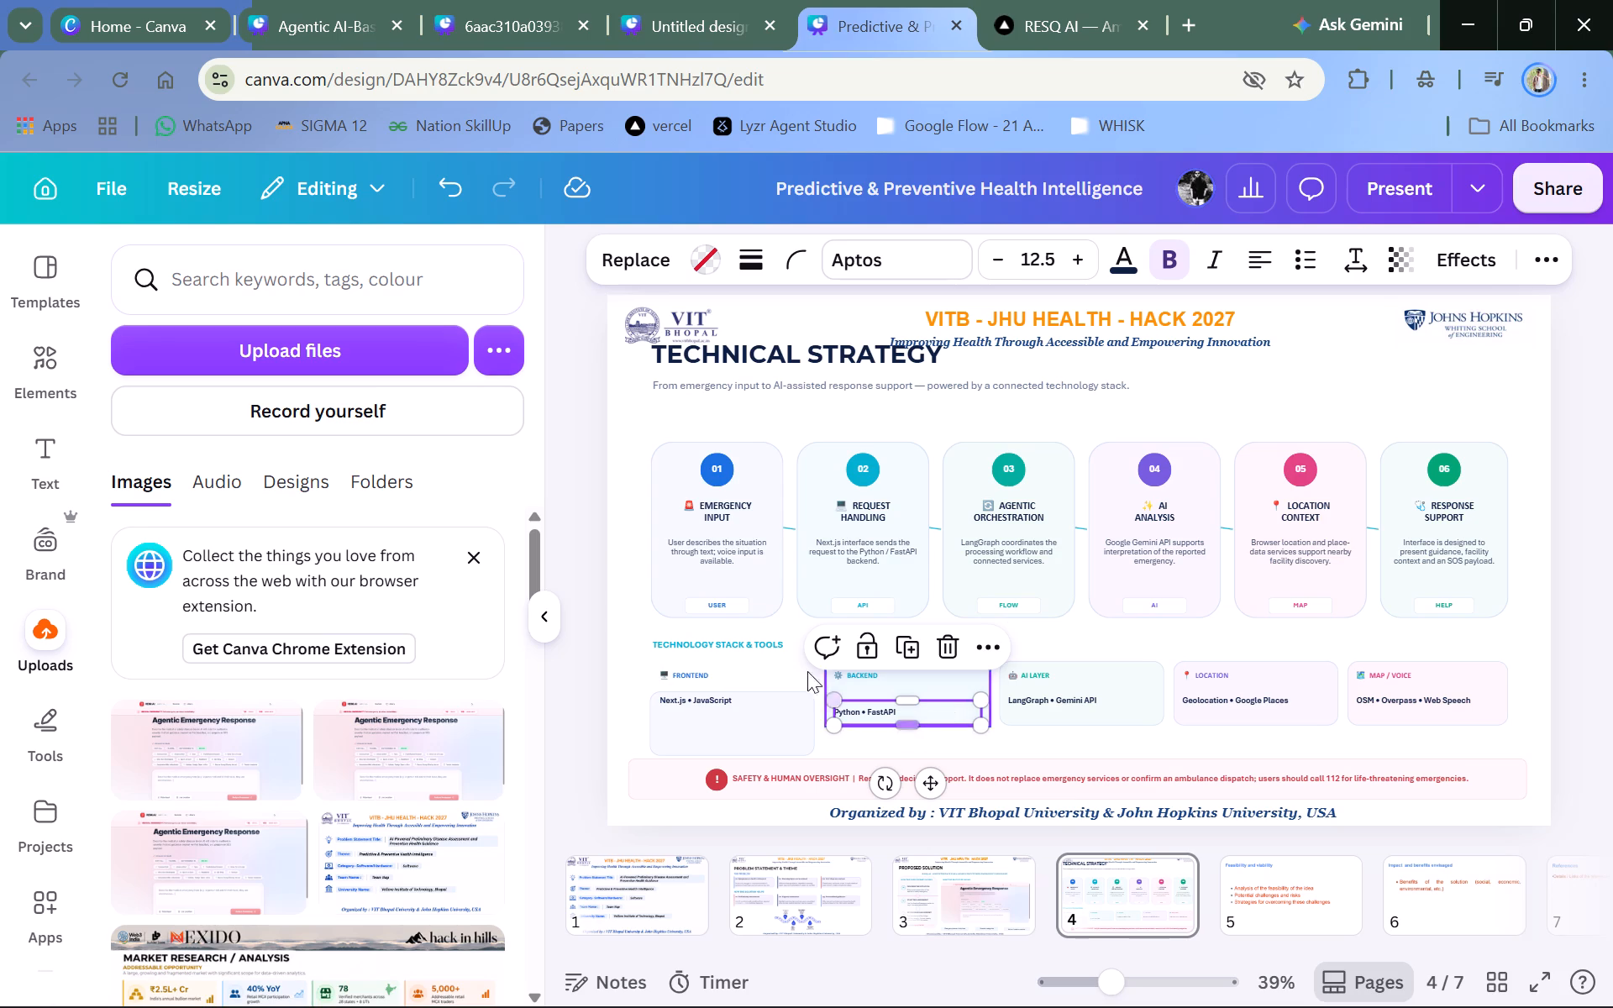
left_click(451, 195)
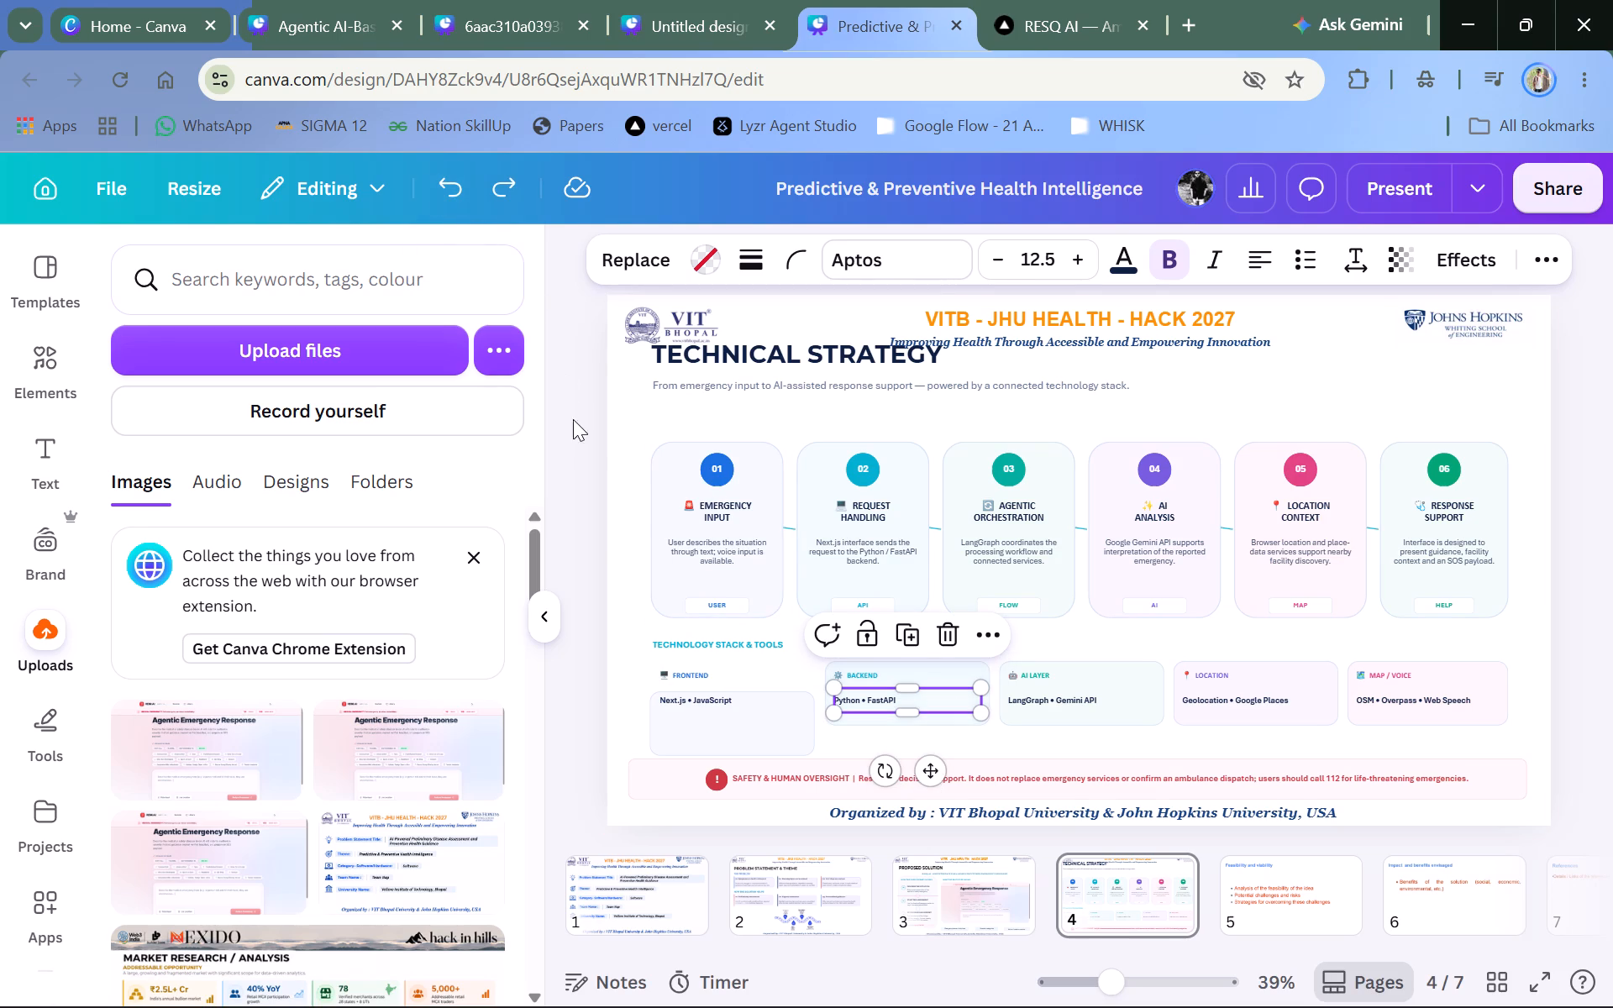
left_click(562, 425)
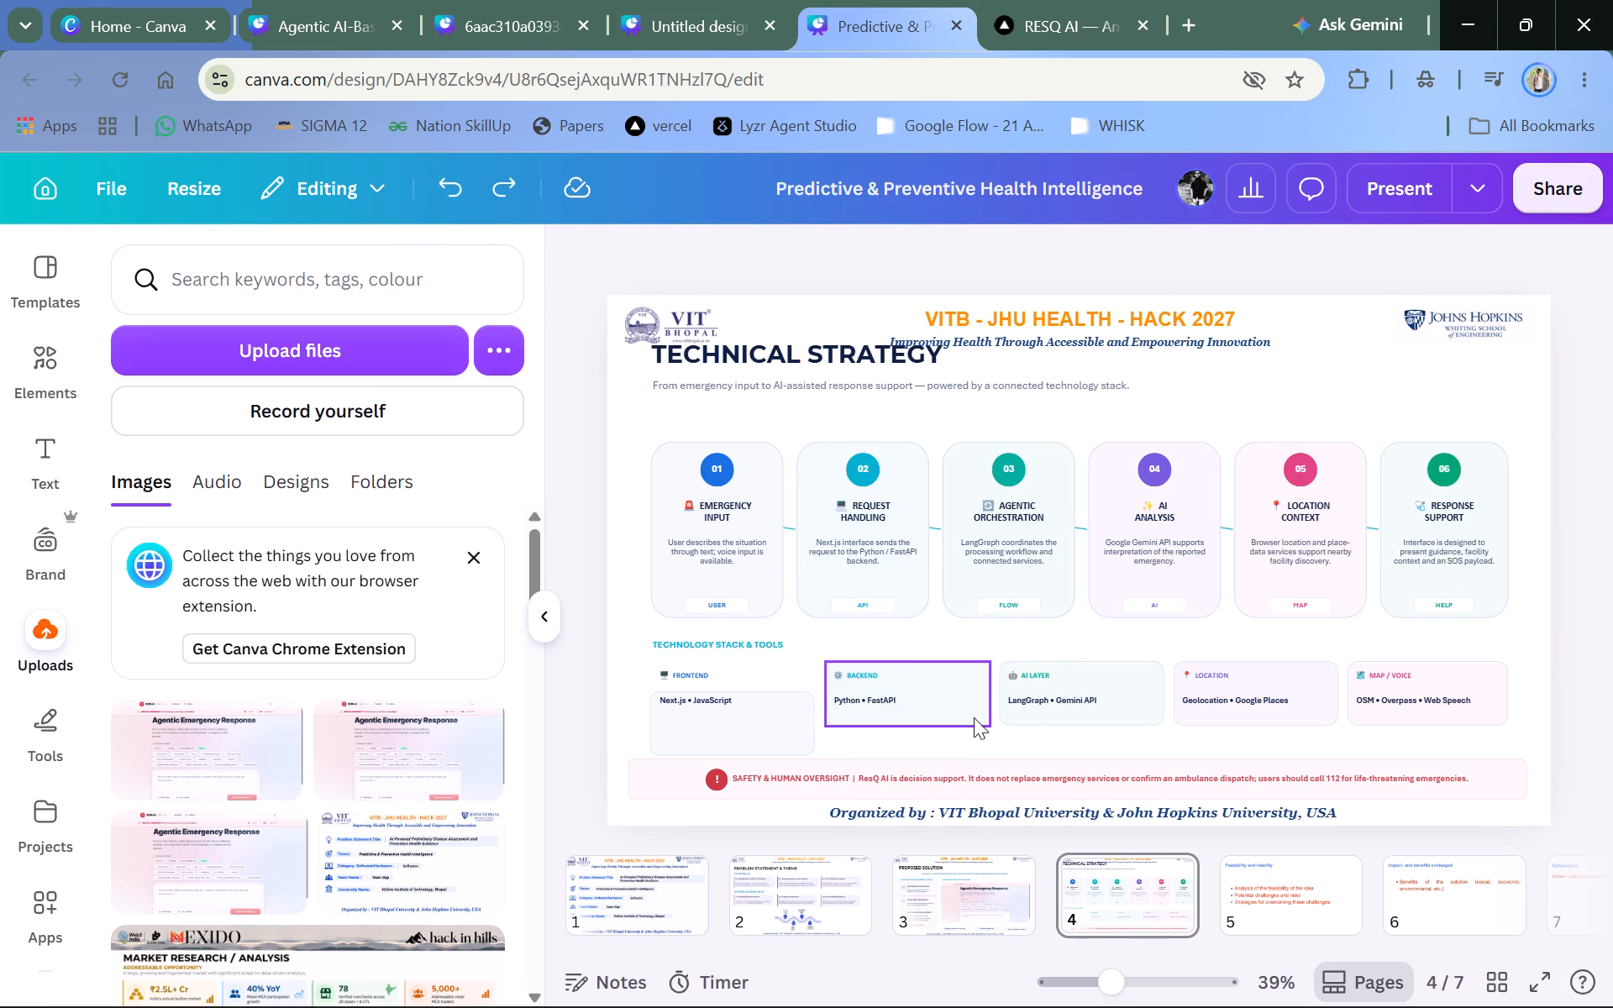
Move the Backend card's background box down below its heading, level with the Frontend box and evenly spaced from it.
left_click(974, 717)
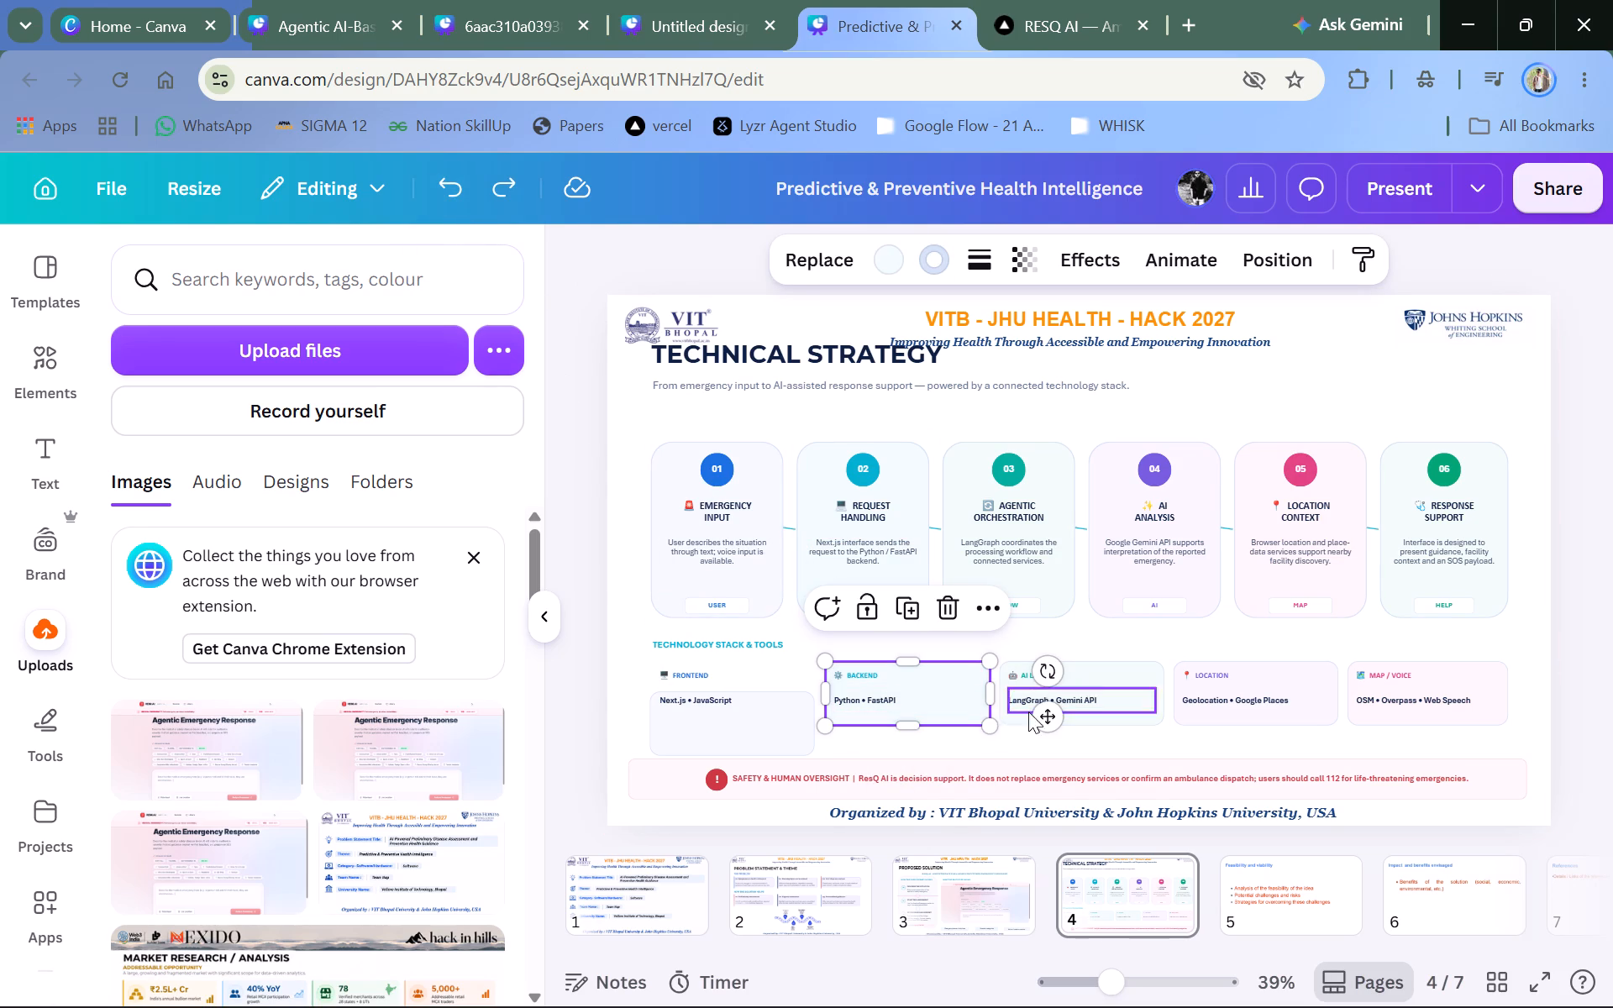
left_click_drag(1039, 716, 1031, 744)
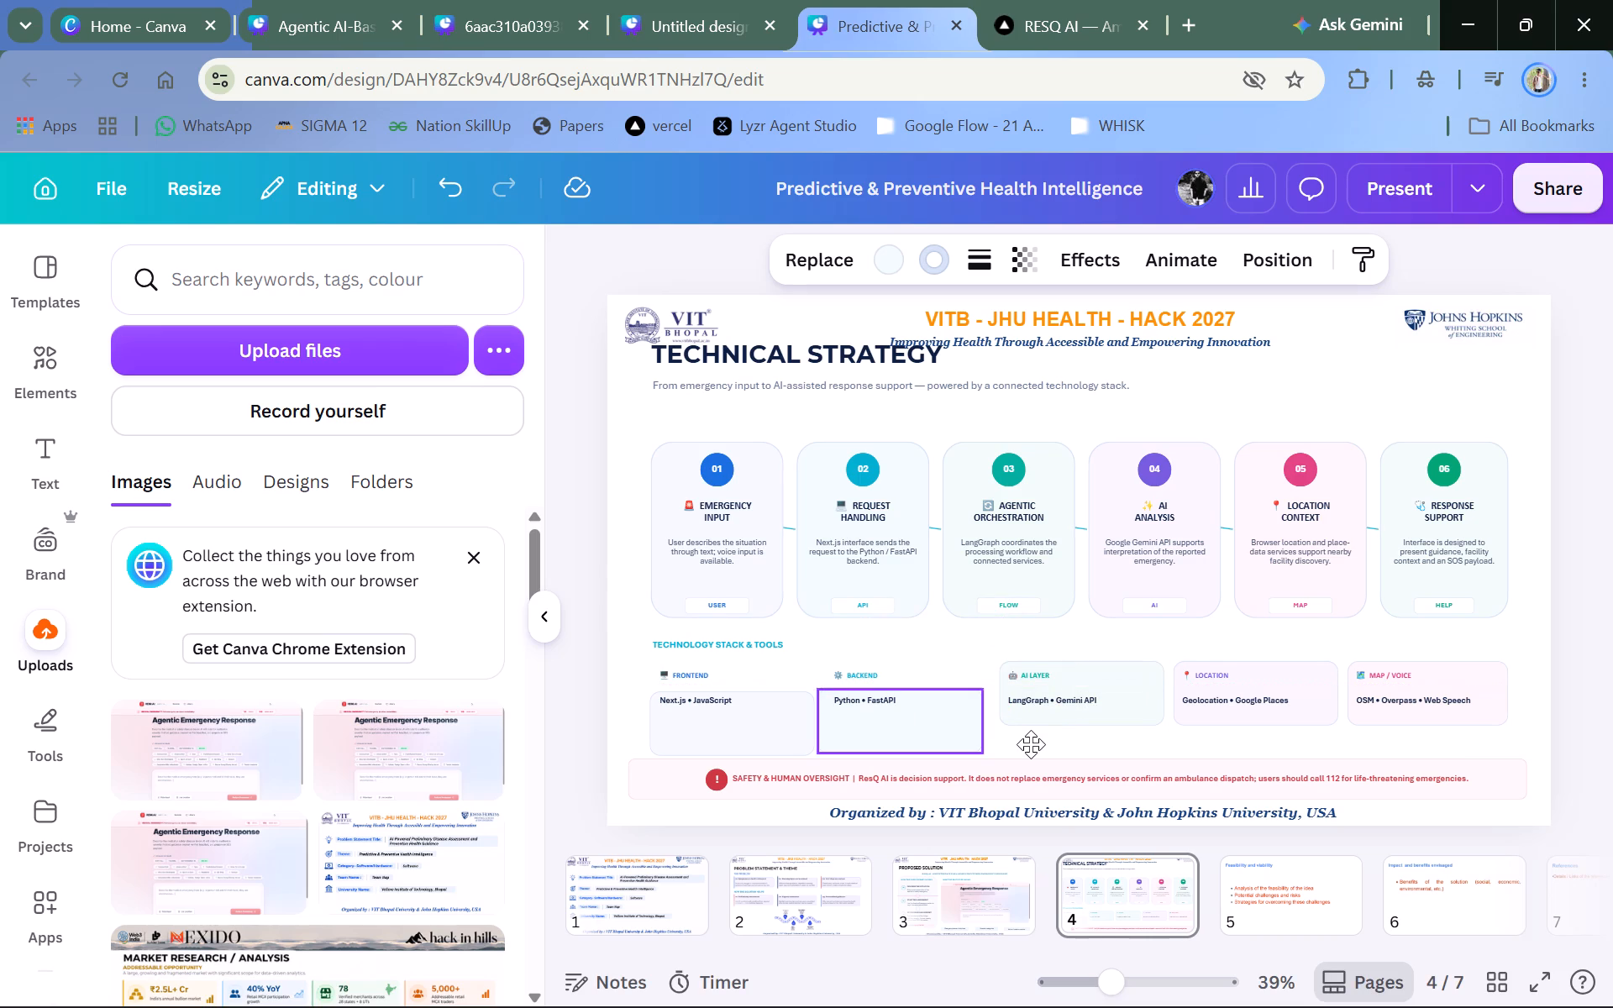
left_click_drag(1031, 744, 1035, 748)
left_click(577, 684)
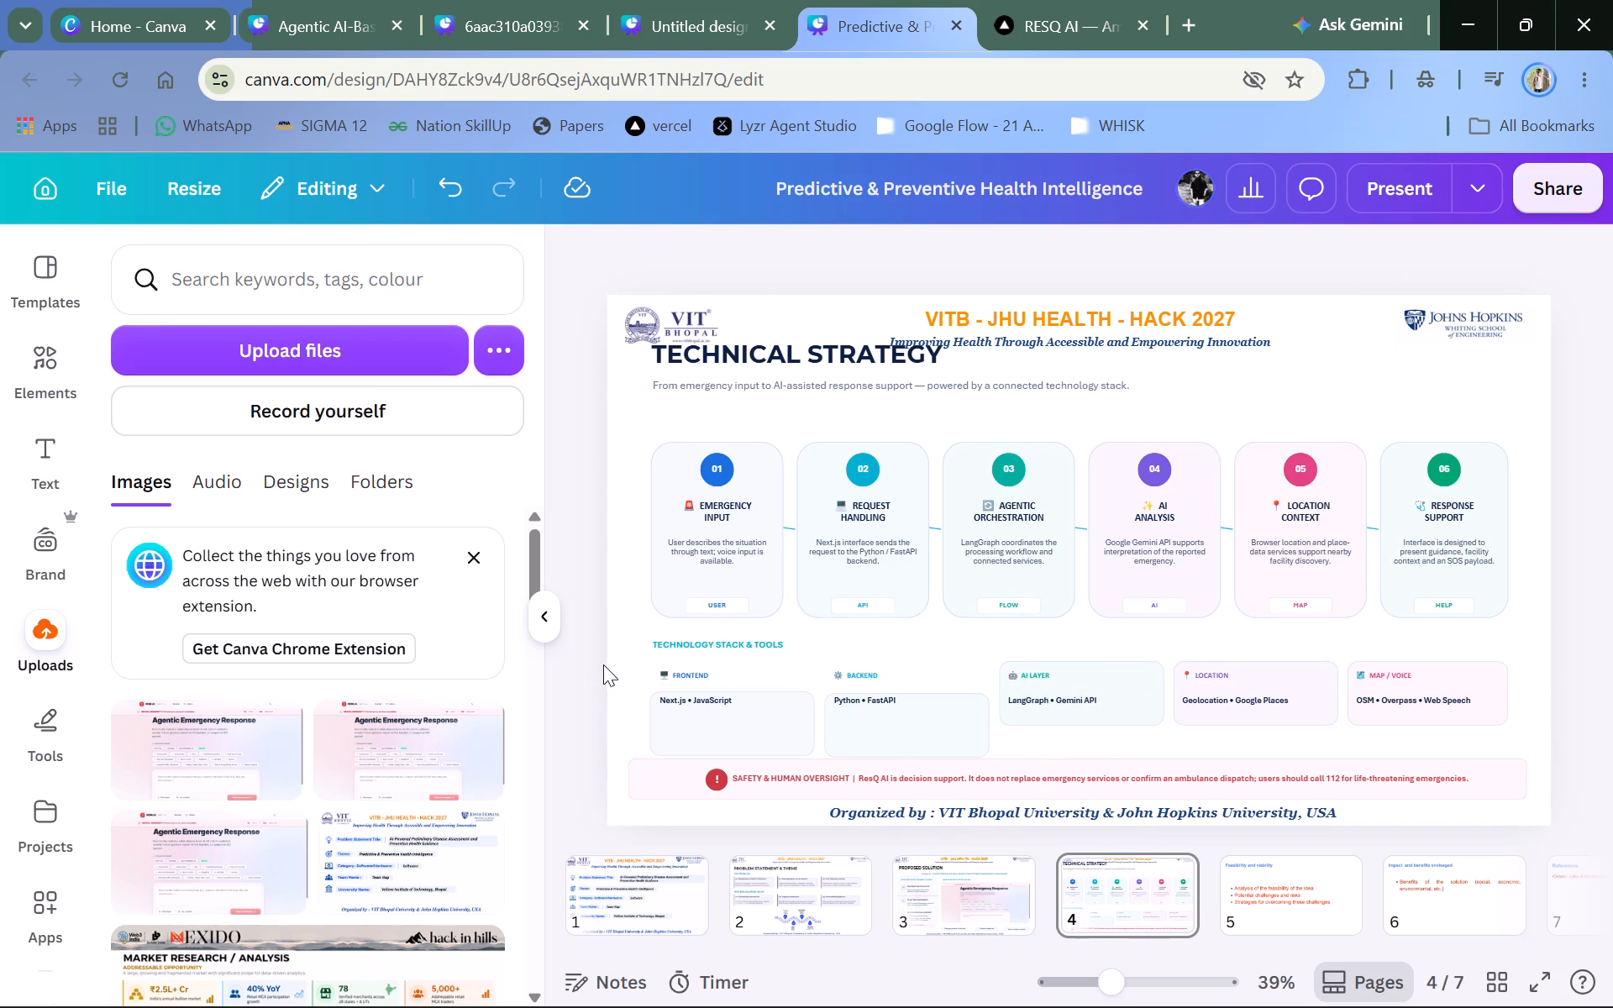
left_click(920, 729)
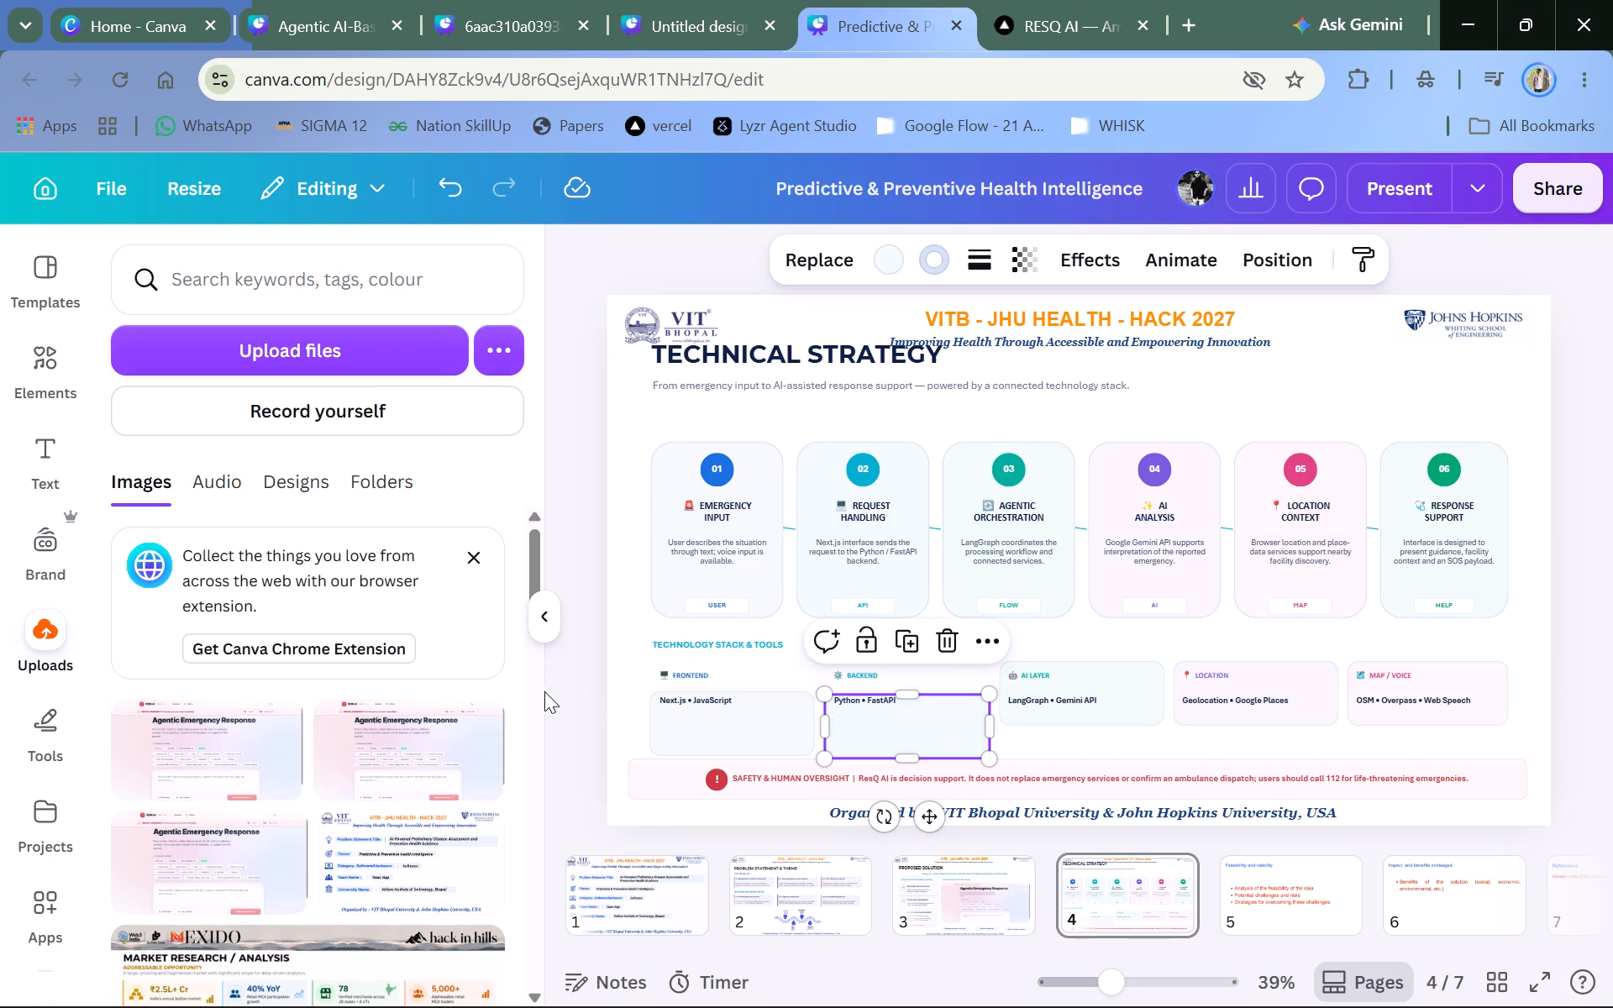
double_click(580, 692)
left_click(874, 732)
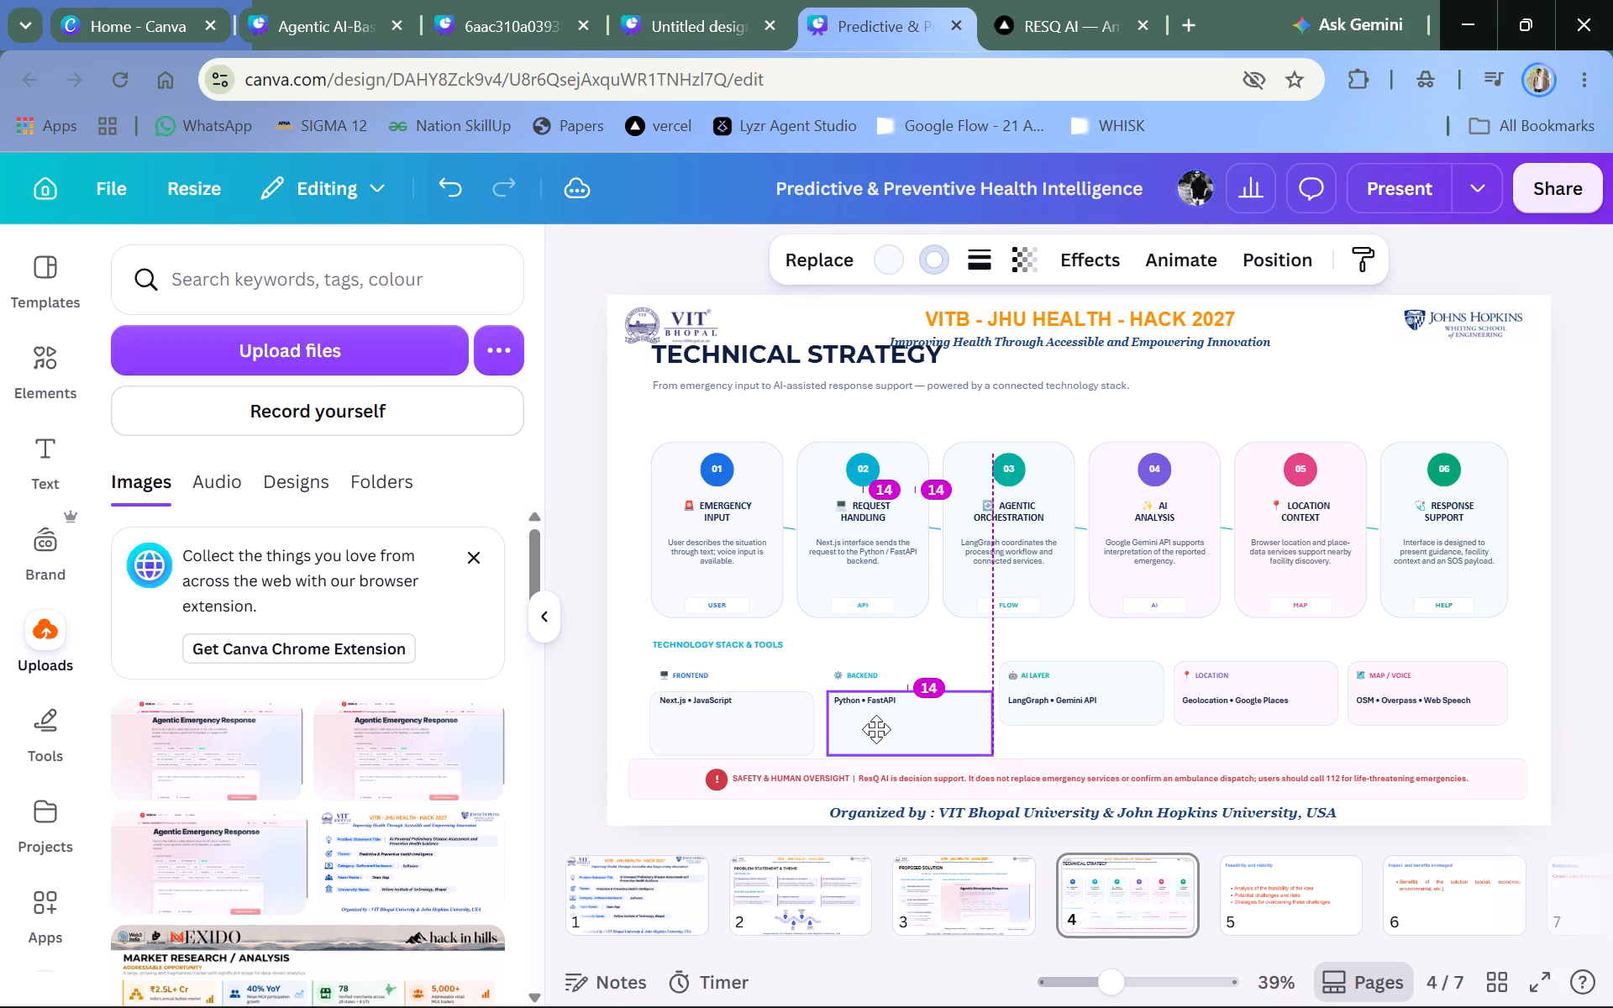
left_click(876, 729)
double_click(585, 727)
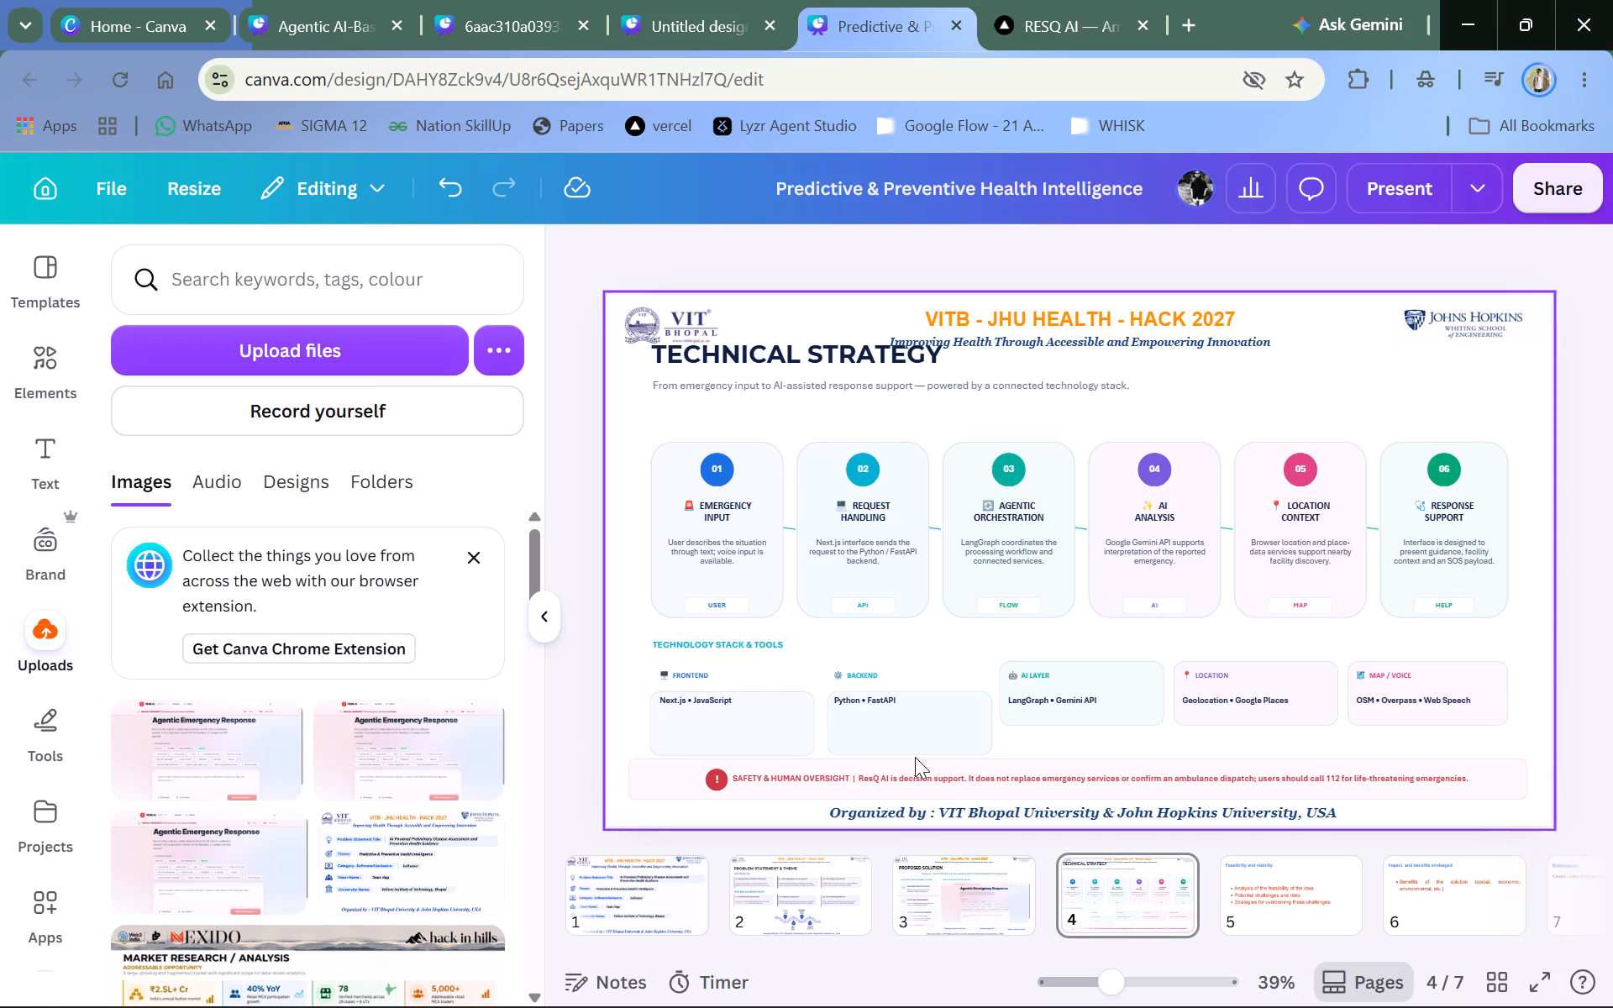
left_click(943, 744)
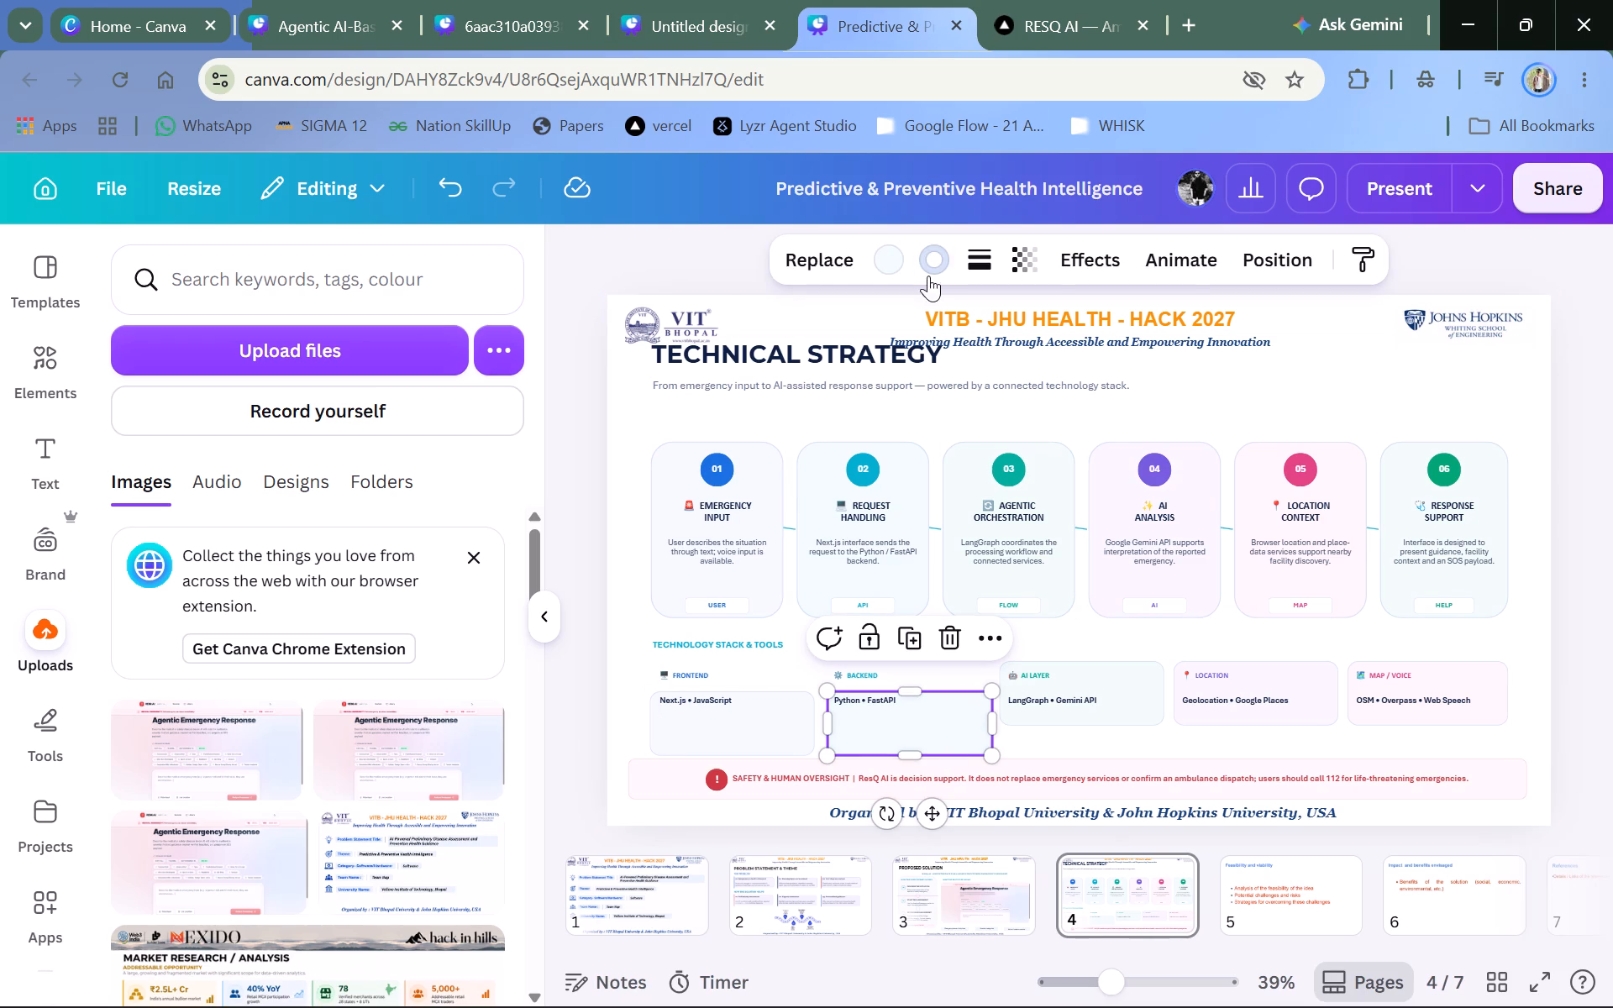
left_click(785, 738)
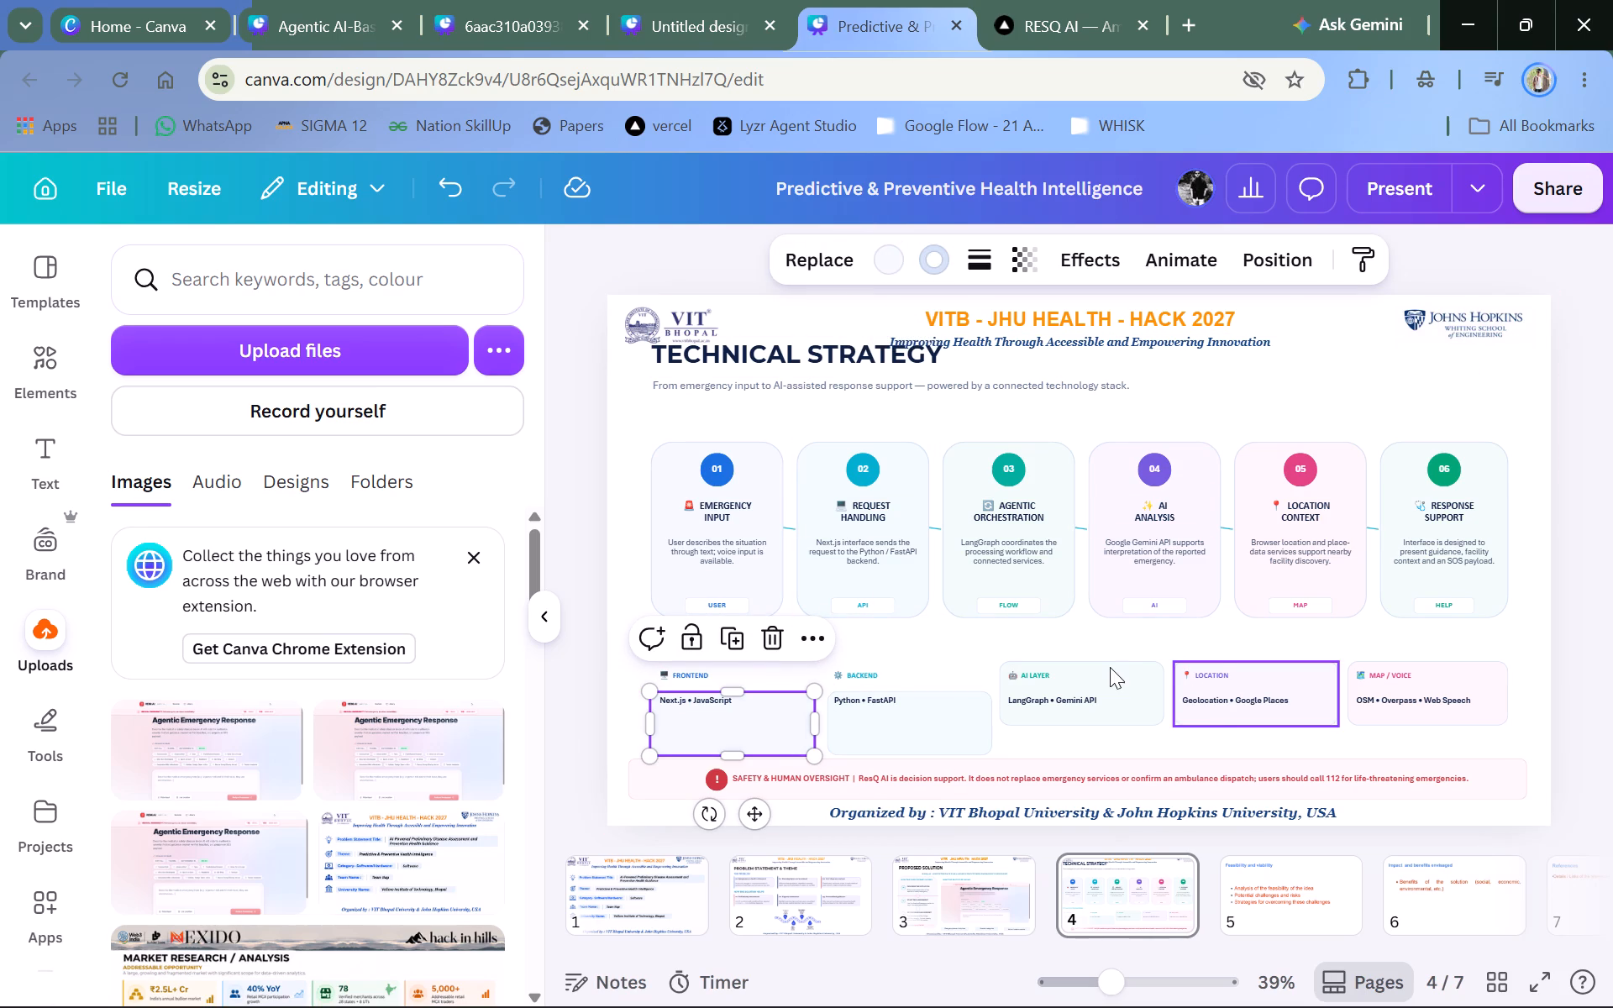
Move the AI Layer card's background box down below its heading, level with the Frontend and Backend boxes.
left_click(1110, 667)
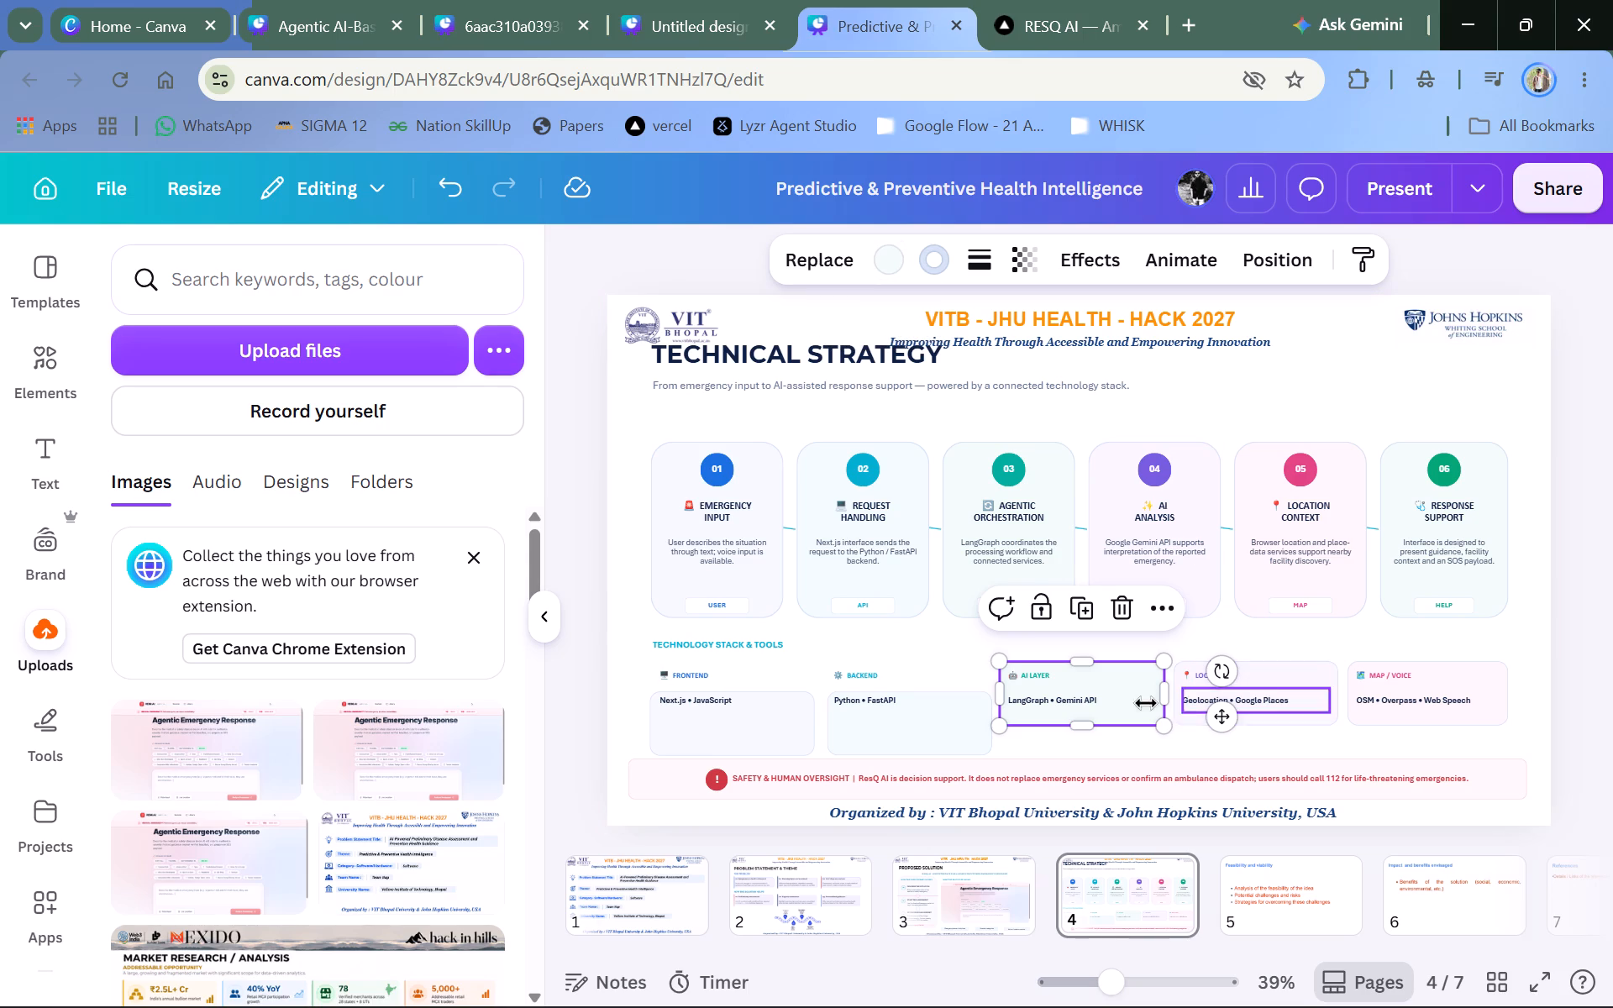
left_click(581, 700)
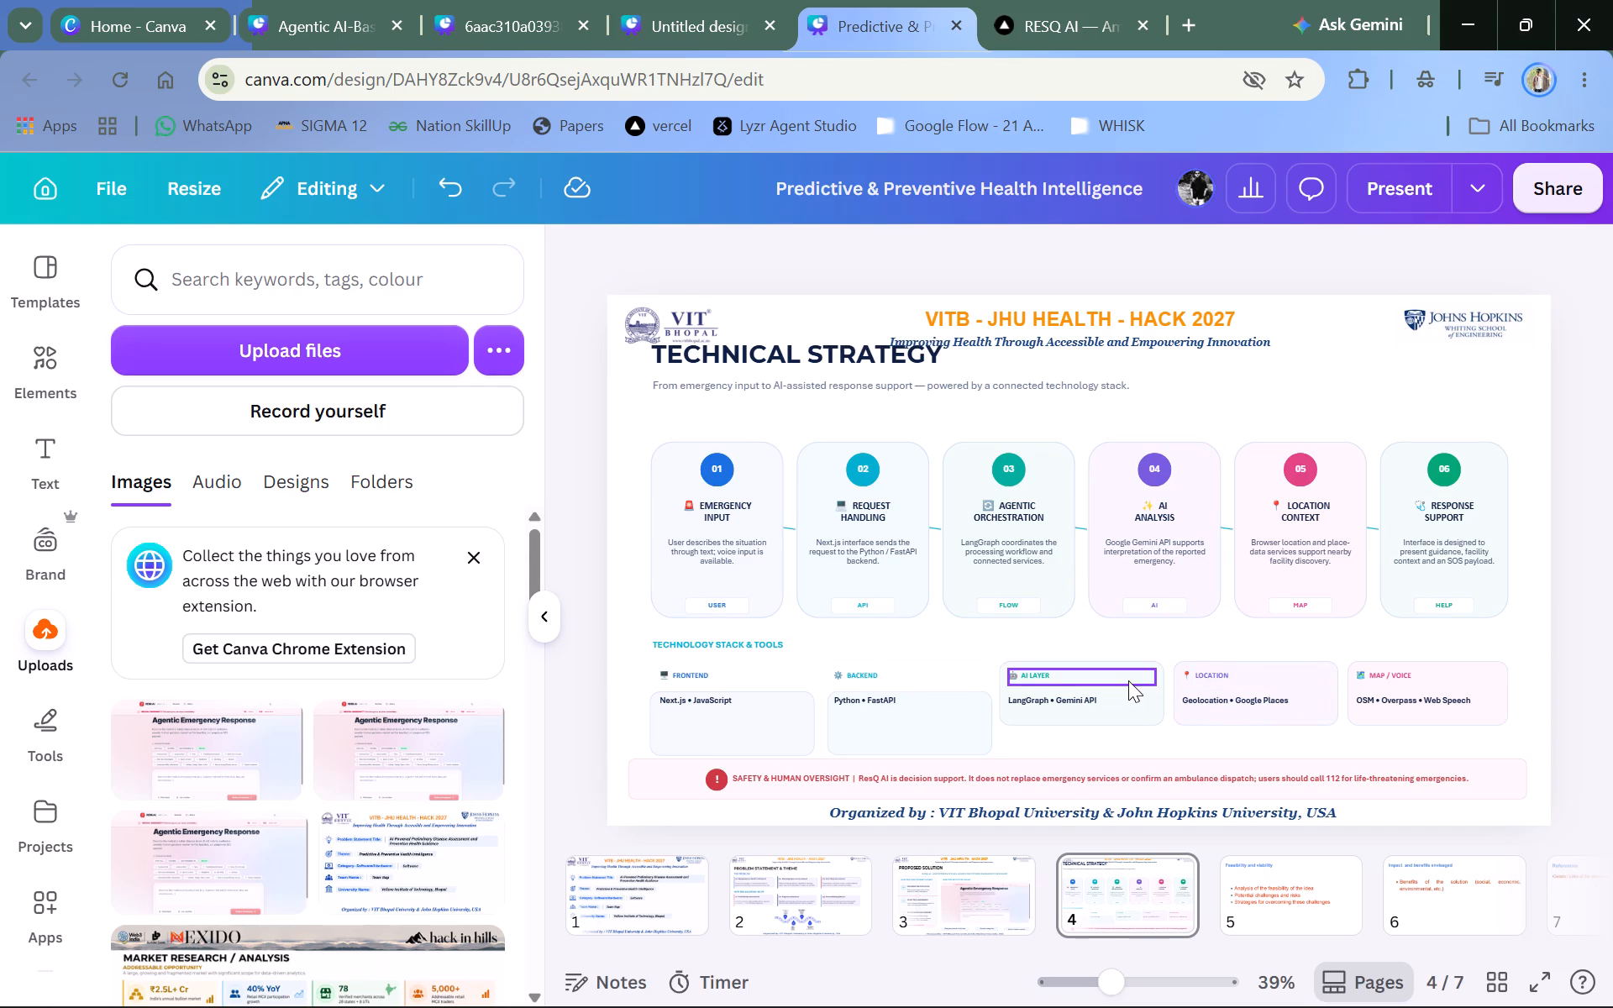
left_click_drag(1144, 684, 1143, 701)
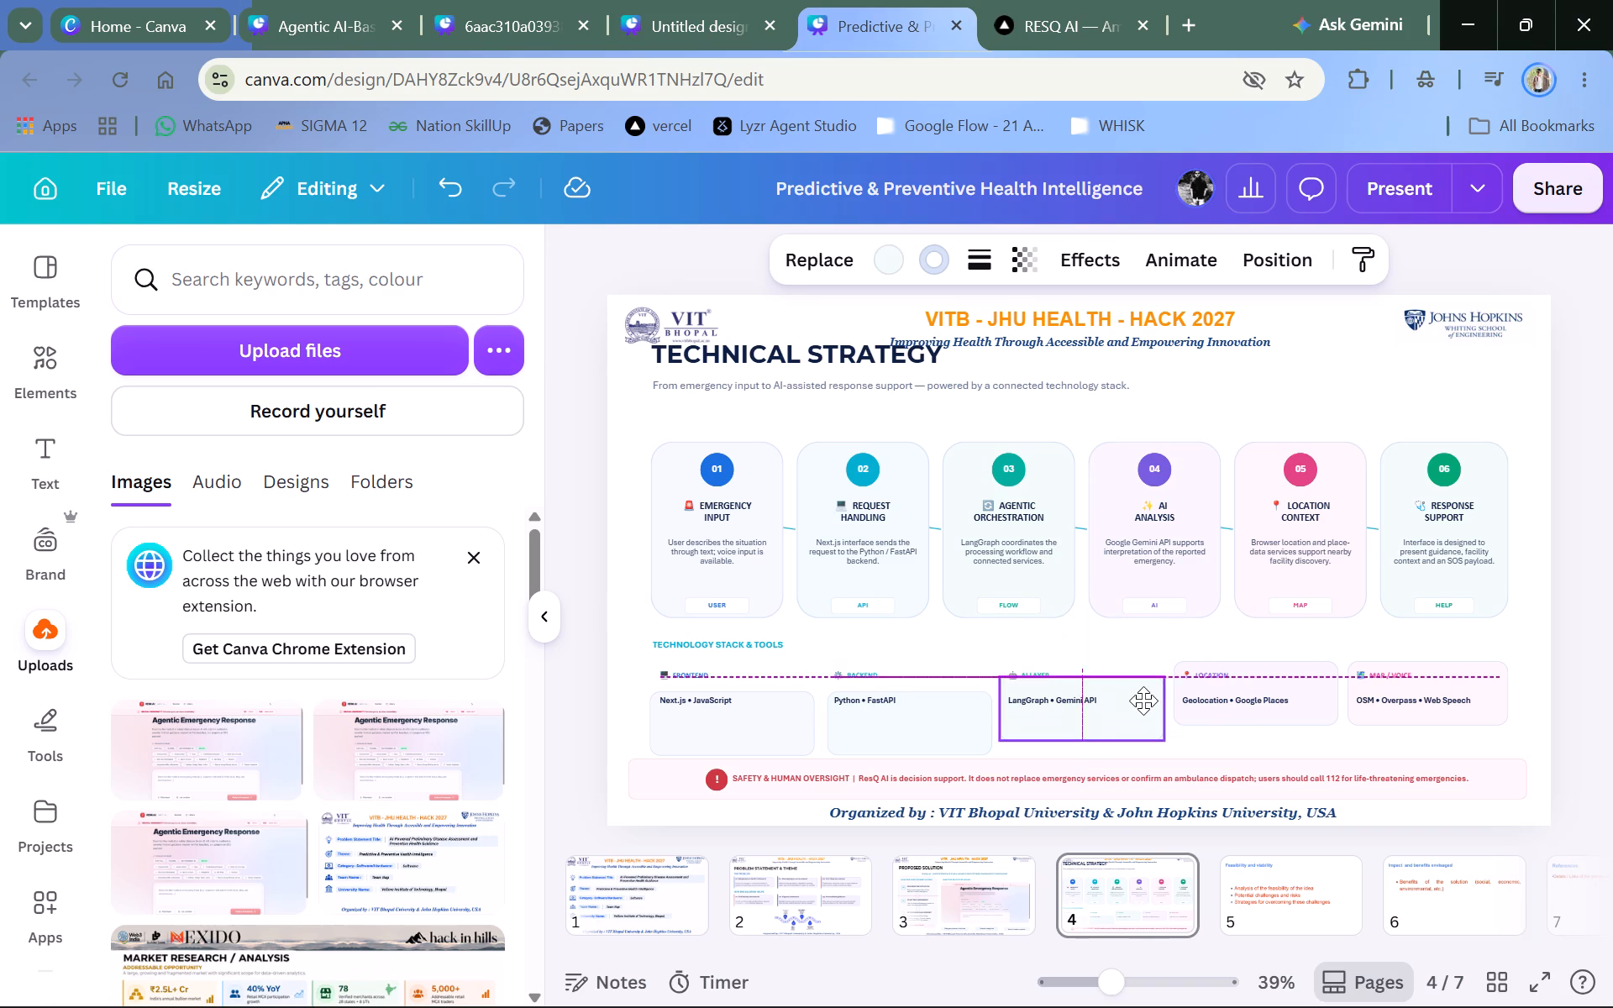
left_click_drag(1143, 701, 1148, 714)
left_click(591, 706)
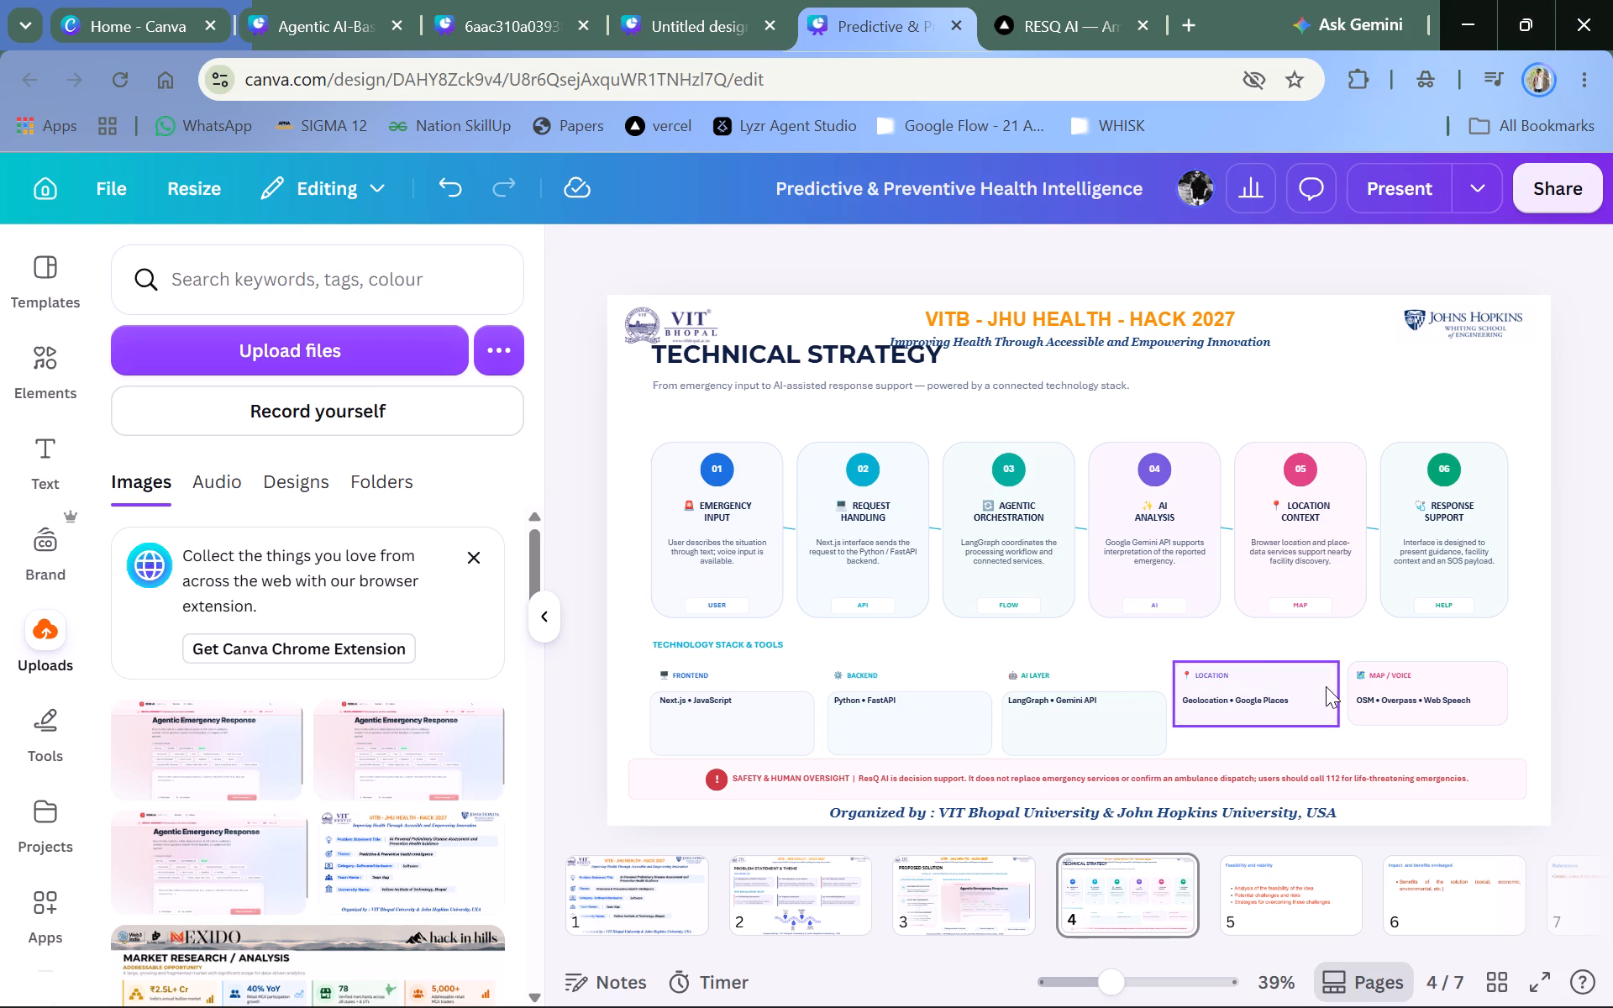
Move the Location card's background box down below its heading, in line with the AI Layer box.
left_click_drag(1321, 685, 1322, 708)
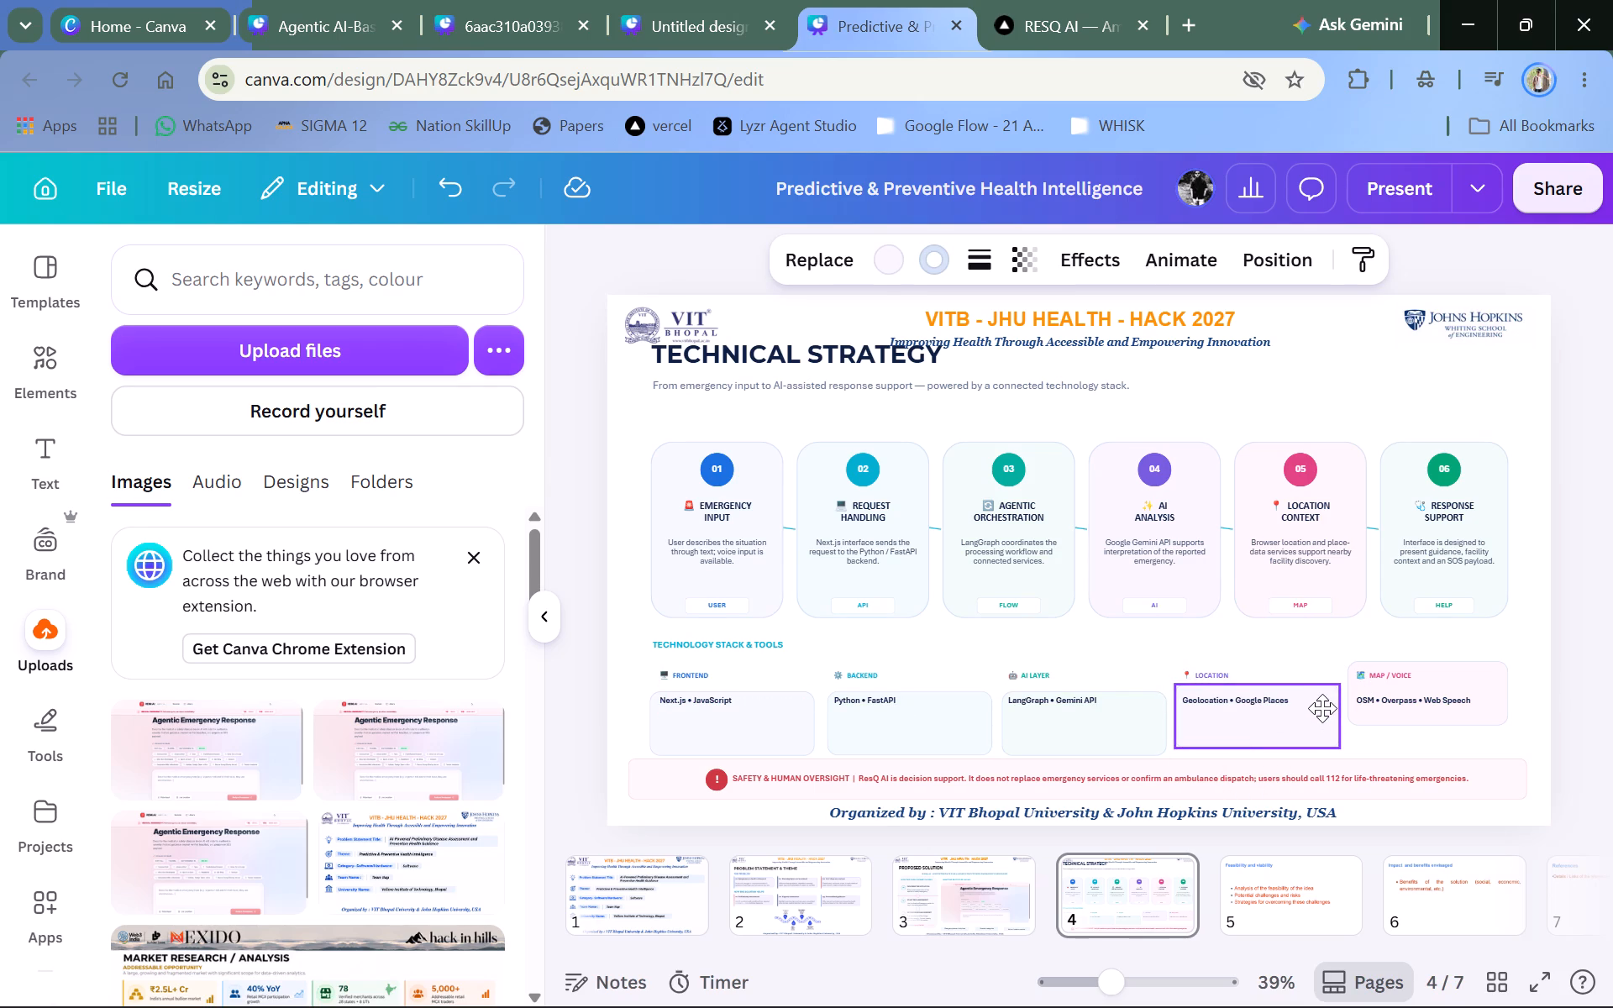
left_click_drag(1322, 708, 1322, 717)
left_click(586, 672)
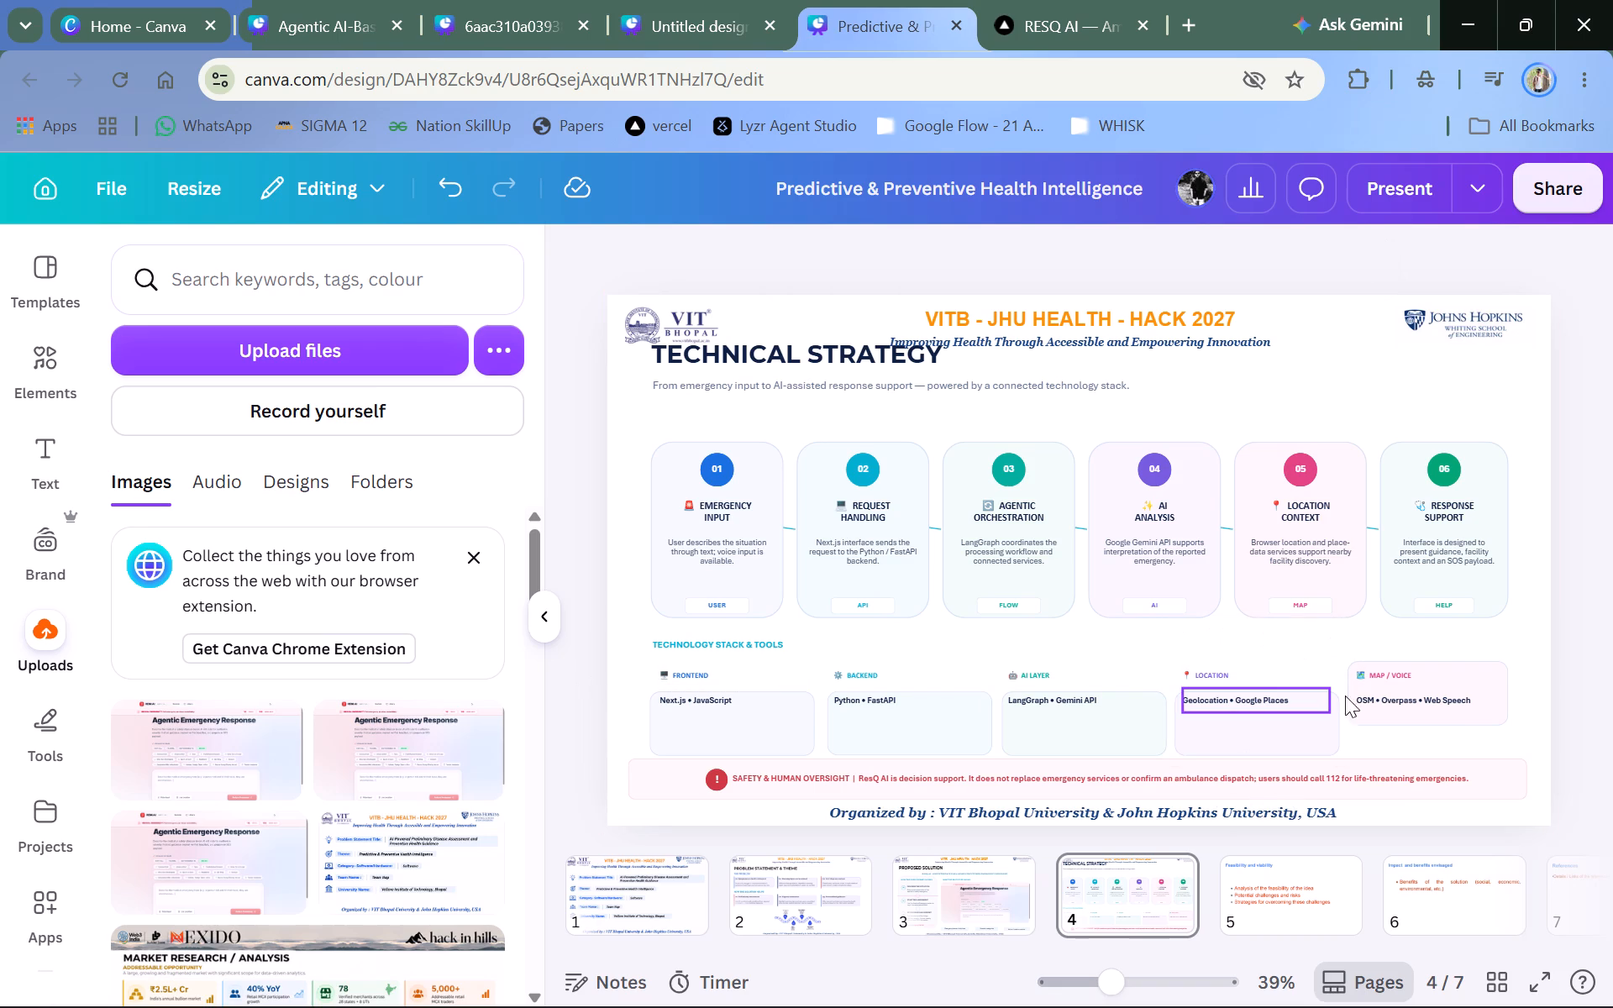
Move the Map / Voice card's background box down below its heading and fine-tune it to align with the other technology boxes.
left_click_drag(1484, 686, 1486, 714)
left_click(1570, 627)
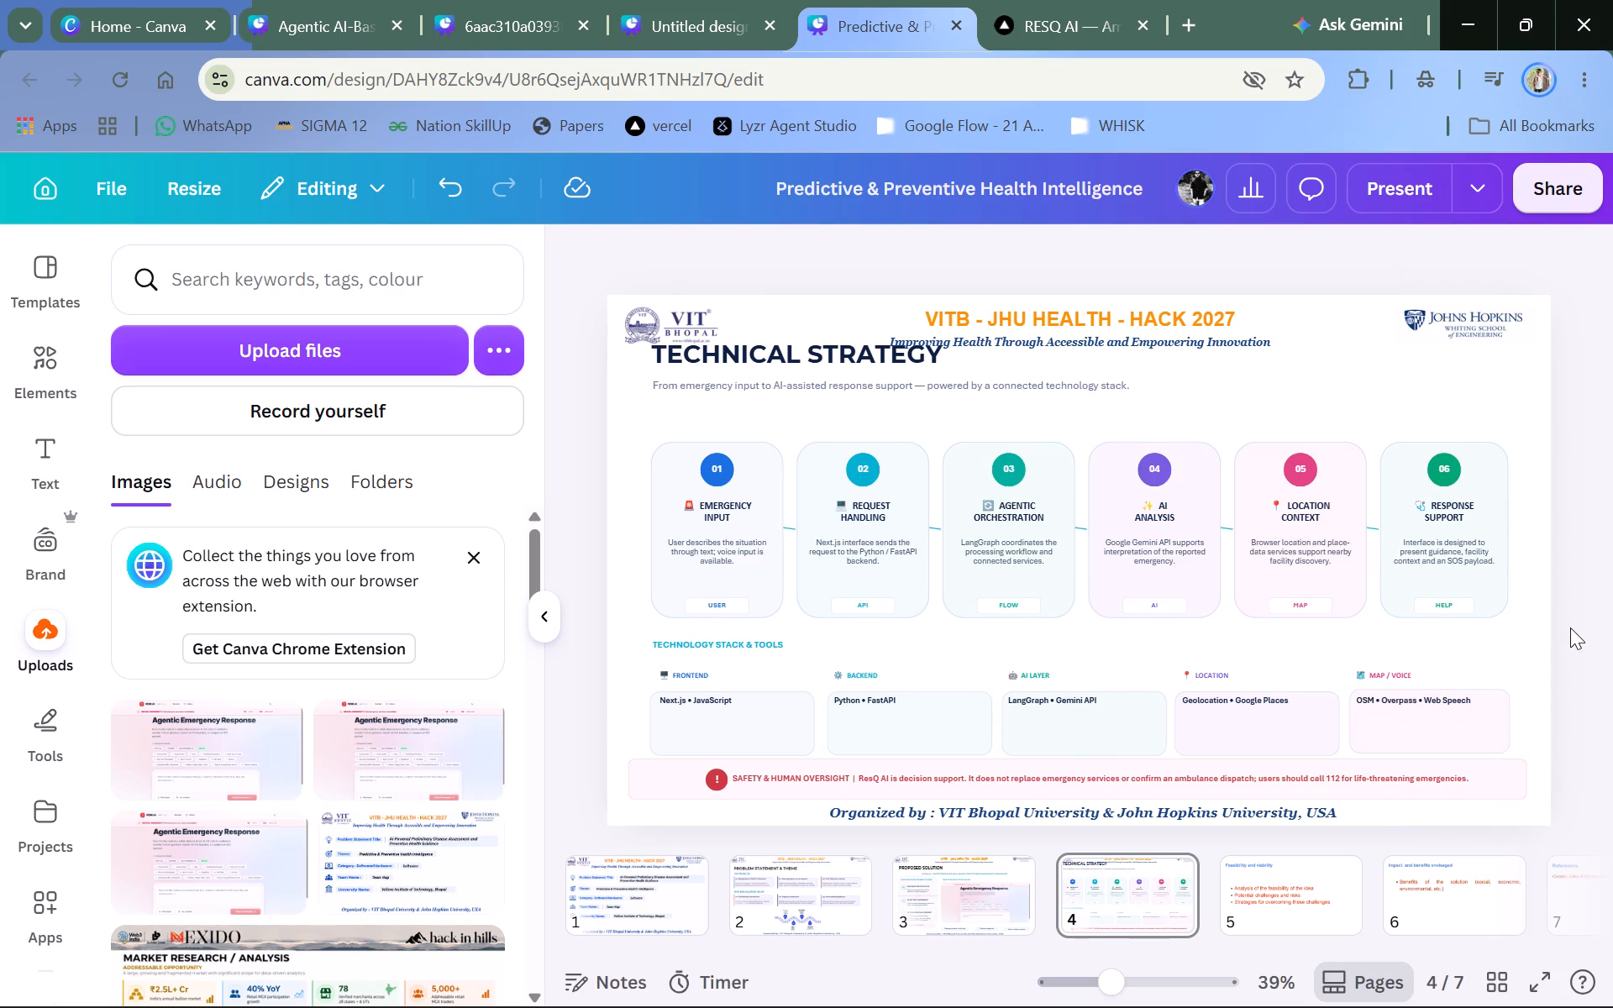
left_click(1432, 727)
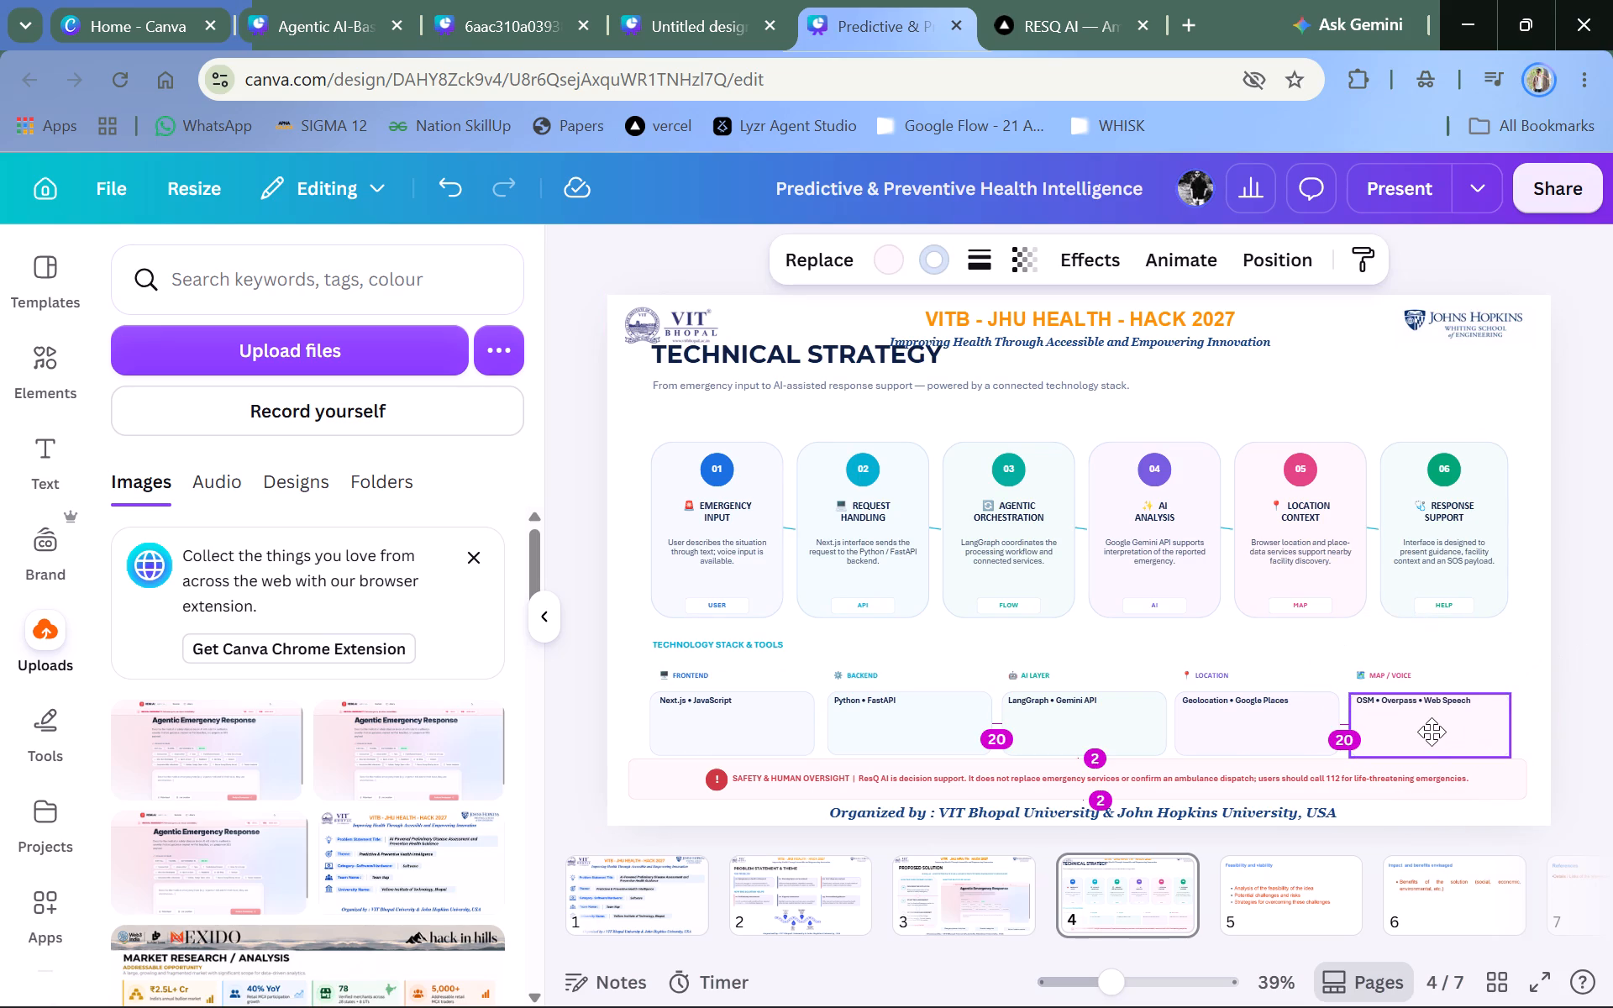
left_click(1585, 685)
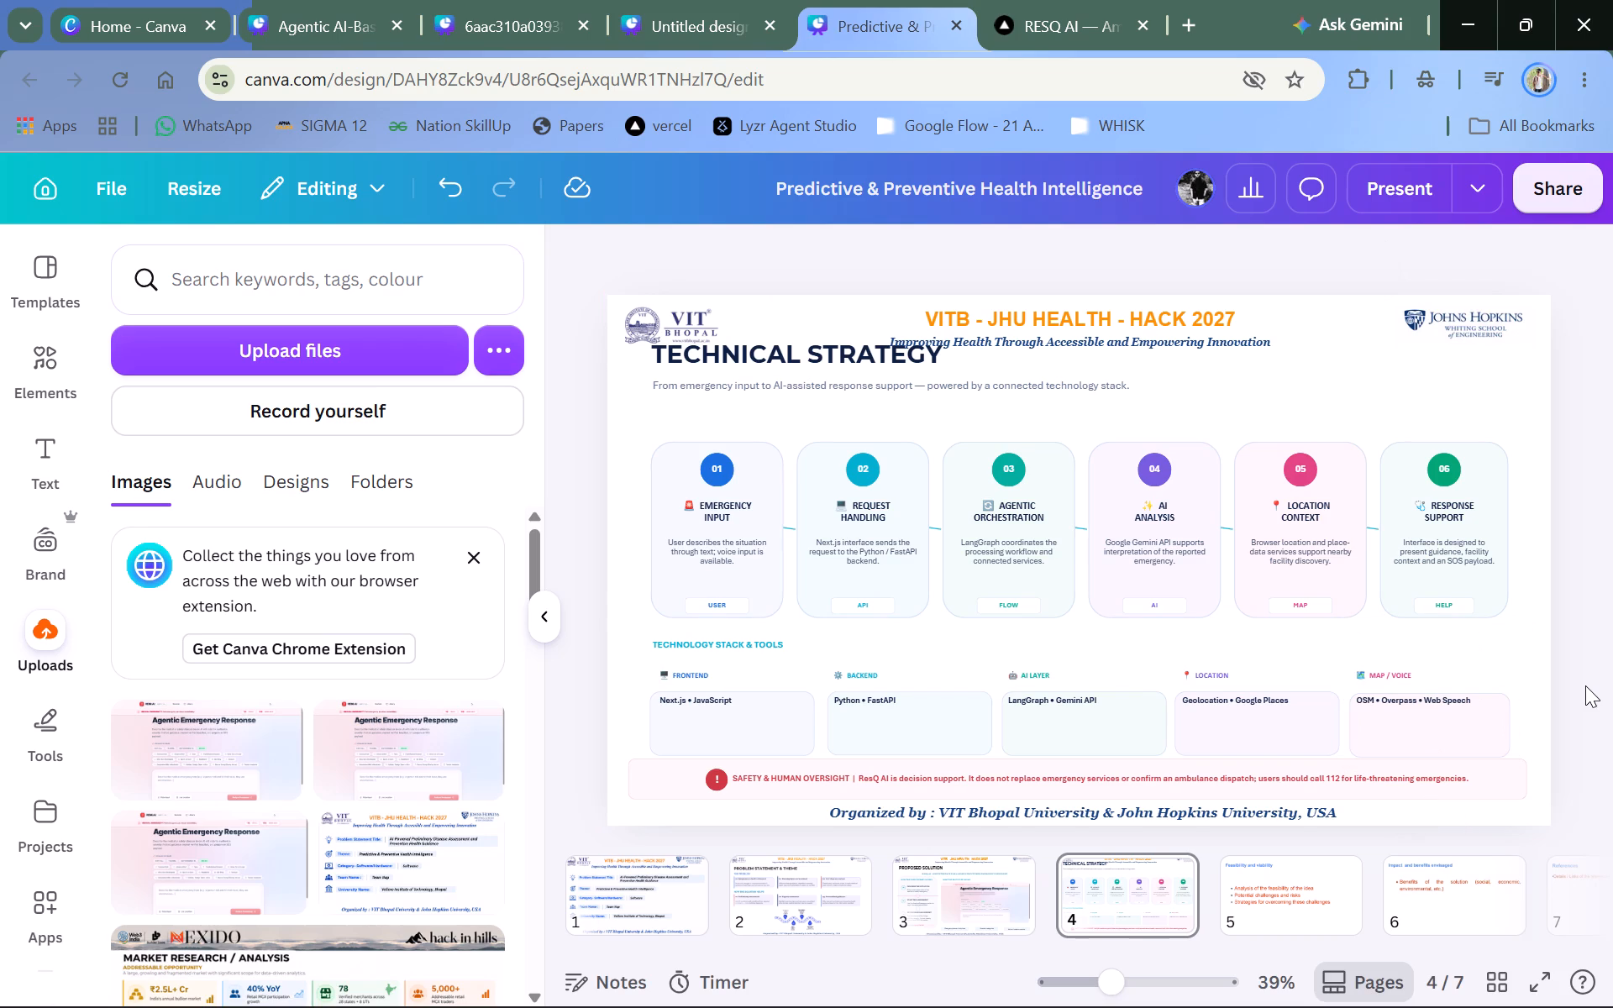
left_click(1415, 724)
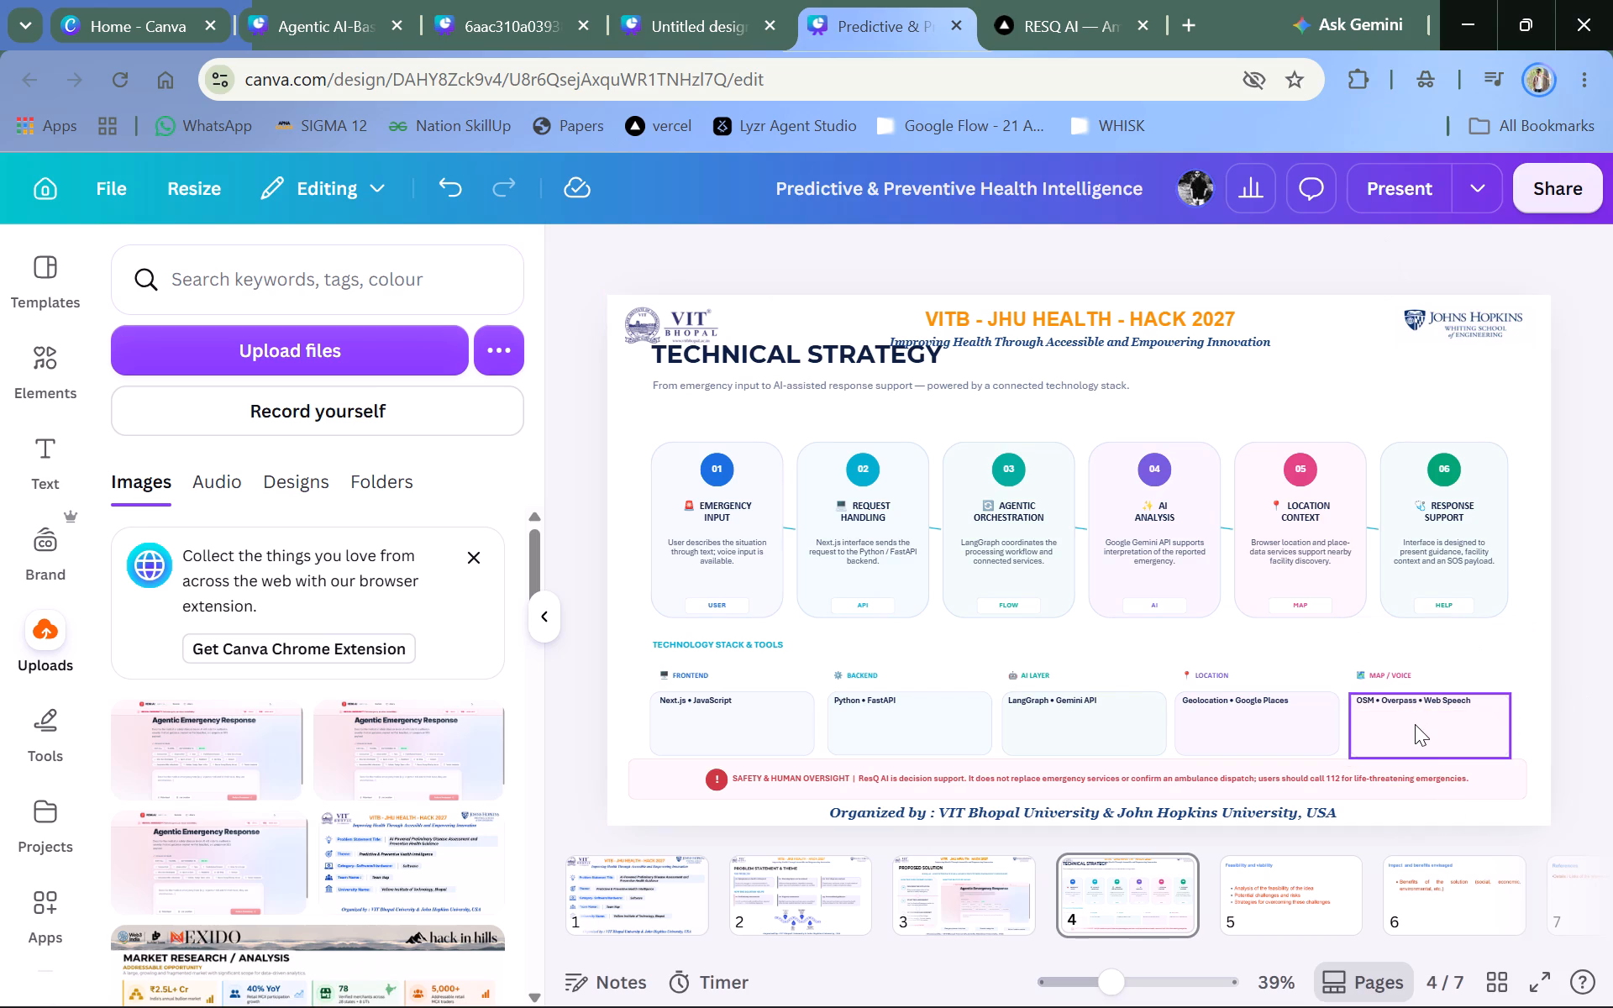
left_click(1574, 678)
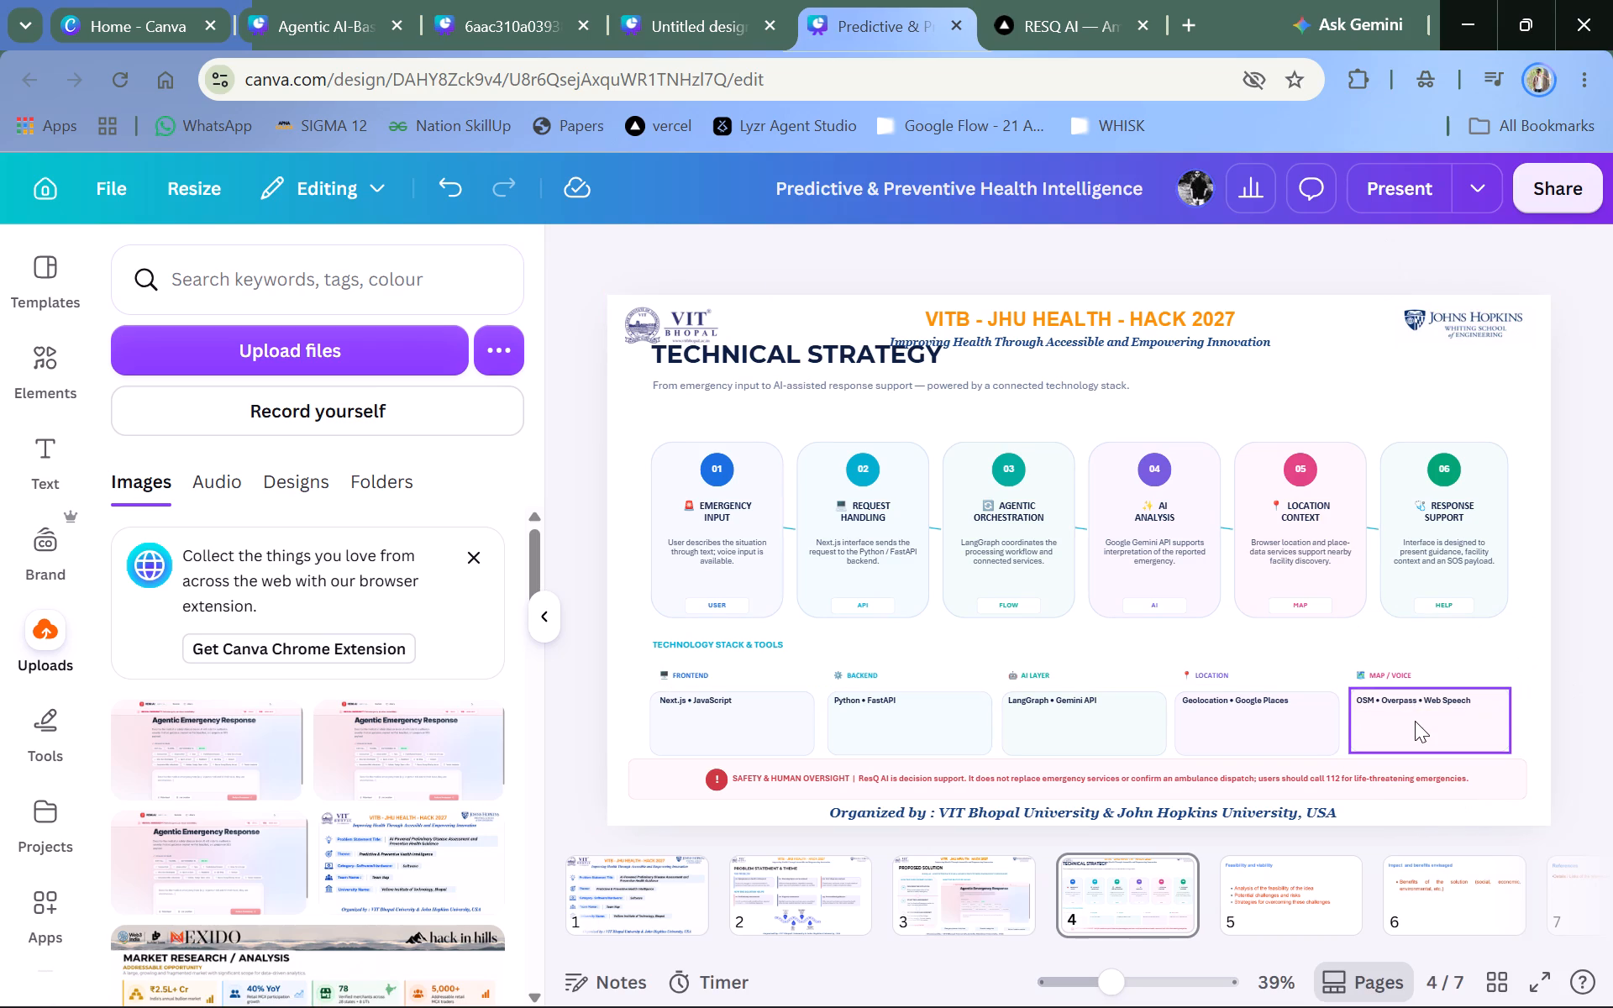
left_click(1415, 721)
left_click(1579, 713)
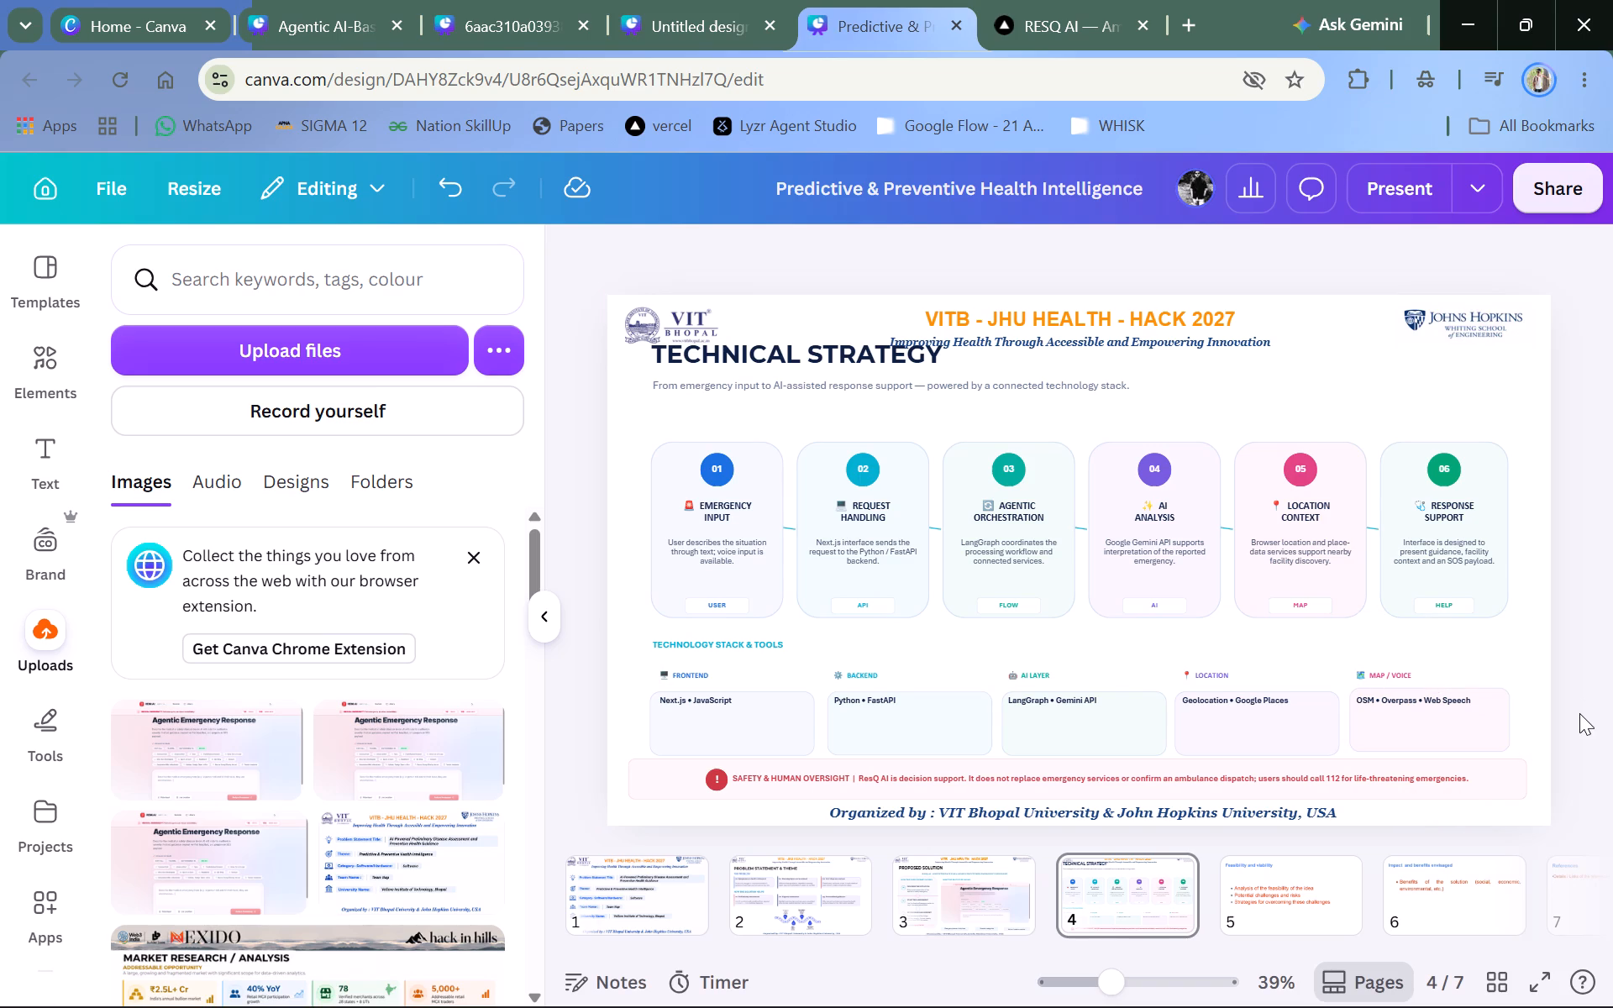
left_click(1411, 714)
left_click_drag(1411, 714, 1411, 722)
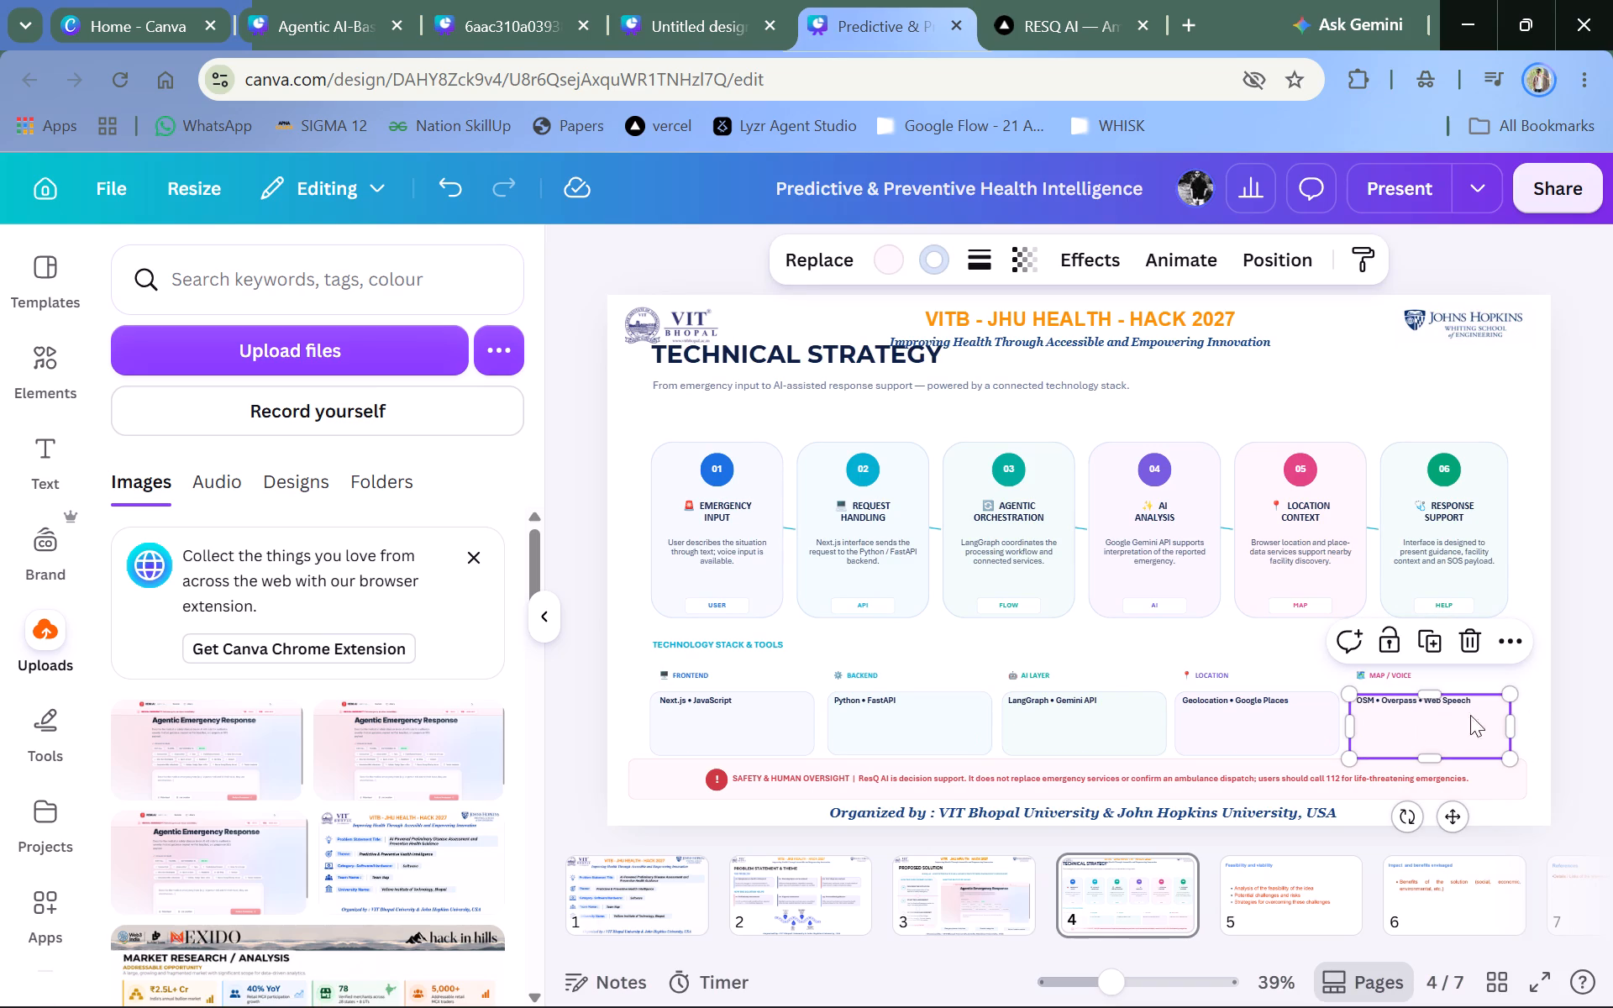
left_click(1591, 686)
left_click(1432, 735)
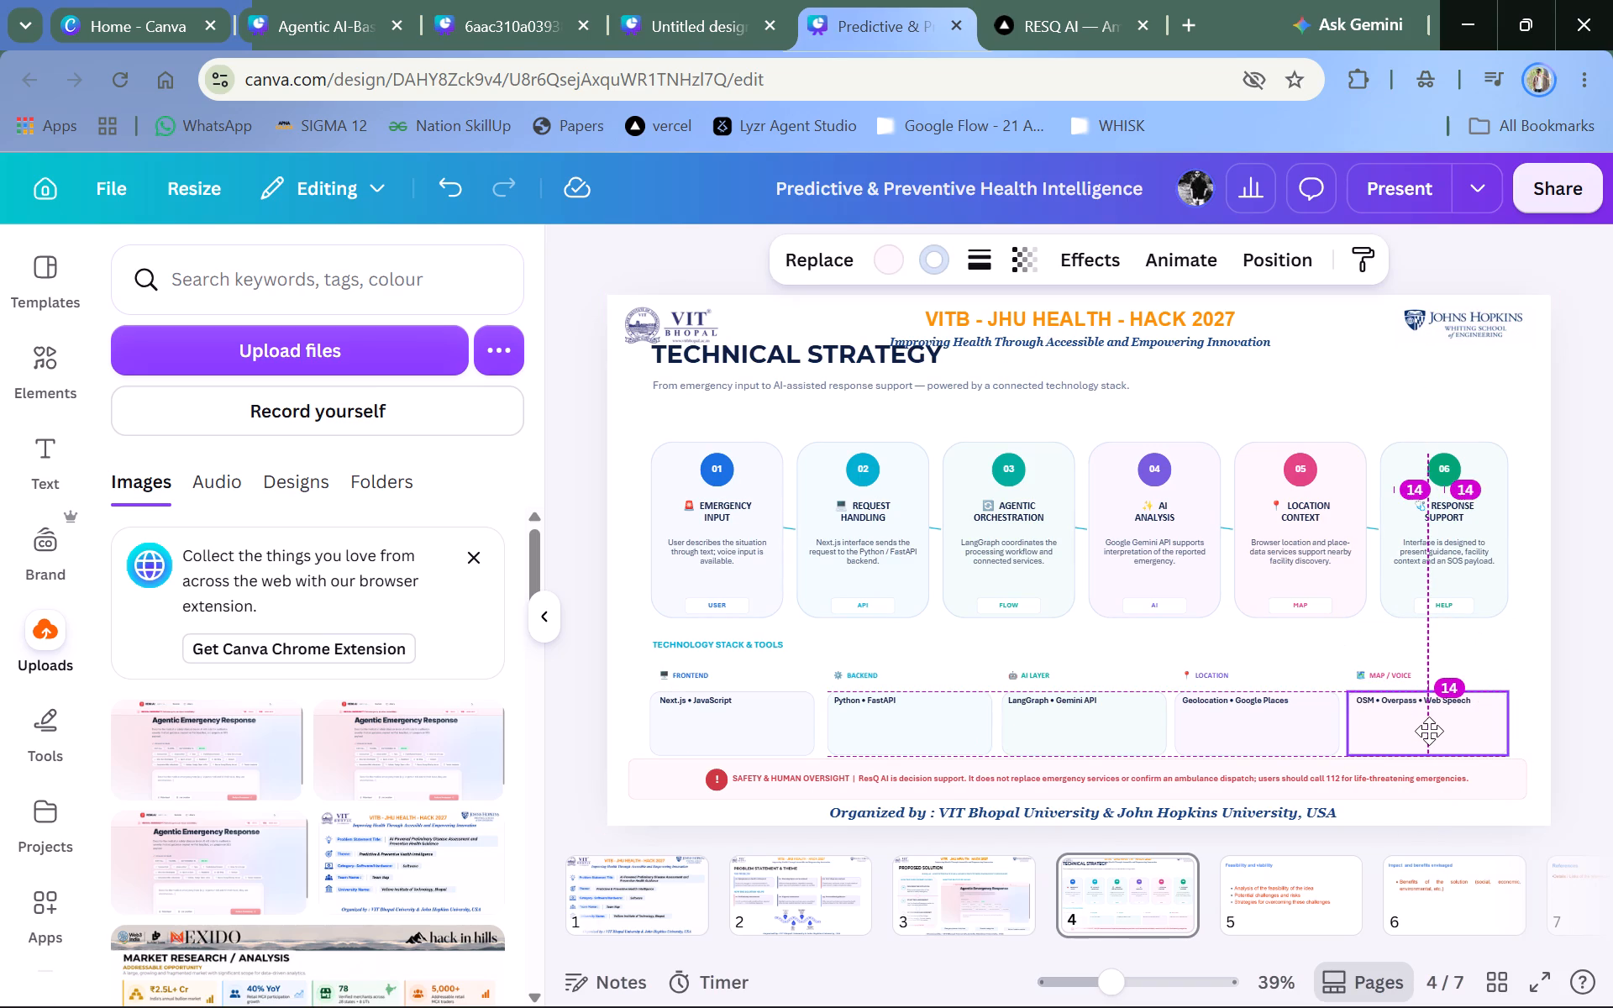
left_click(1585, 704)
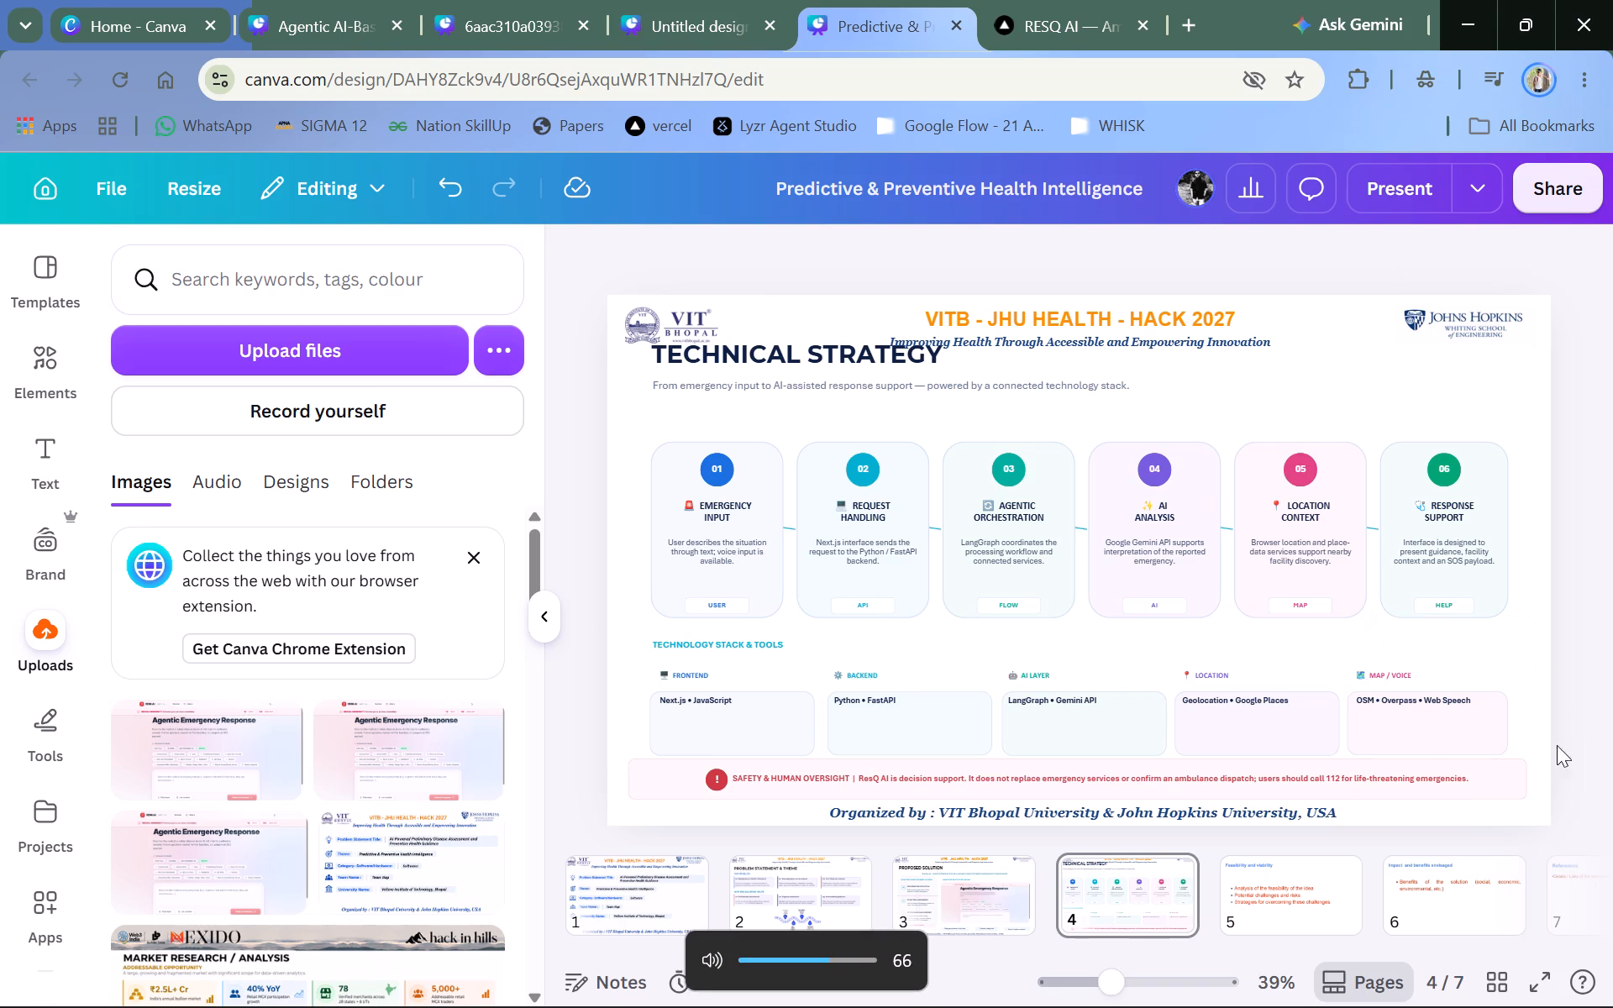
Set the font size of the "Safety & Human Oversight" notice text to 14.
left_click(1324, 775)
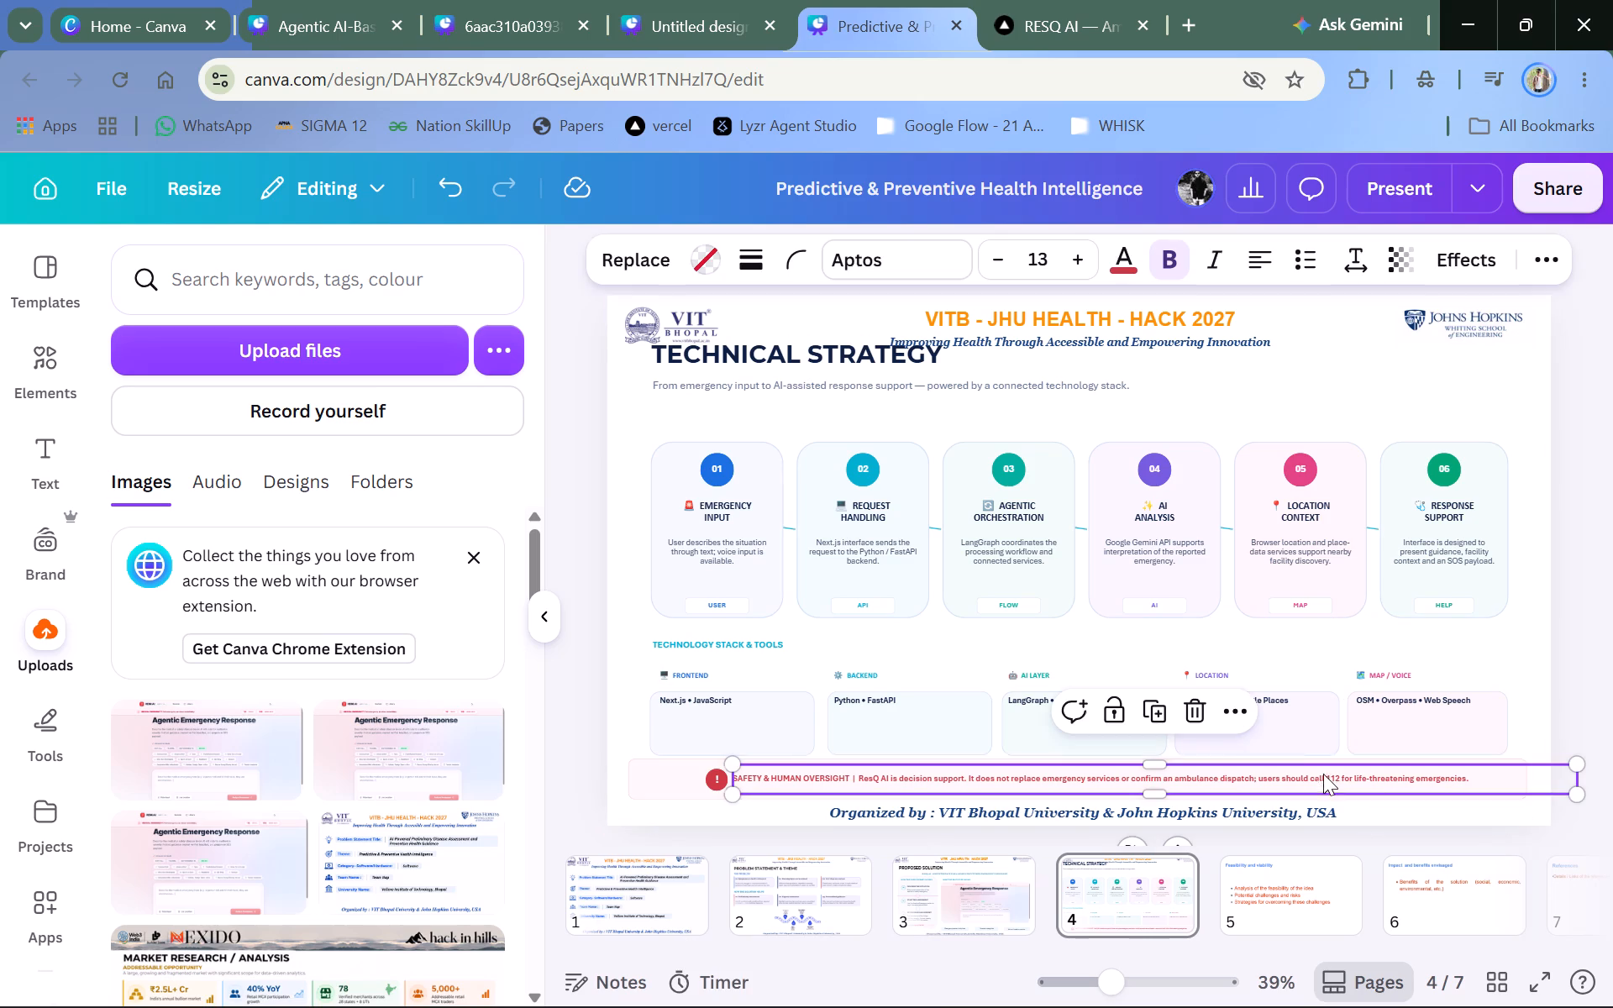
double_click(1080, 273)
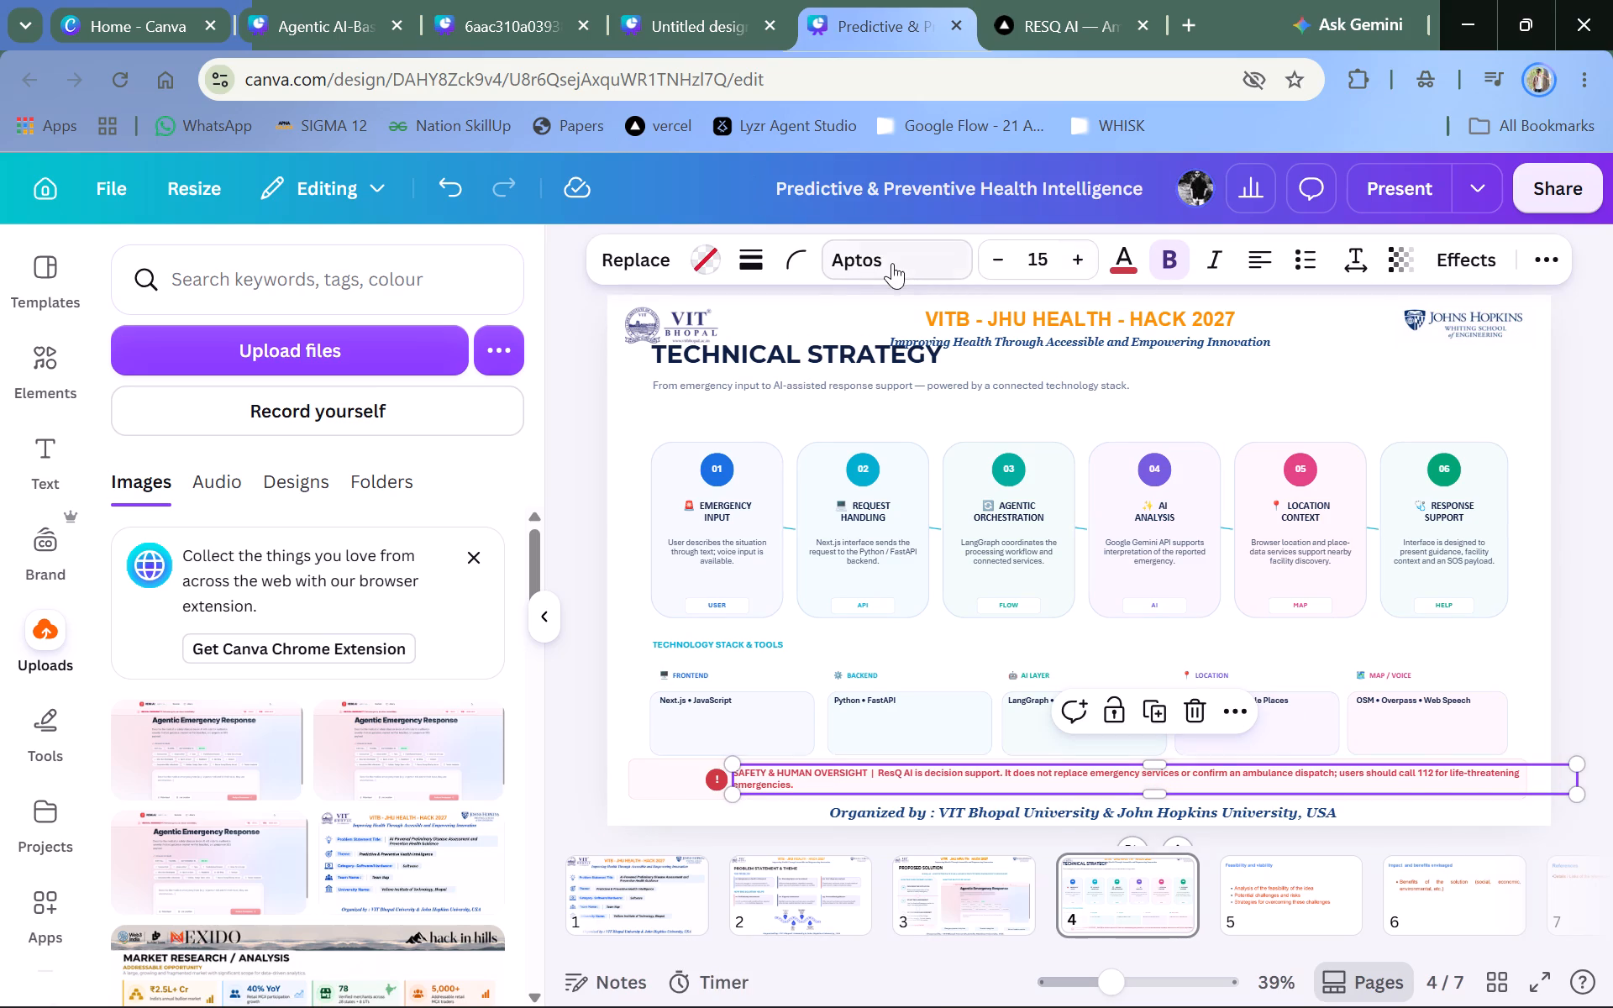
left_click(1000, 250)
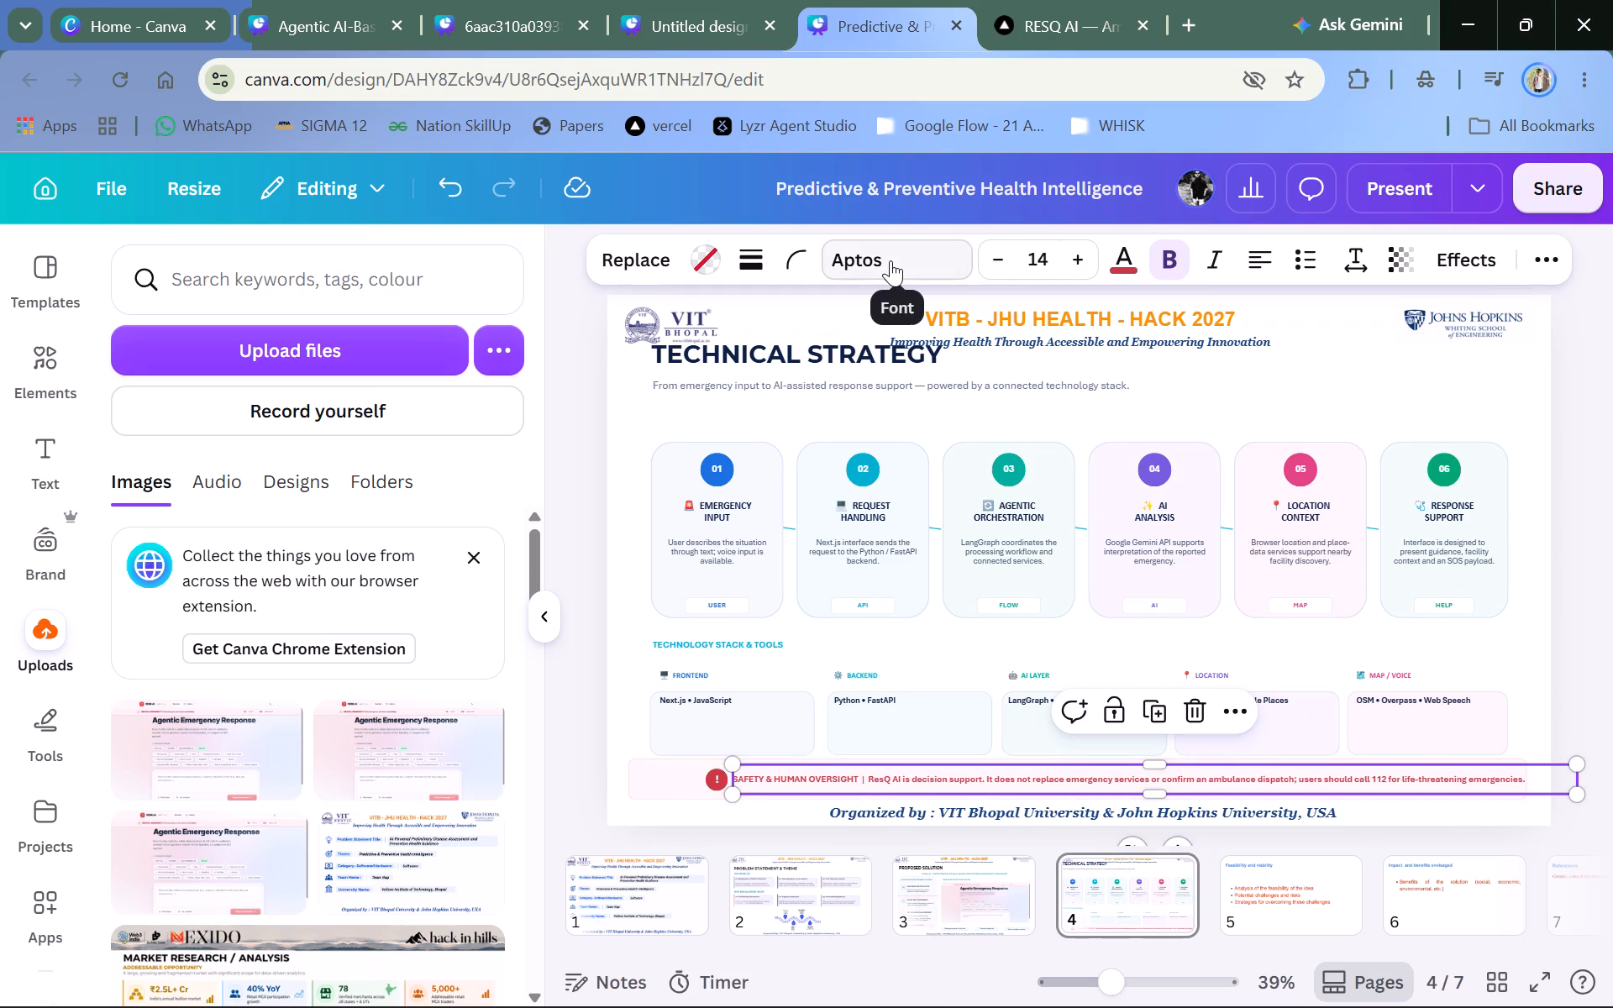
Change the font of the "Safety & Human Oversight" notice text to Calibri (MS).
left_click(891, 260)
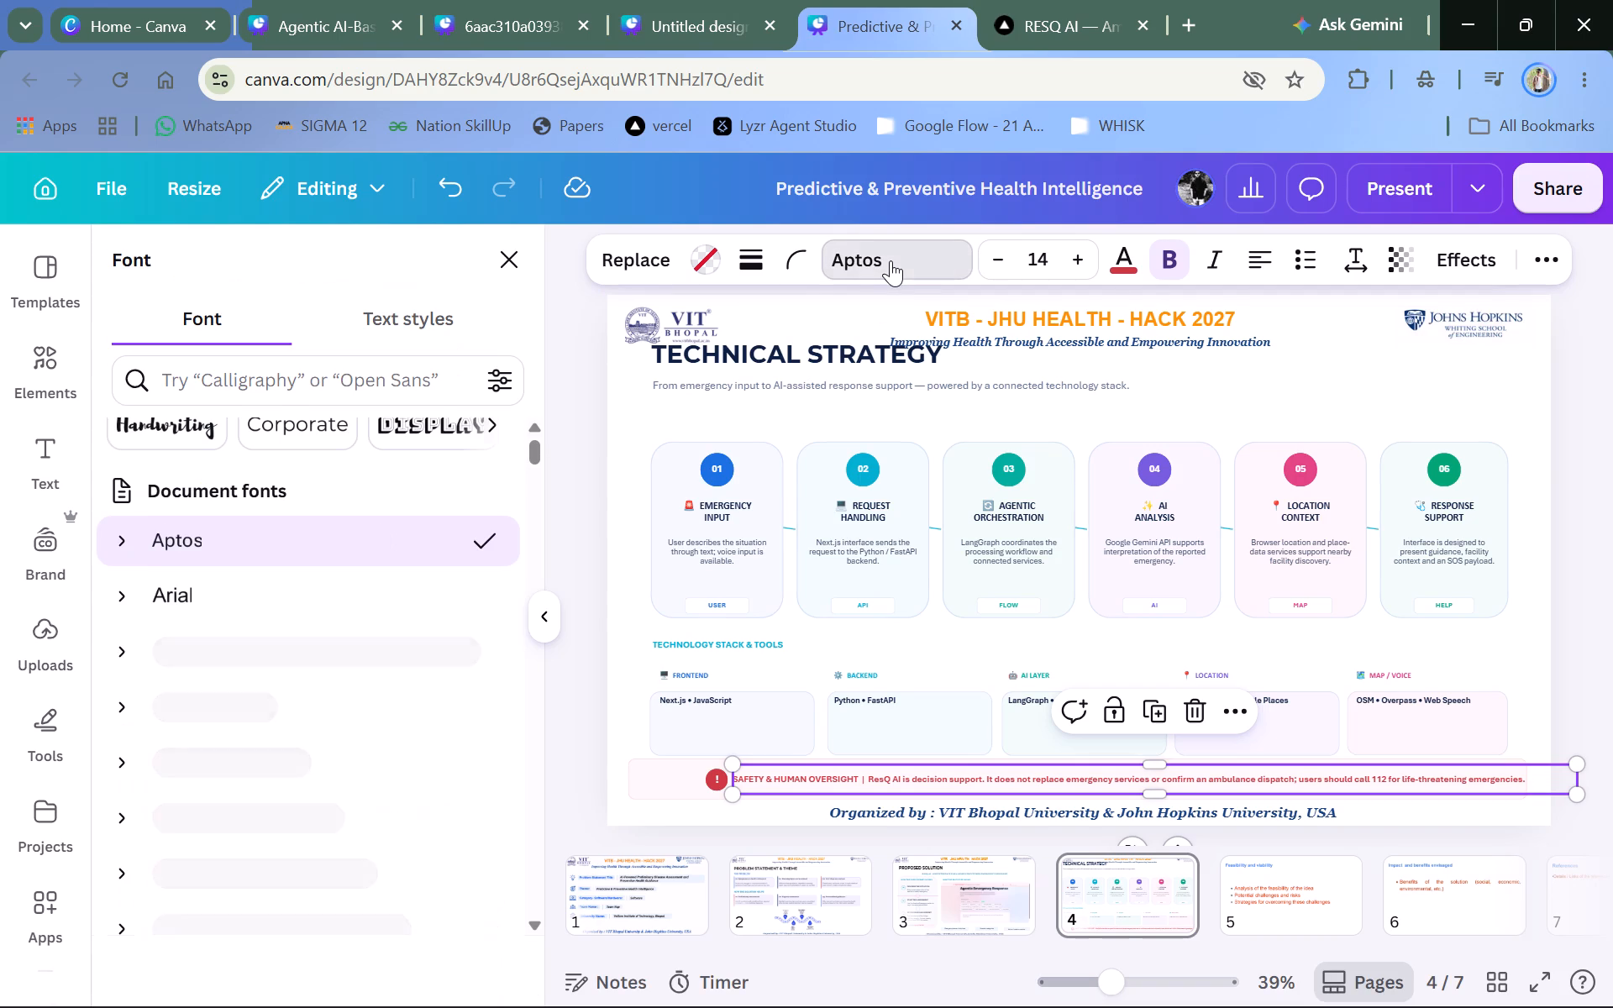
left_click(307, 578)
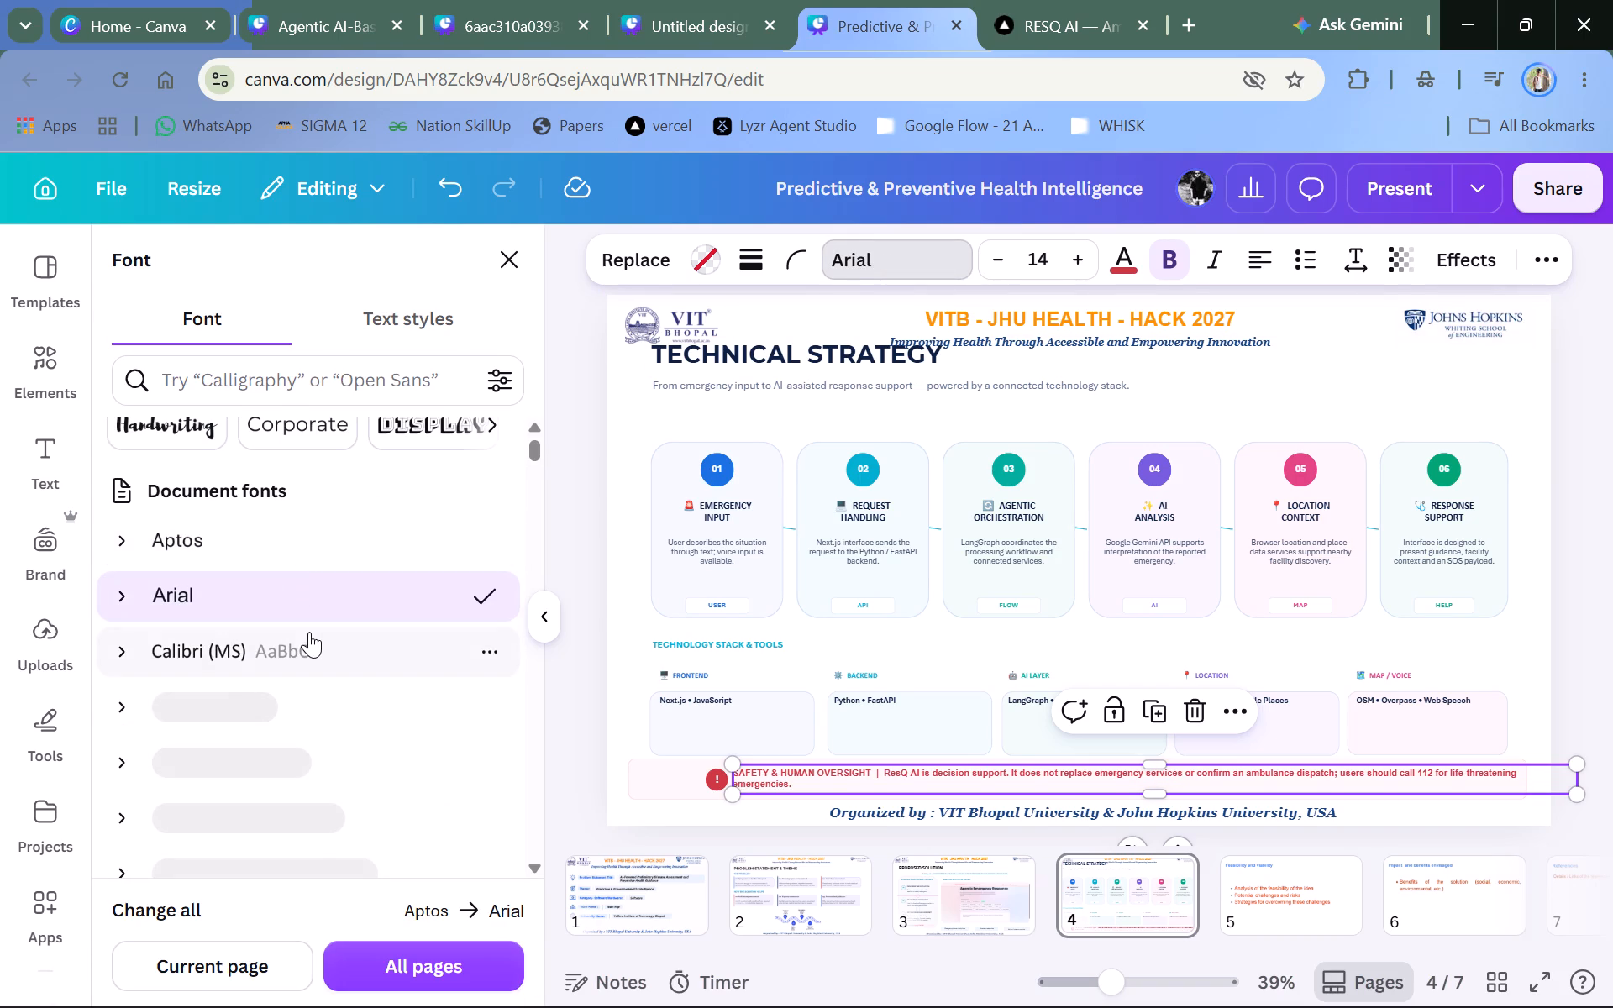
double_click(309, 632)
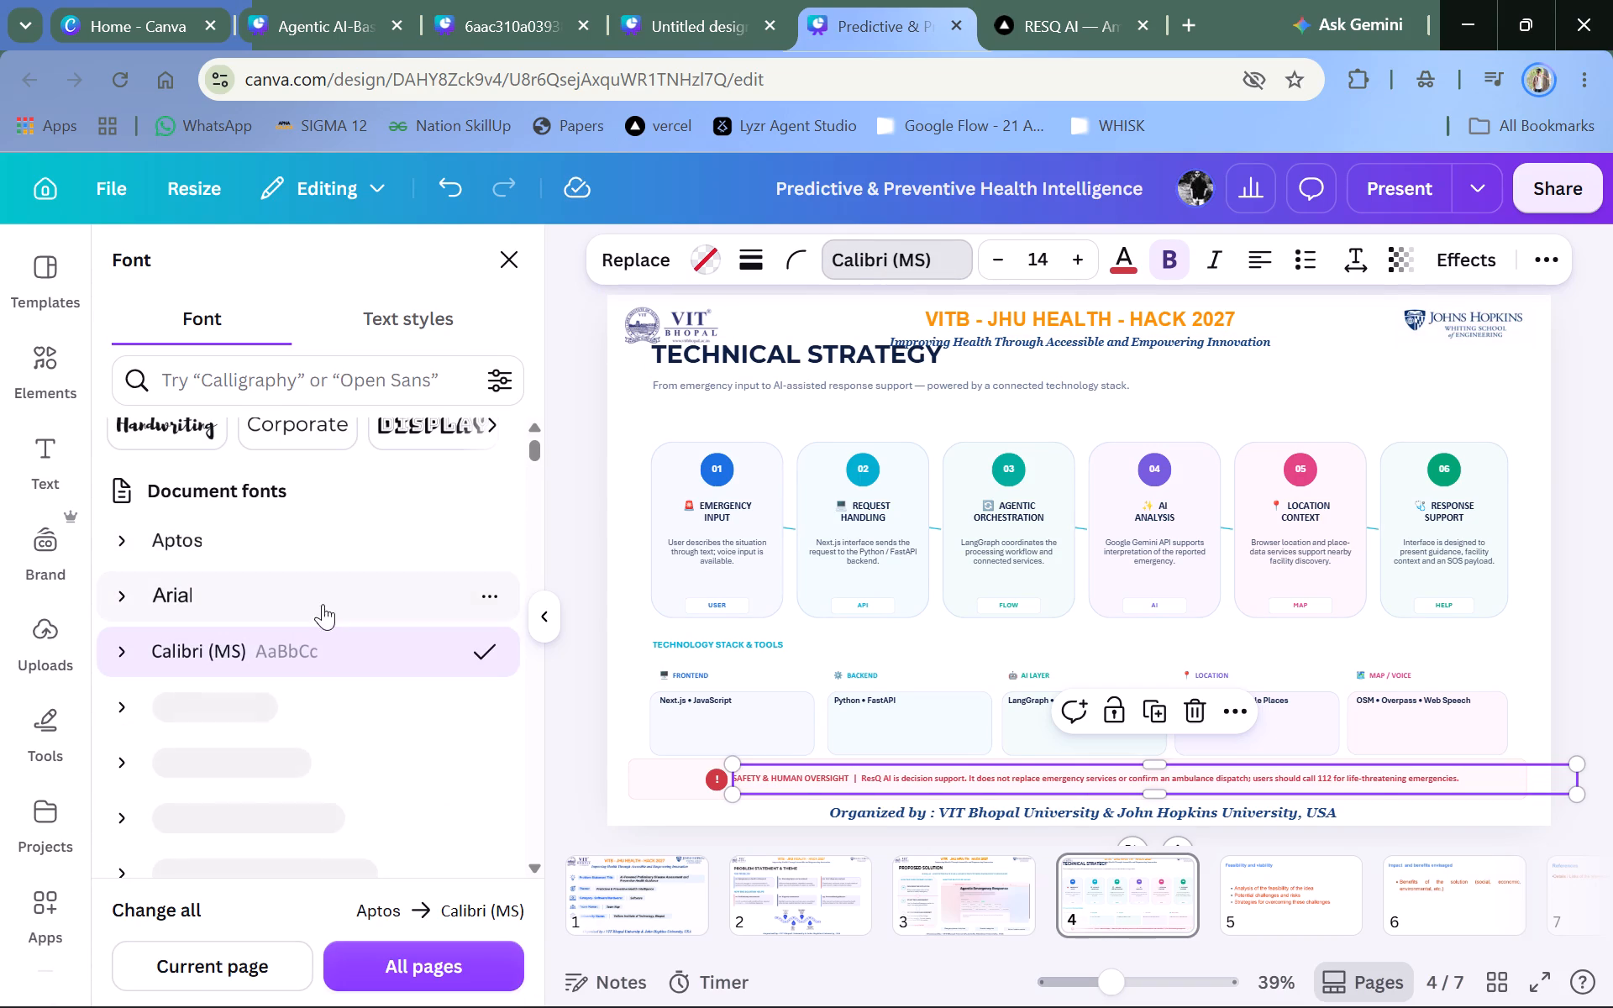
left_click(570, 585)
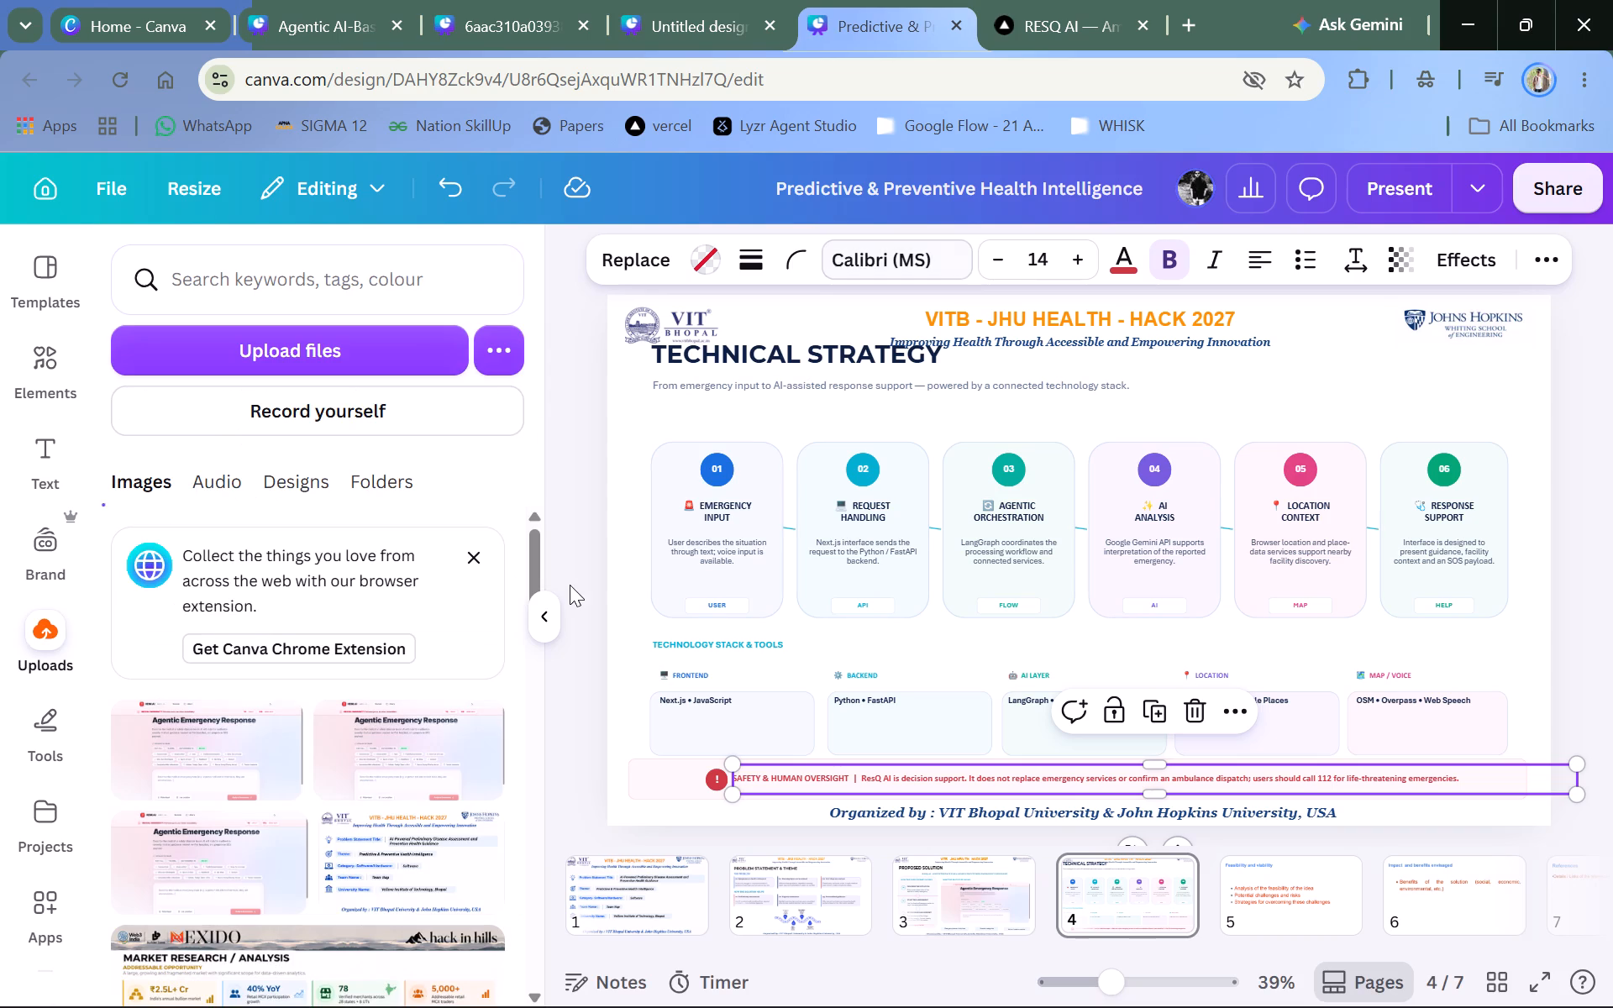
left_click(570, 585)
left_click(875, 774)
left_click(586, 710)
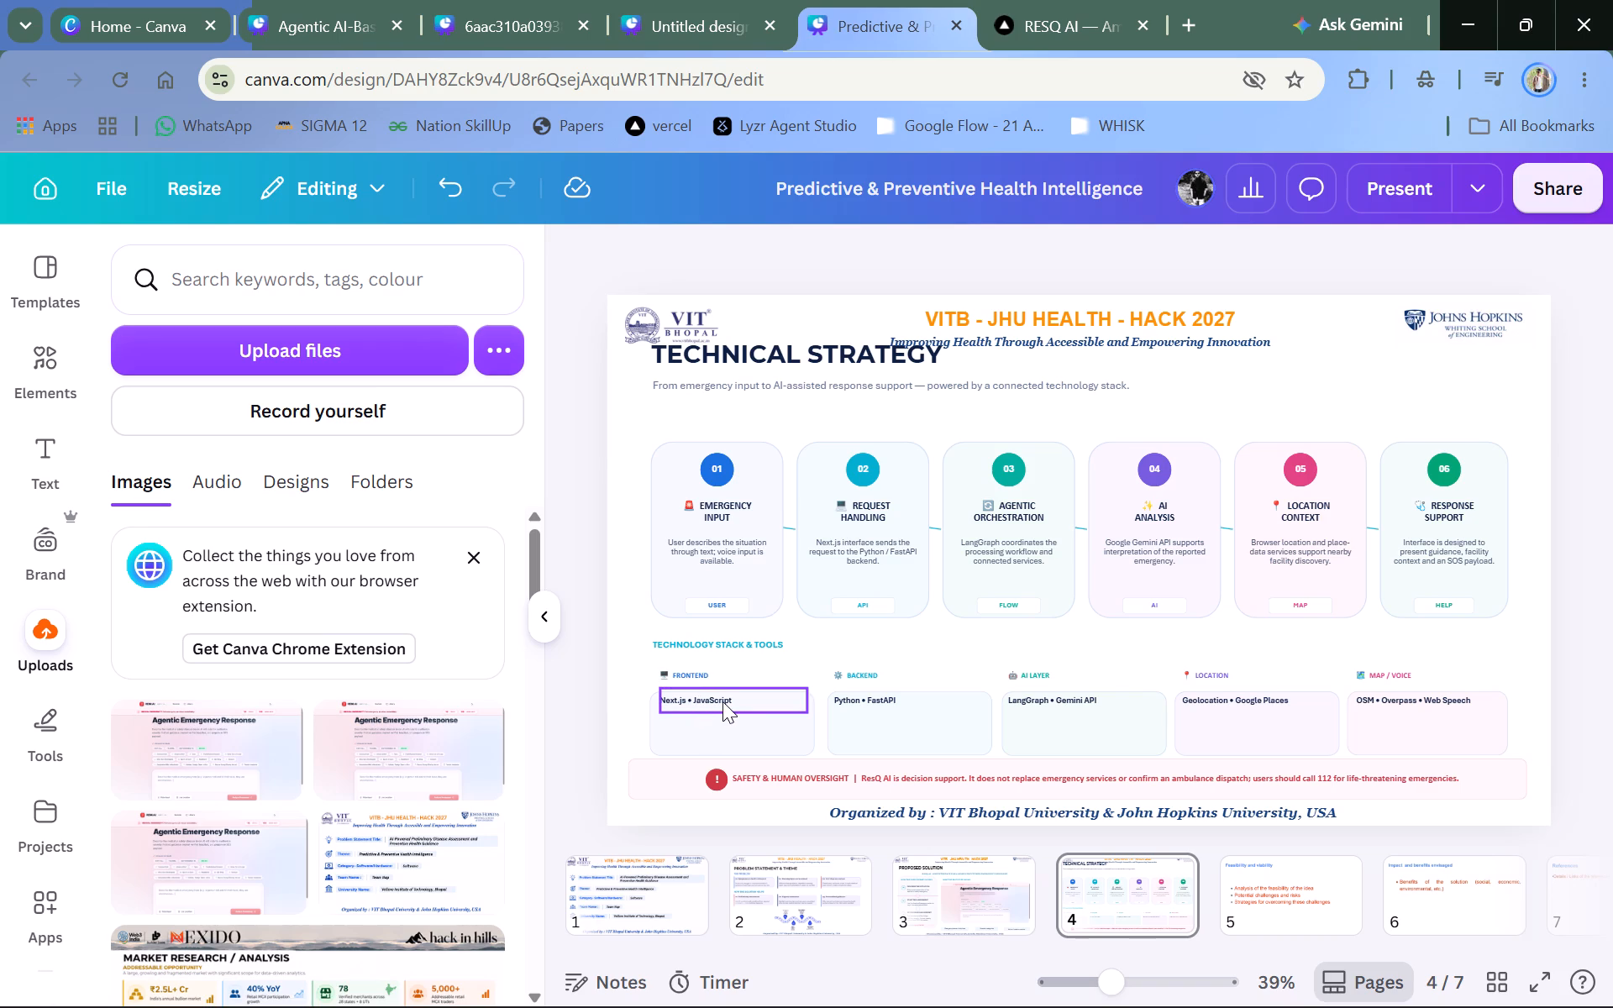
Move the Frontend card's "Next.js • JavaScript" text to the bottom of its background box and its heading inside the top.
left_click_drag(712, 697, 713, 732)
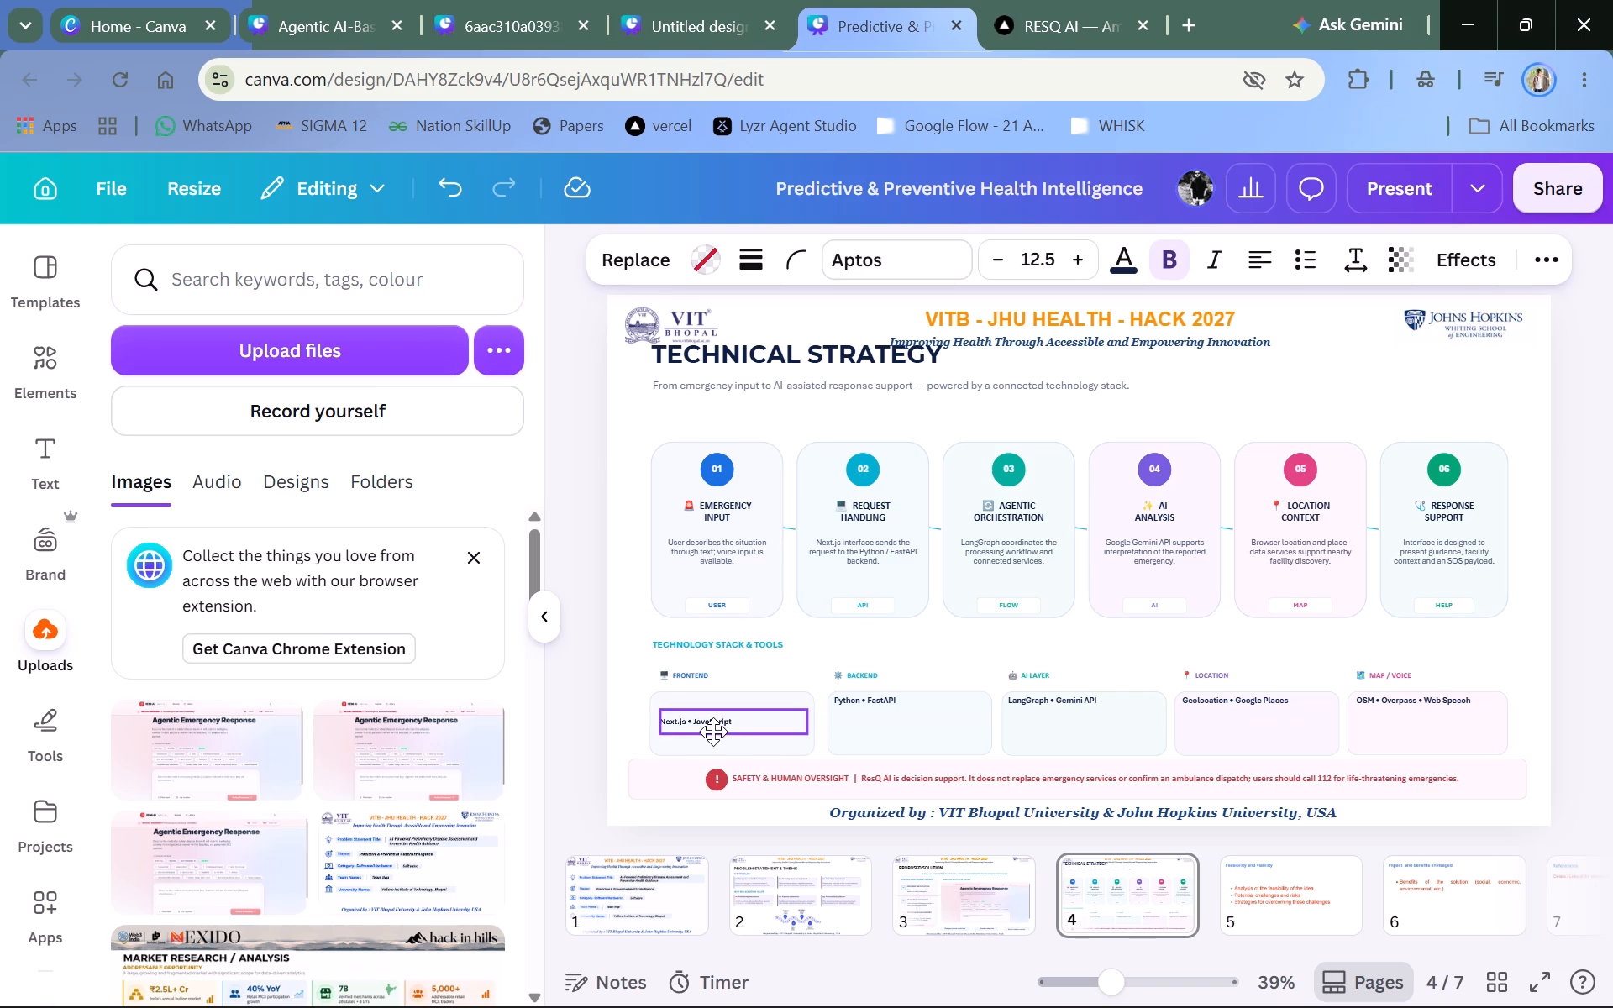
left_click_drag(713, 732, 713, 736)
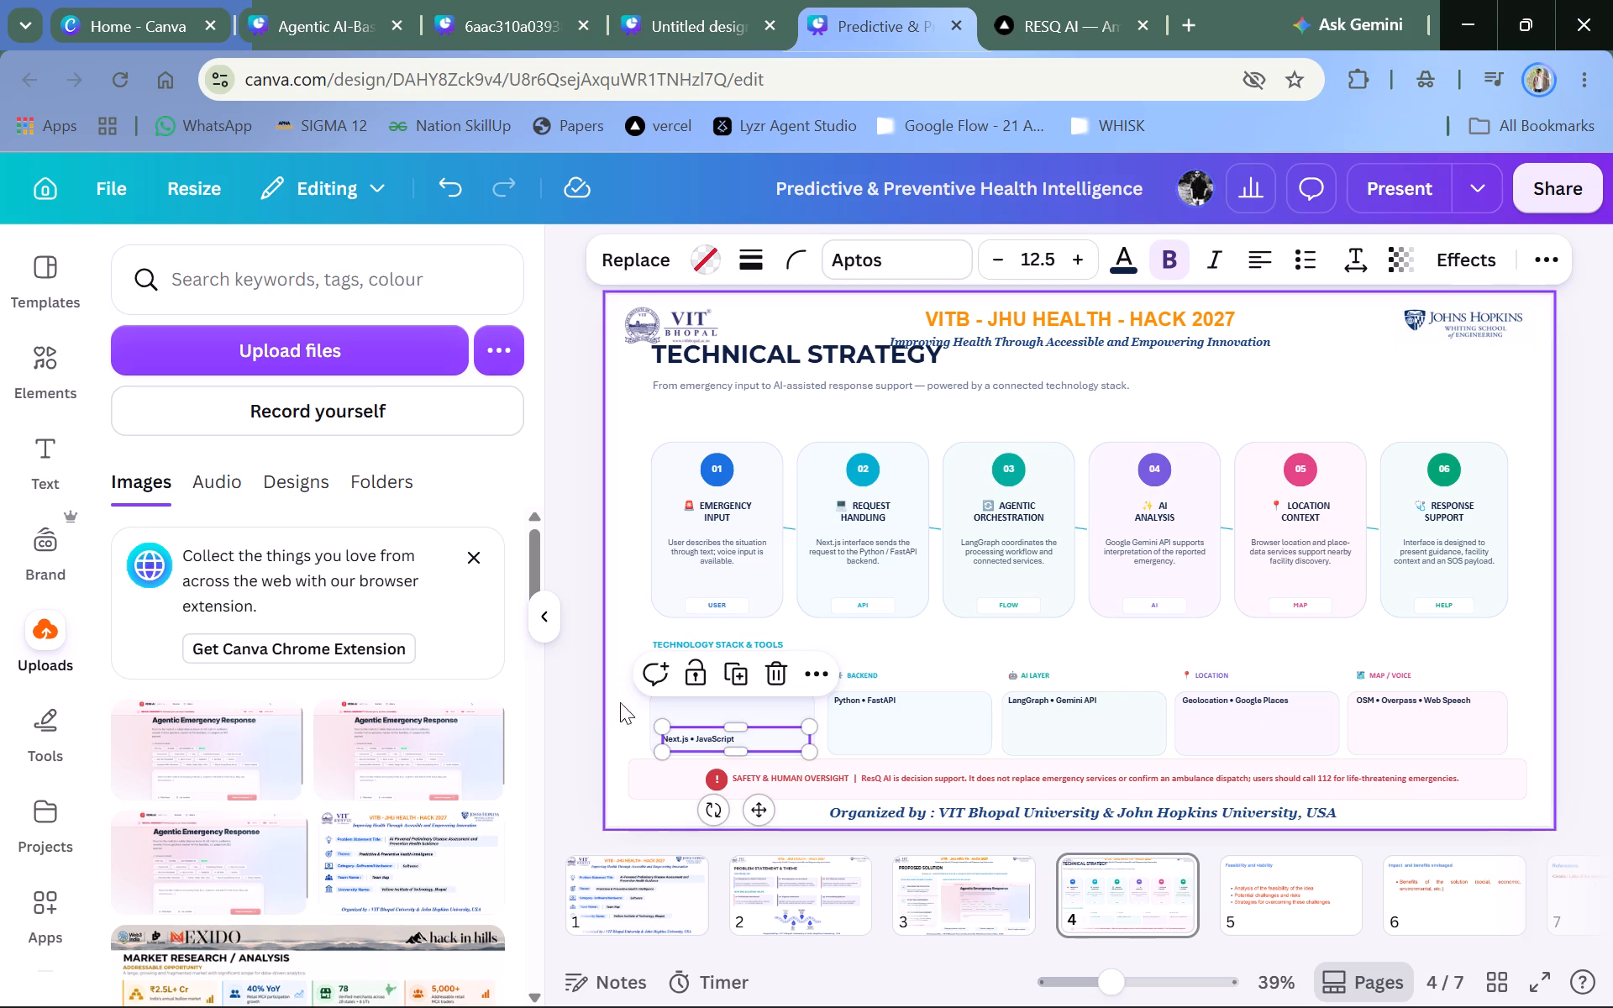
left_click(567, 715)
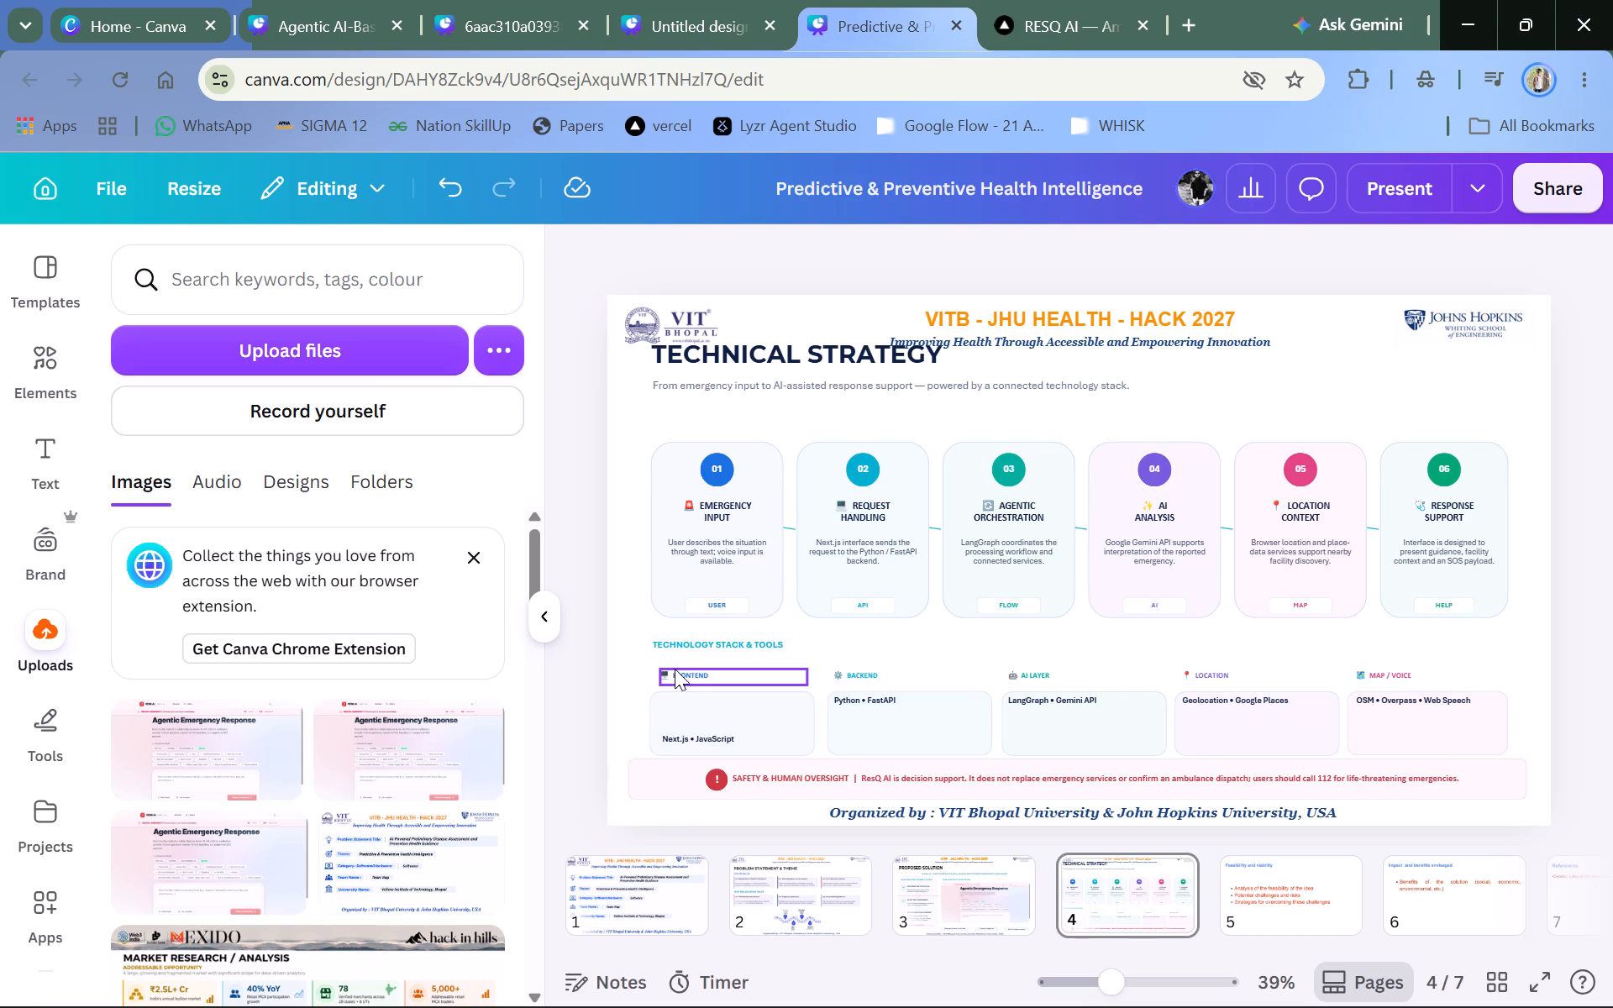
left_click_drag(683, 674, 686, 704)
left_click(570, 711)
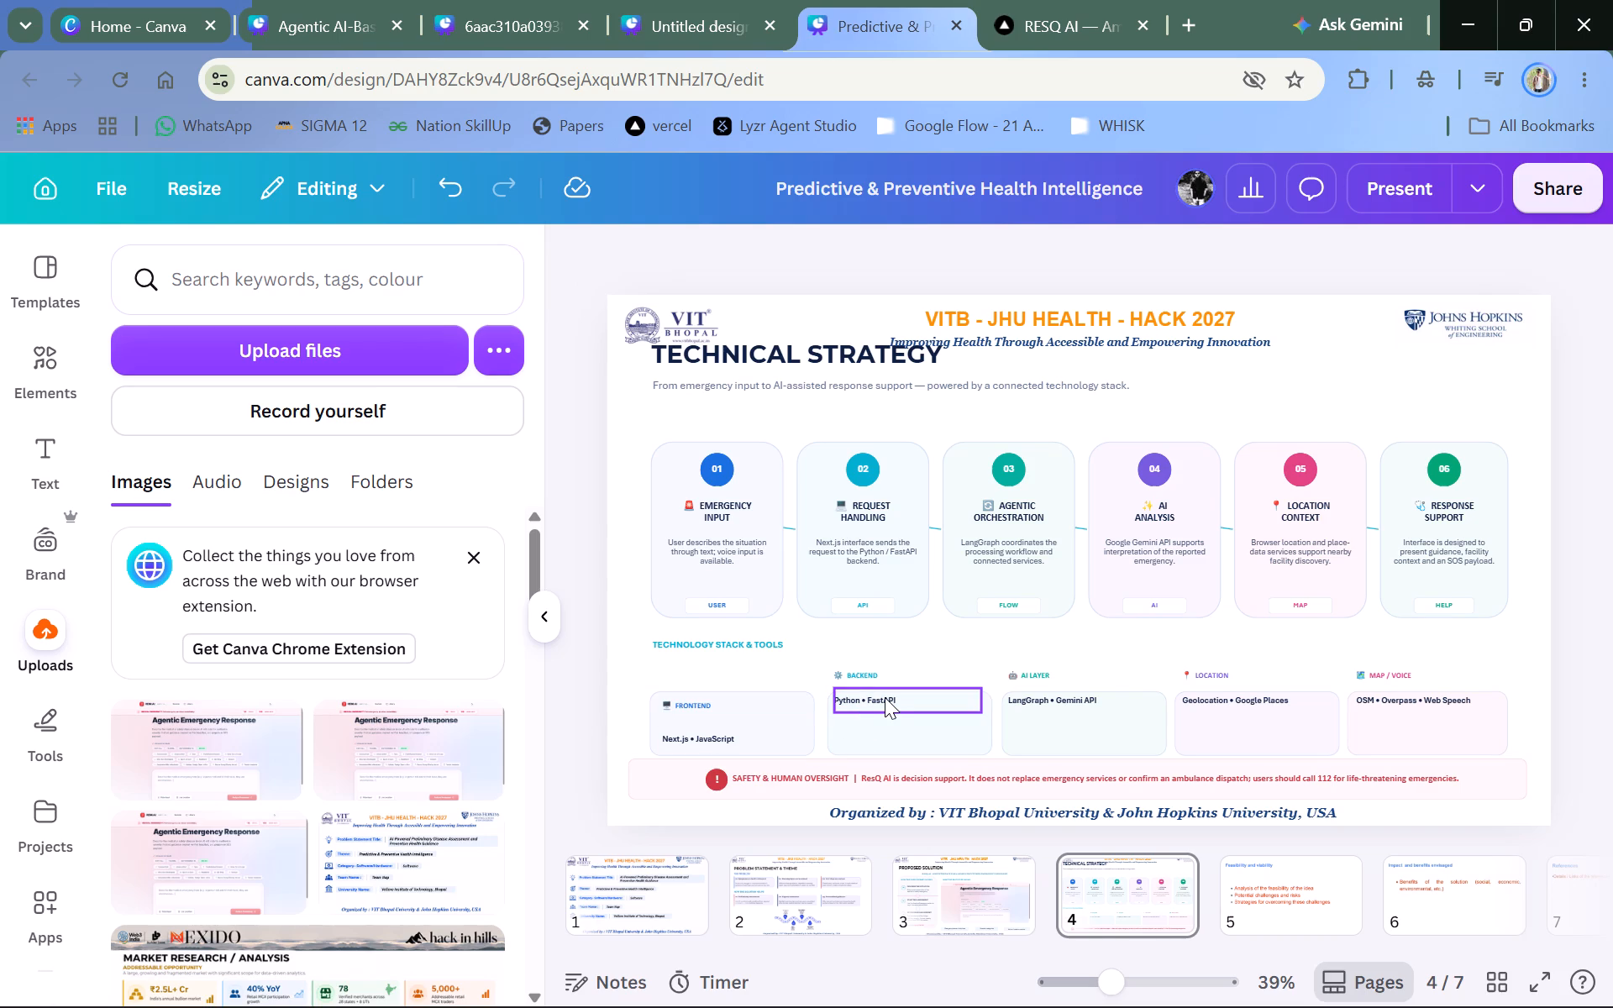
left_click_drag(888, 697, 880, 742)
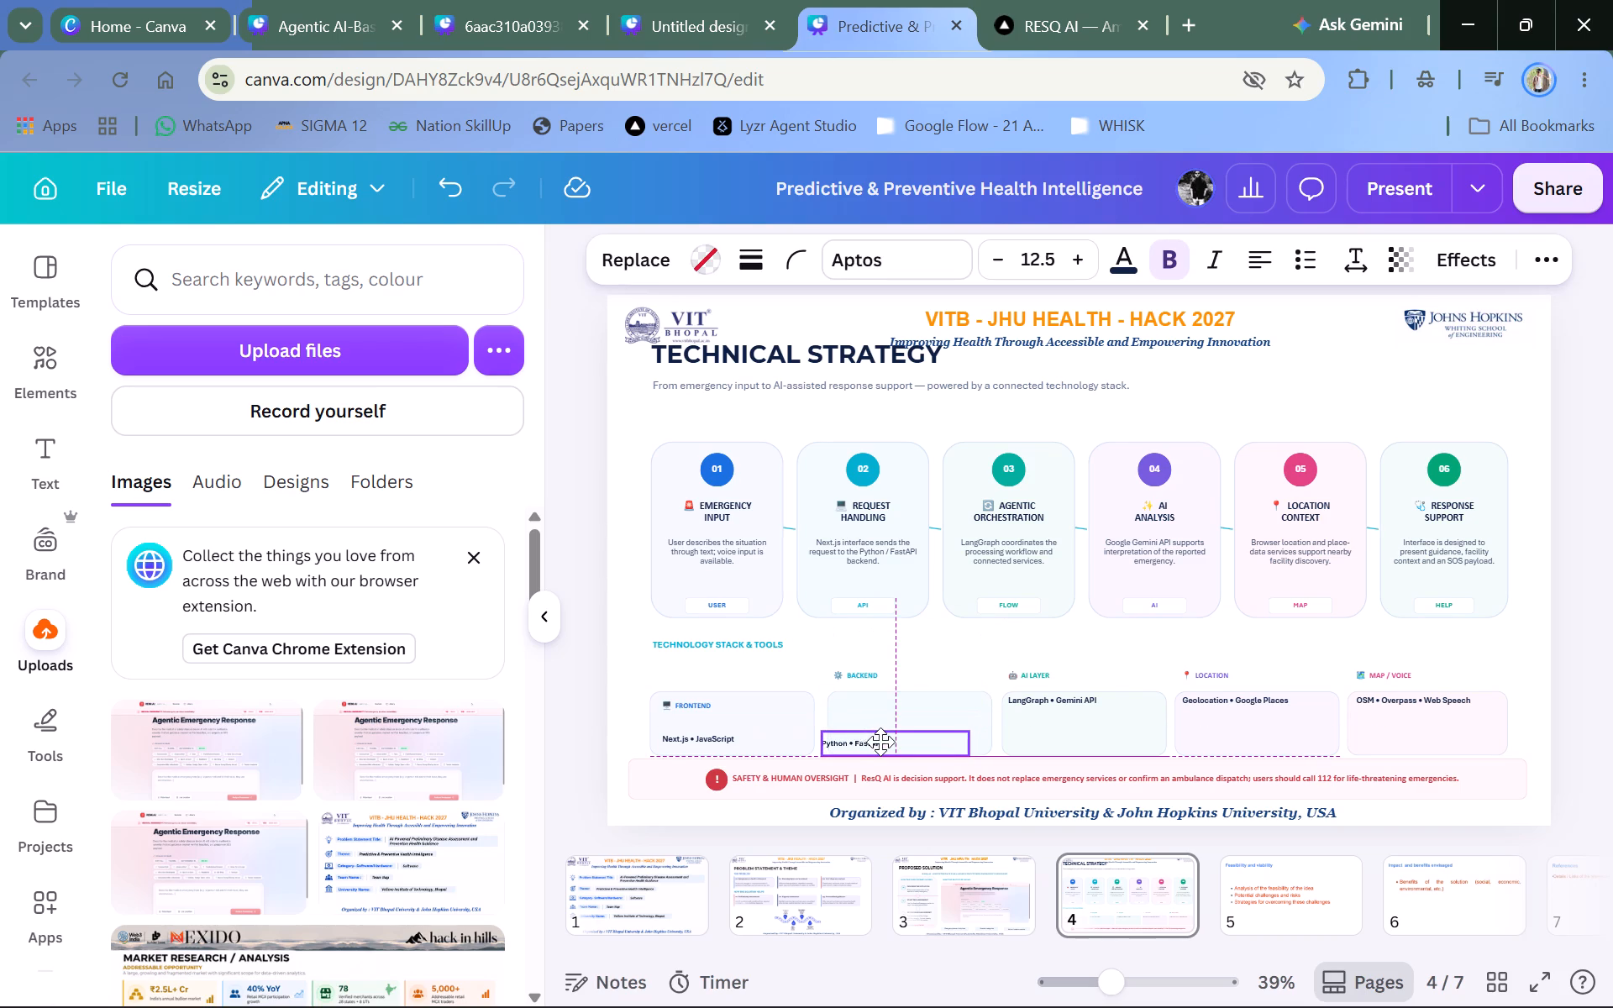
left_click_drag(880, 742, 891, 737)
left_click(560, 741)
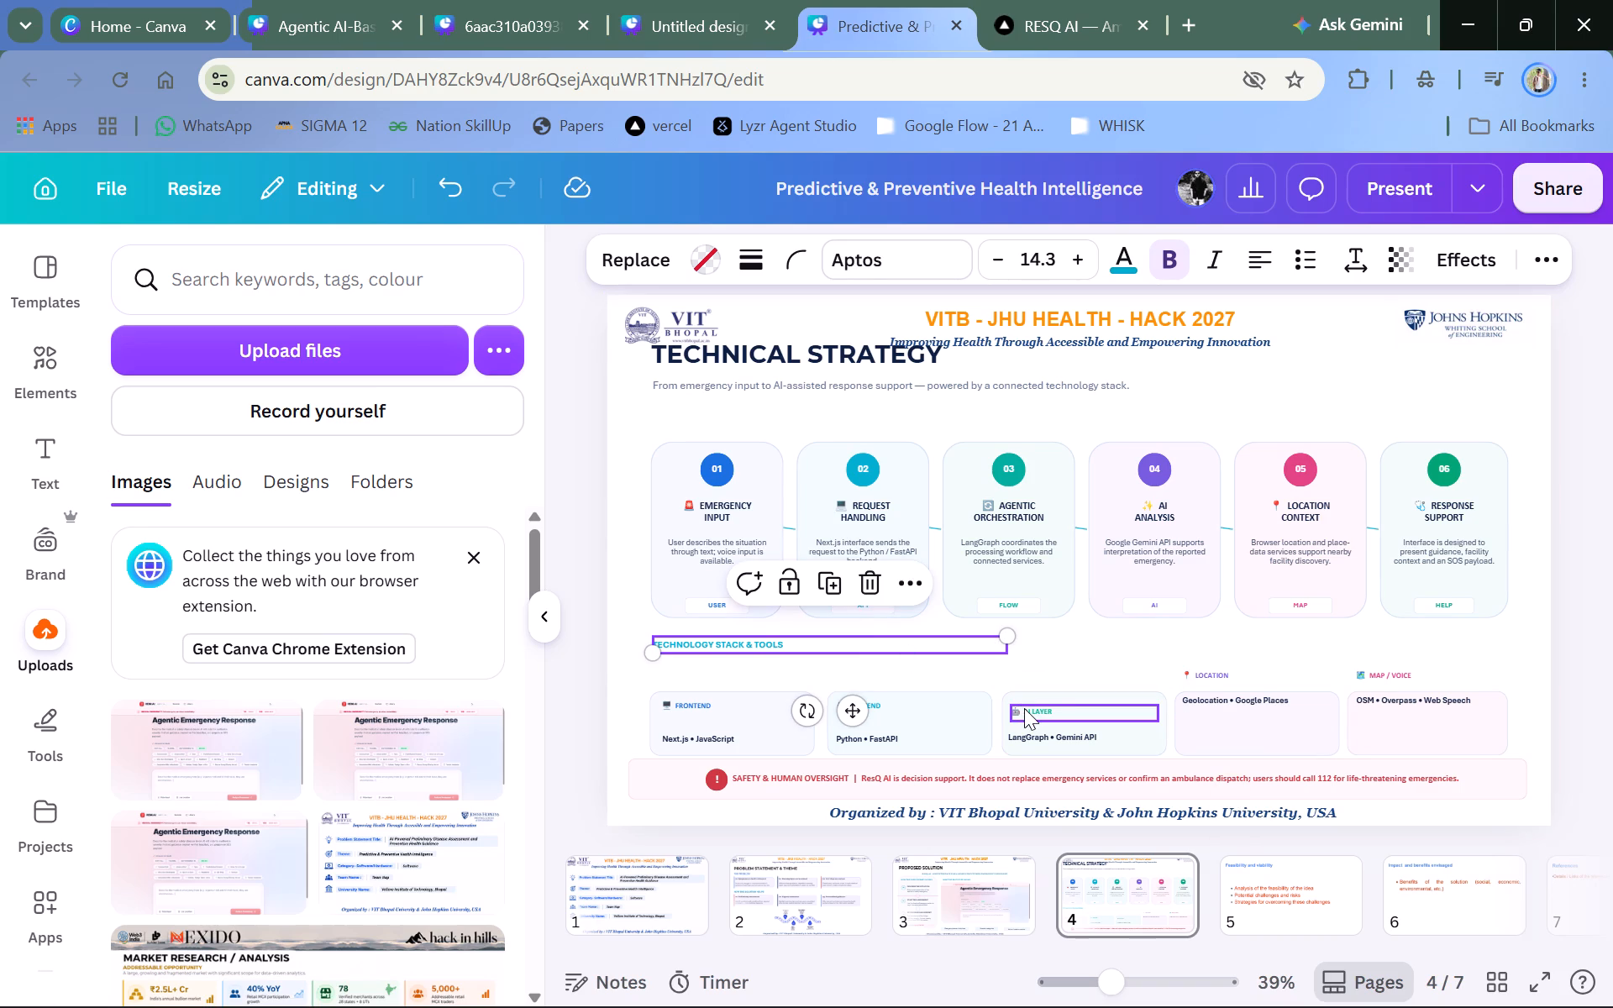
left_click_drag(1024, 708, 1027, 698)
left_click(1027, 698)
left_click(1023, 700)
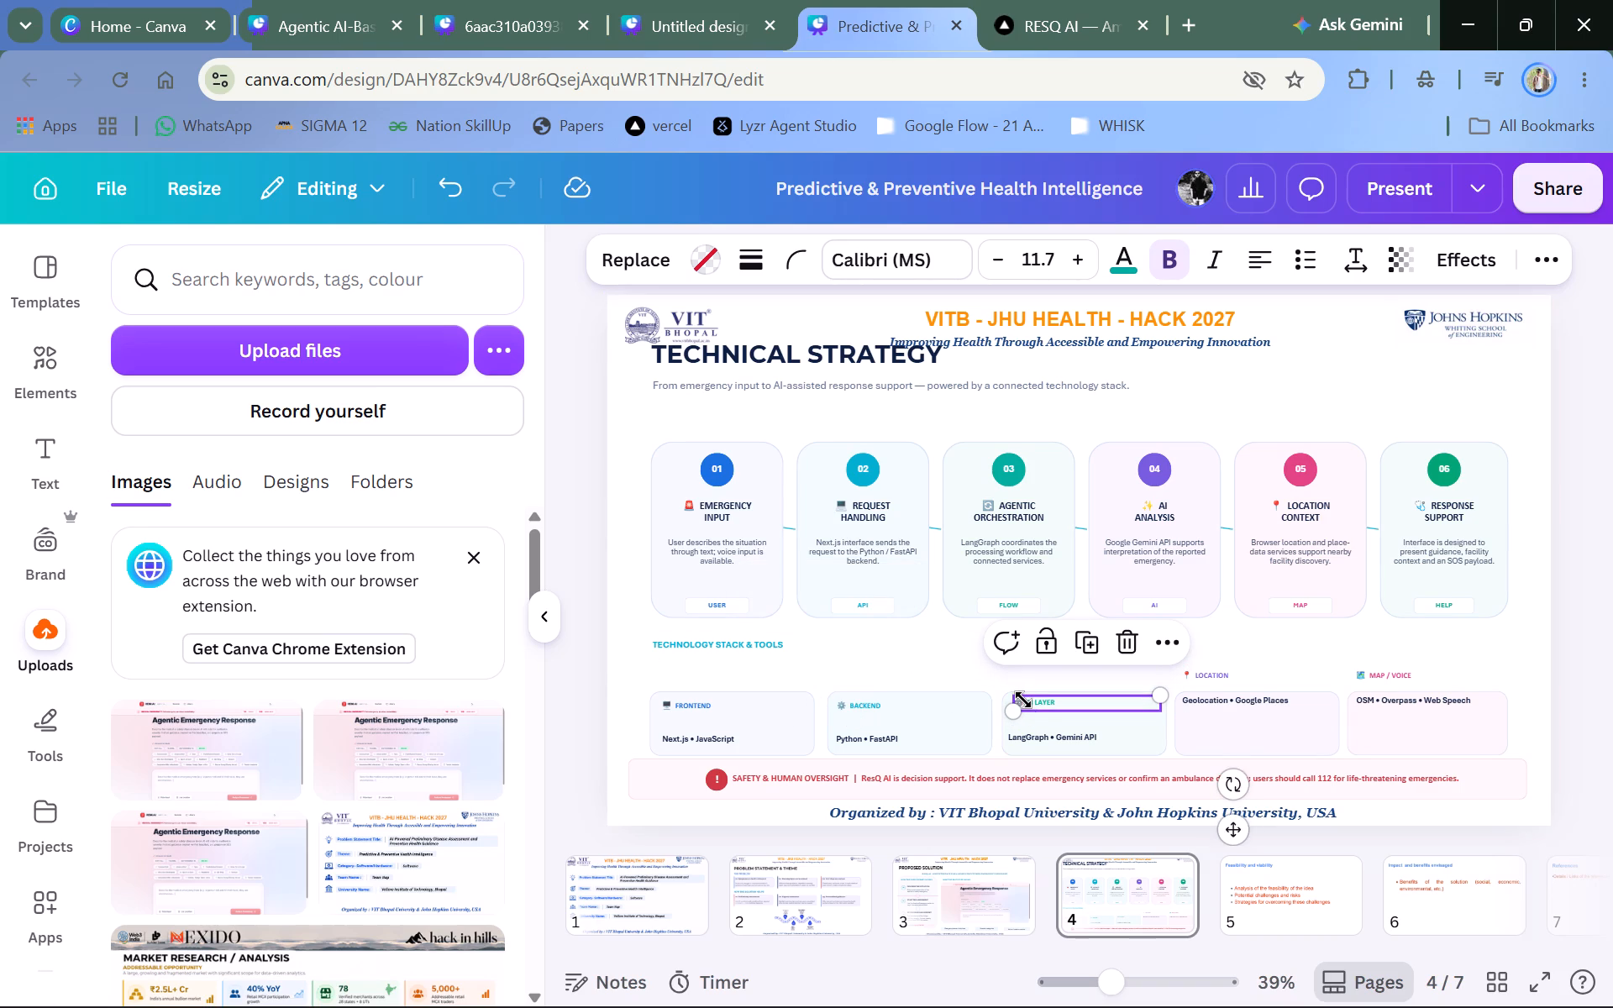
left_click(1233, 823)
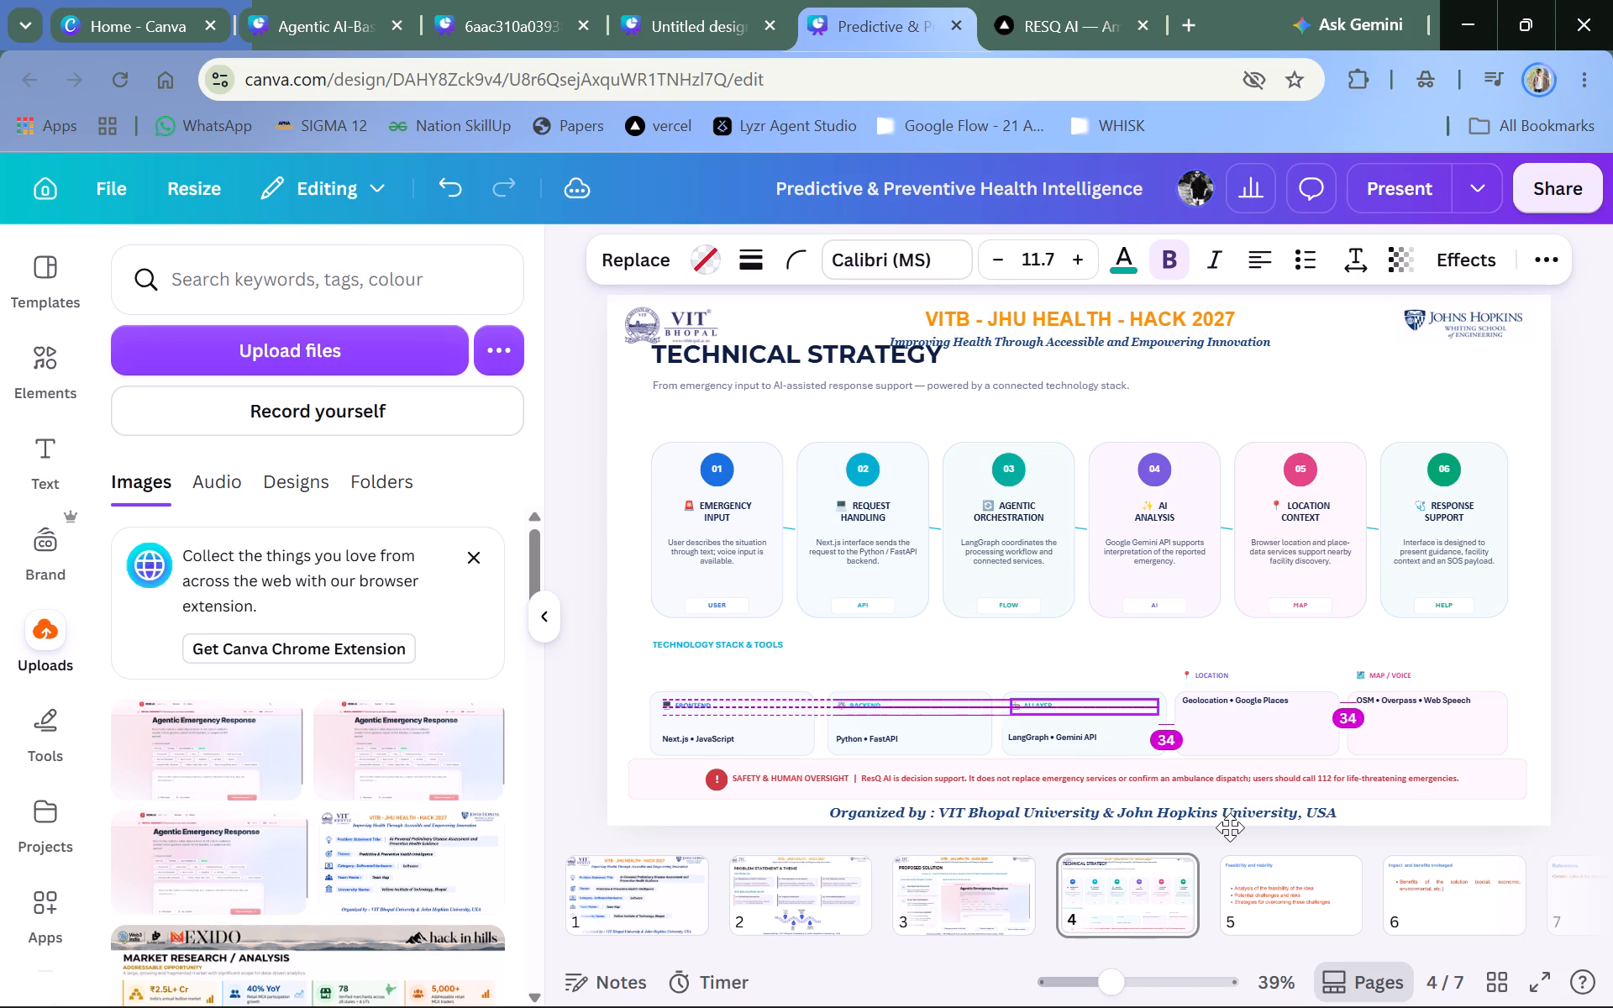
left_click(558, 675)
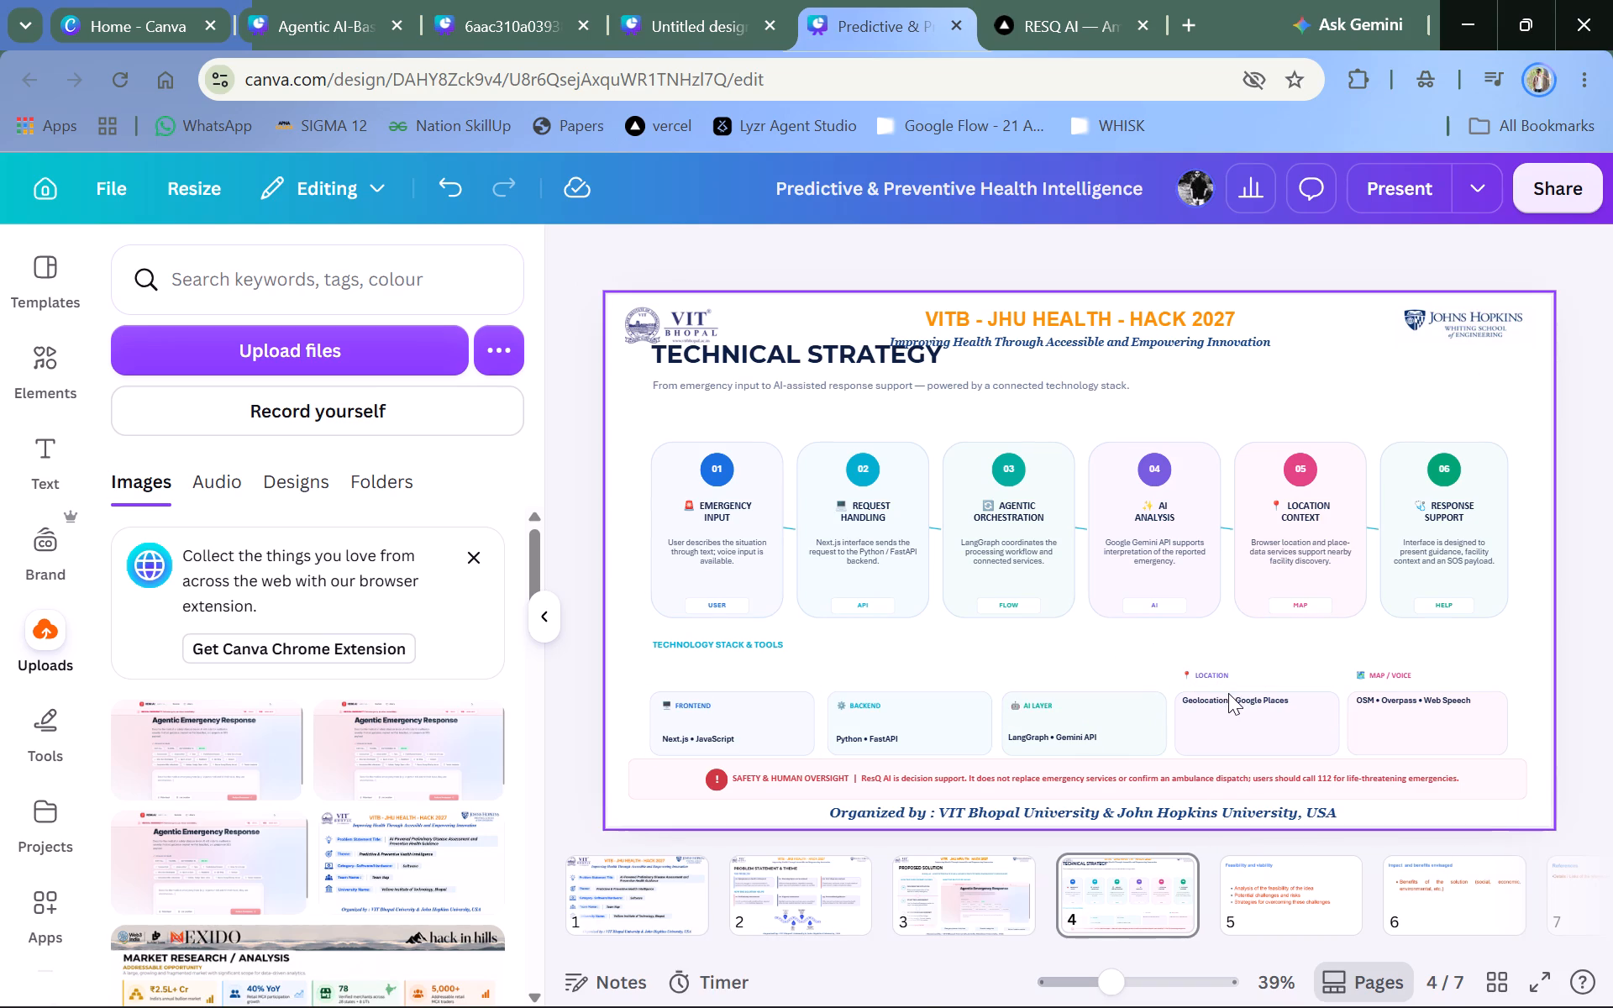
Move the "Geolocation • Google Places" text to the bottom of the Location box, near its left edge and level with the other tool texts.
left_click_drag(1228, 693, 1237, 732)
triple_click(1237, 732)
left_click_drag(1232, 735, 1226, 730)
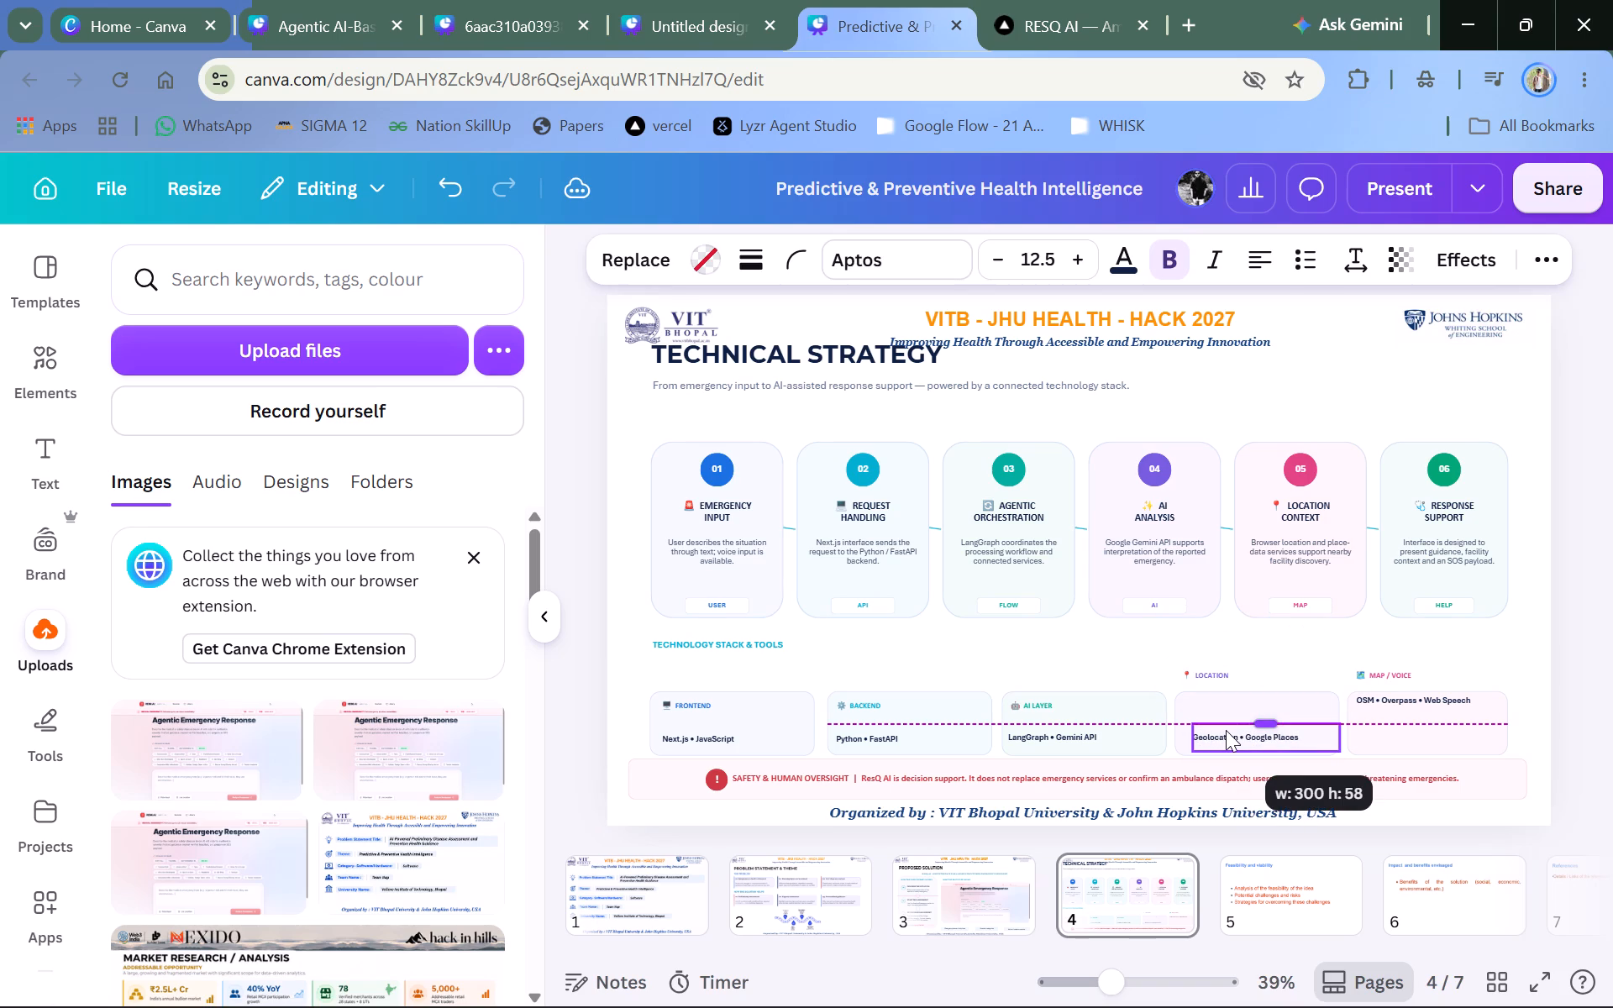
left_click_drag(1226, 730, 1223, 736)
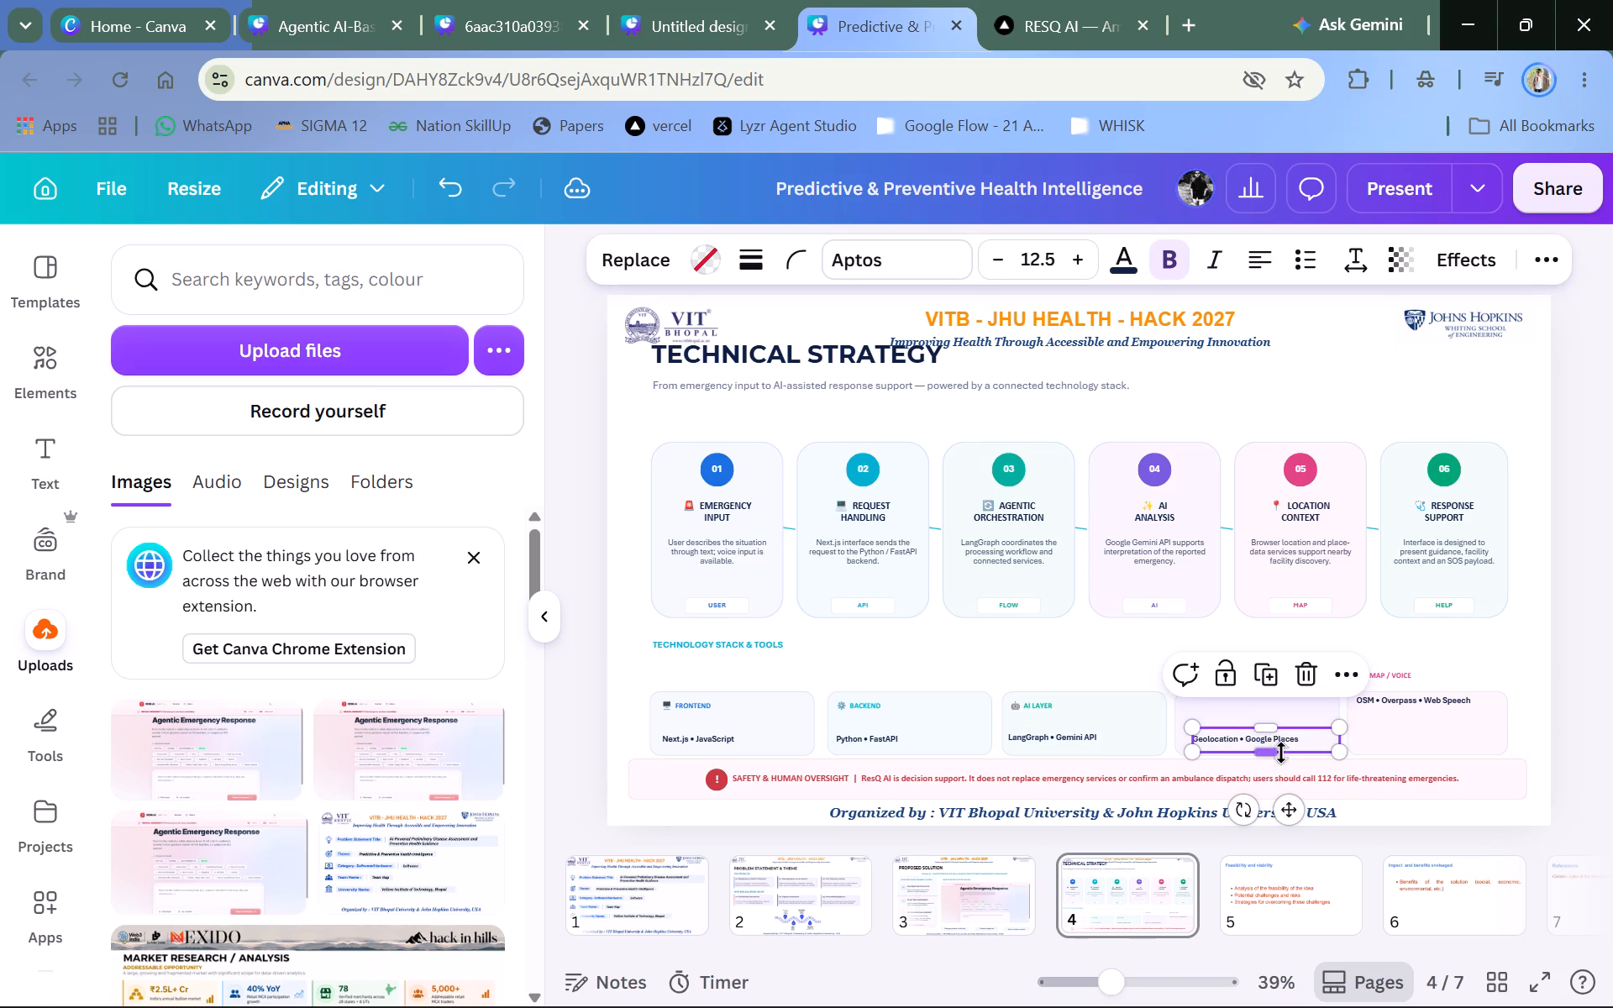
left_click_drag(1286, 806, 1268, 807)
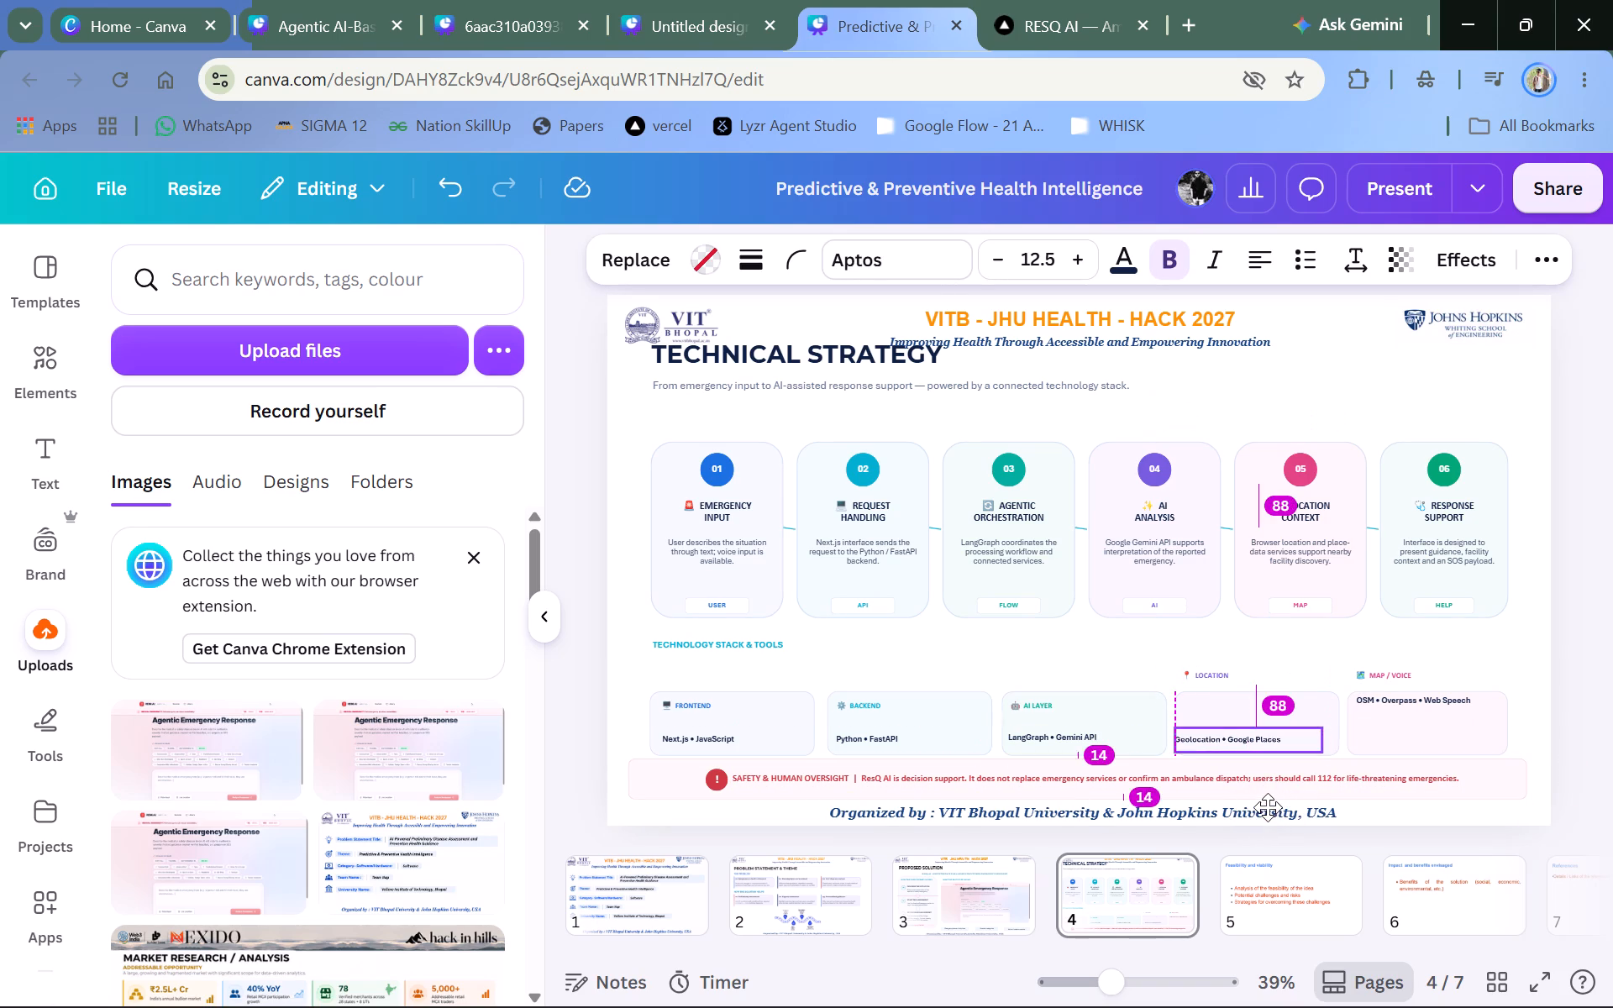
left_click_drag(1268, 807, 1273, 801)
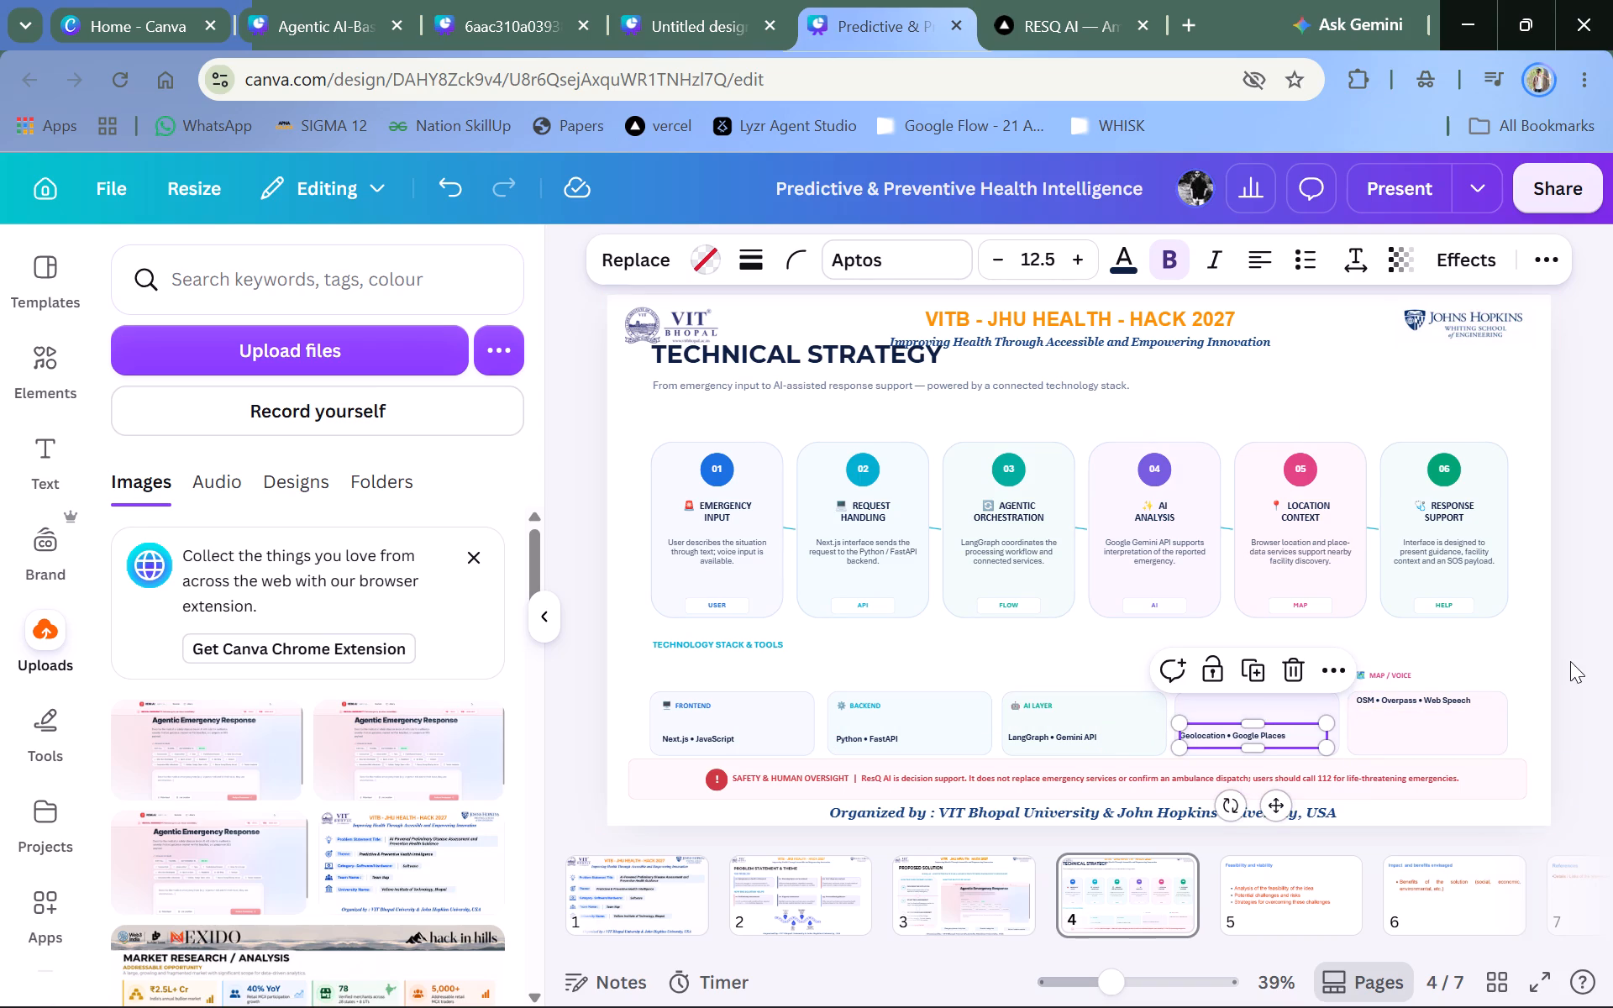
double_click(1570, 661)
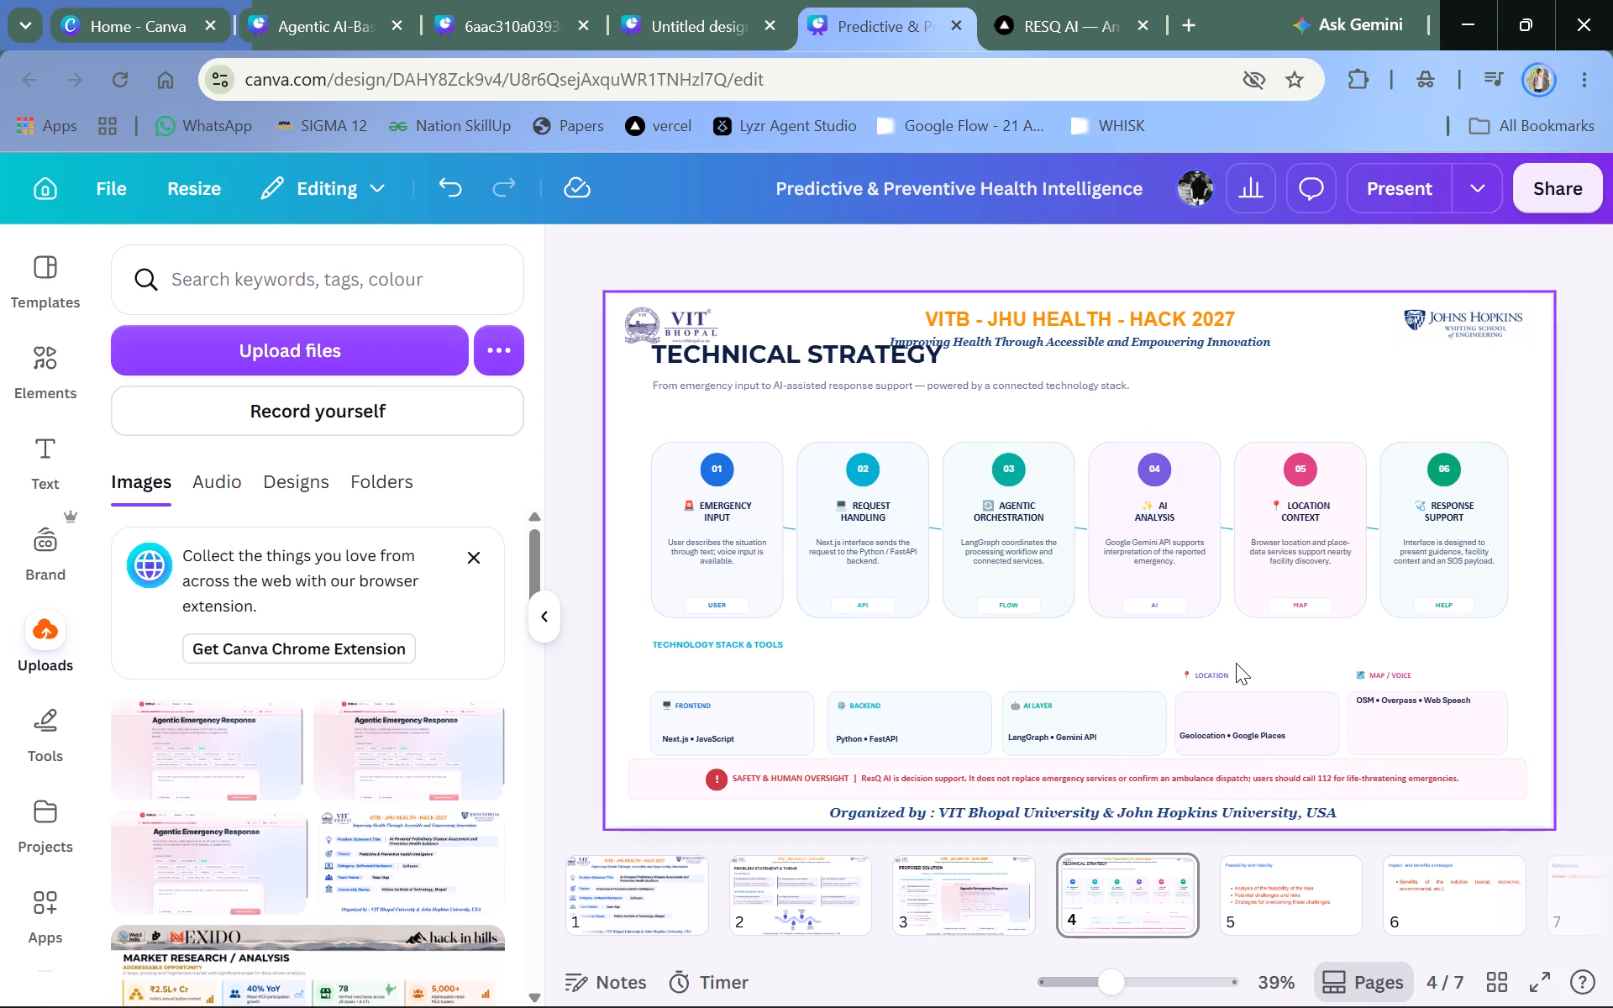
Move the Location heading down inside the top of its box, above the "Geolocation • Google Places" text.
left_click_drag(1214, 674, 1212, 706)
left_click(1212, 706)
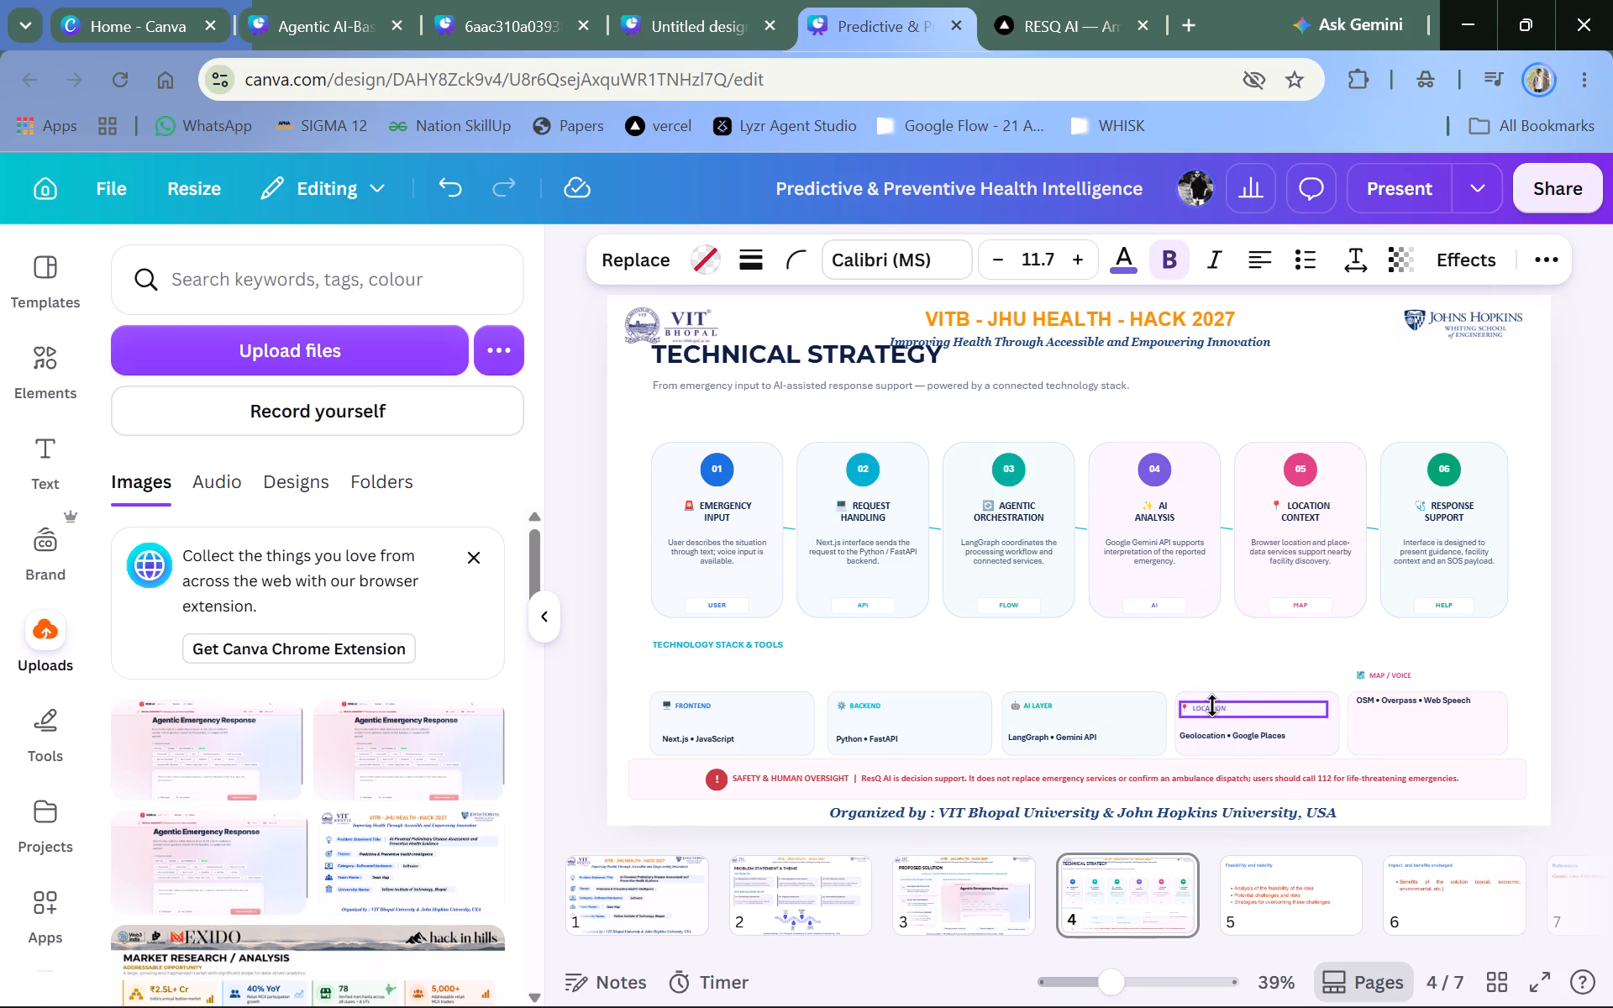
double_click(1218, 703)
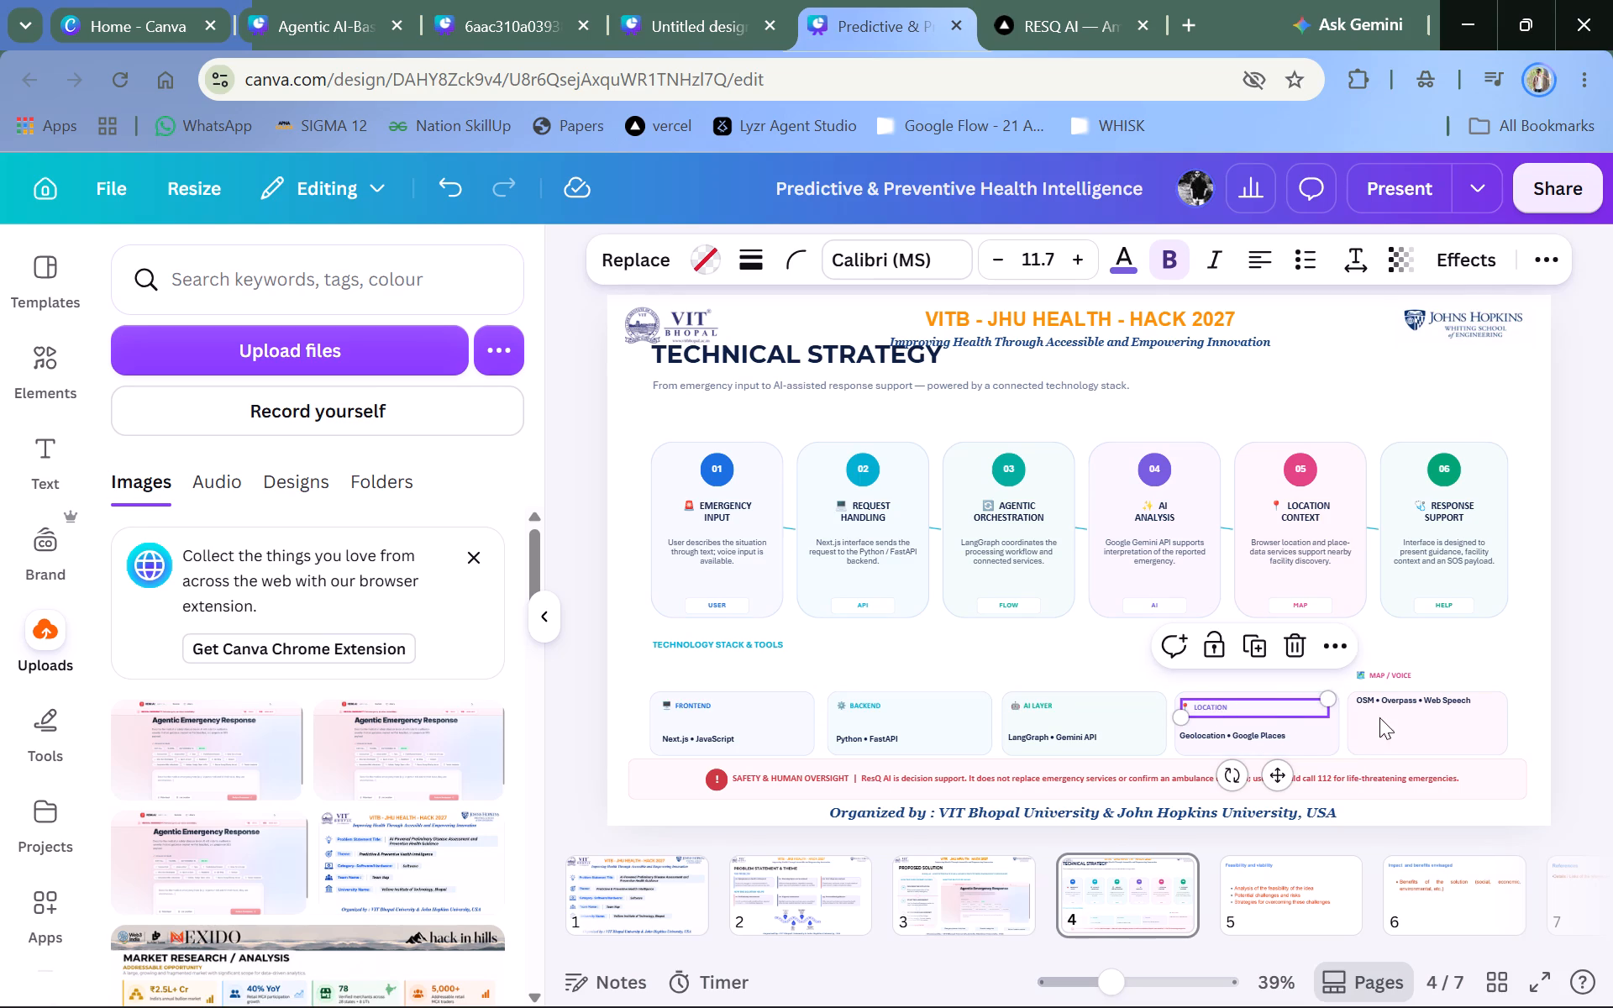
left_click(1599, 659)
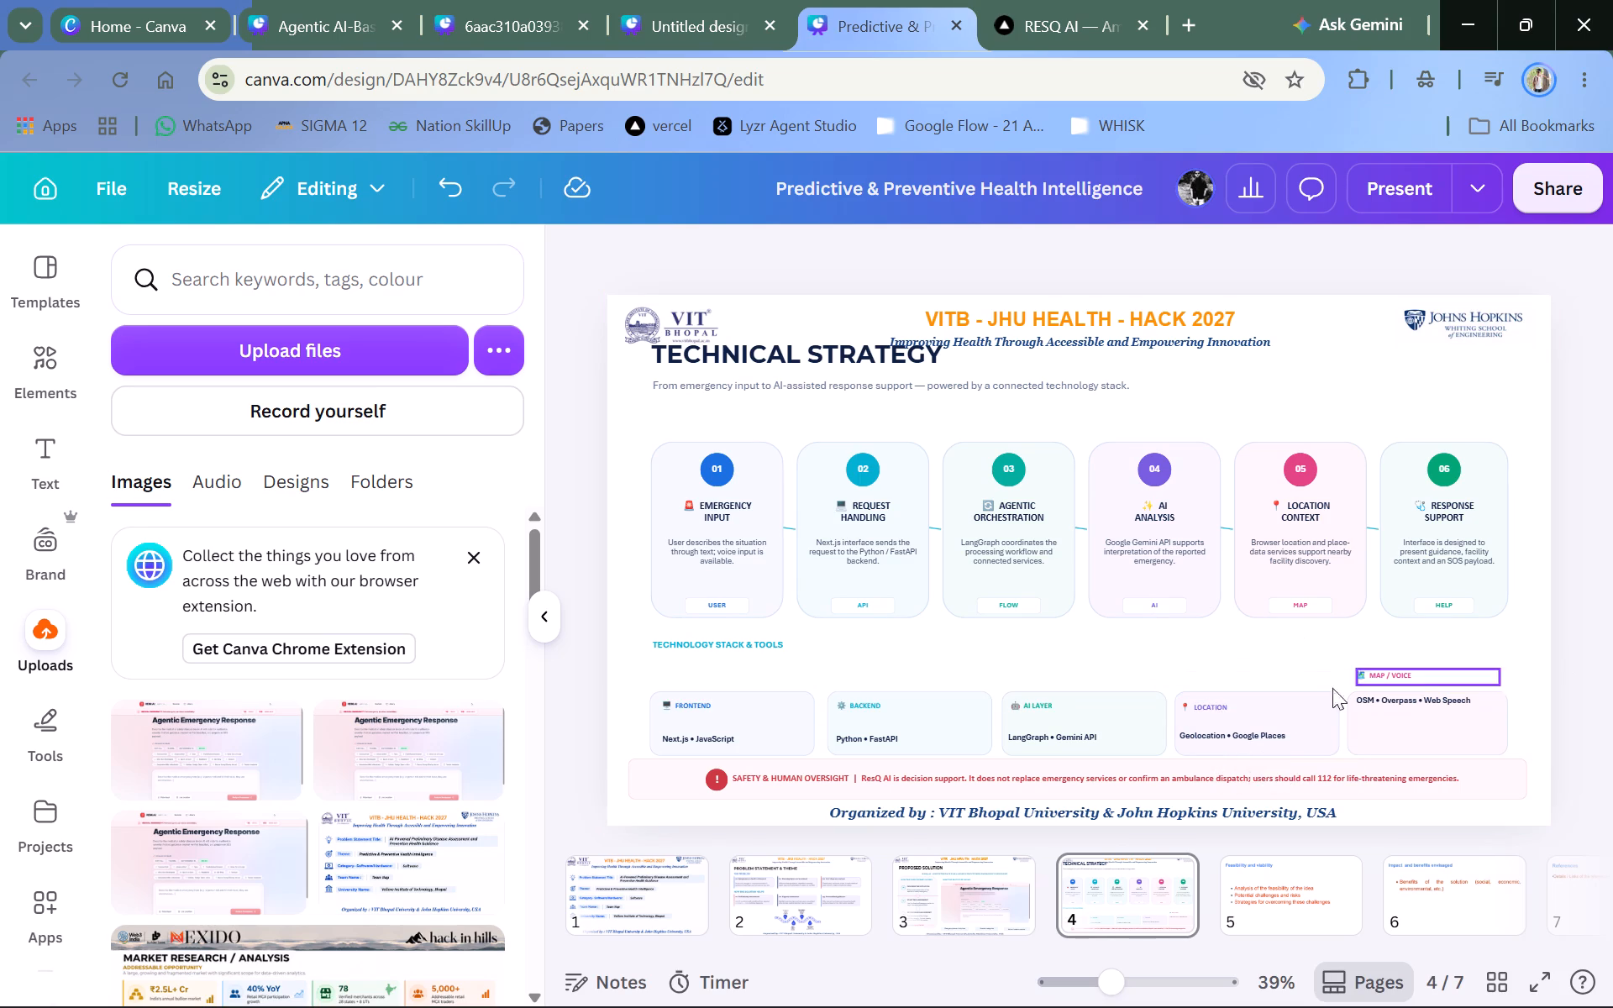
Fine-tune the Location heading's position near its box's left edge, level with the AI Layer heading.
left_click(1215, 706)
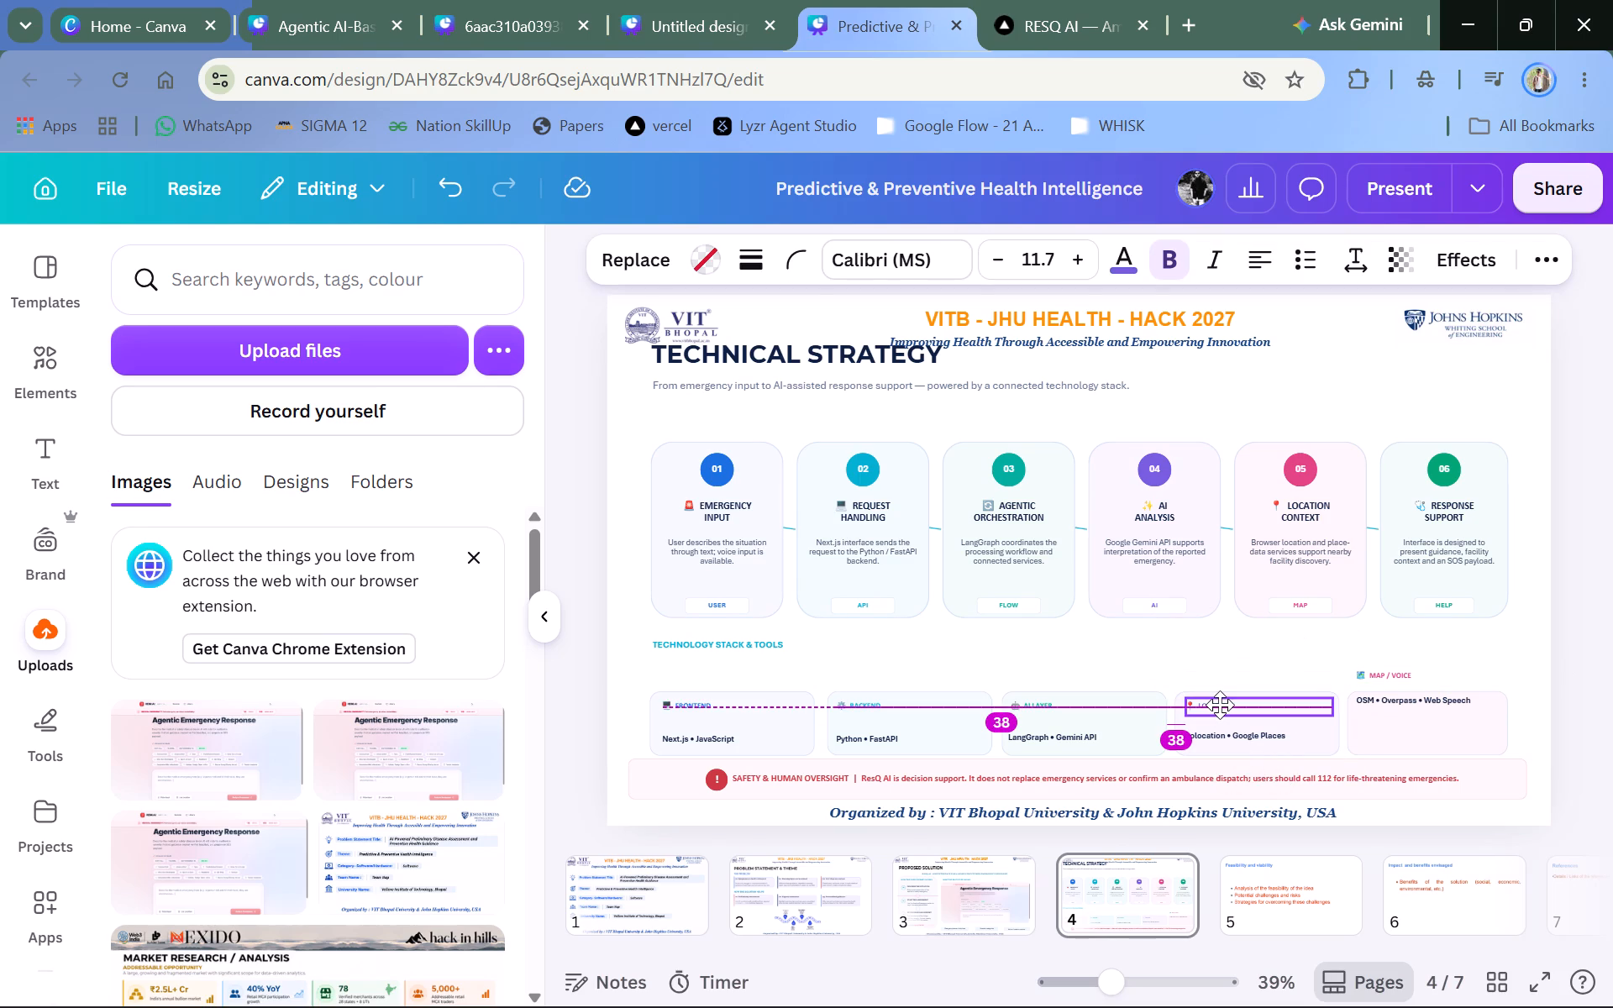
left_click_drag(1220, 704, 1221, 704)
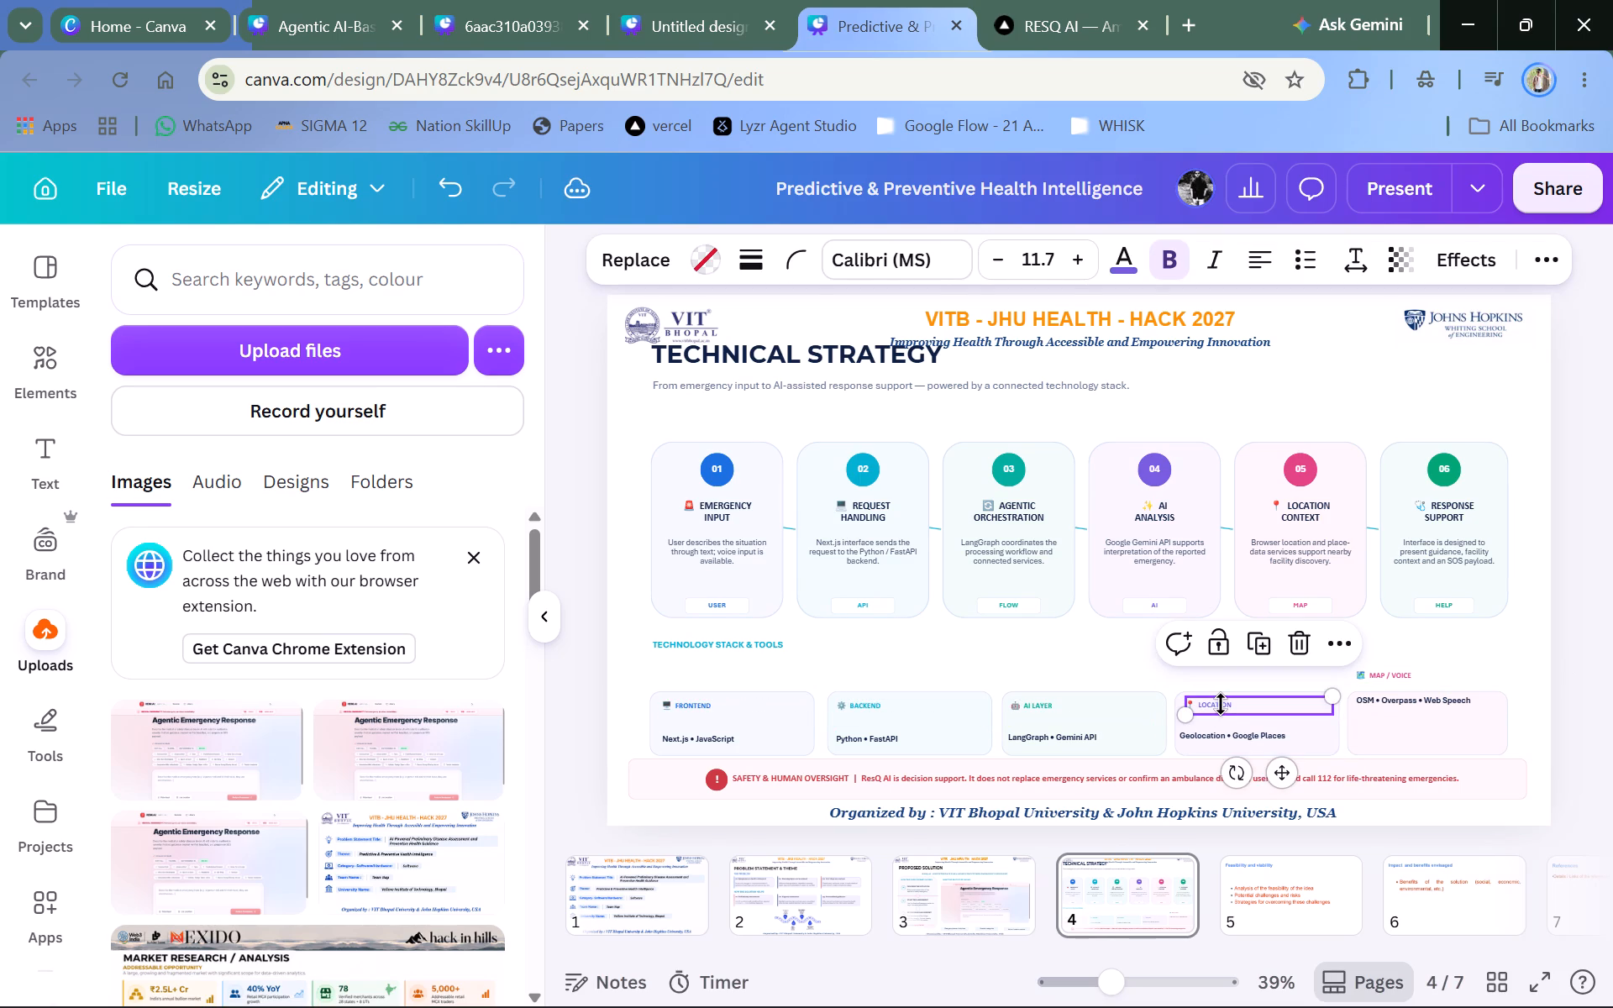
left_click_drag(1221, 704, 1221, 715)
middle_click(1221, 715)
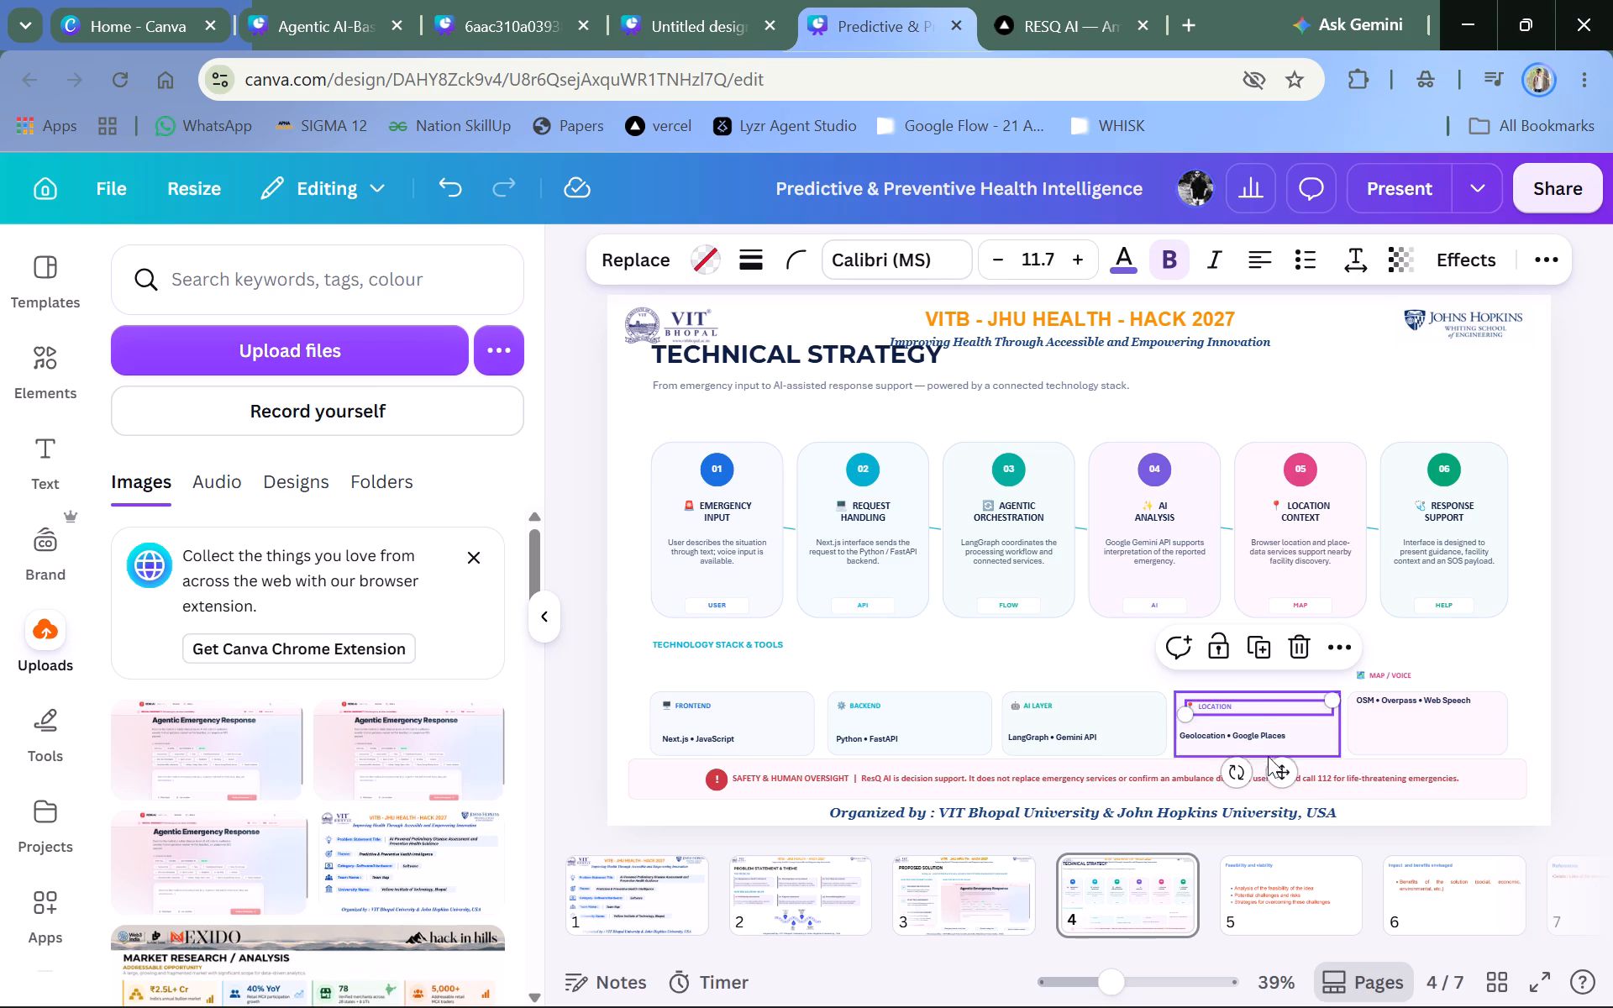
left_click_drag(1276, 767, 1271, 758)
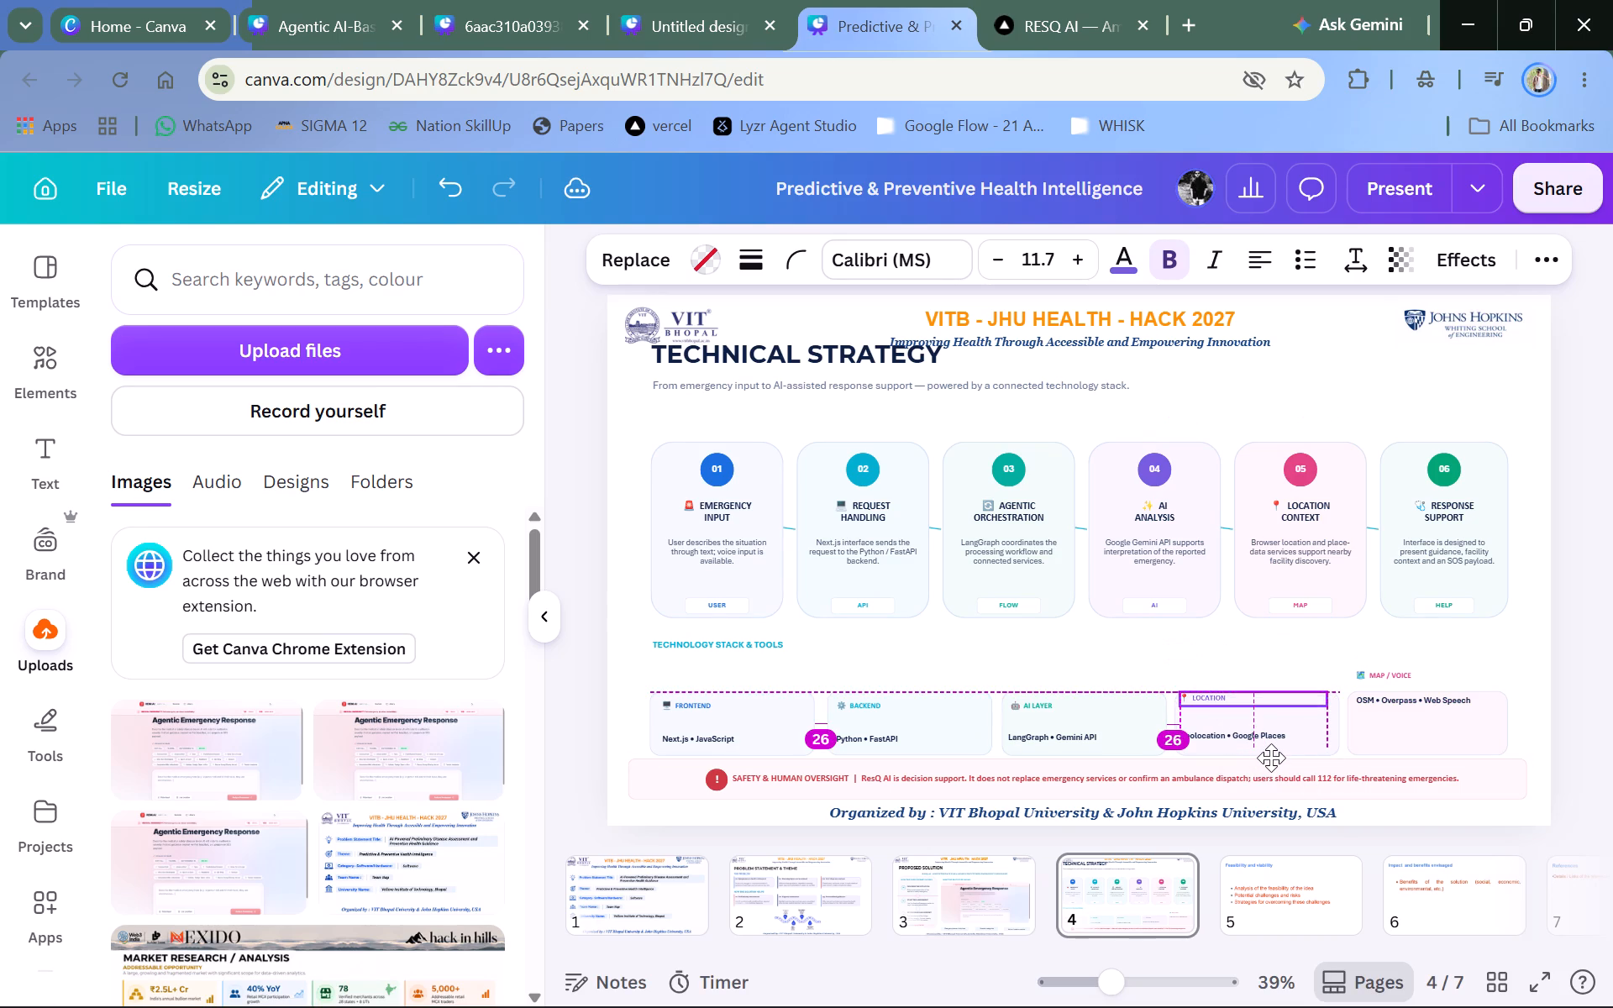
left_click_drag(1271, 758, 1272, 766)
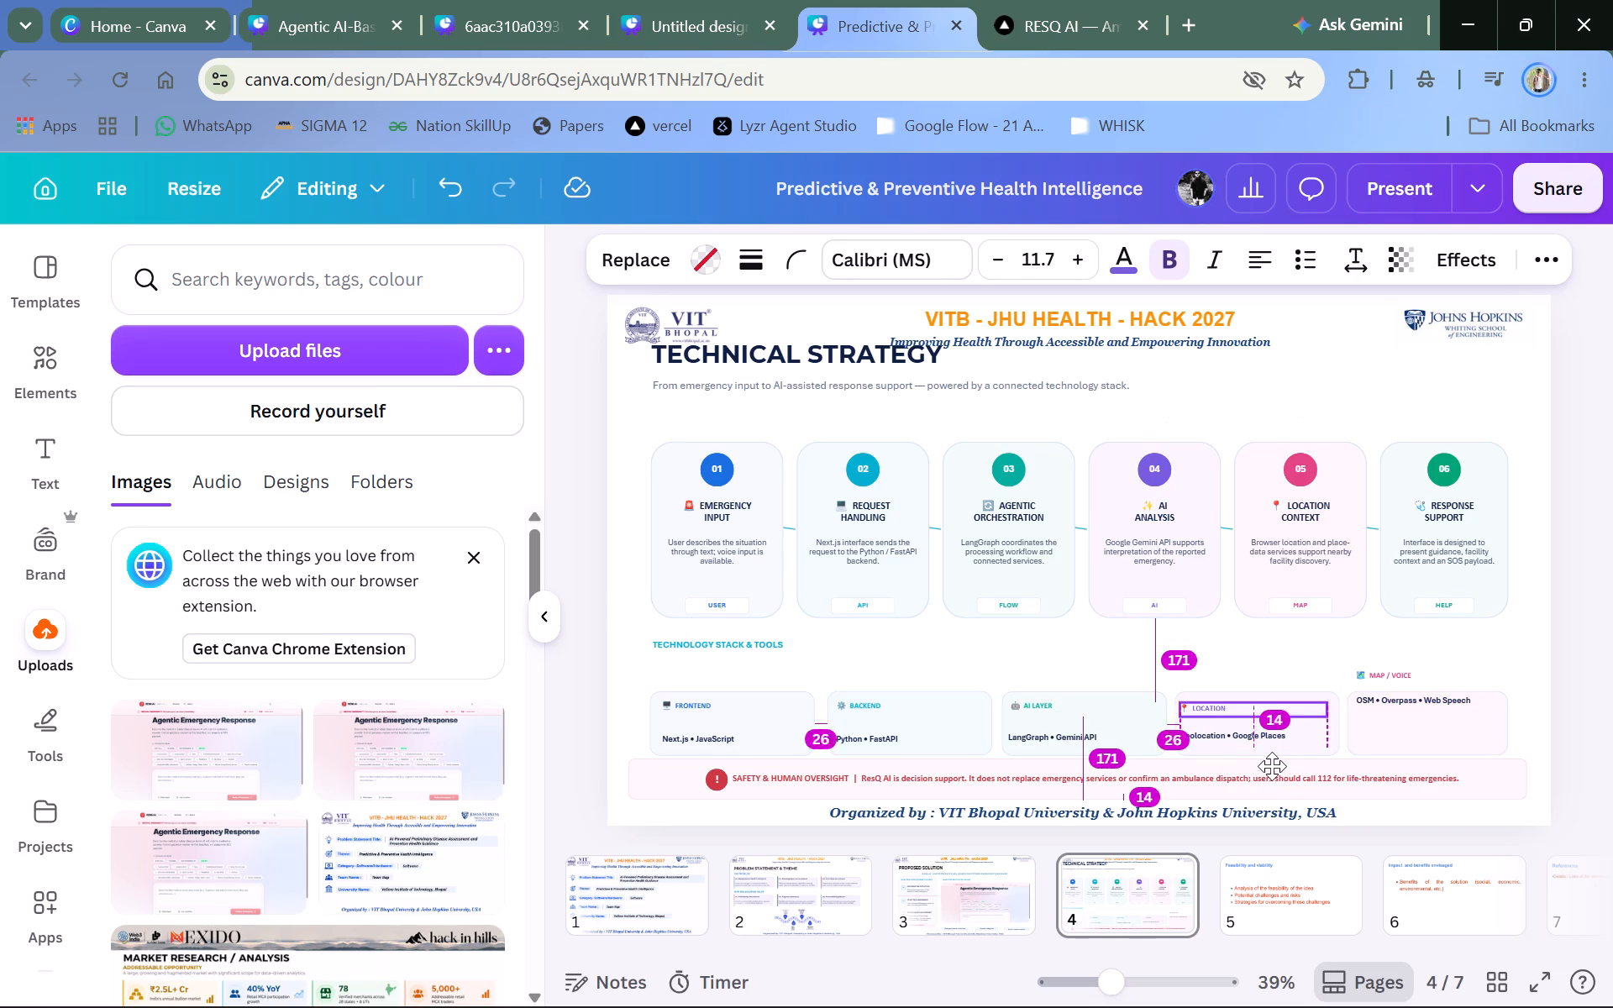
left_click_drag(1272, 766, 1272, 761)
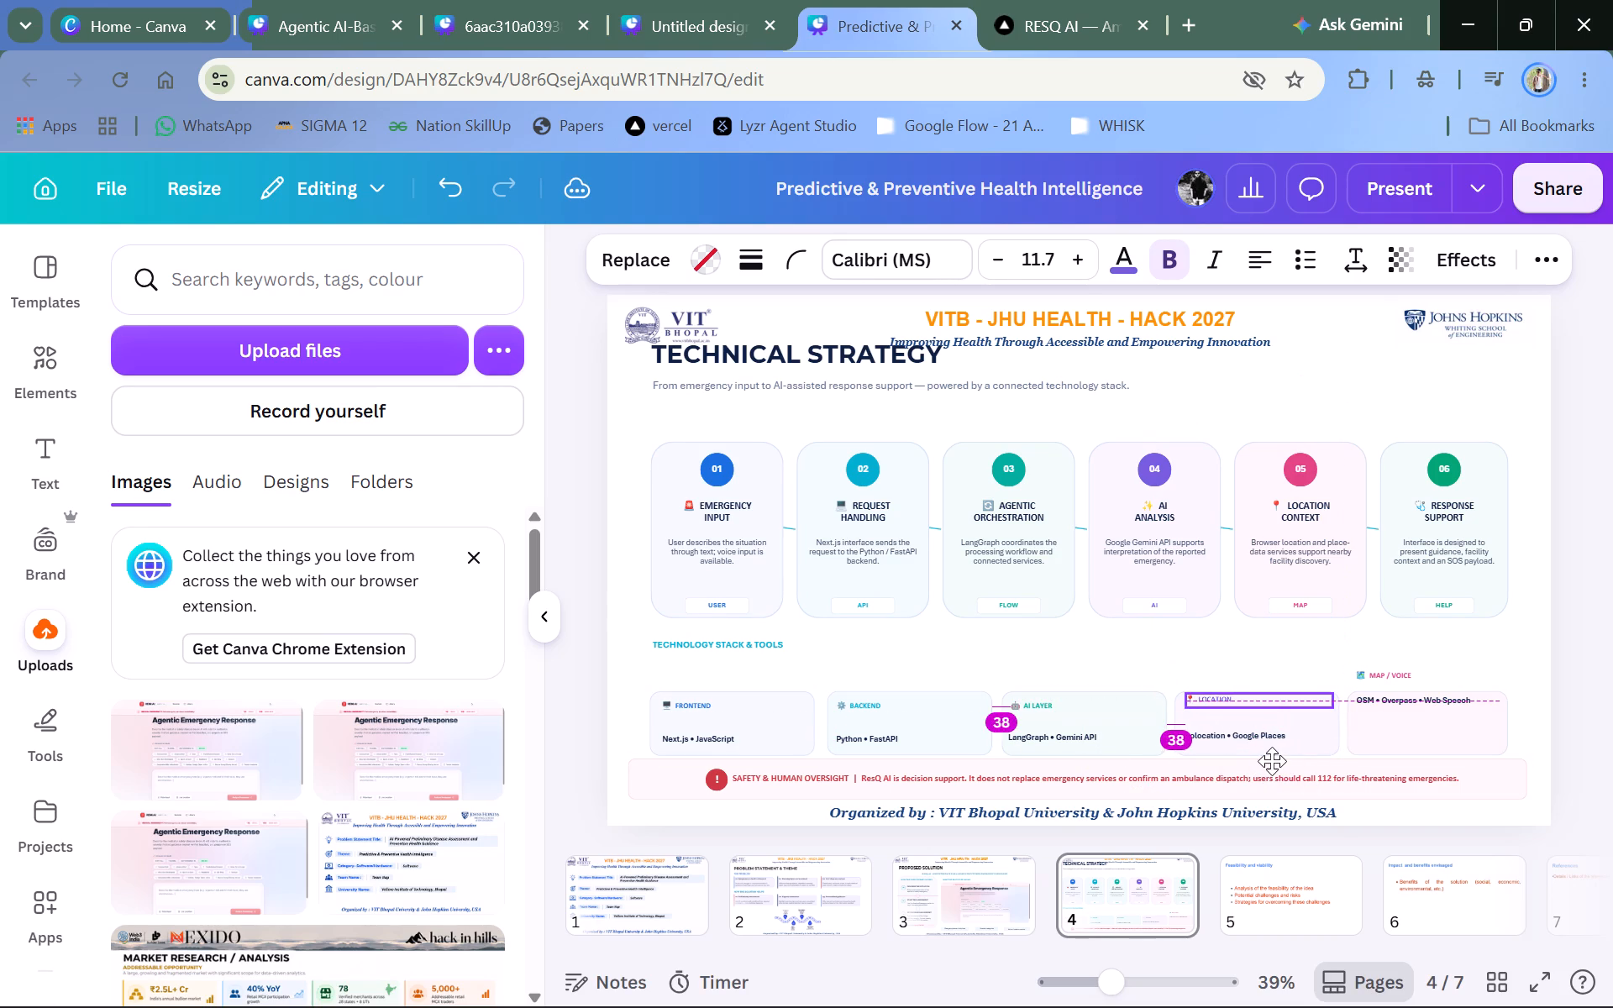
left_click_drag(1272, 761, 1277, 764)
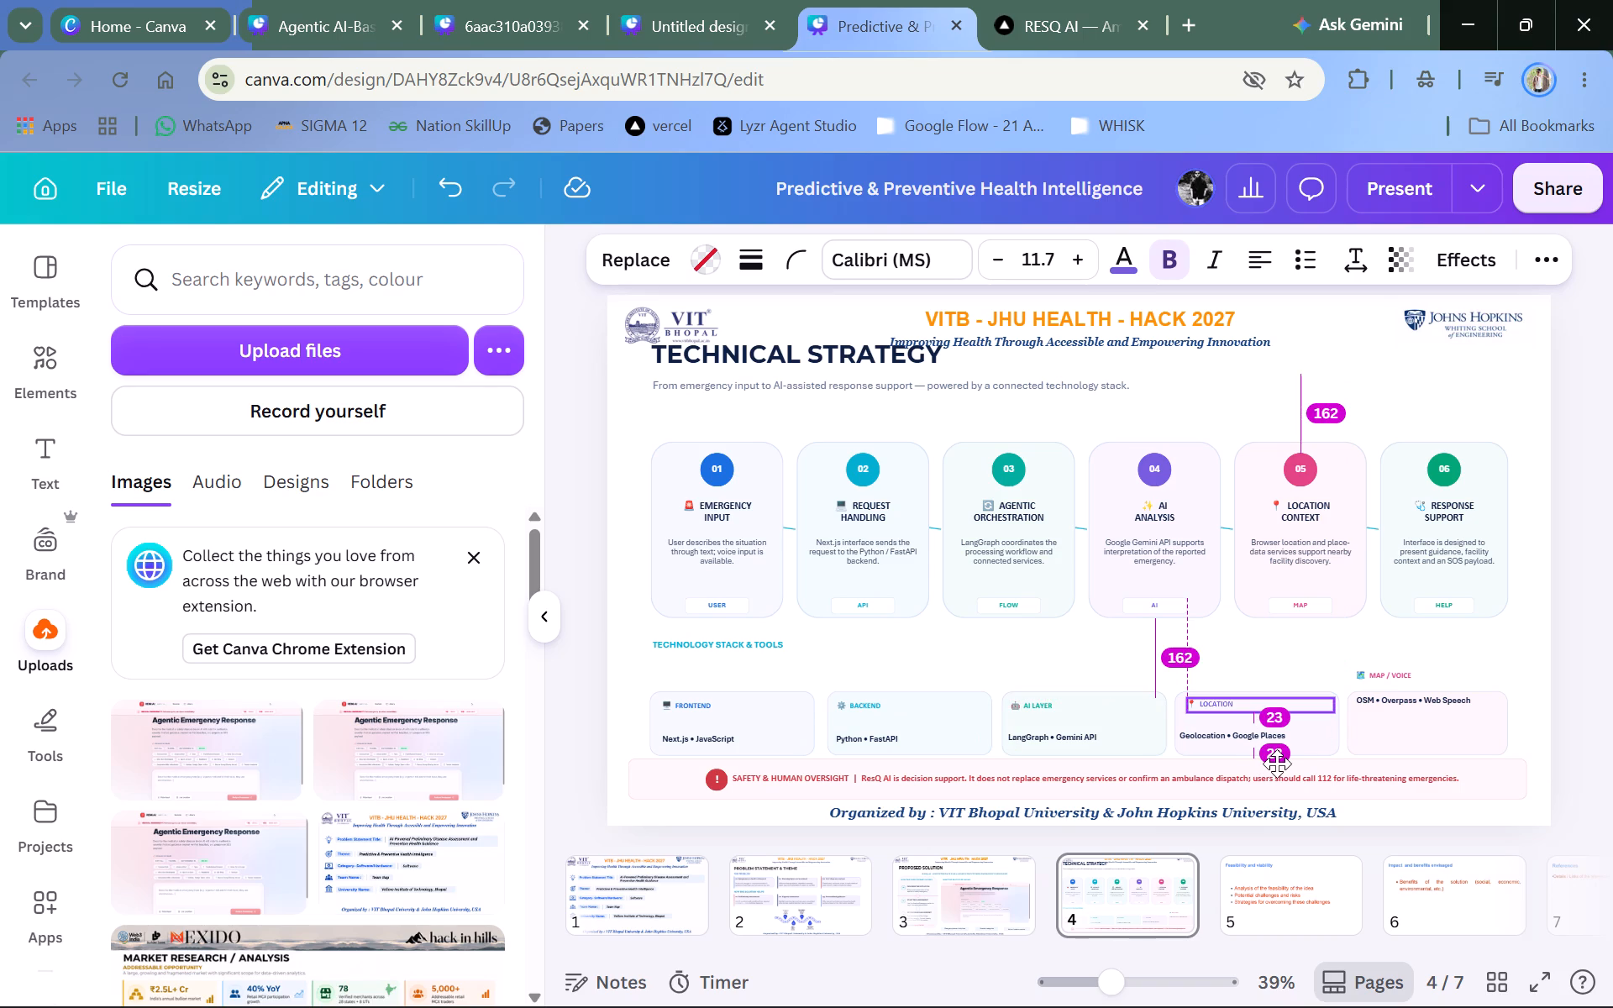
left_click_drag(1277, 764, 1273, 765)
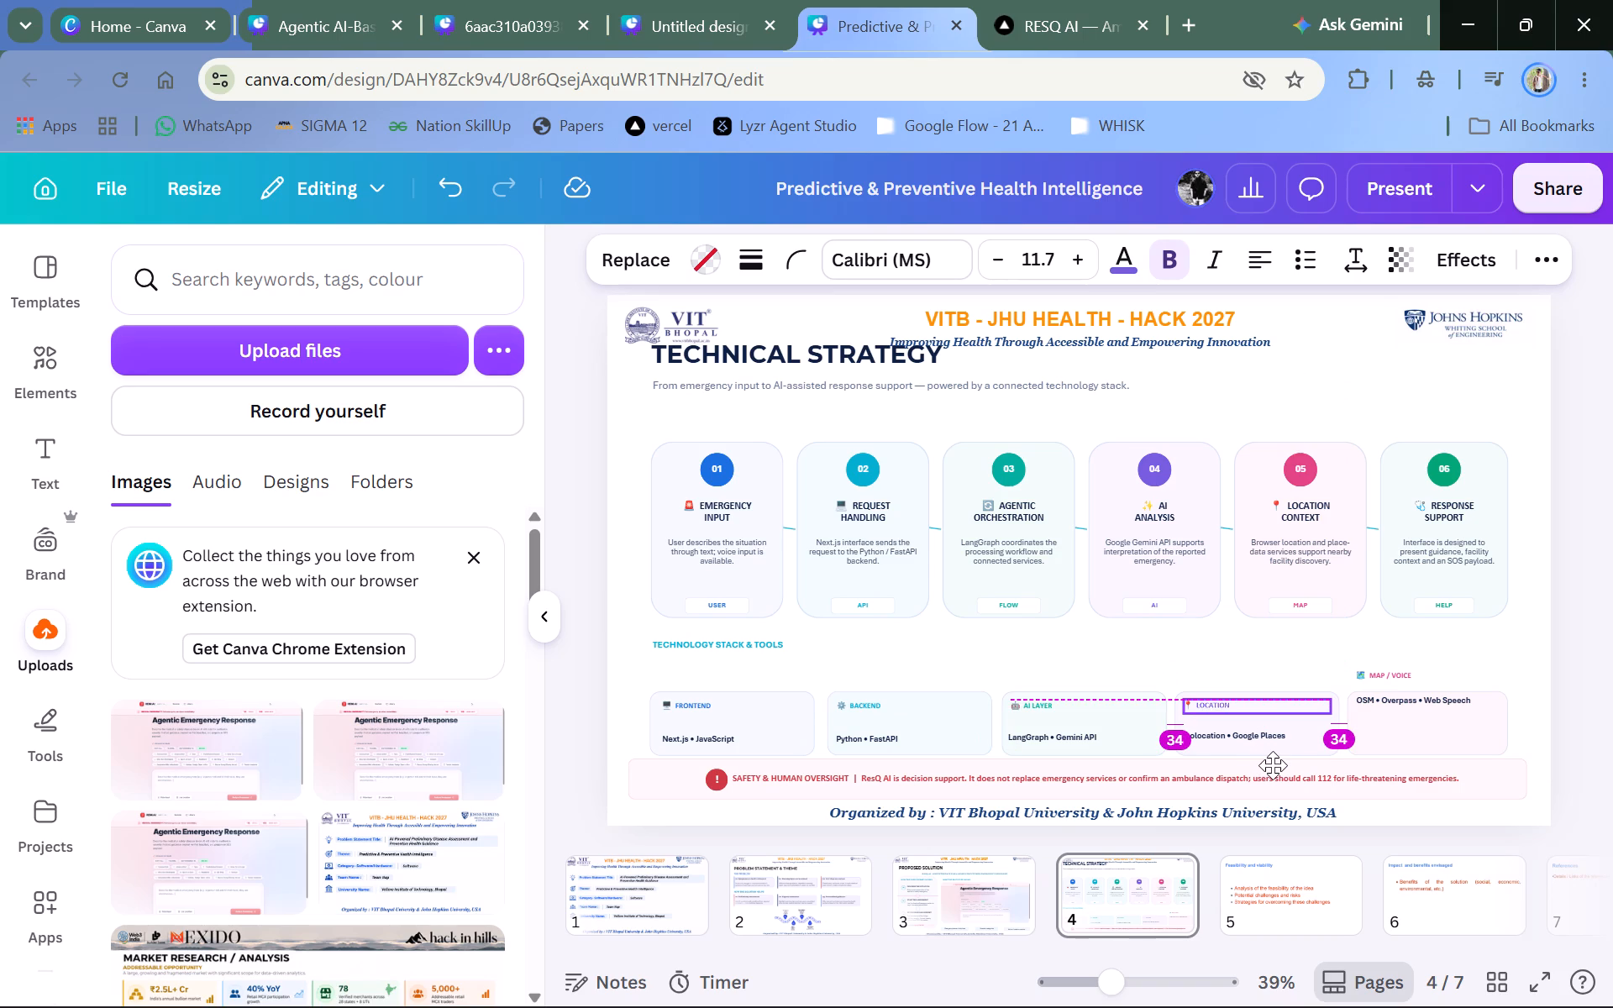
left_click_drag(1273, 765, 1269, 767)
double_click(1574, 685)
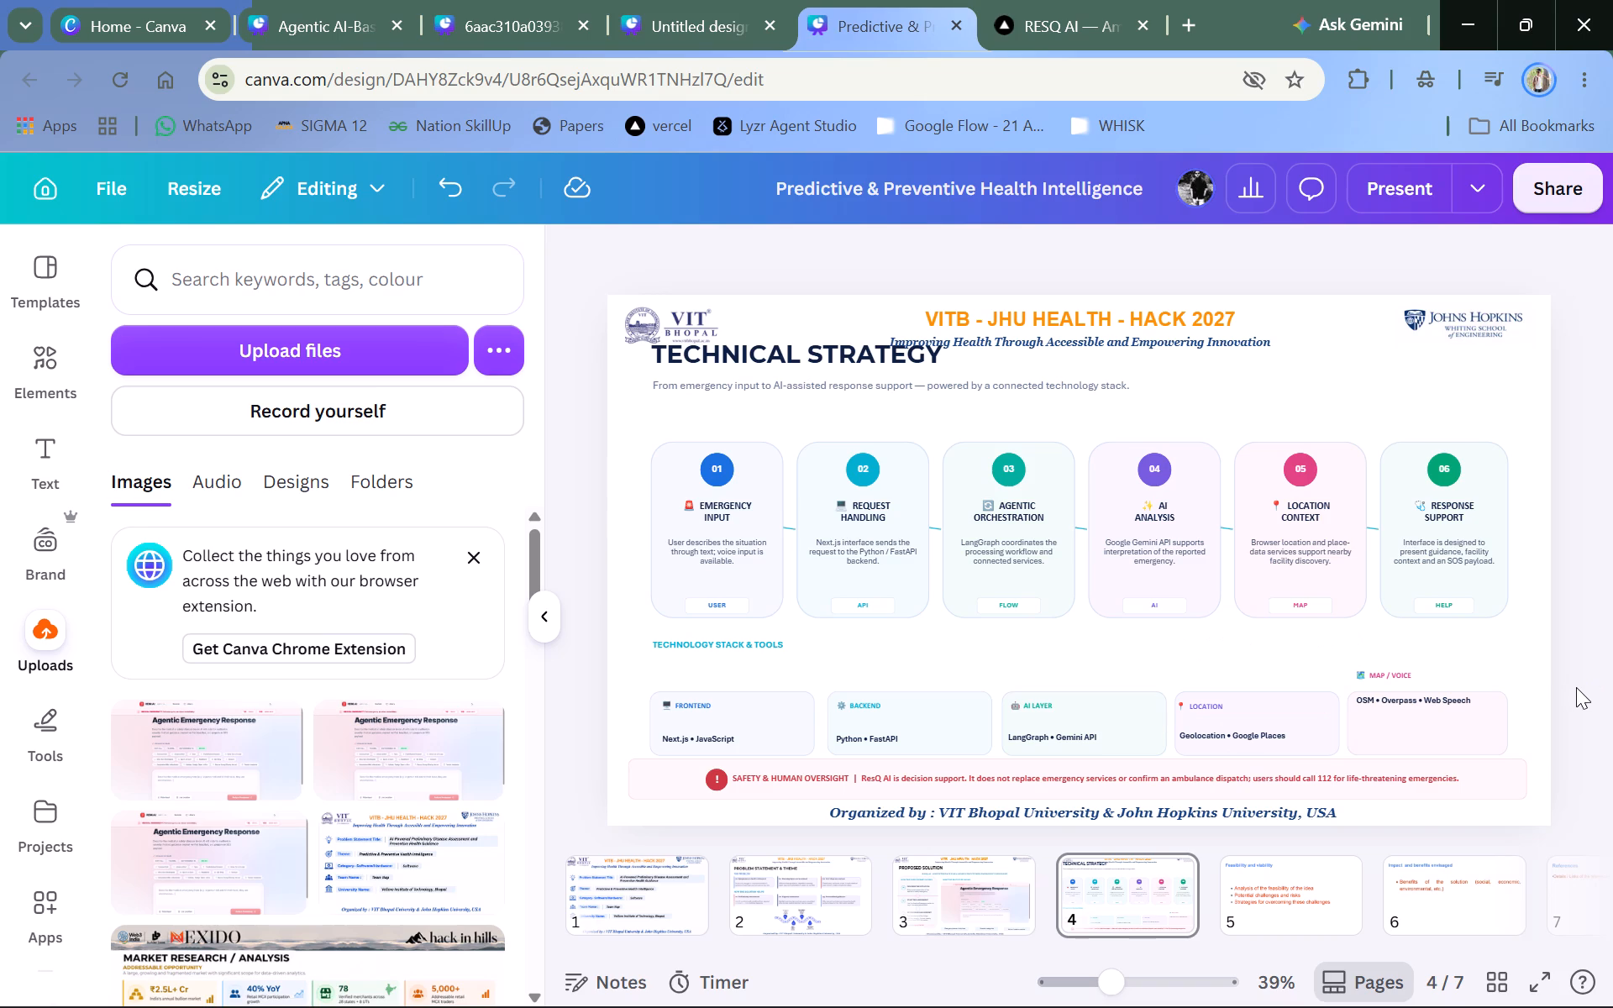
Realign the Location heading with the start of "Geolocation • Google Places", keeping it level with the AI Layer heading.
left_click(1227, 705)
left_click_drag(1272, 768, 1283, 766)
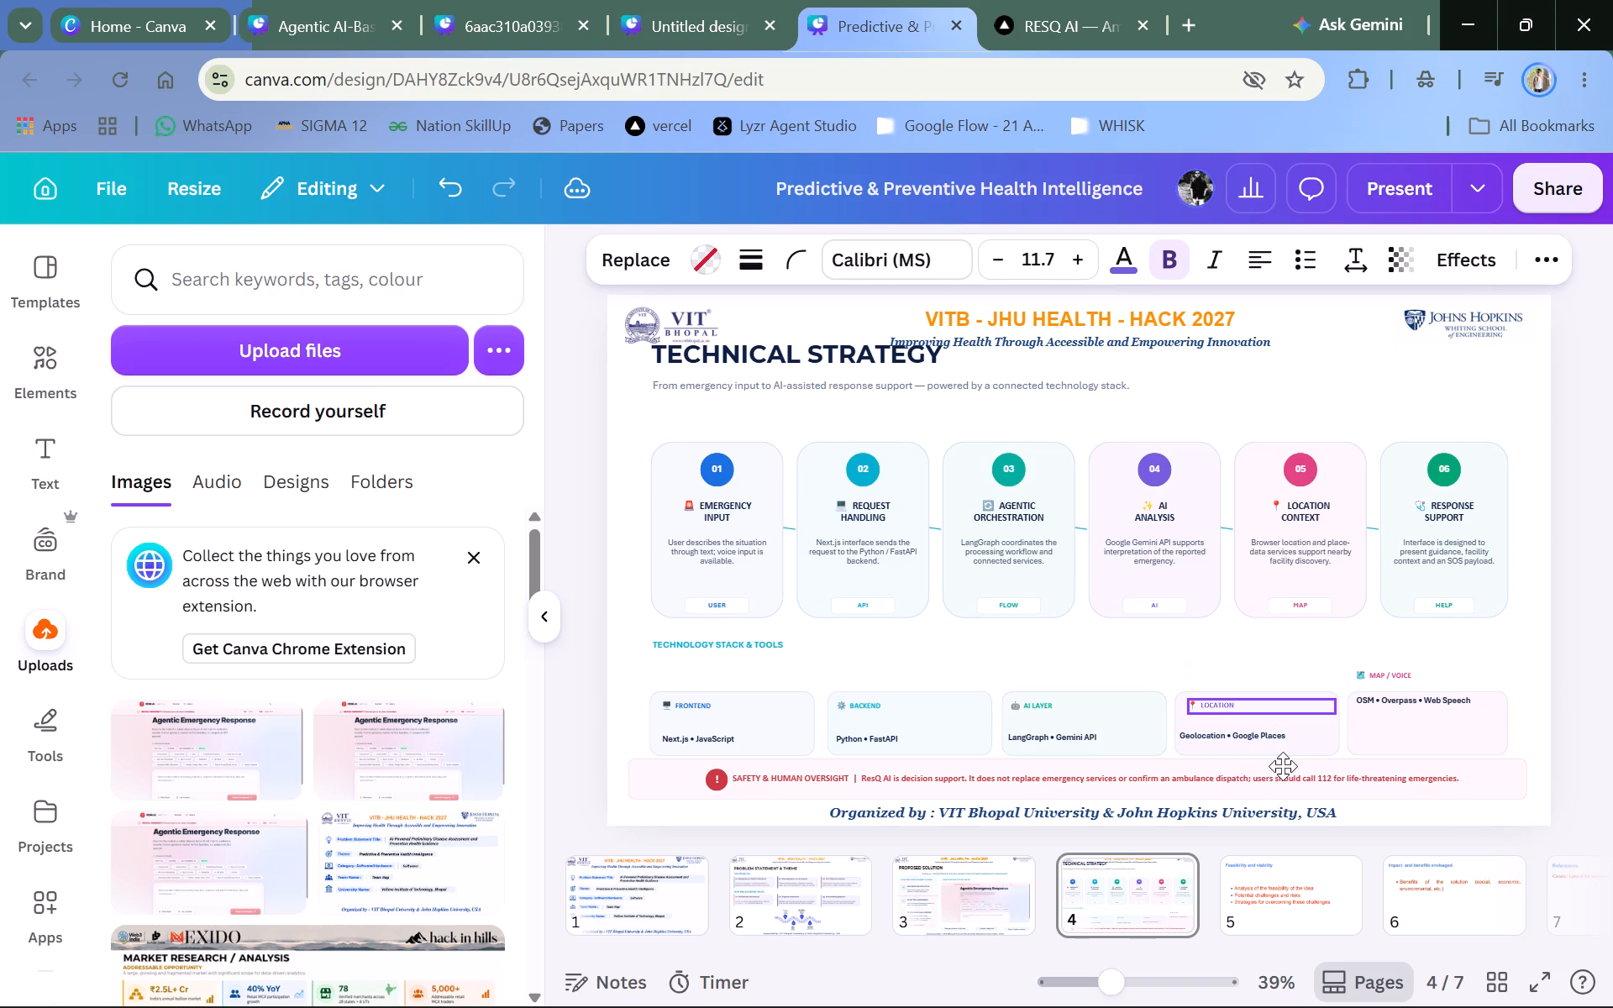
left_click_drag(1283, 766, 1274, 770)
left_click_drag(1274, 770, 1283, 767)
left_click(1592, 709)
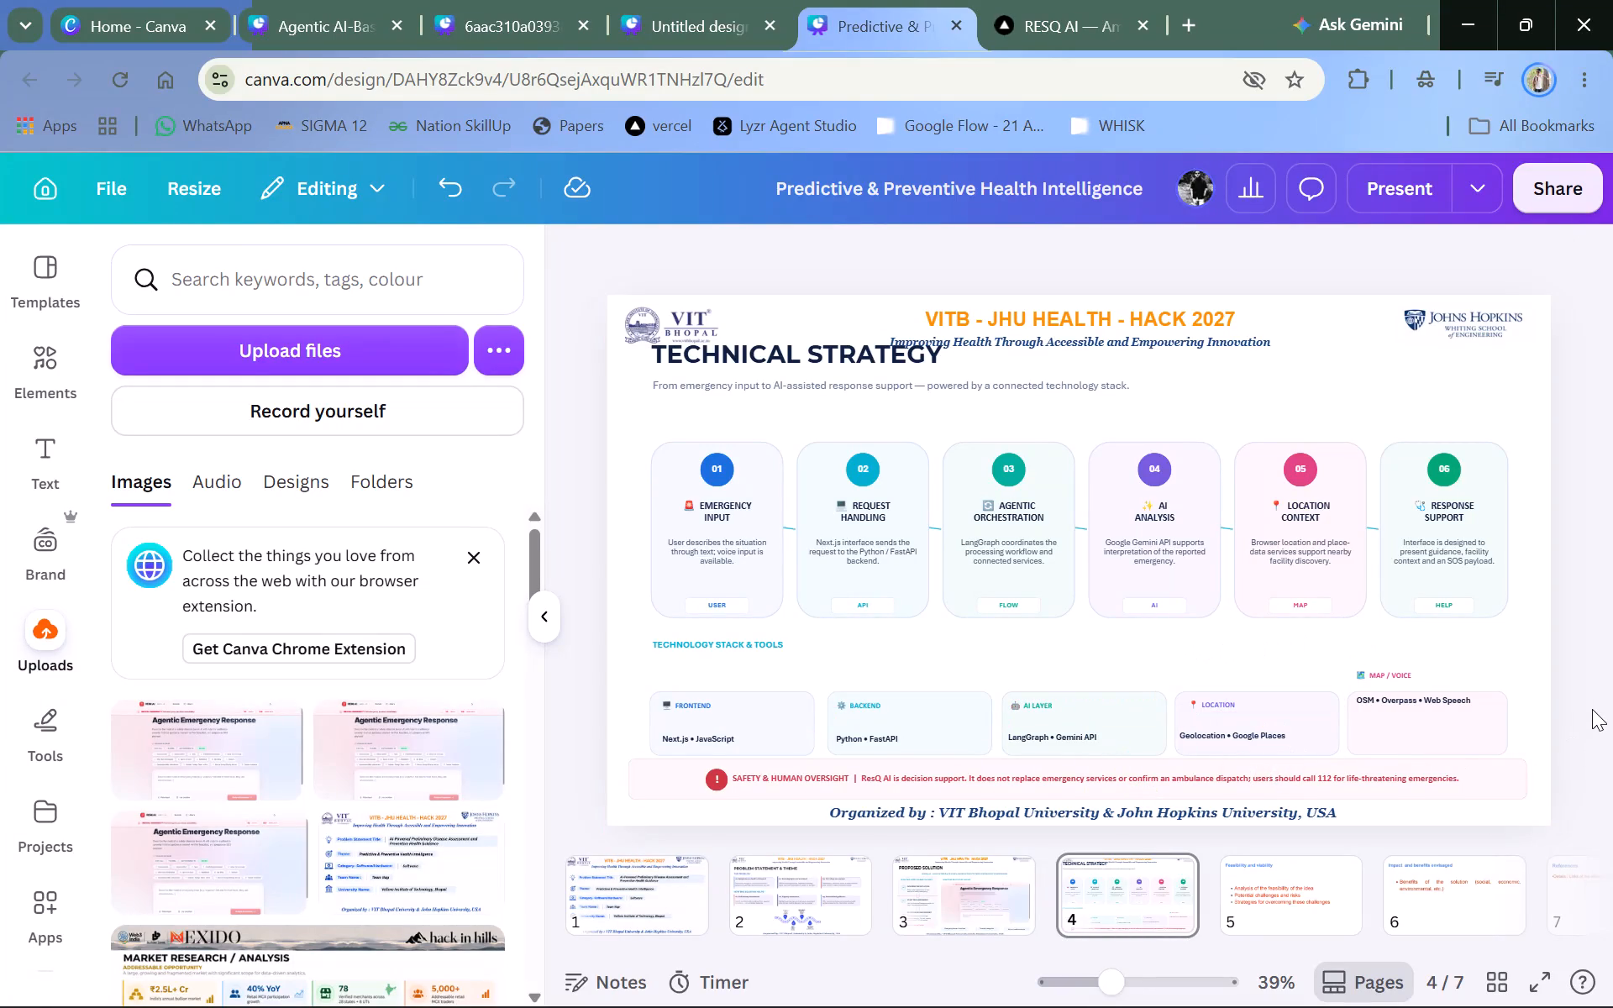
left_click_drag(1234, 701, 1222, 706)
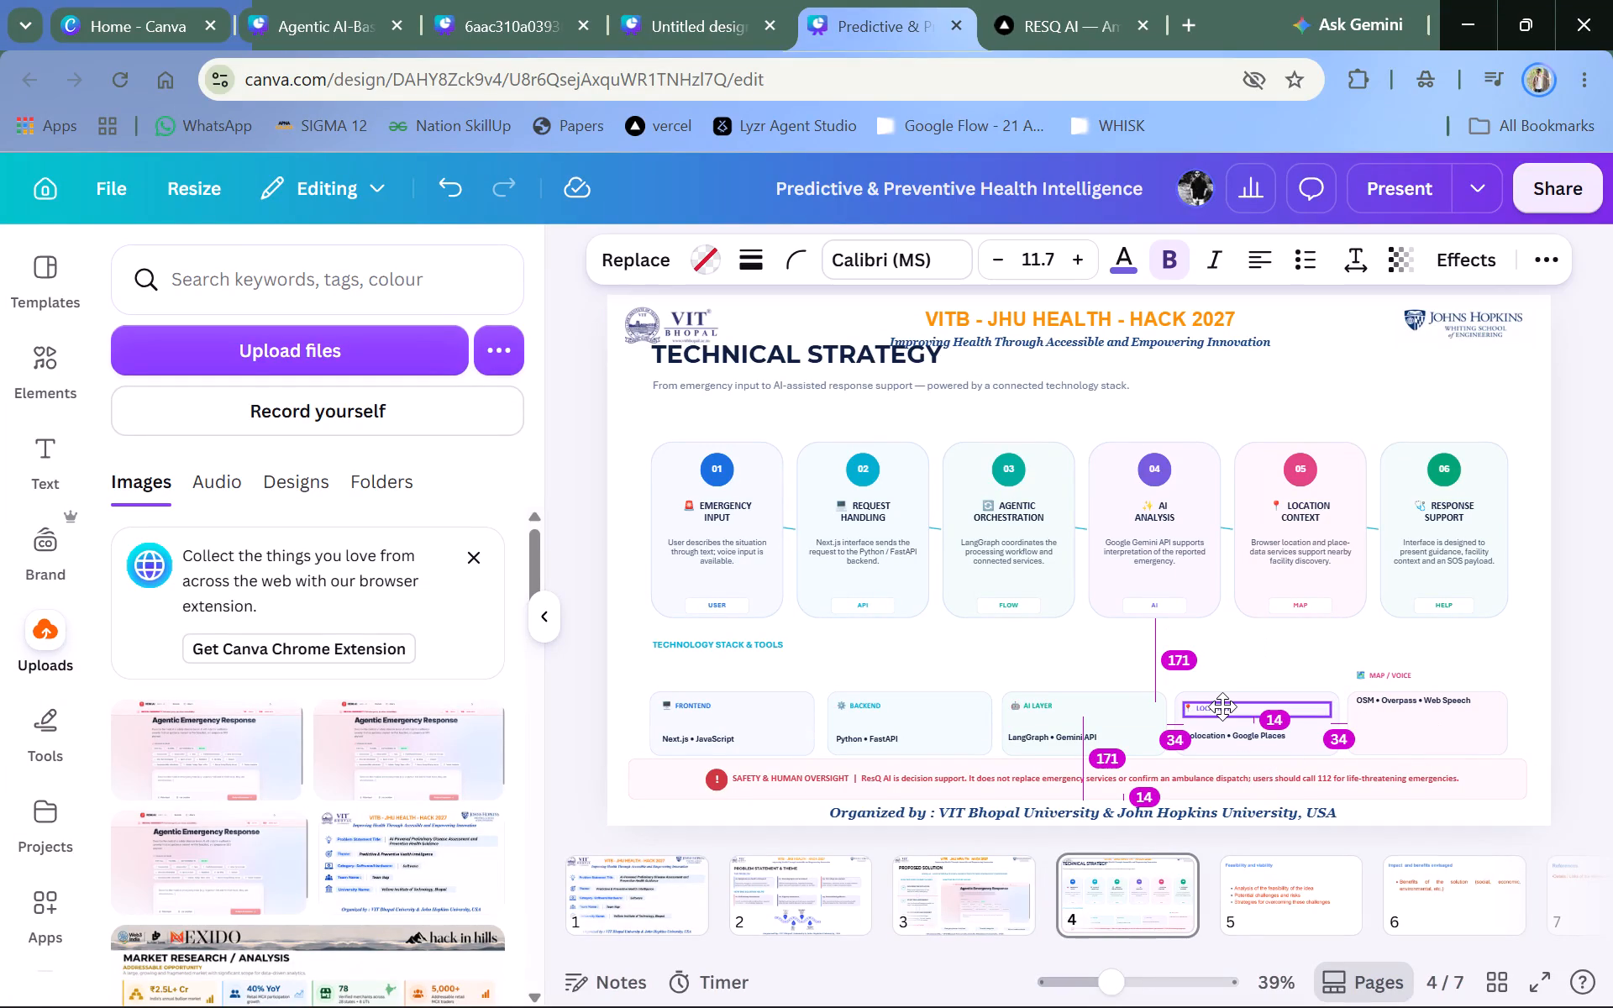
left_click_drag(1222, 706, 1223, 701)
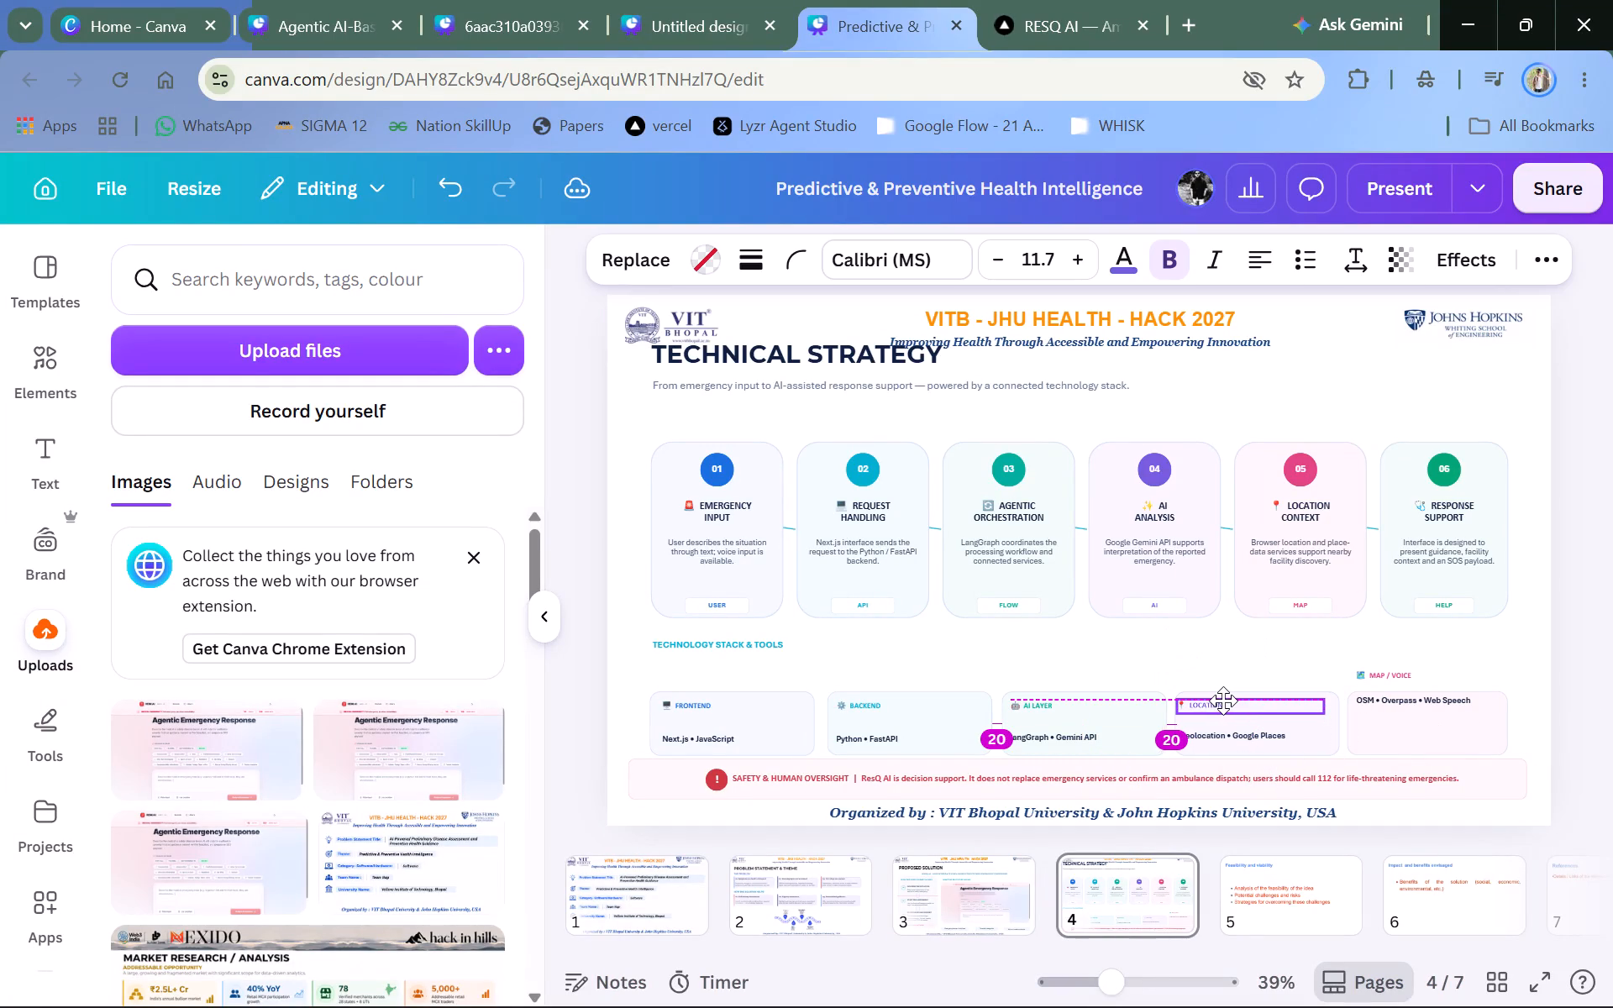
left_click_drag(1223, 701, 1224, 701)
left_click(1566, 674)
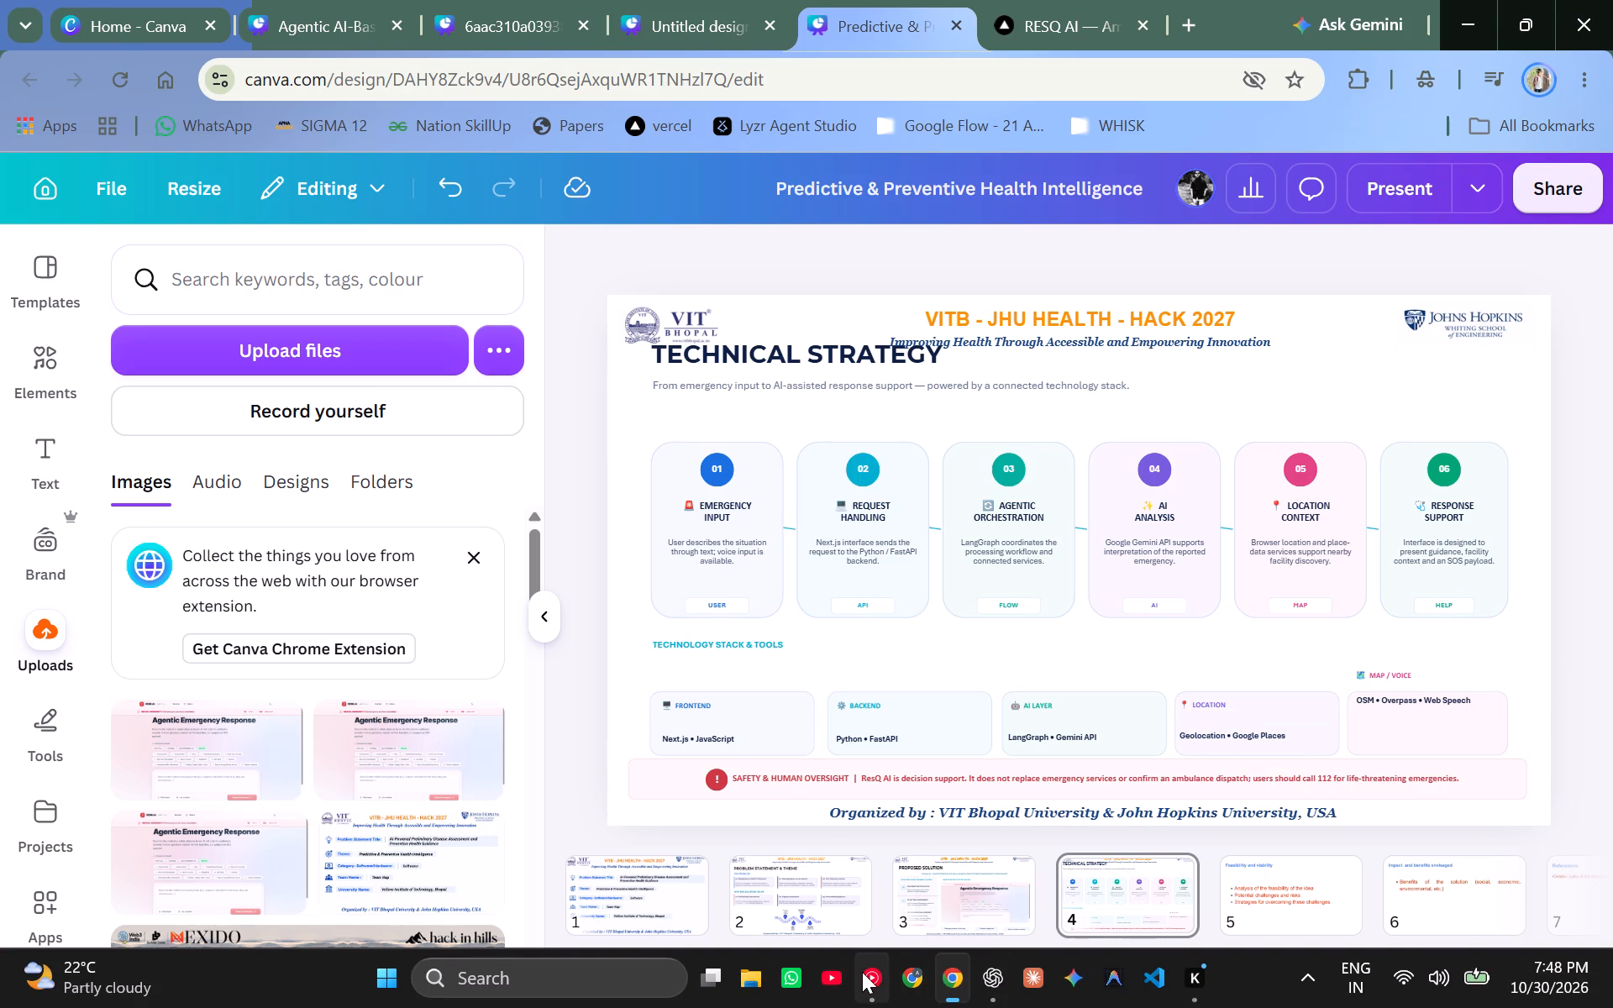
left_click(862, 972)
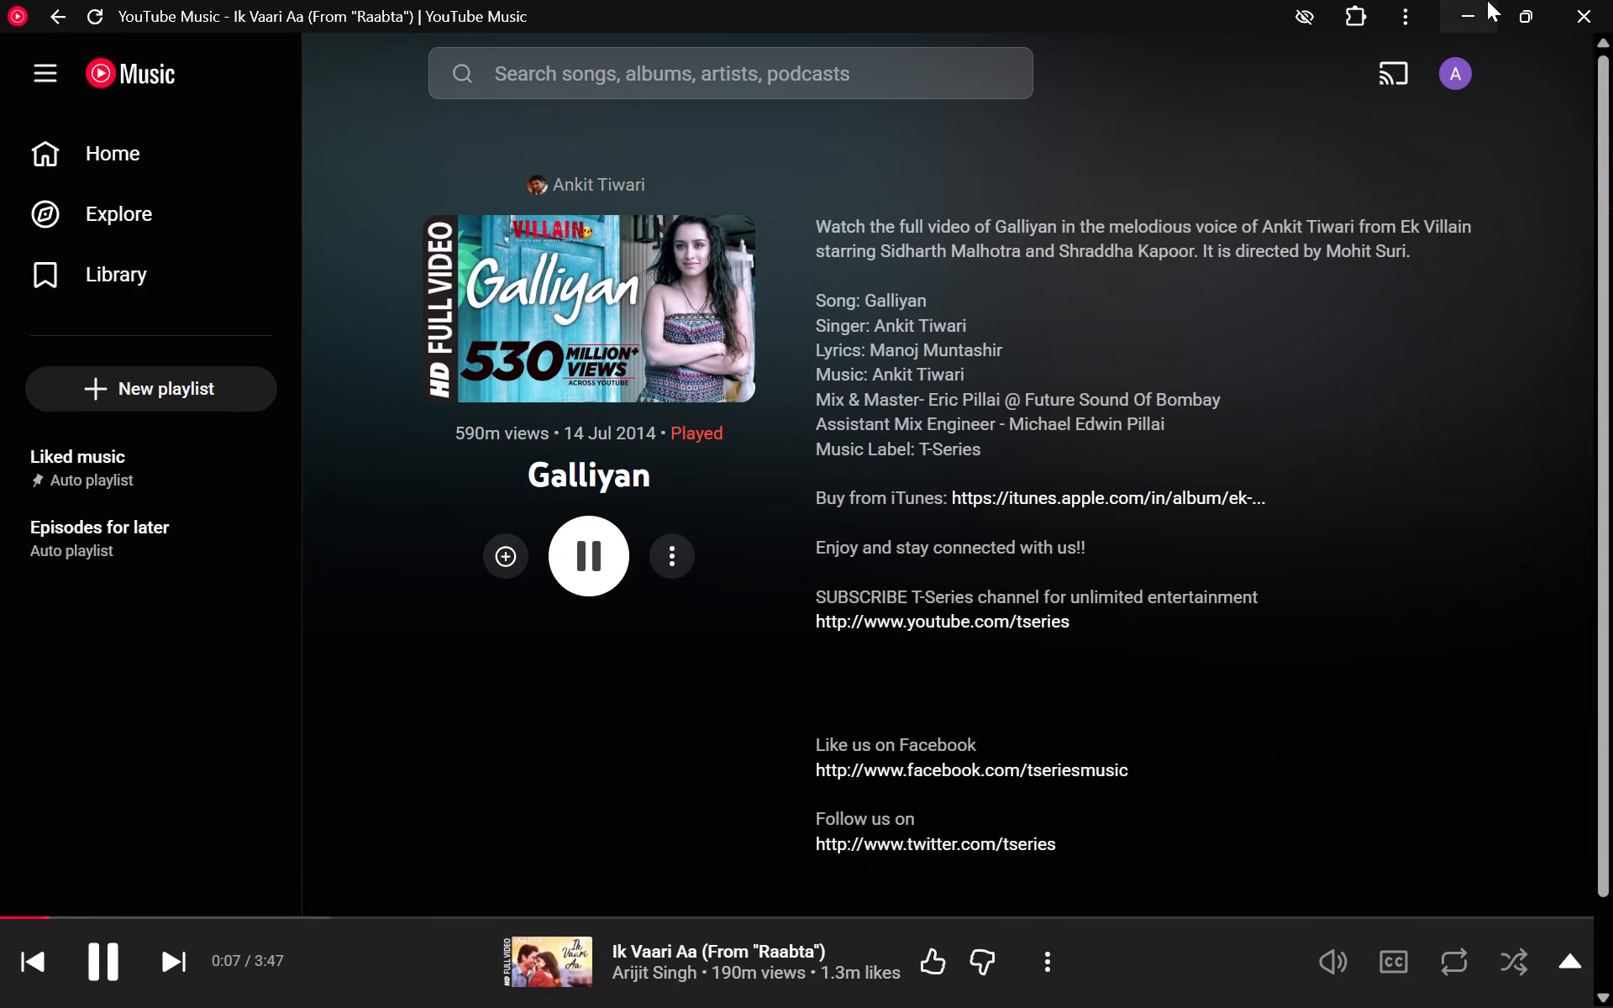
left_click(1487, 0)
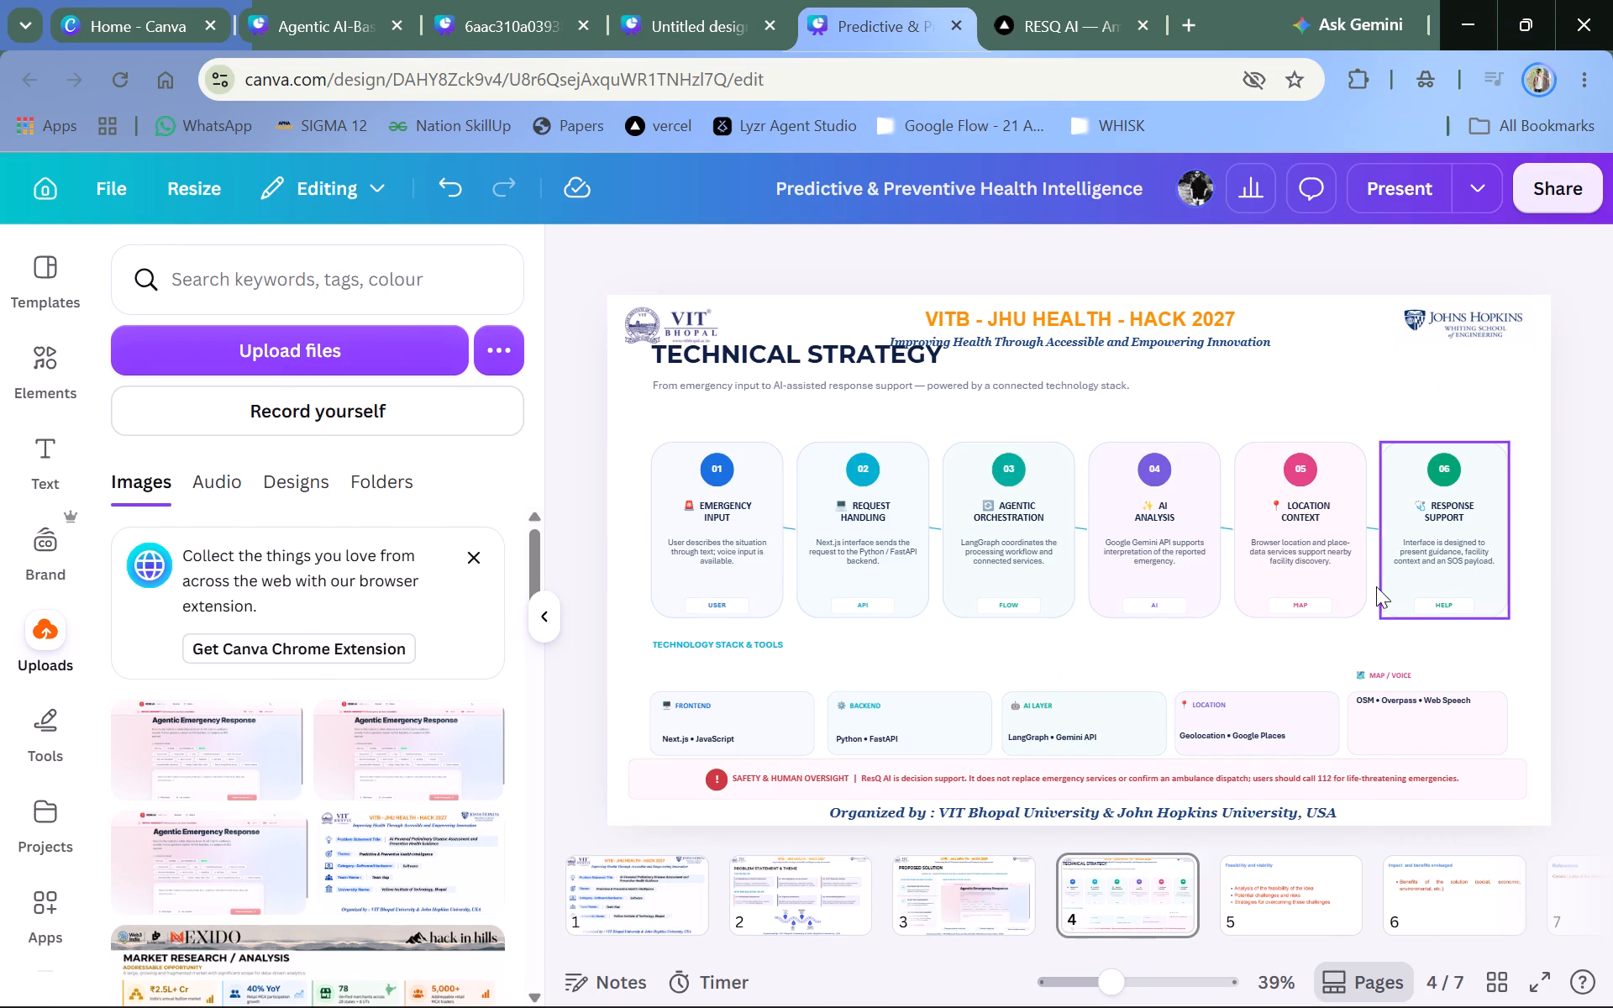
Move the "OSM • Overpass • Web Speech" text to the bottom of the Map / Voice box, level with the other tool texts.
left_click_drag(1405, 700, 1402, 743)
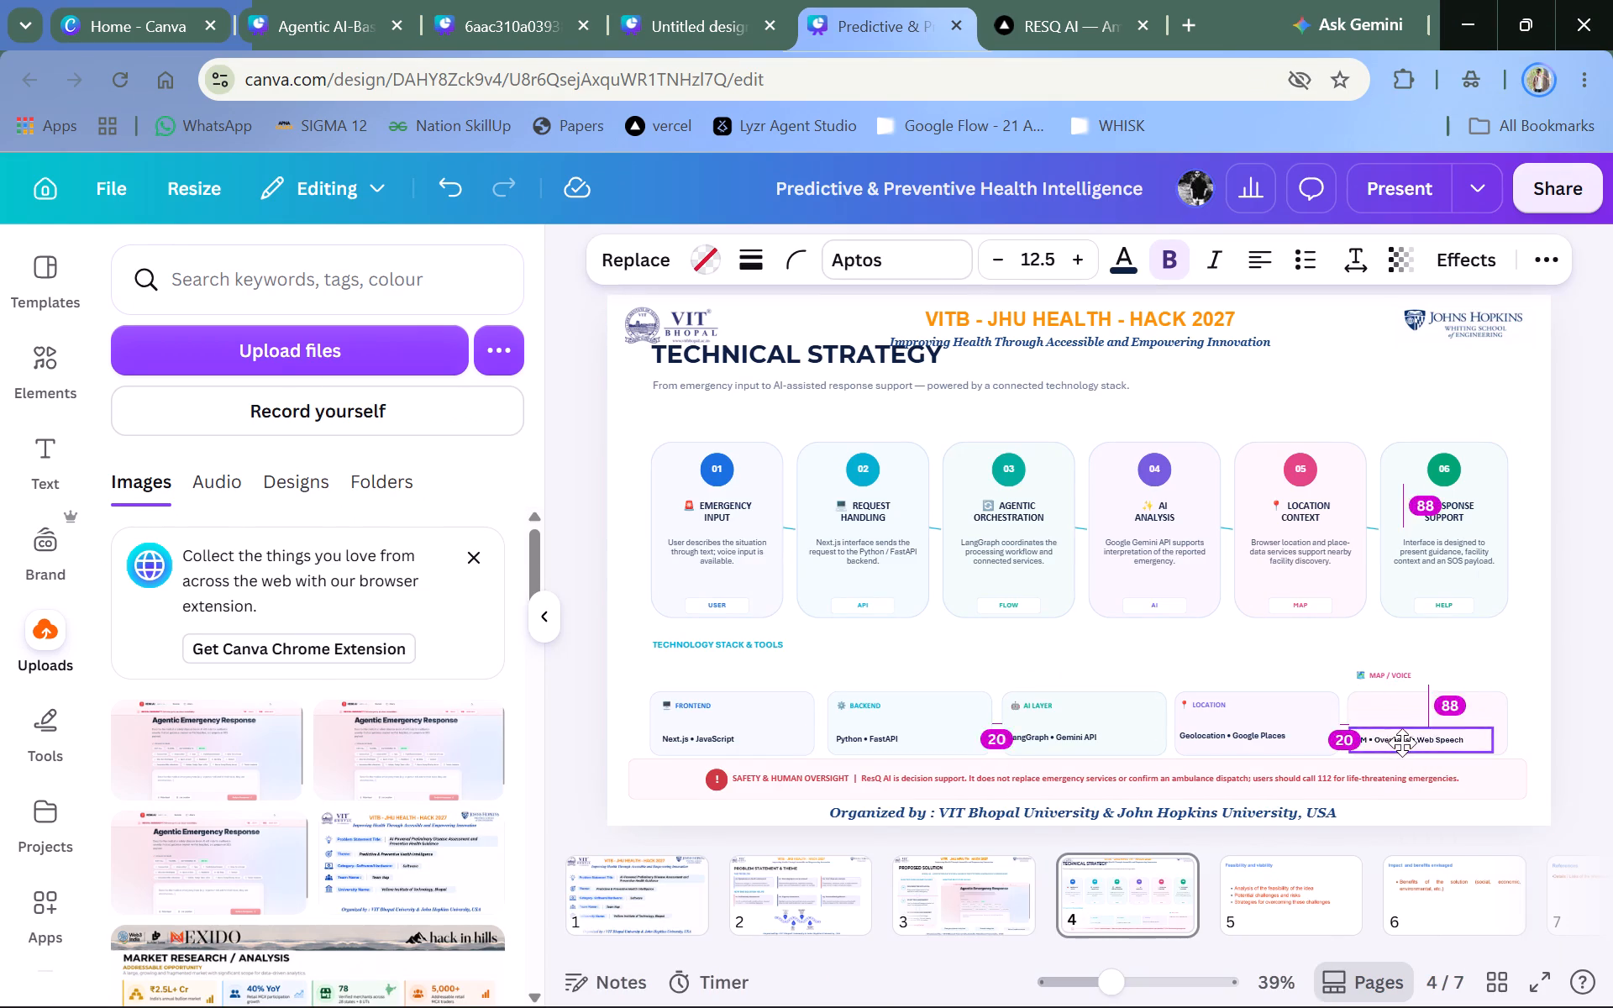
left_click_drag(1402, 743, 1405, 734)
left_click(1595, 681)
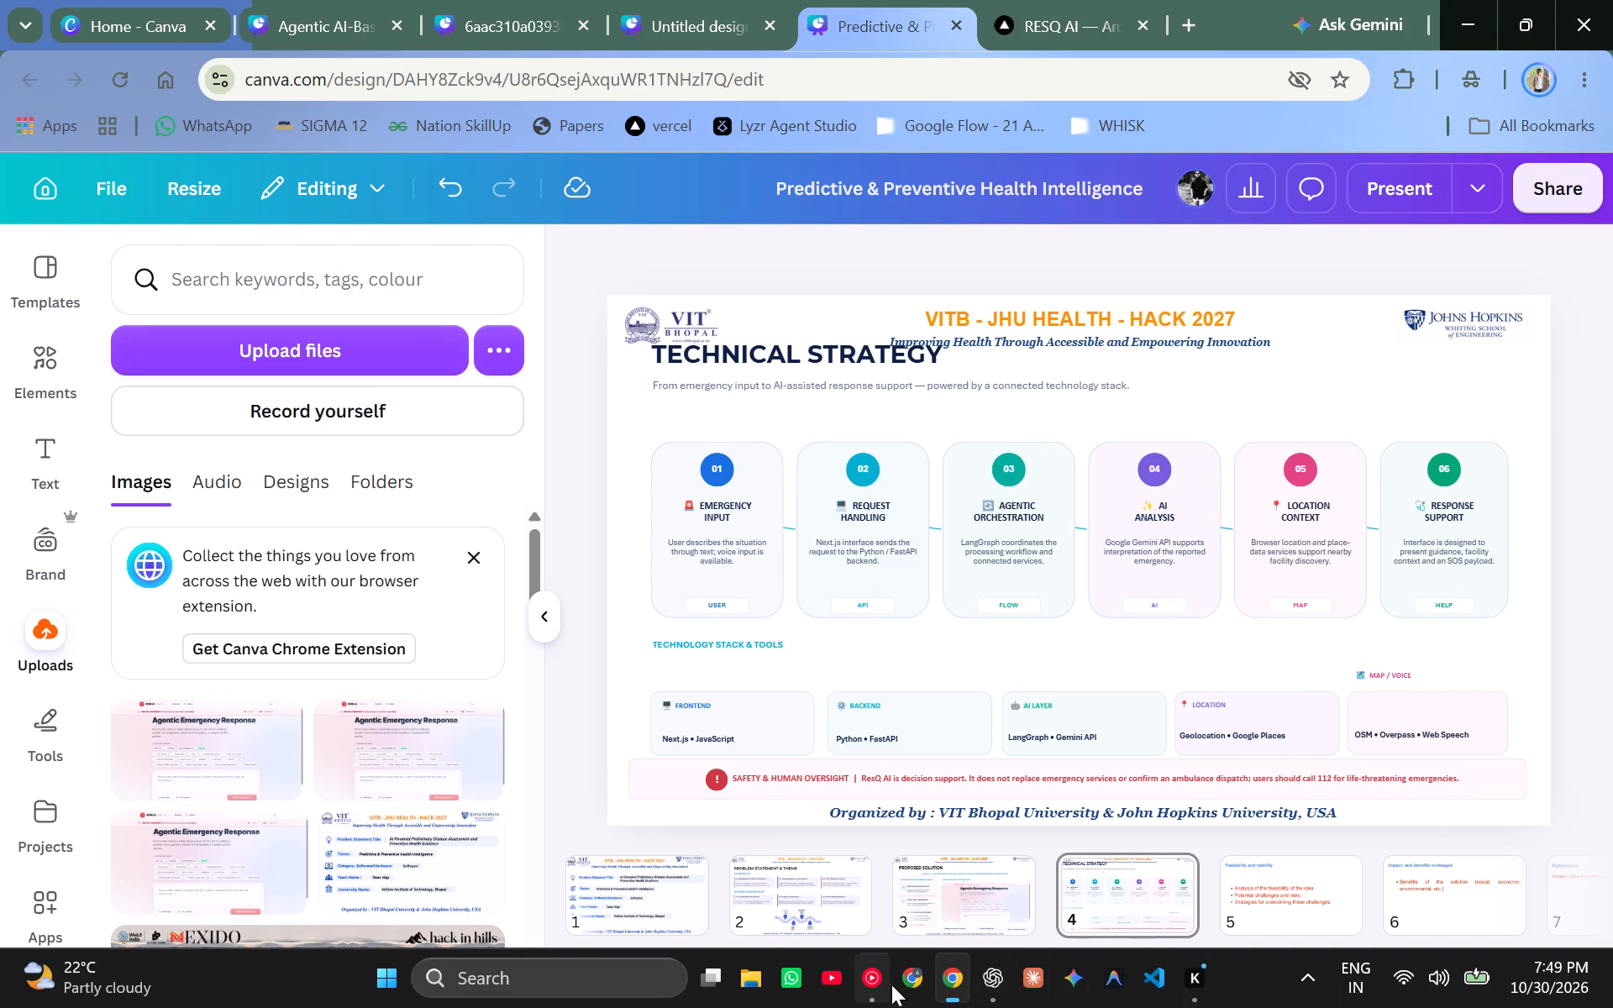
Switch to YouTube Music, start playing the saiyaara community playlist from the home page, and return to the presentation.
left_click(875, 990)
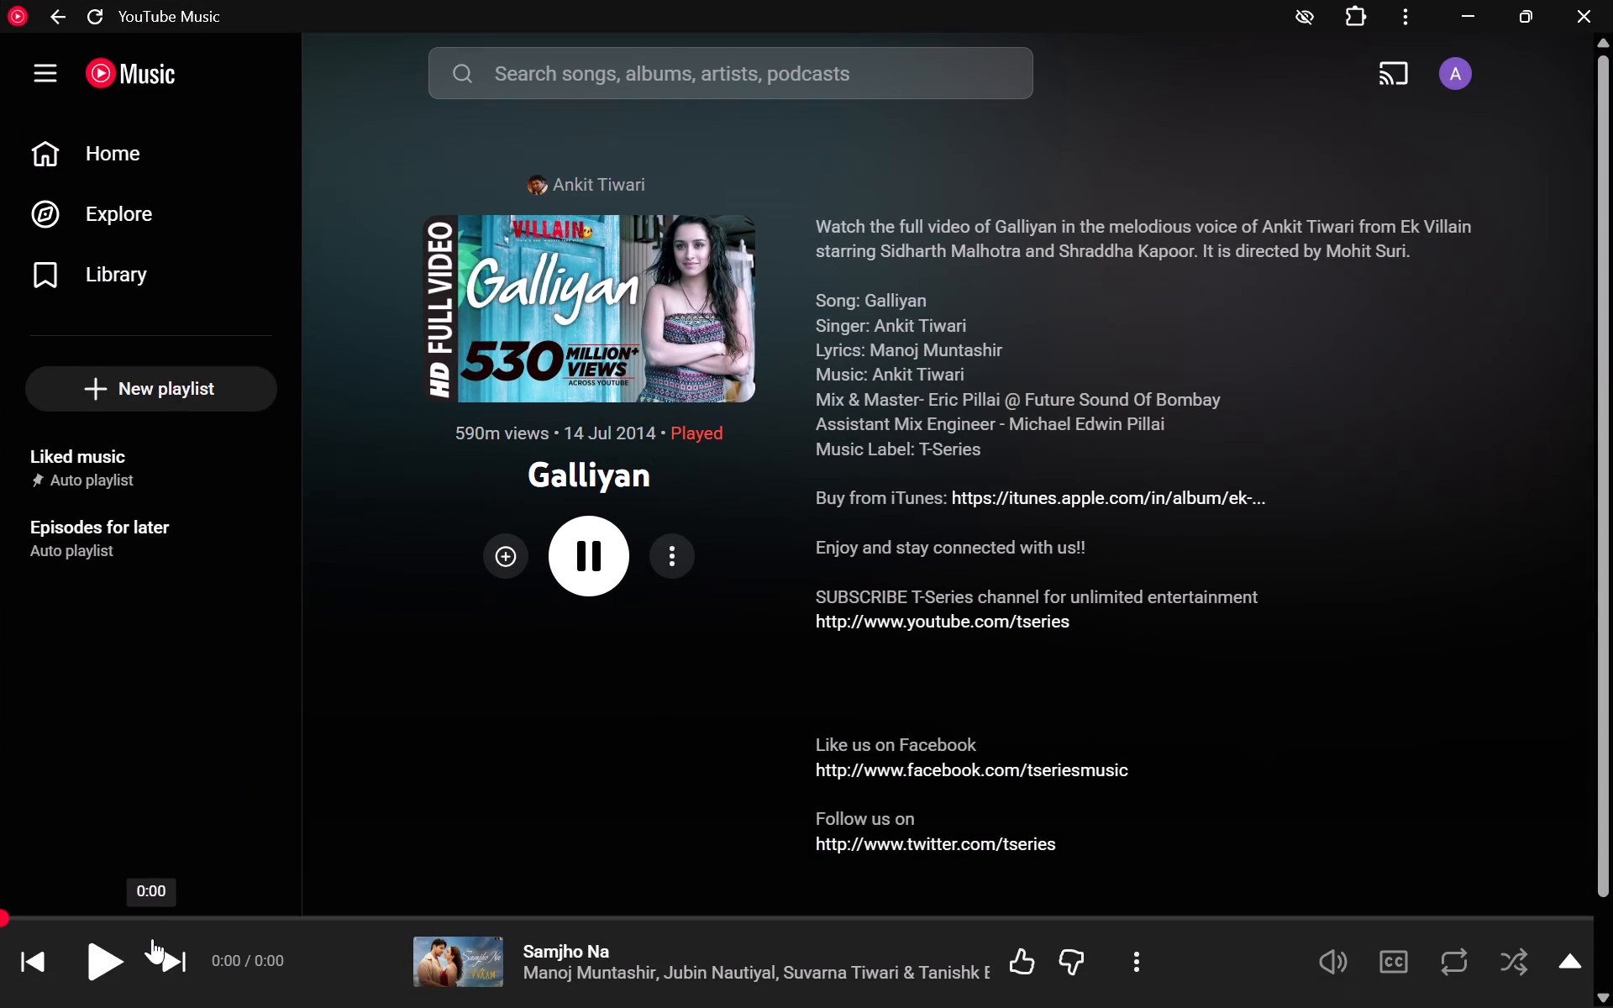
left_click(172, 951)
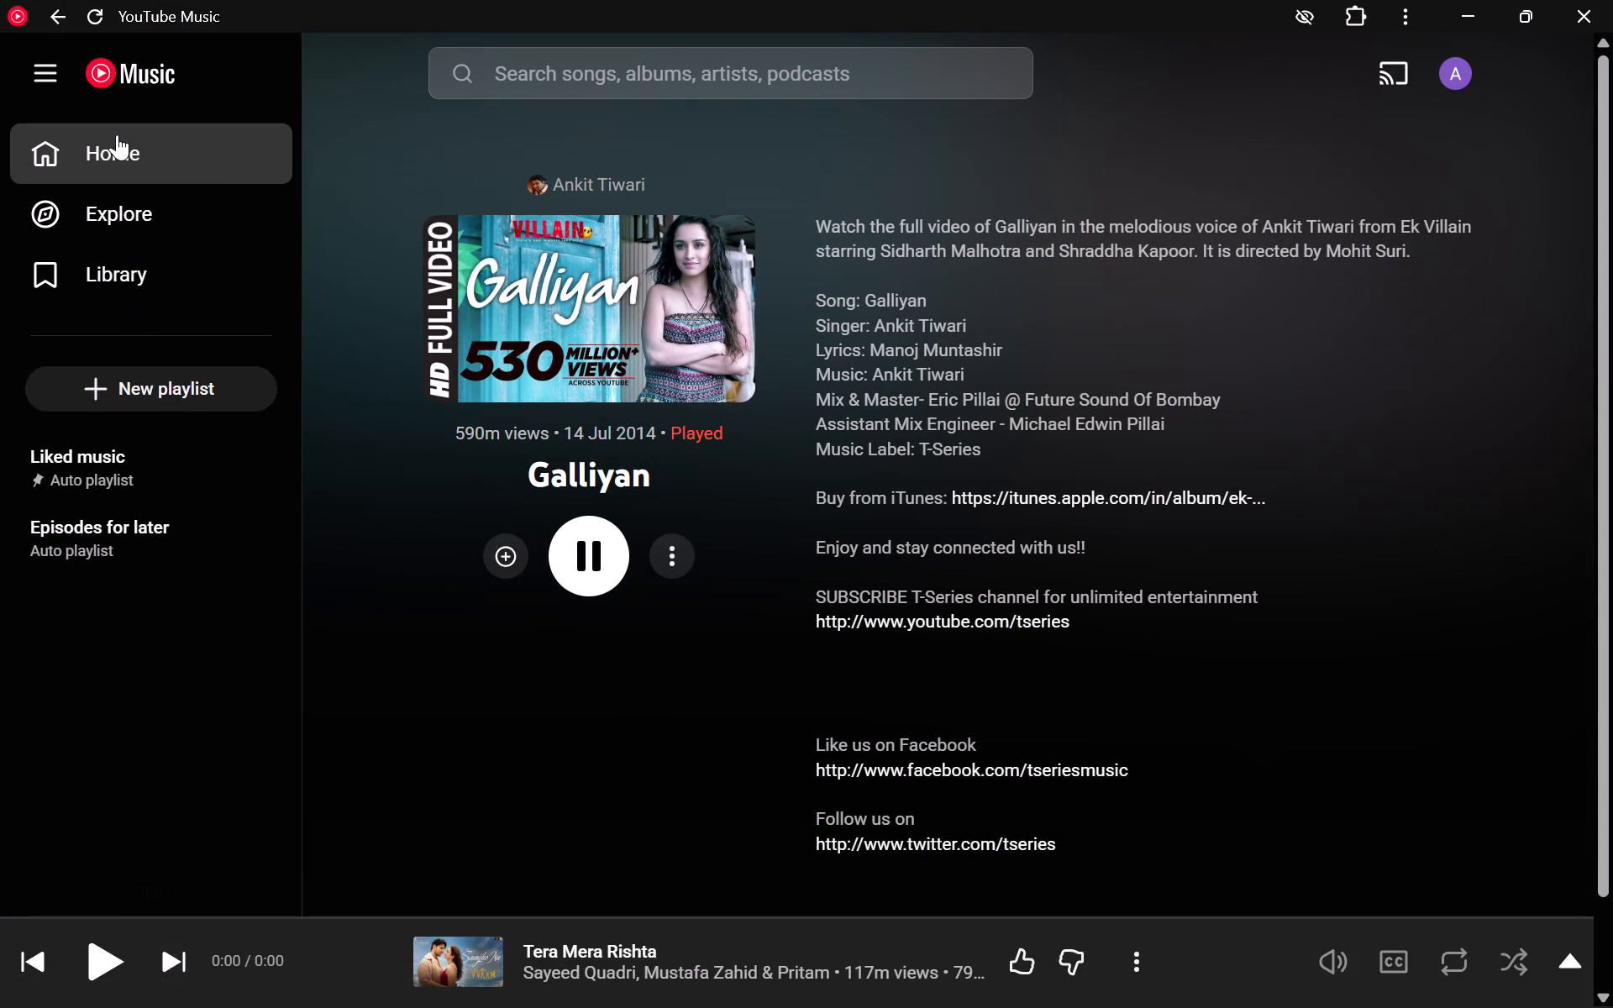
left_click(117, 134)
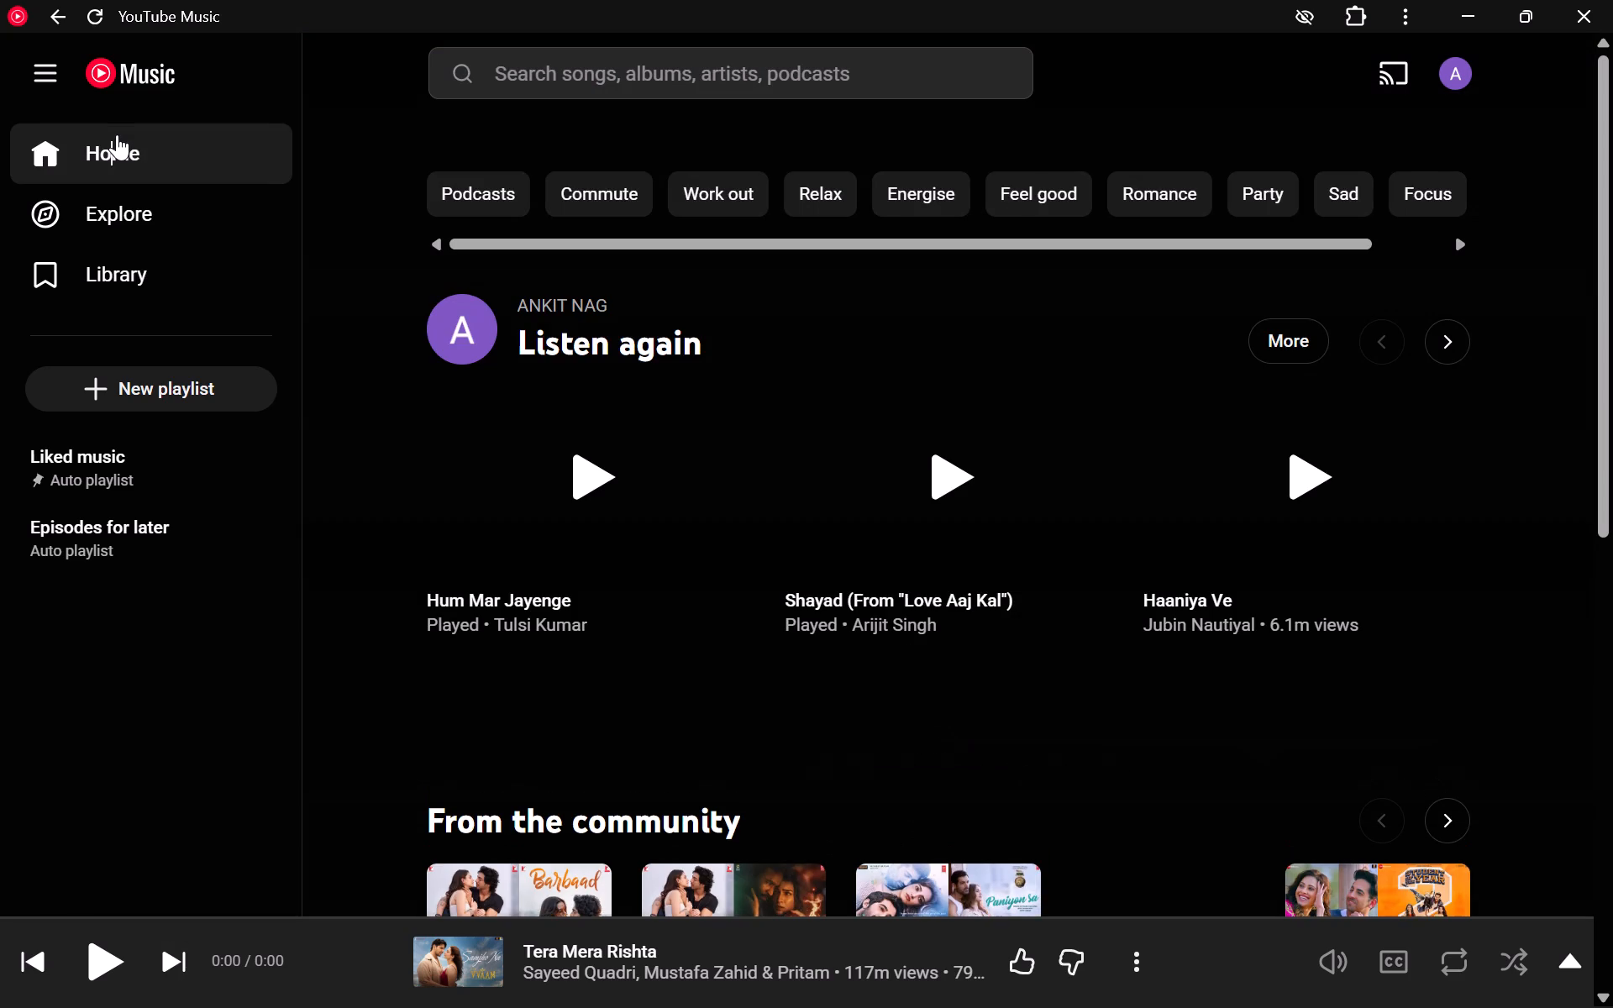
left_click(527, 873)
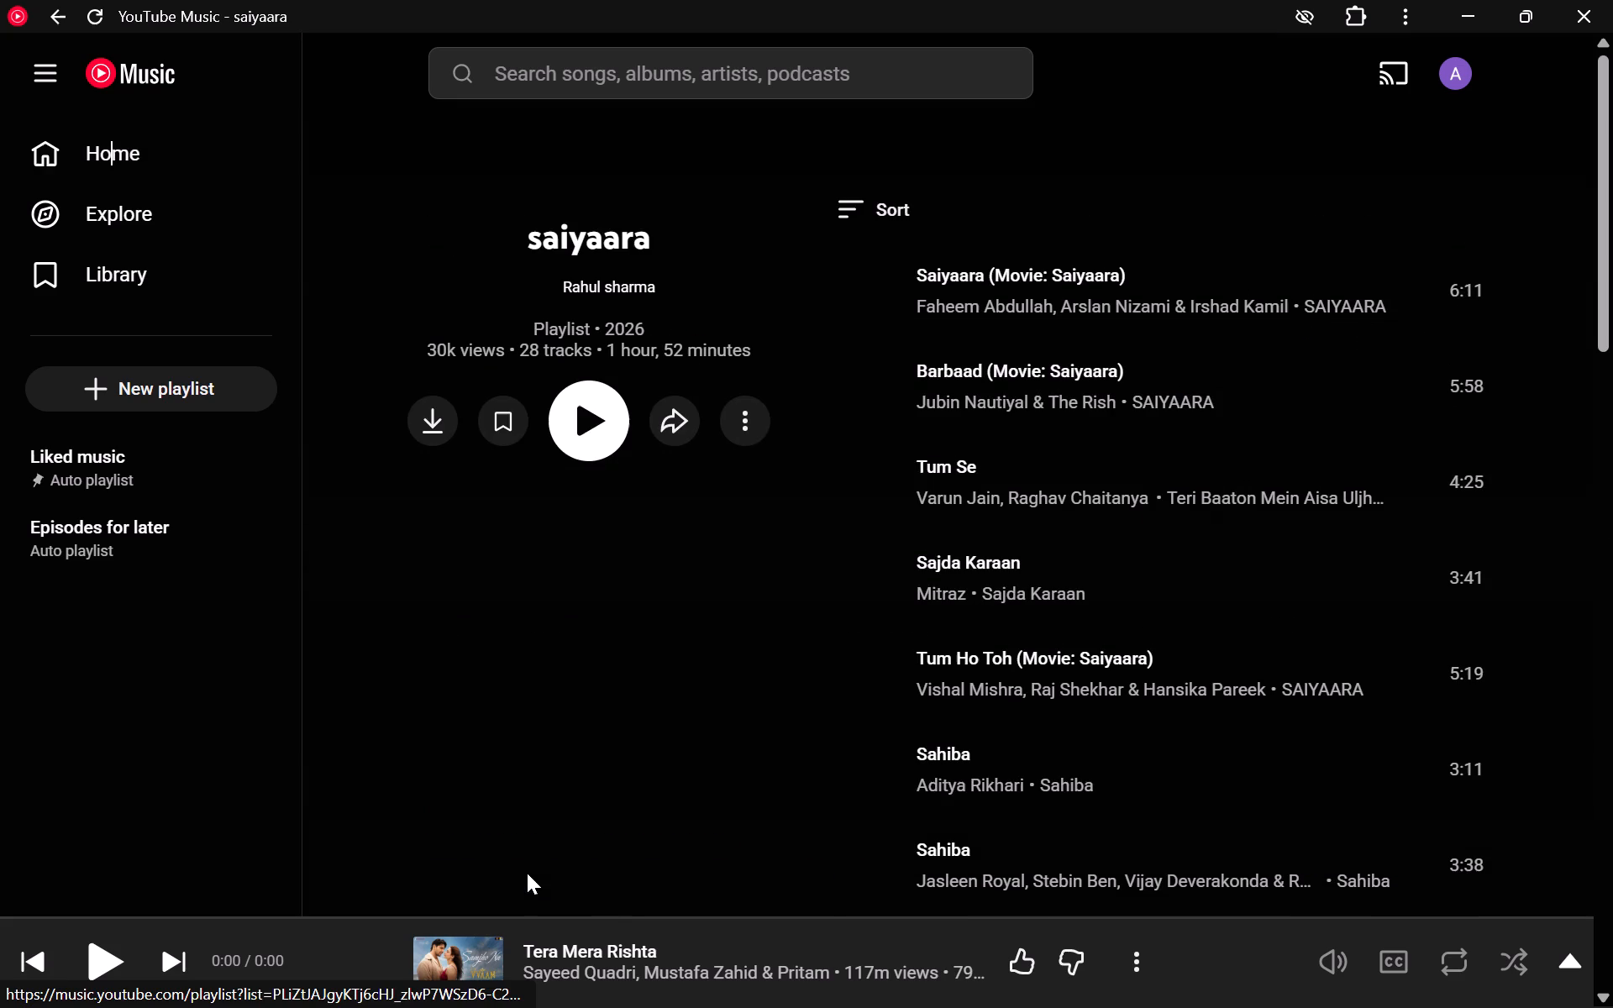
left_click(615, 427)
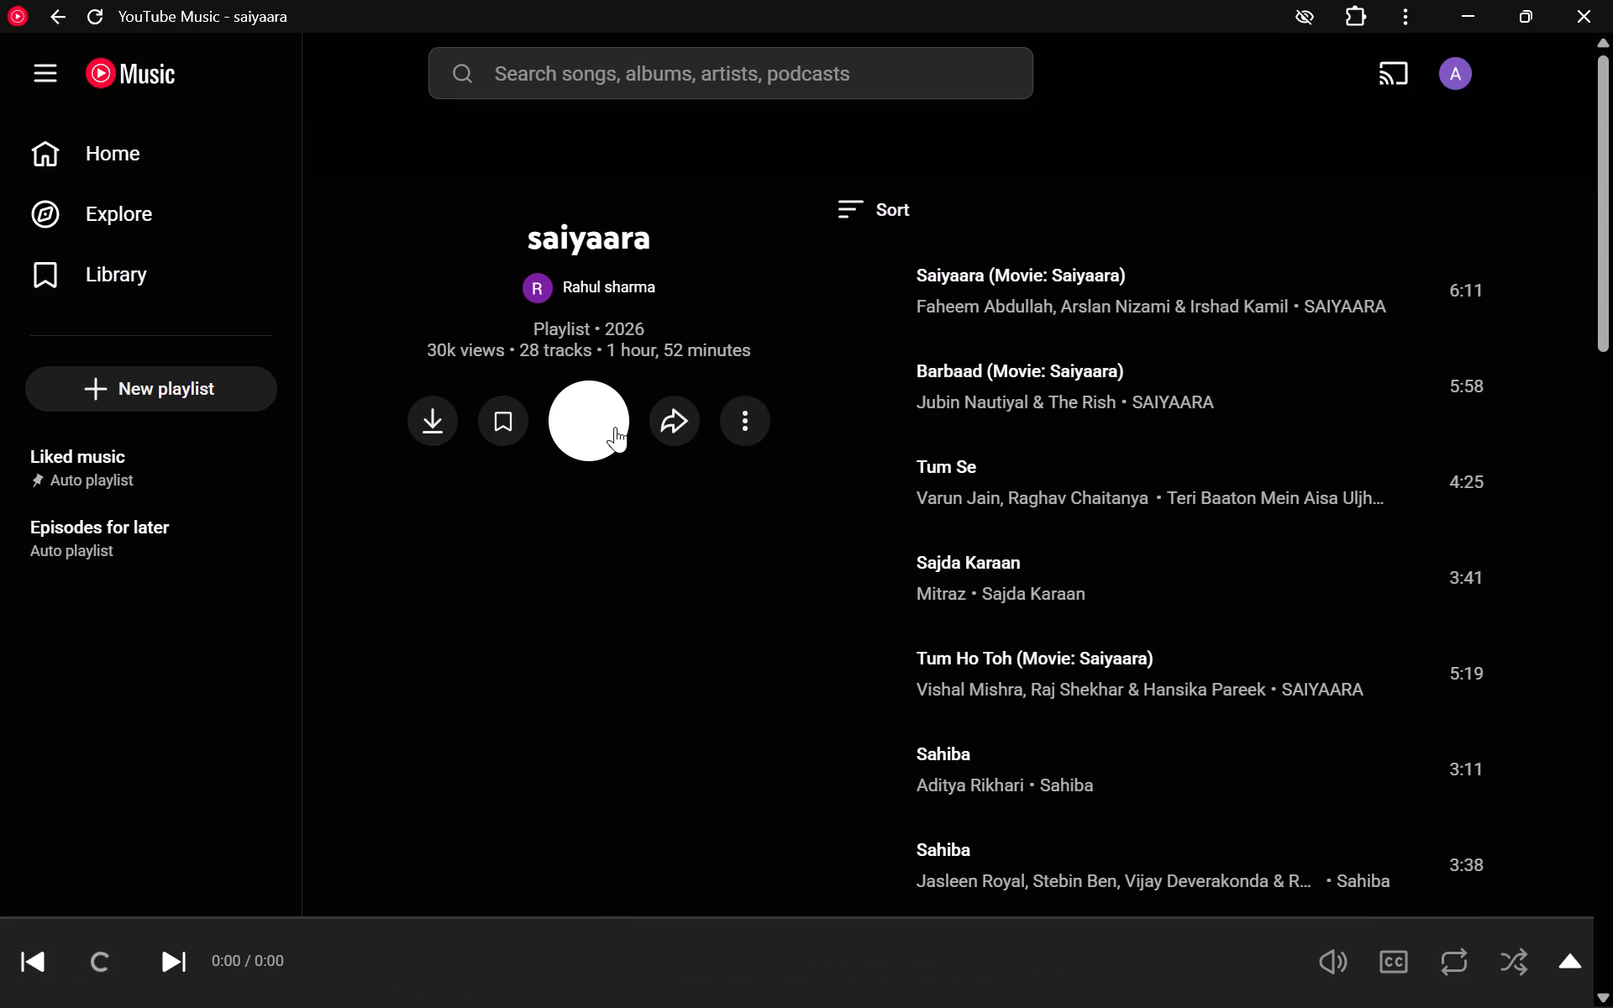
left_click(1475, 0)
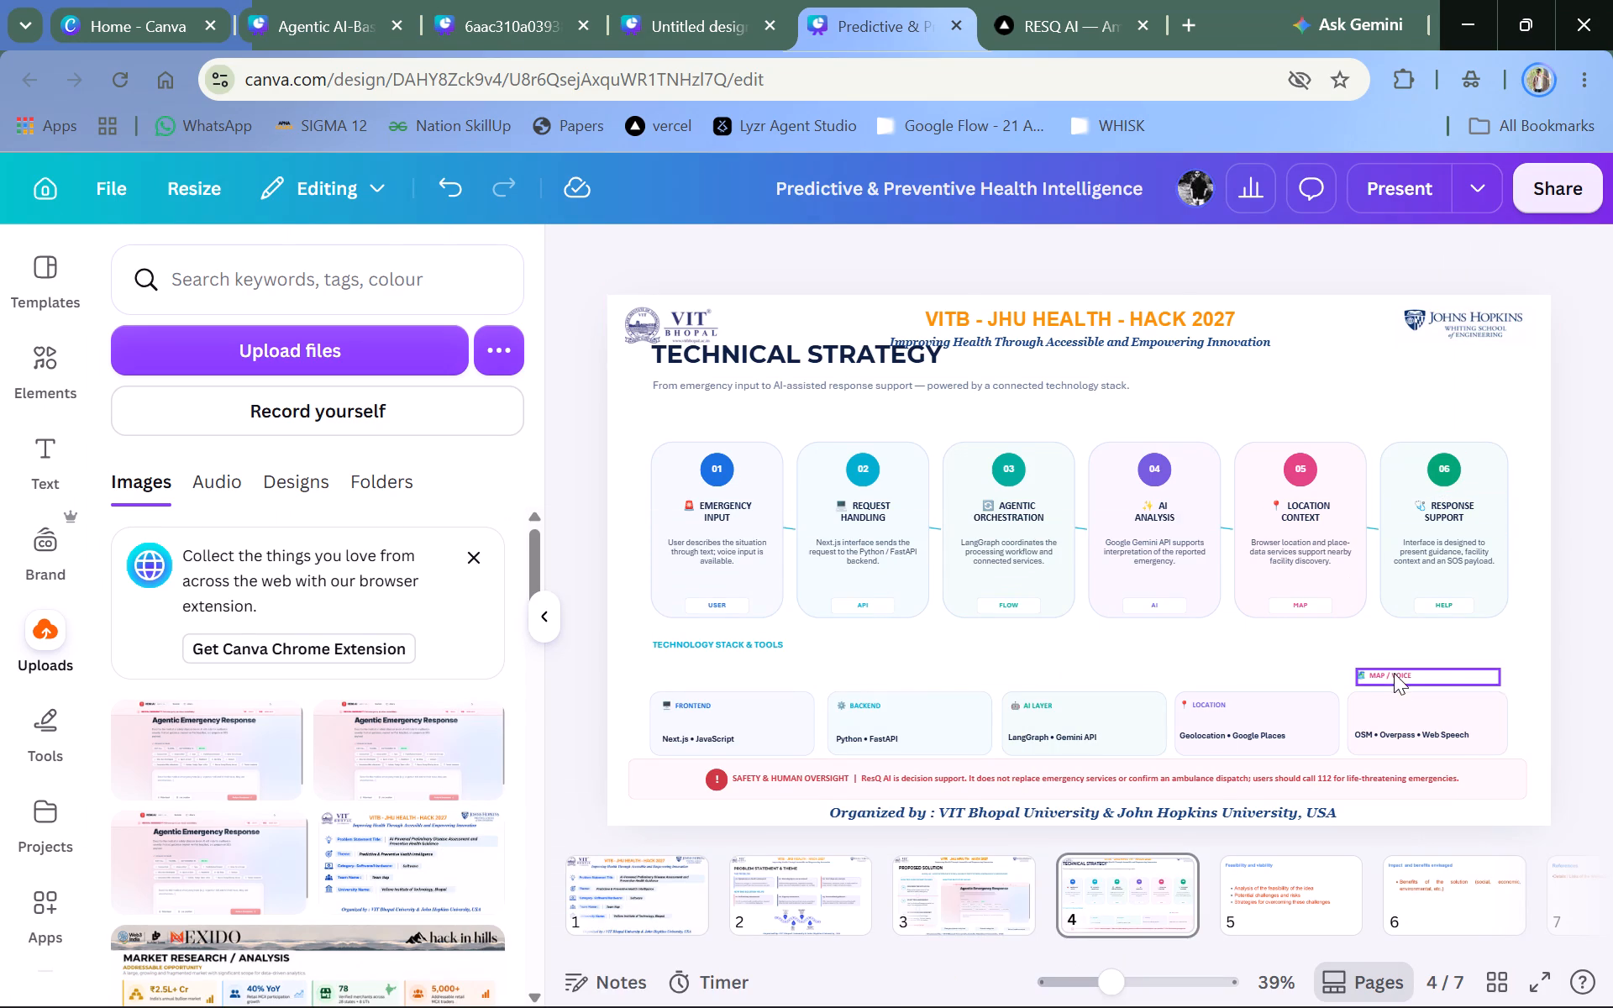
Move the Map / Voice heading down inside the top of its box, lined up above the "OSM • Overpass • Web Speech" text.
left_click_drag(1394, 673, 1394, 702)
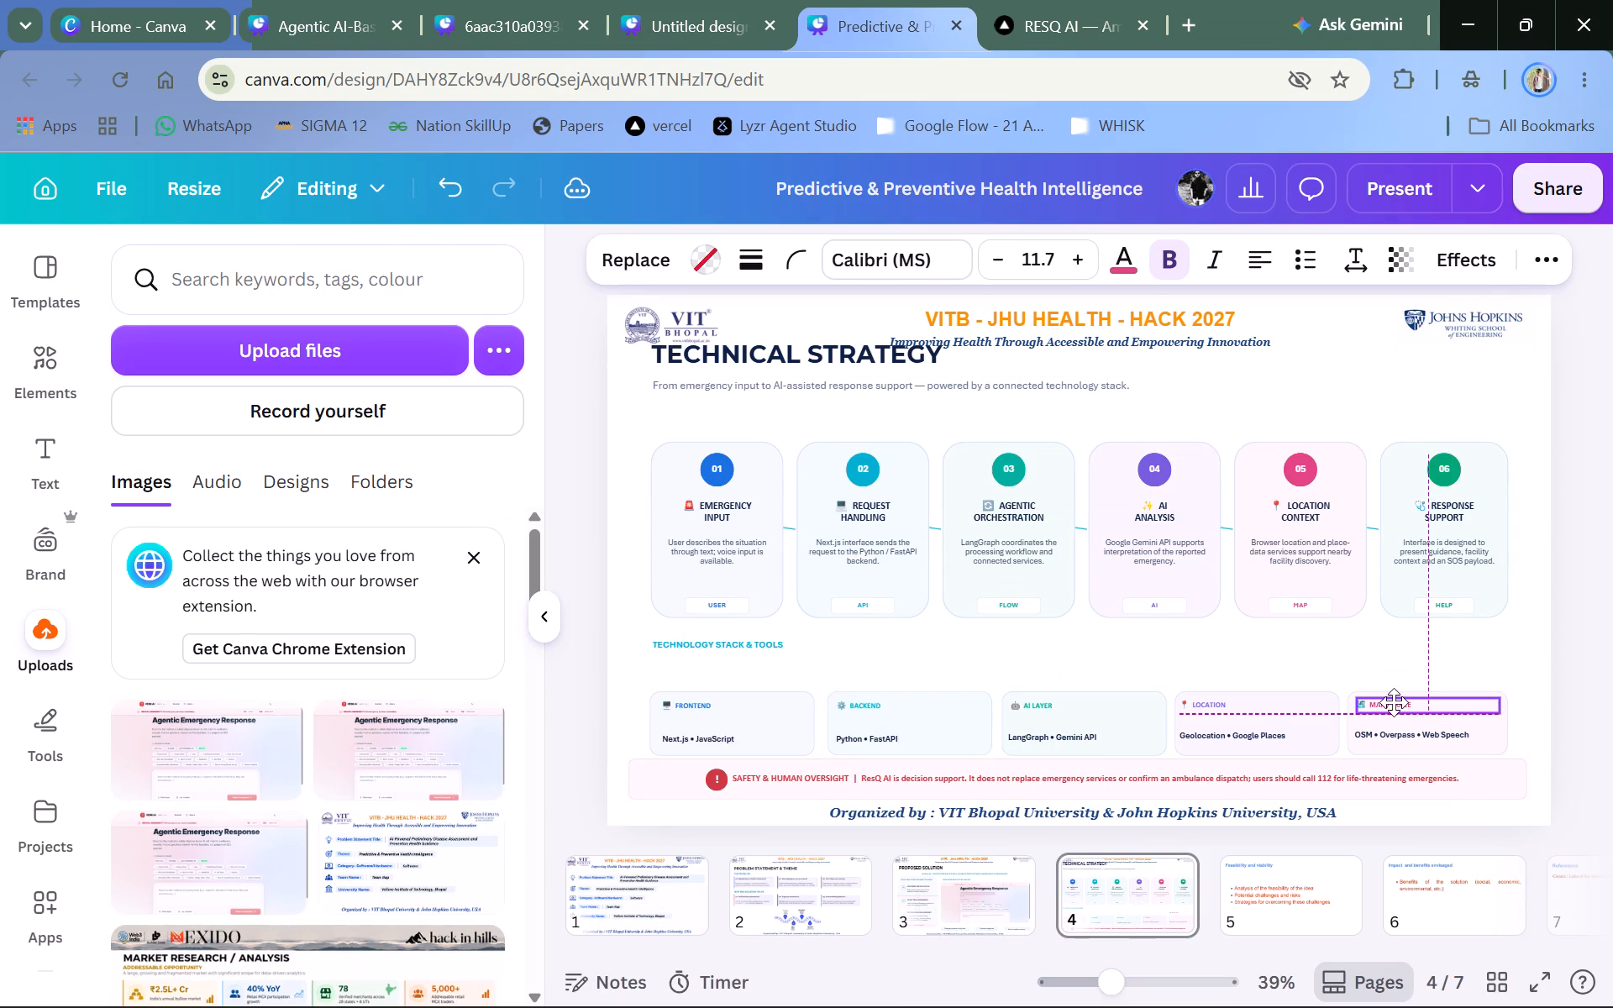
left_click_drag(1394, 702, 1392, 696)
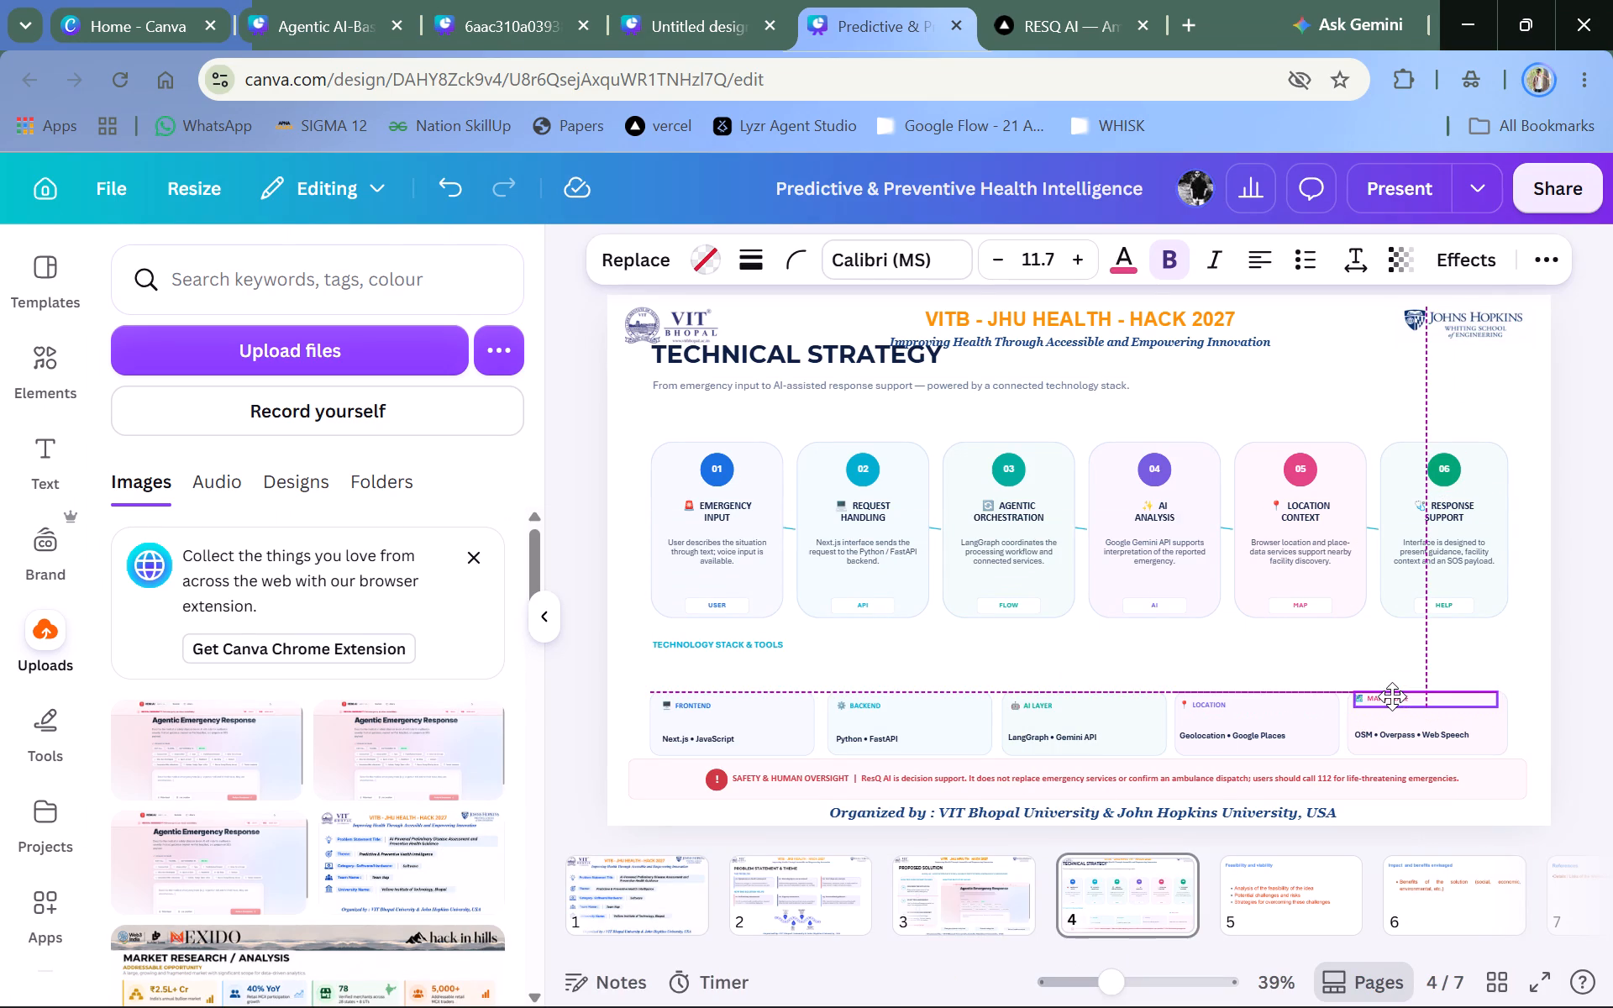
left_click_drag(1392, 696, 1391, 706)
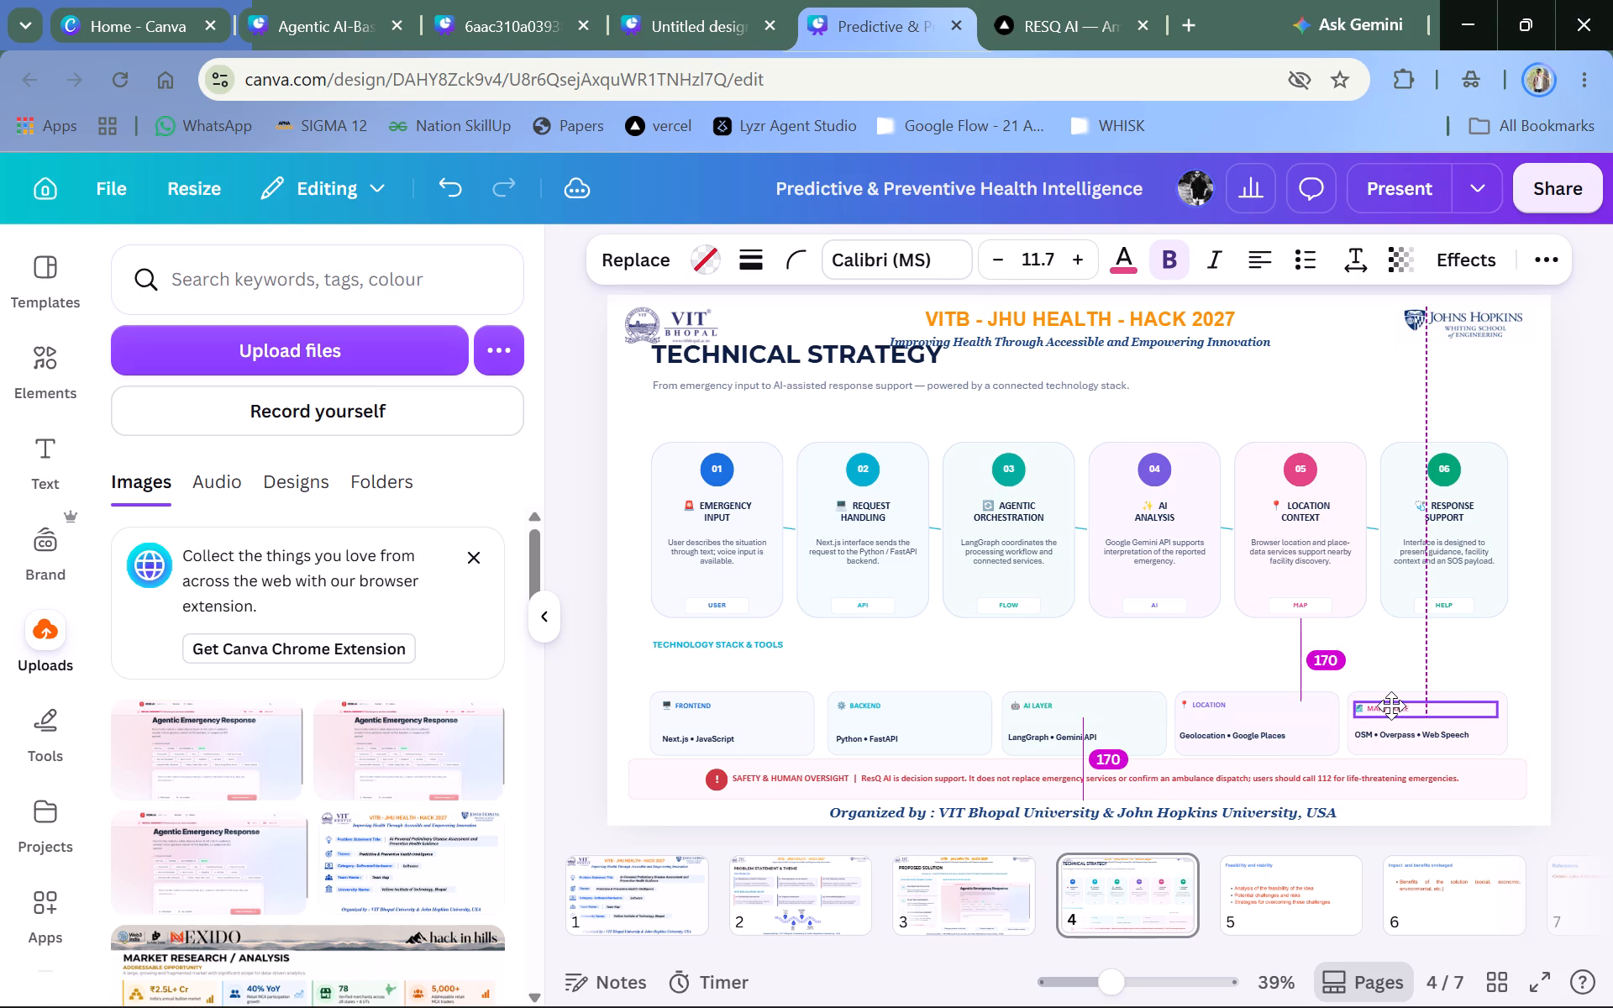
left_click_drag(1391, 706, 1395, 698)
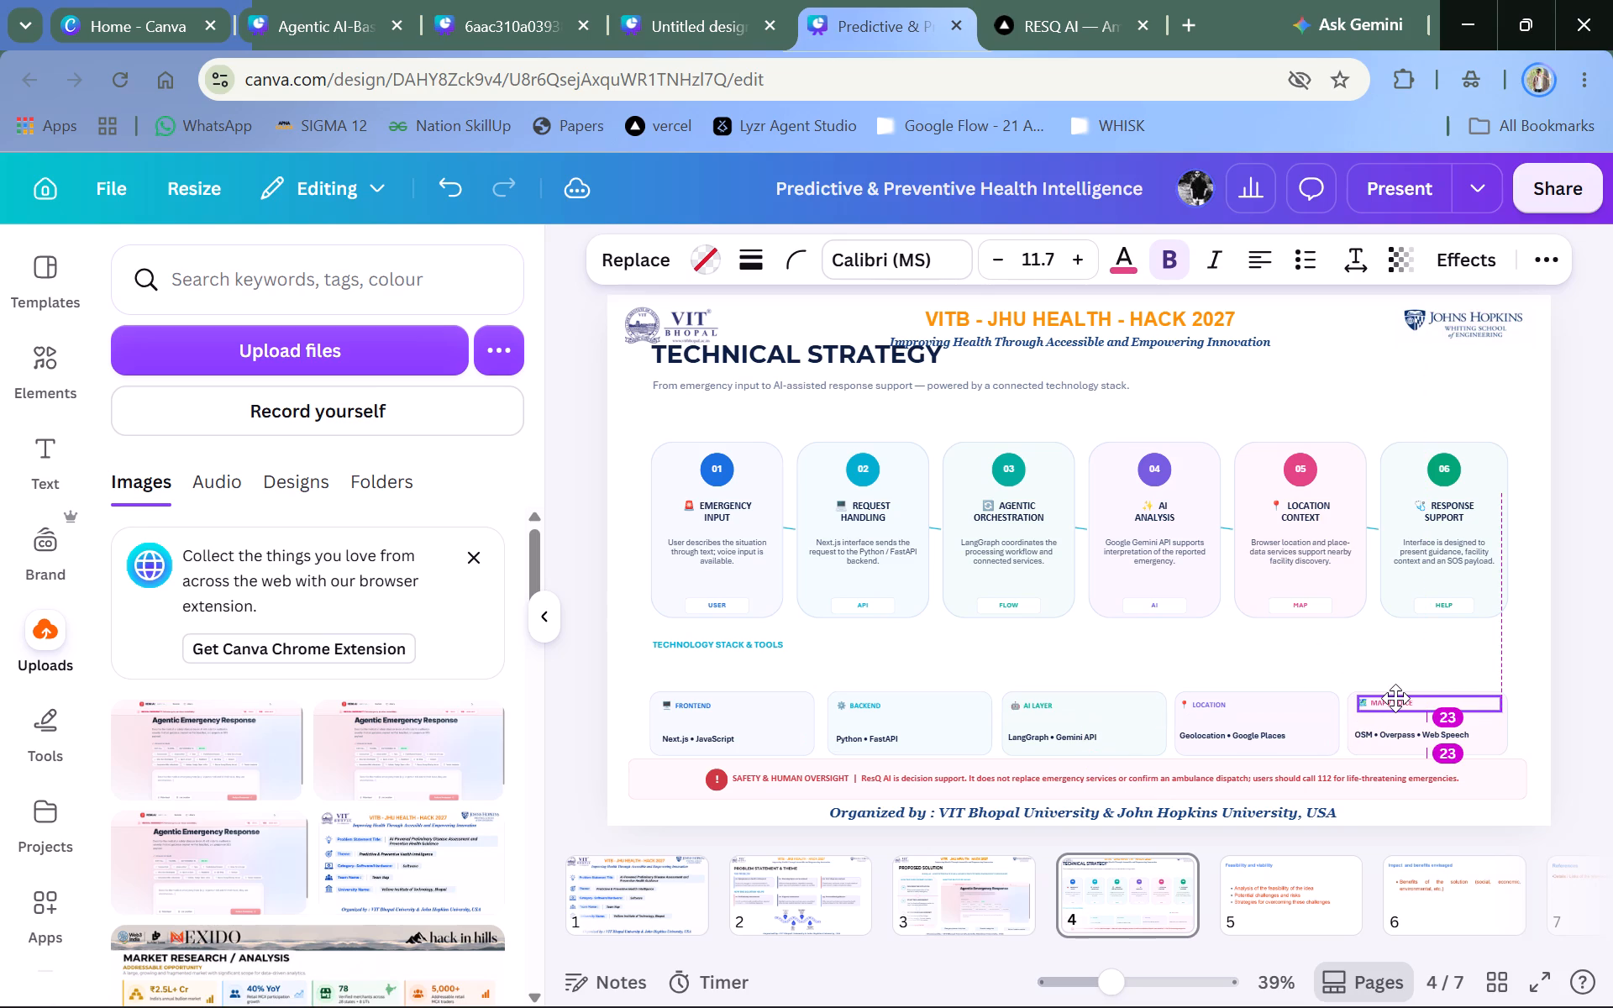
left_click_drag(1395, 698, 1390, 699)
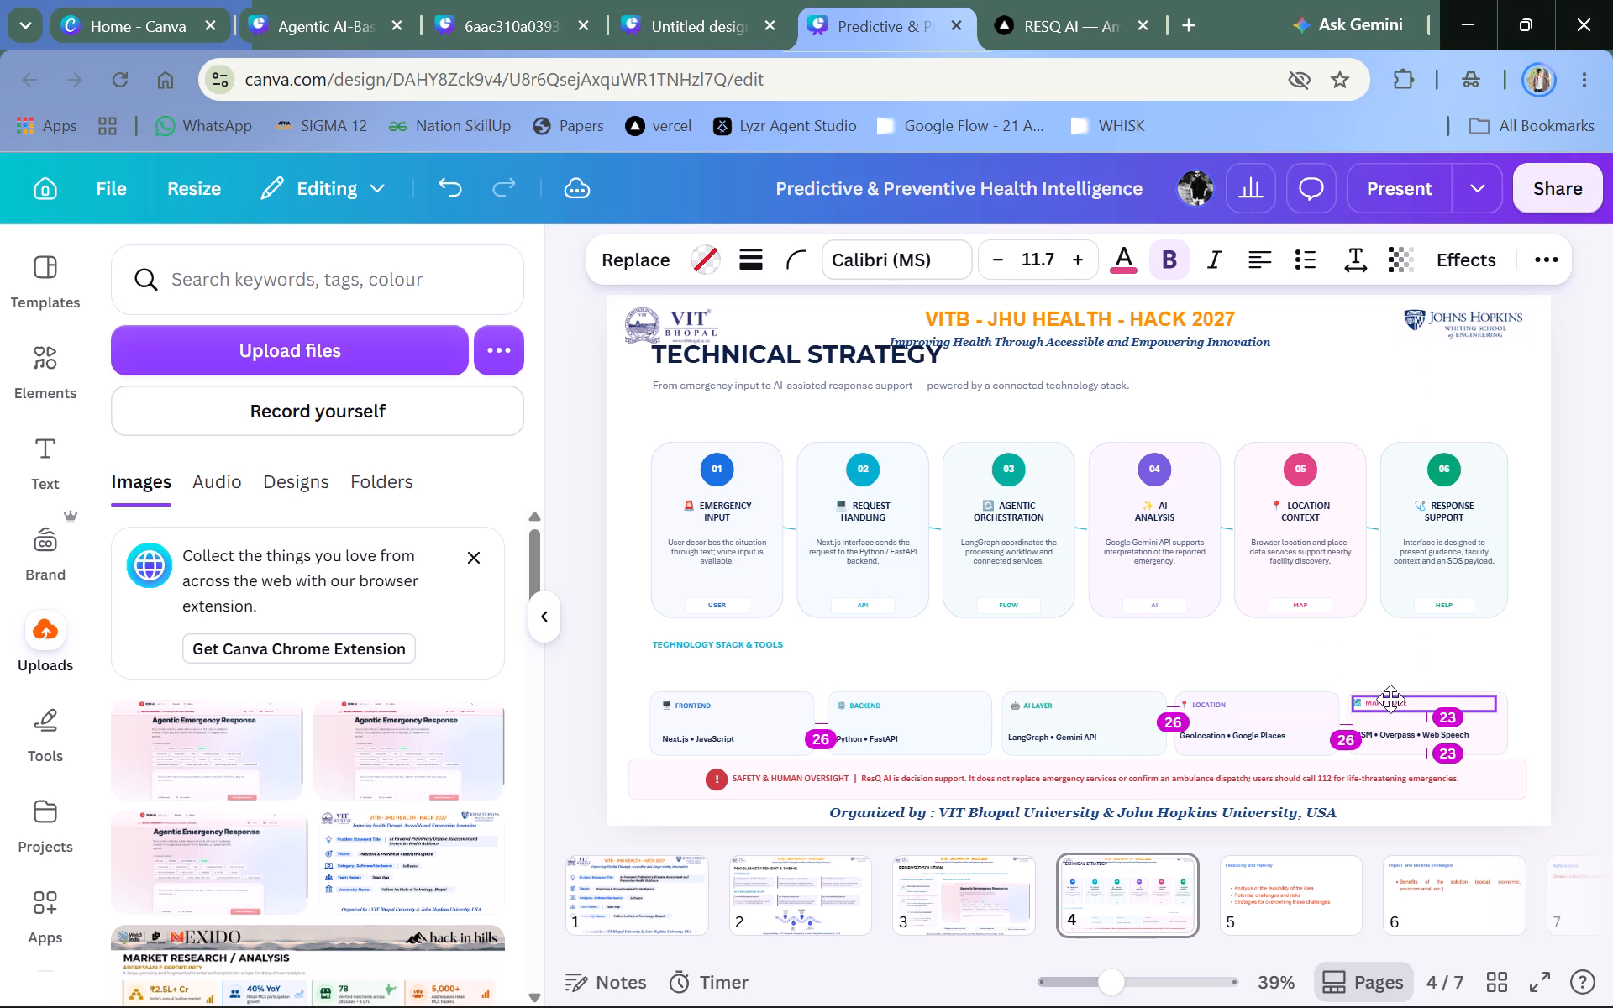
left_click_drag(1390, 699, 1394, 701)
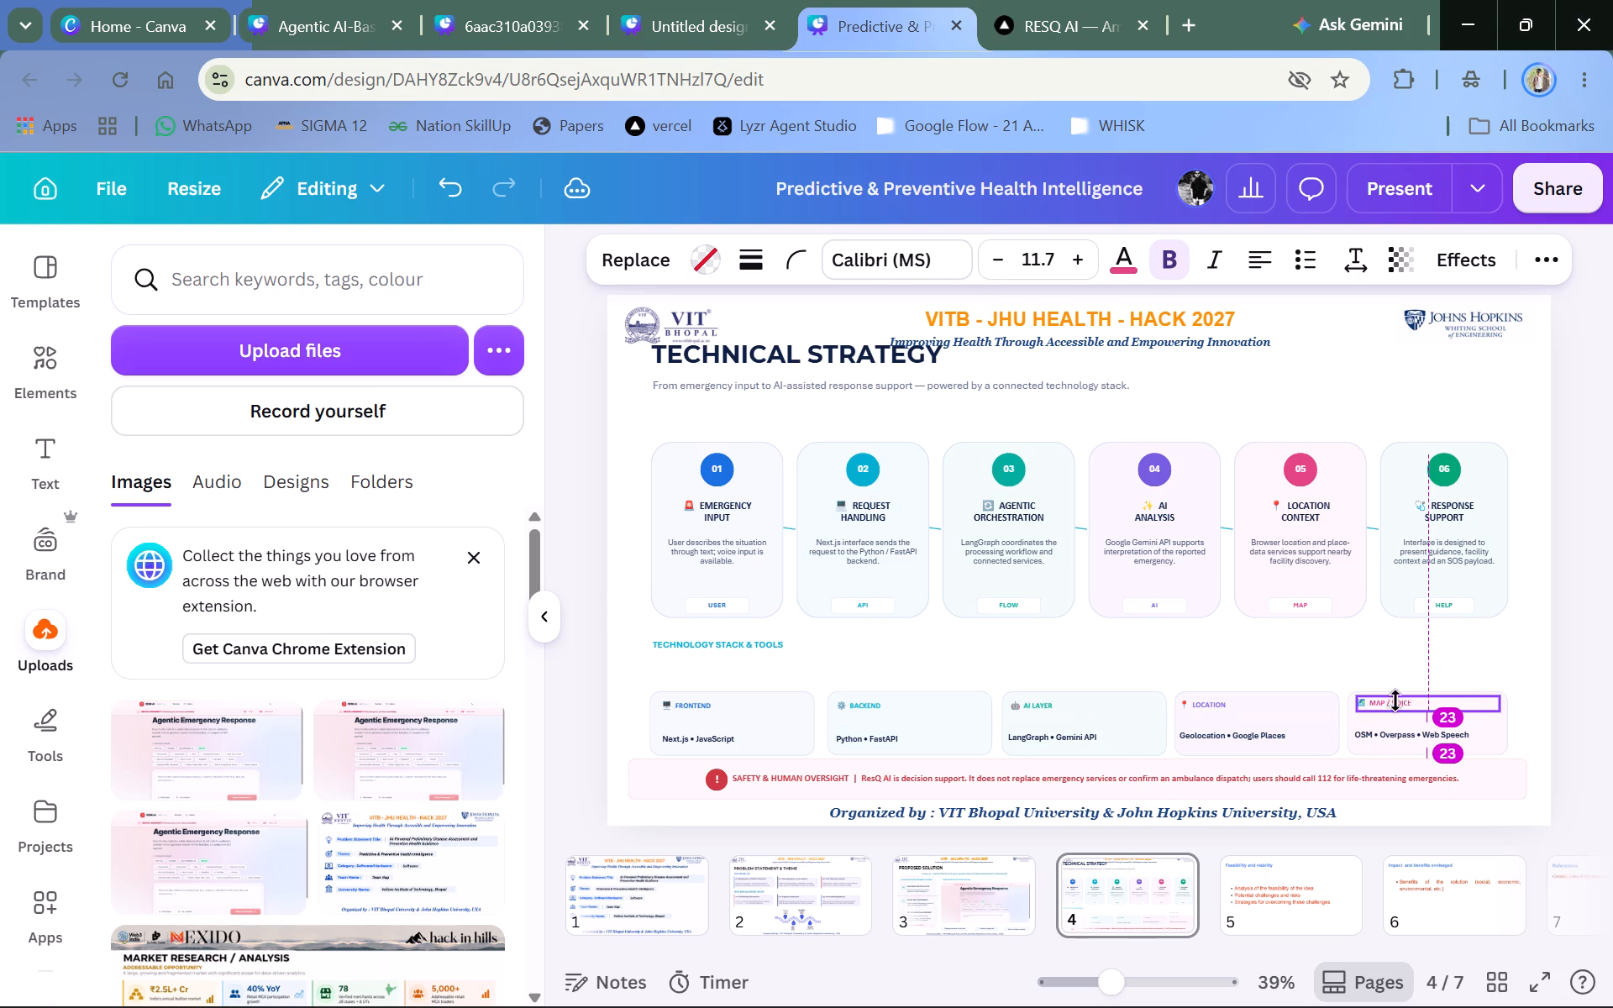
left_click(1607, 643)
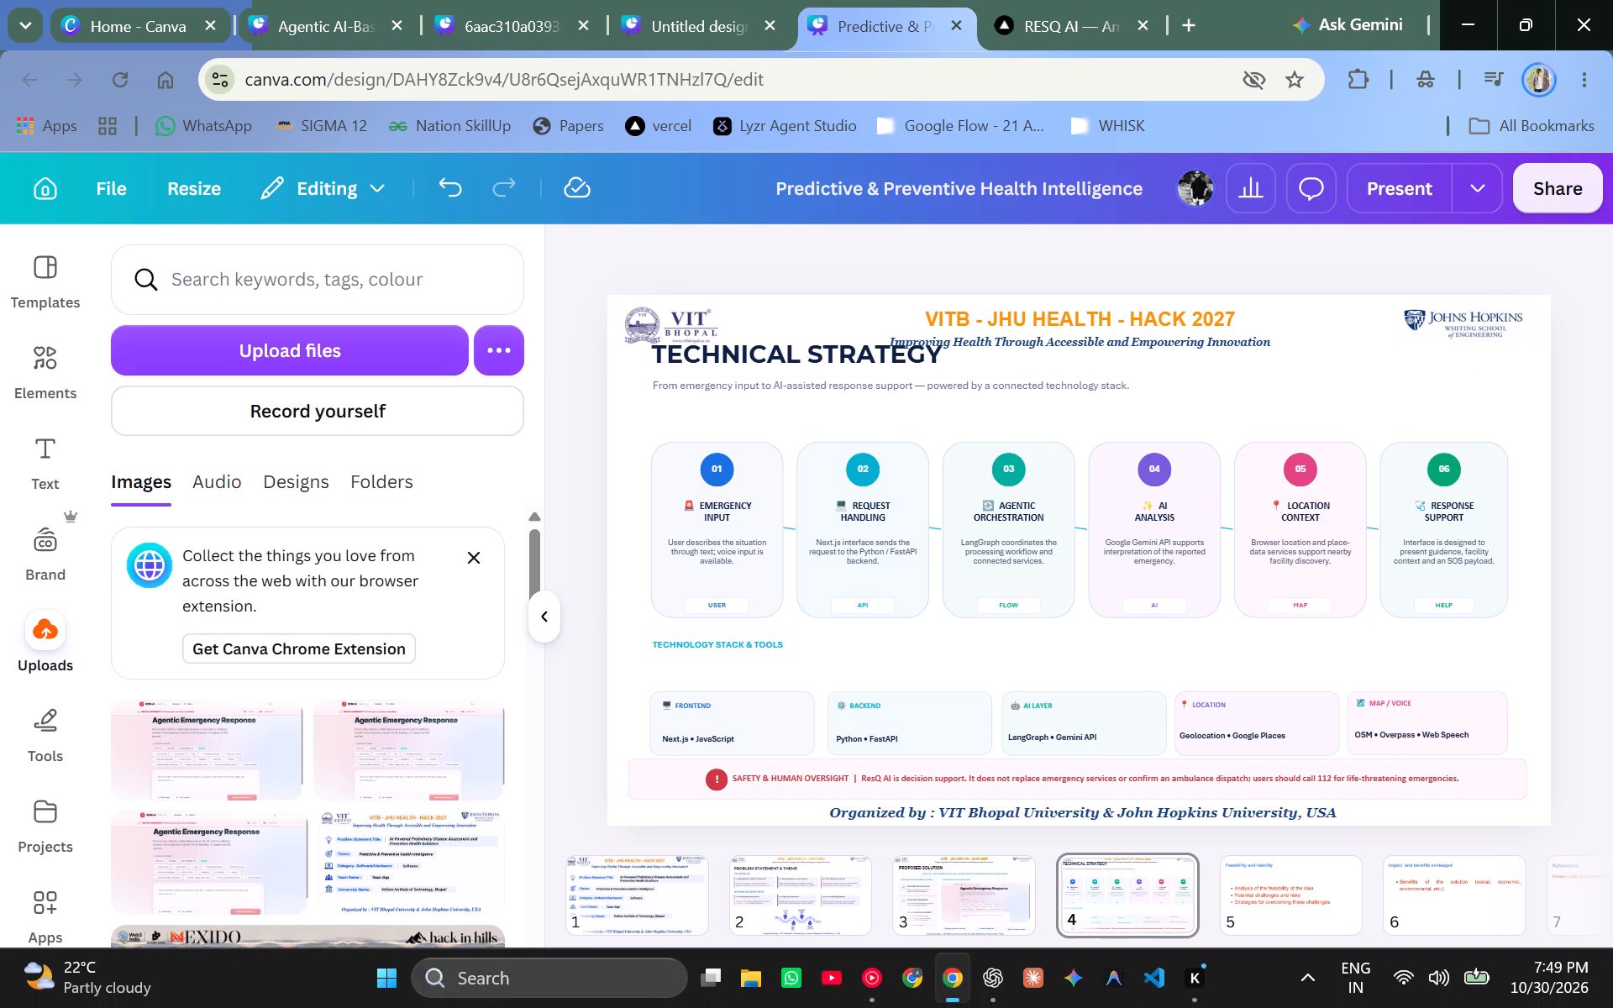
Switch to YouTube Music, where the saiyaara playlist is open.
left_click(875, 971)
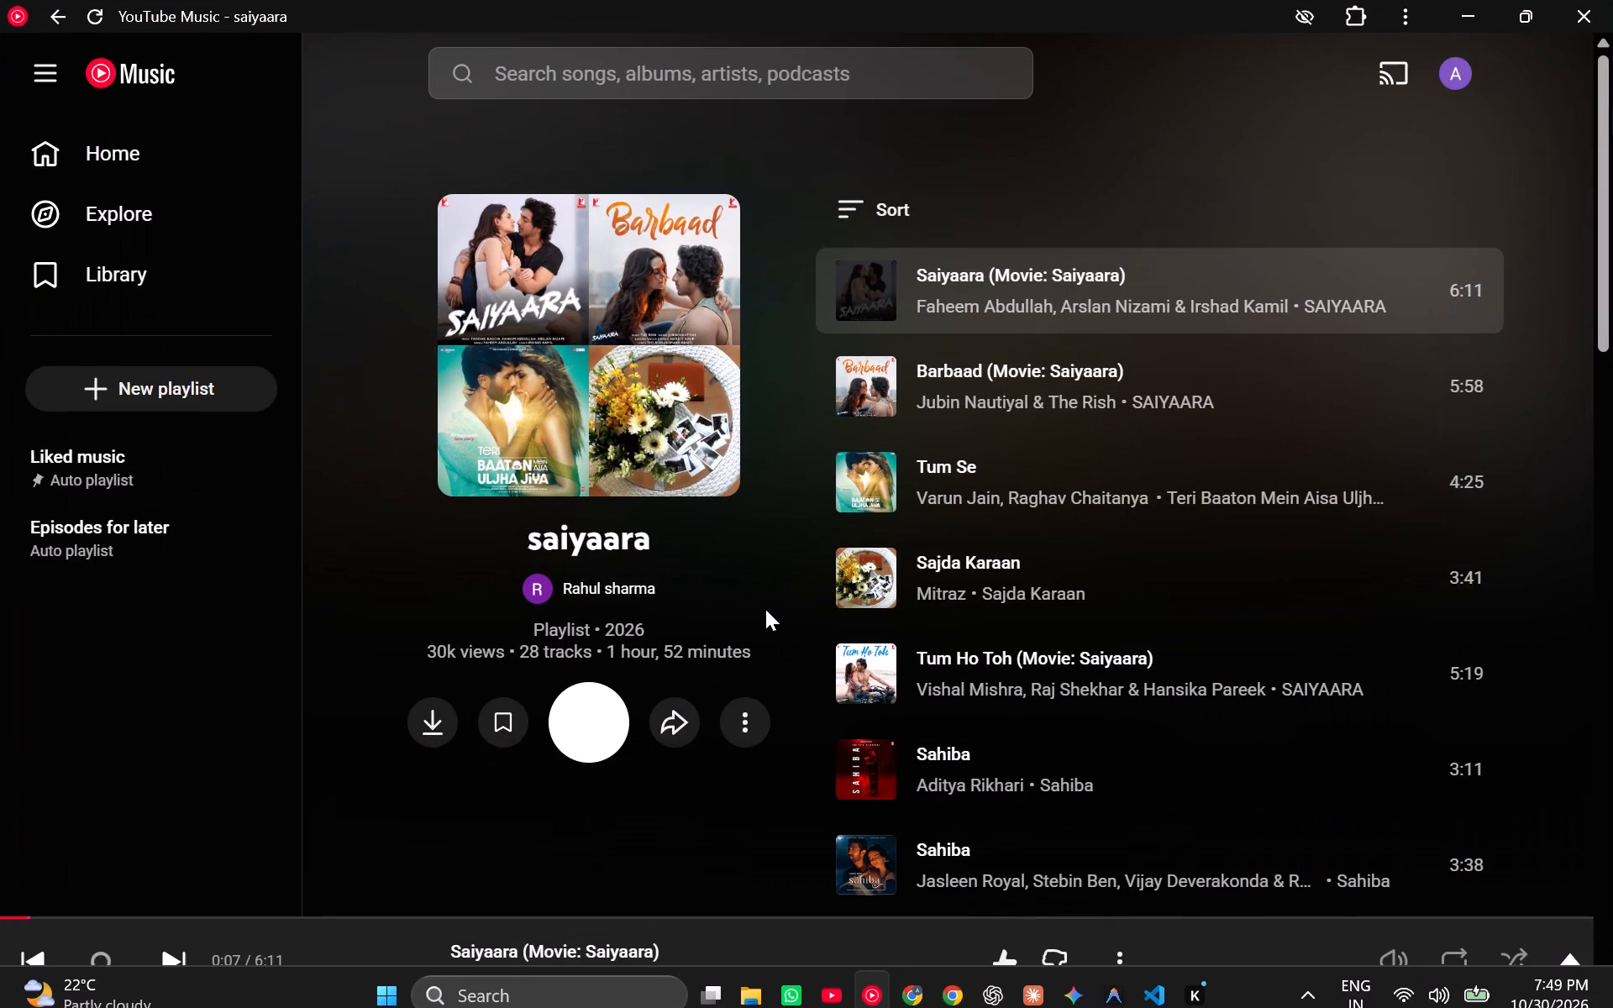
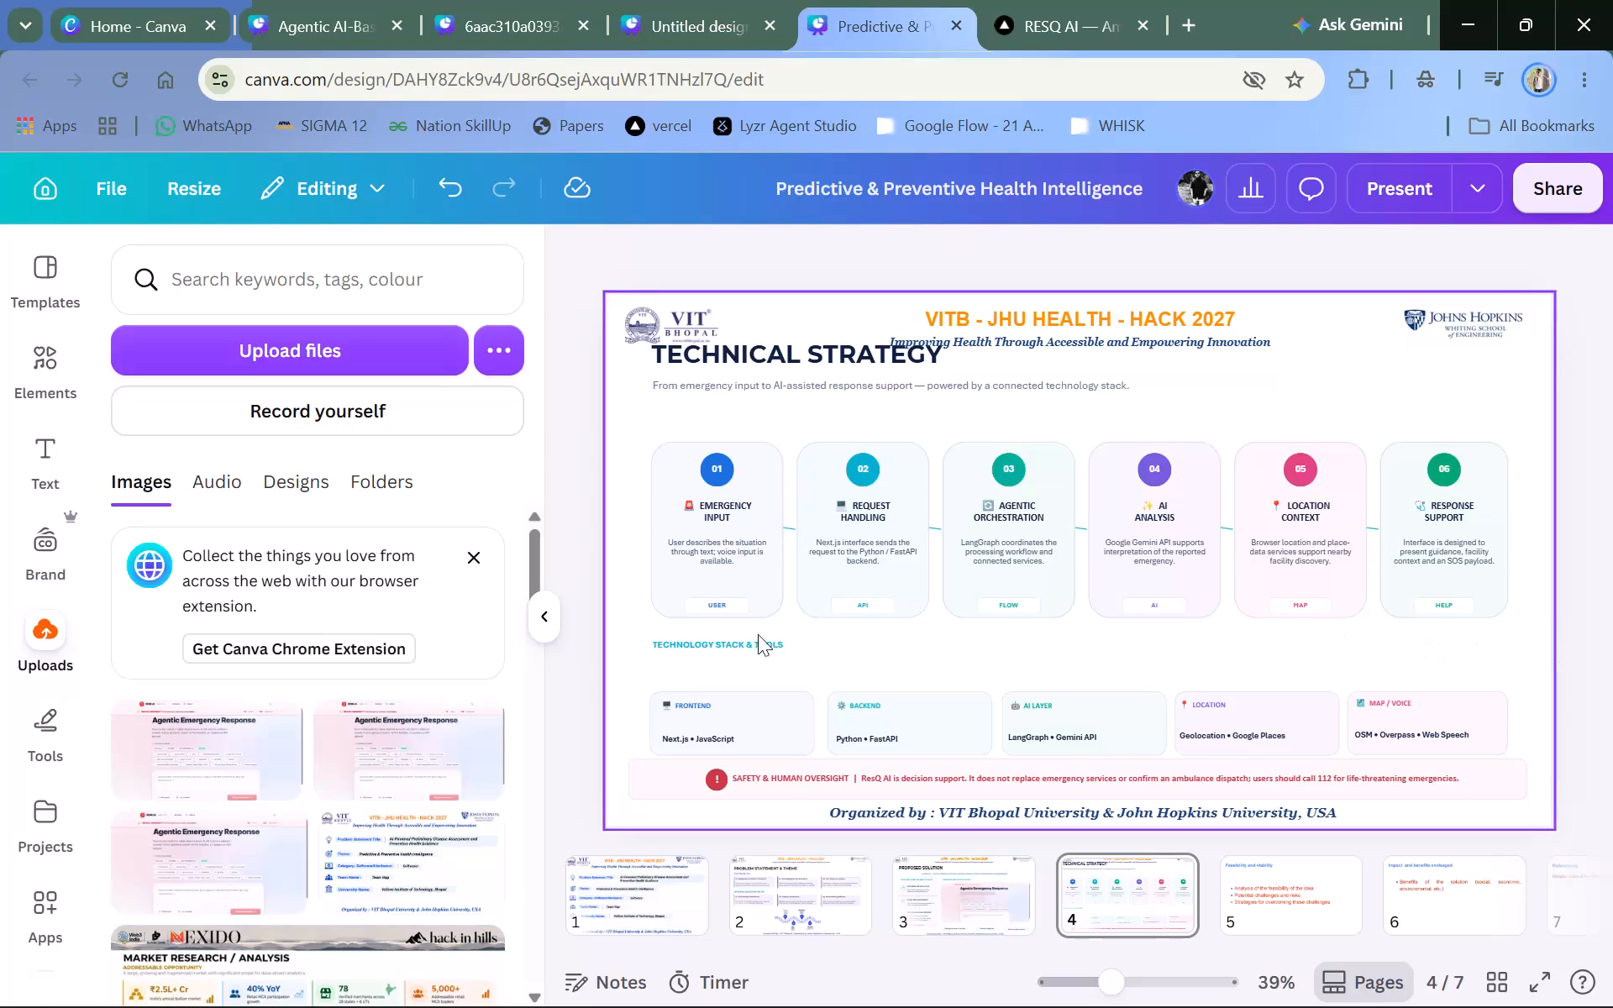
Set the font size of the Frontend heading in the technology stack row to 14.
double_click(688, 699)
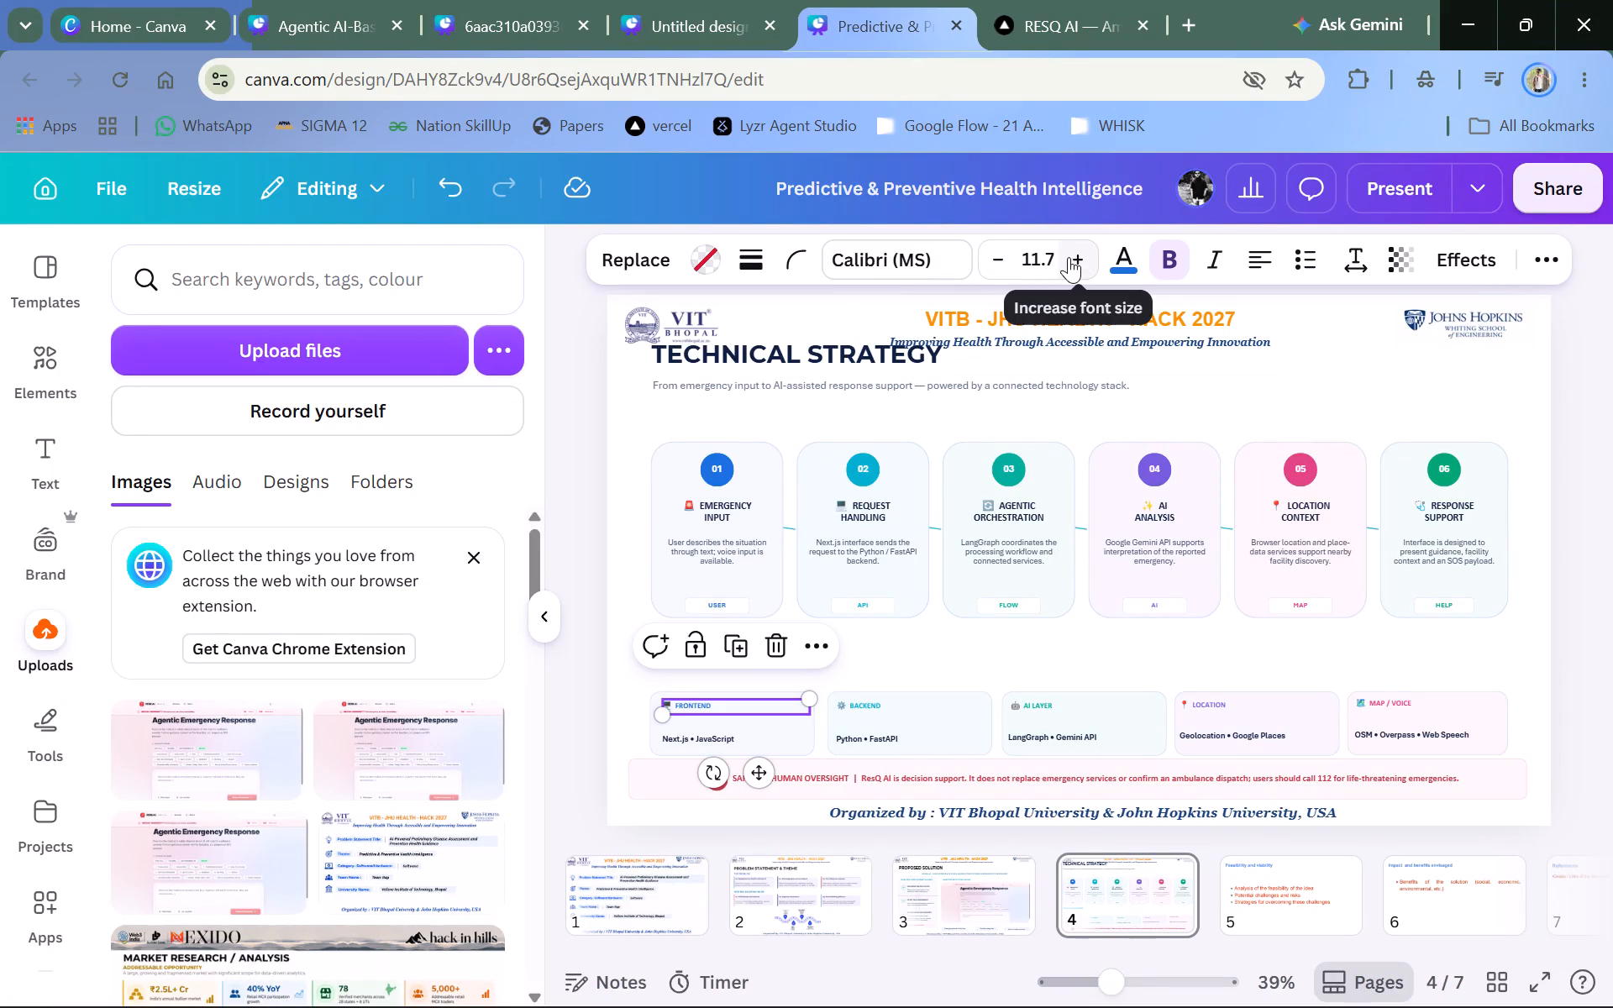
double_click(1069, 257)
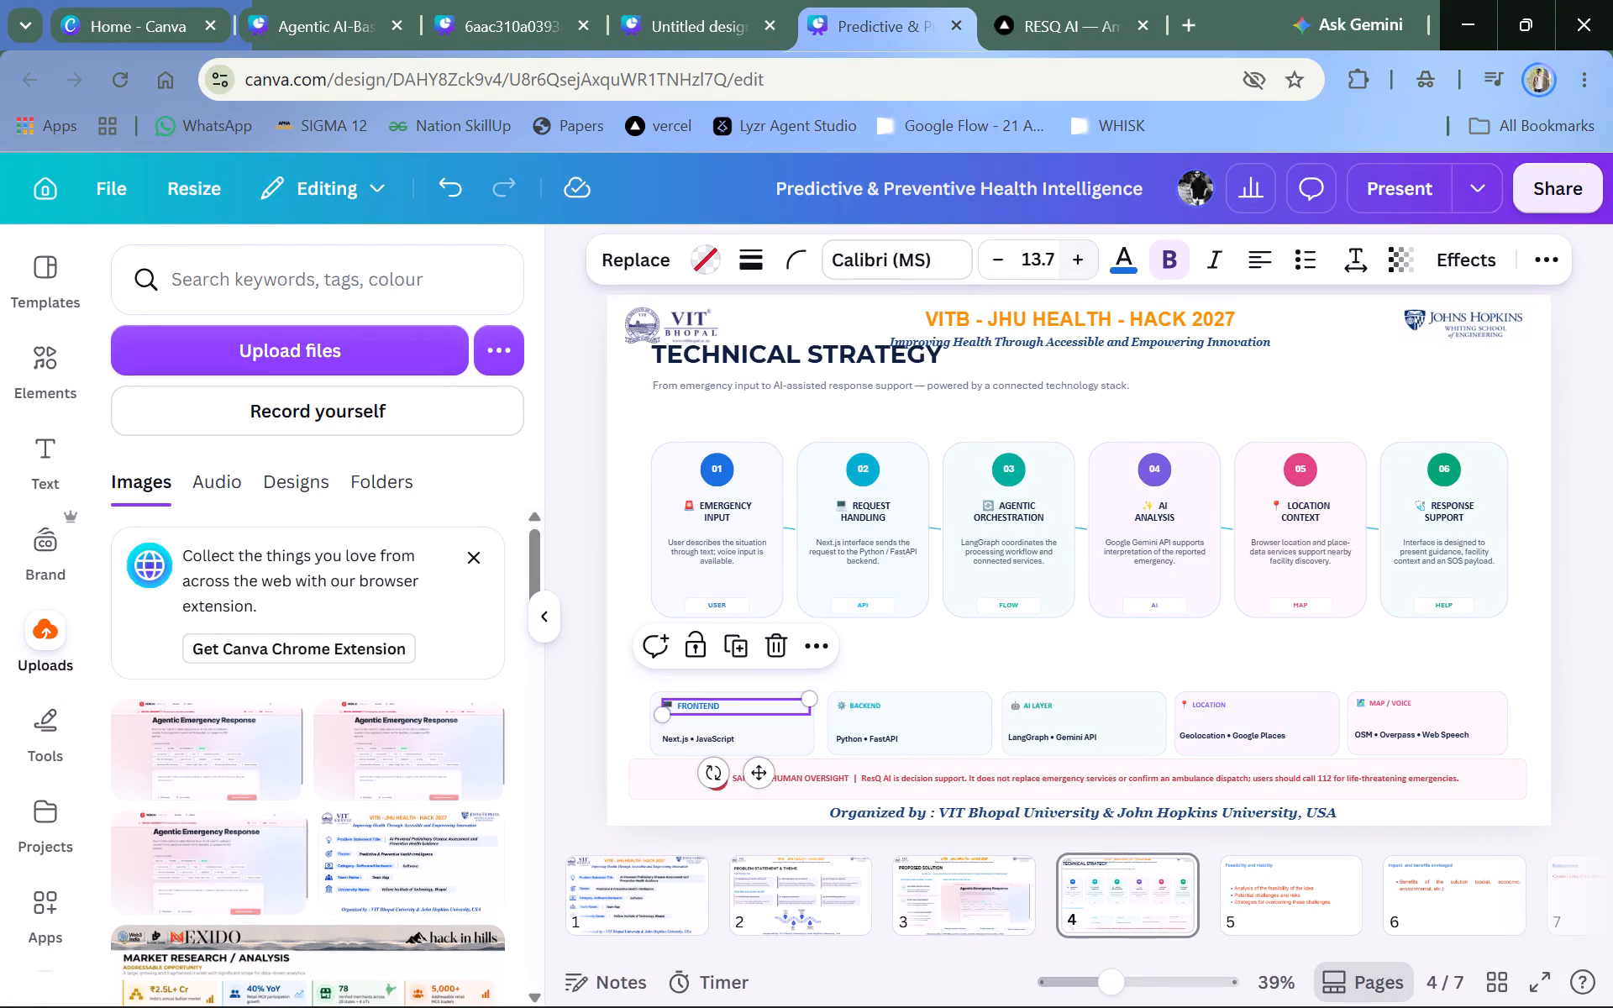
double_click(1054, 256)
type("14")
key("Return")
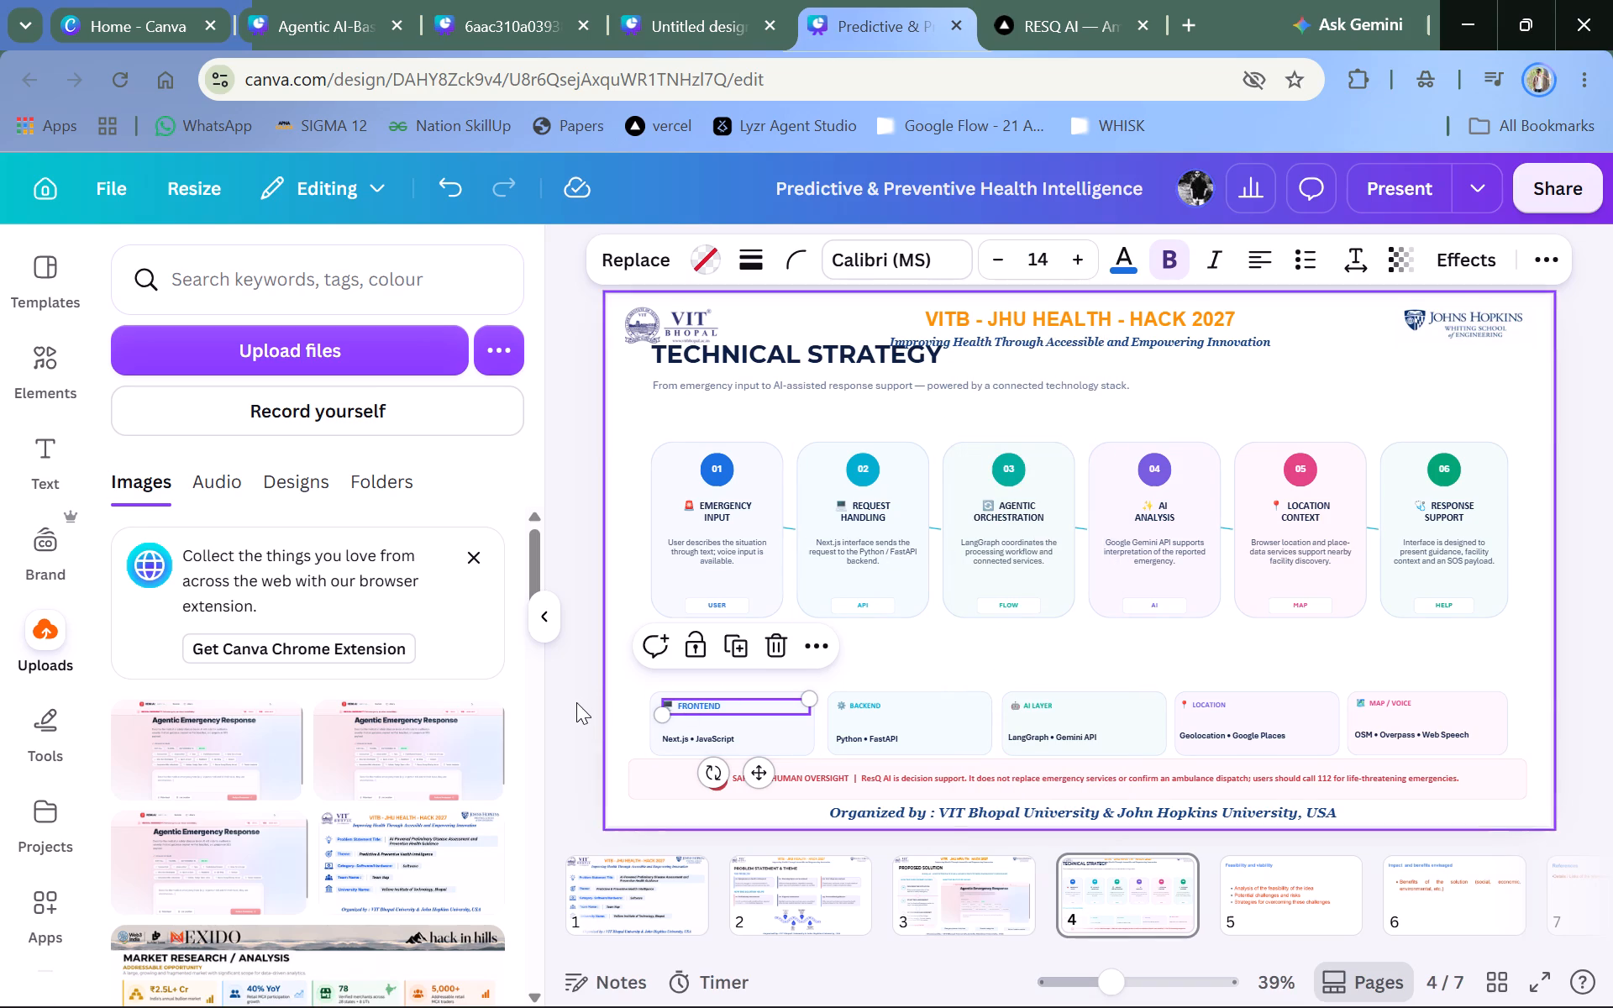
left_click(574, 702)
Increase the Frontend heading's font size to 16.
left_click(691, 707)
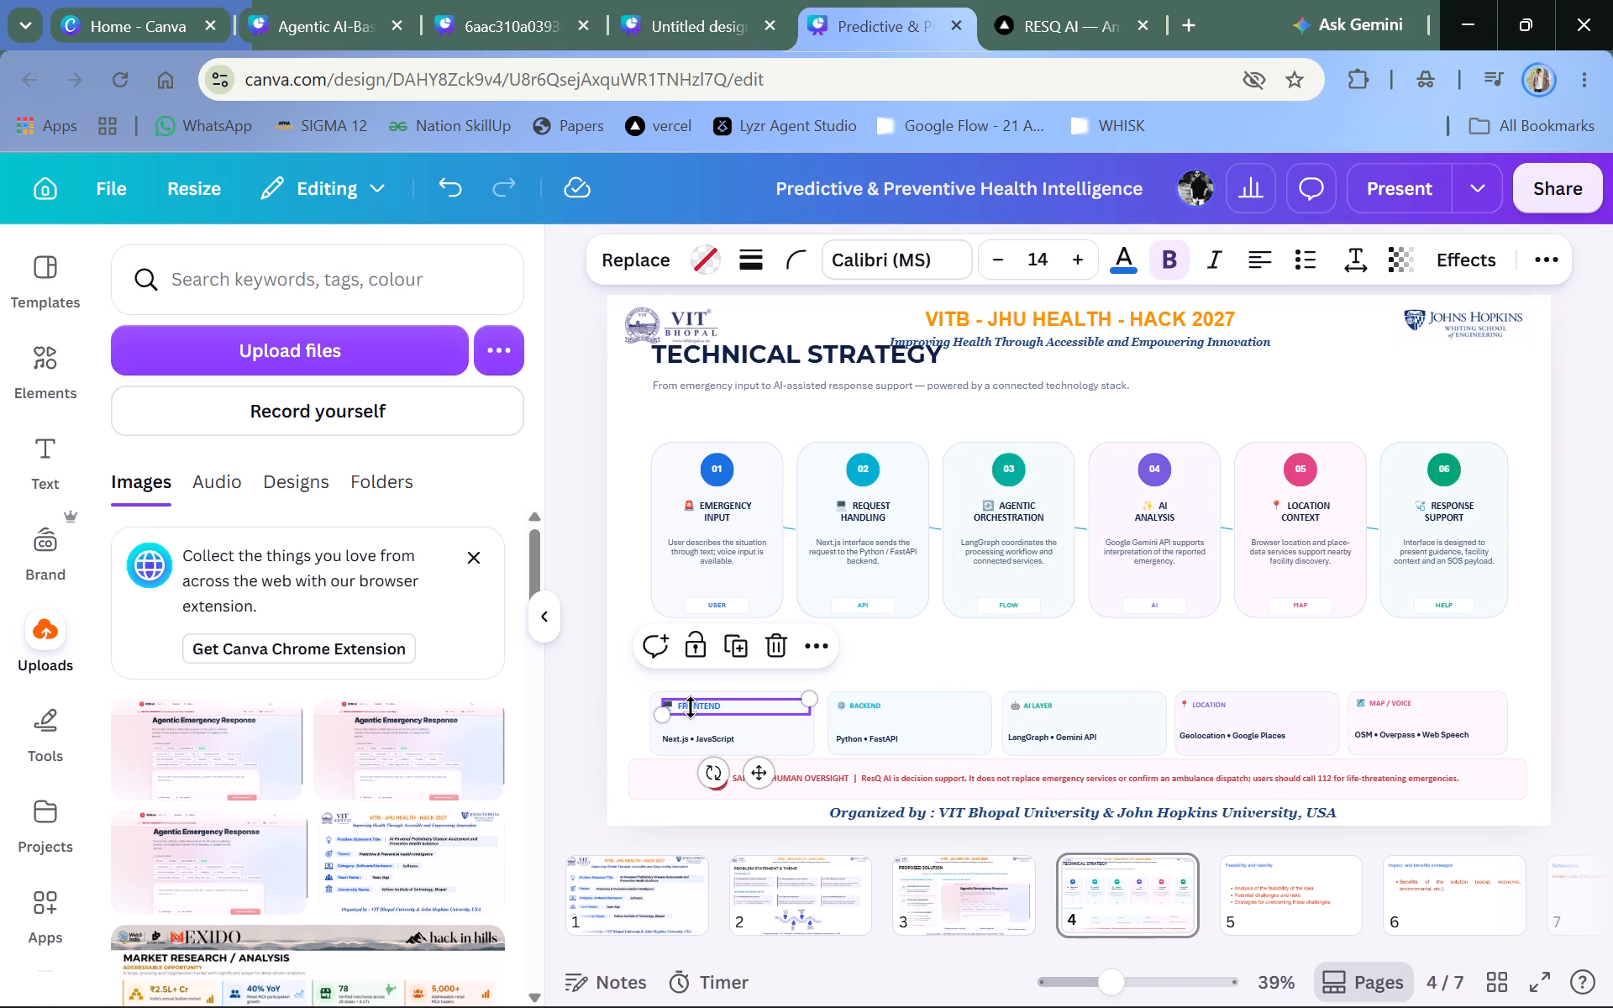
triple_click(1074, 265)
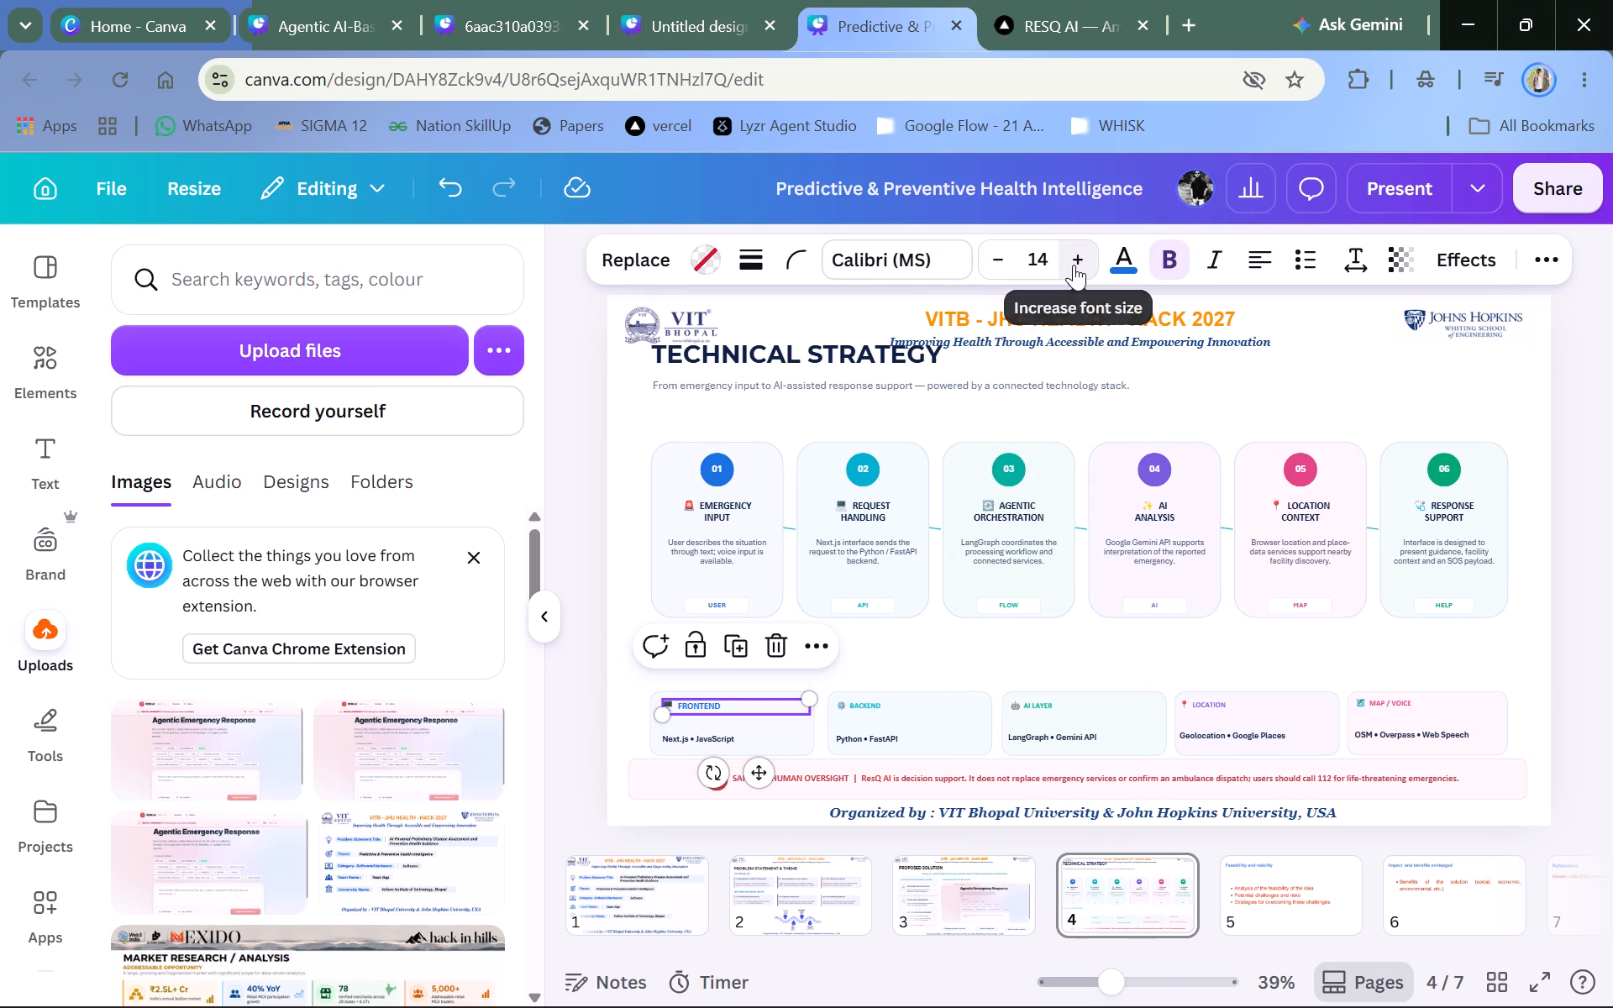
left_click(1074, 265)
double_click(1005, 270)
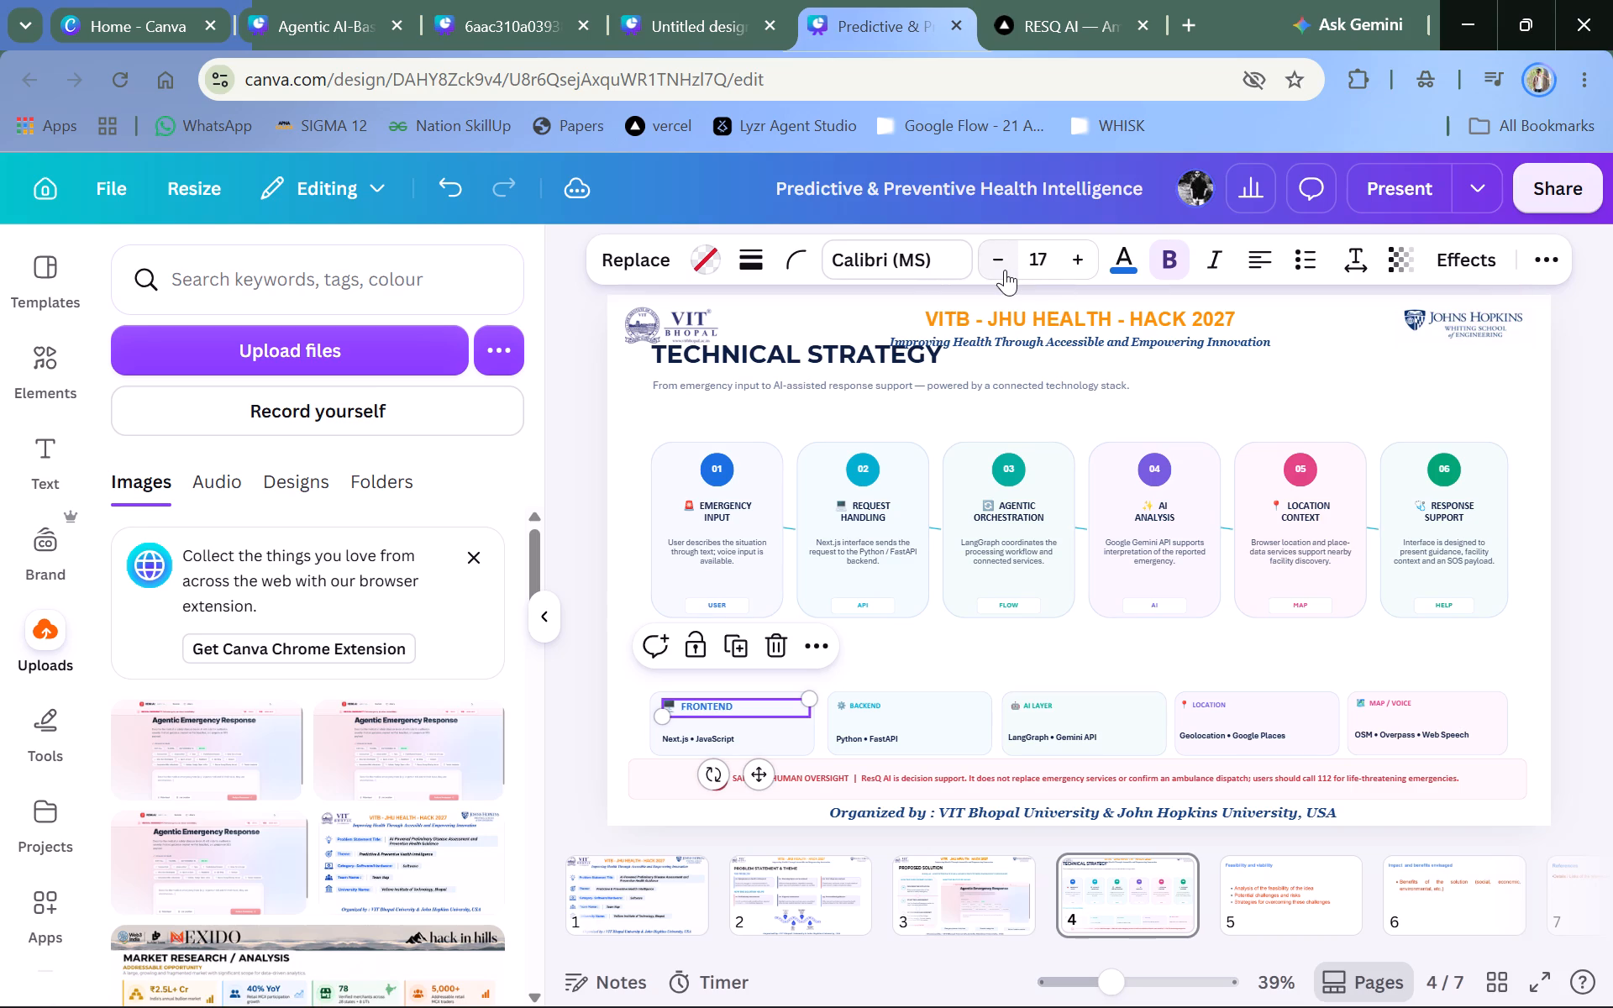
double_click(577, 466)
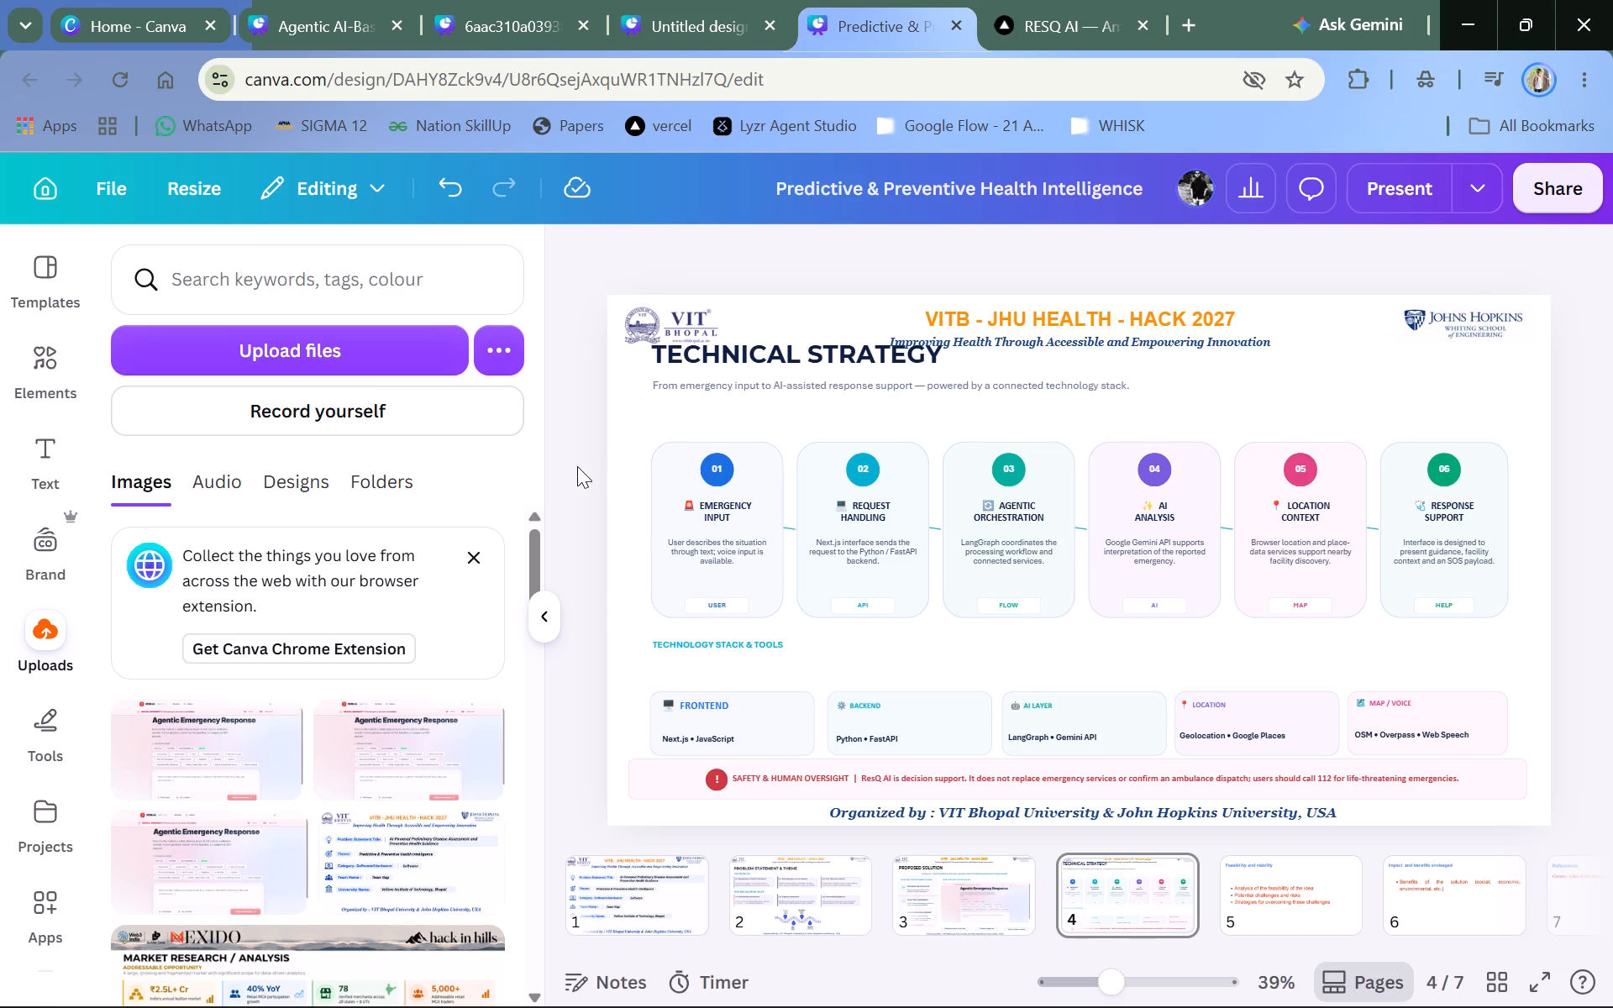
Set the Frontend heading's font size to 17.
double_click(712, 728)
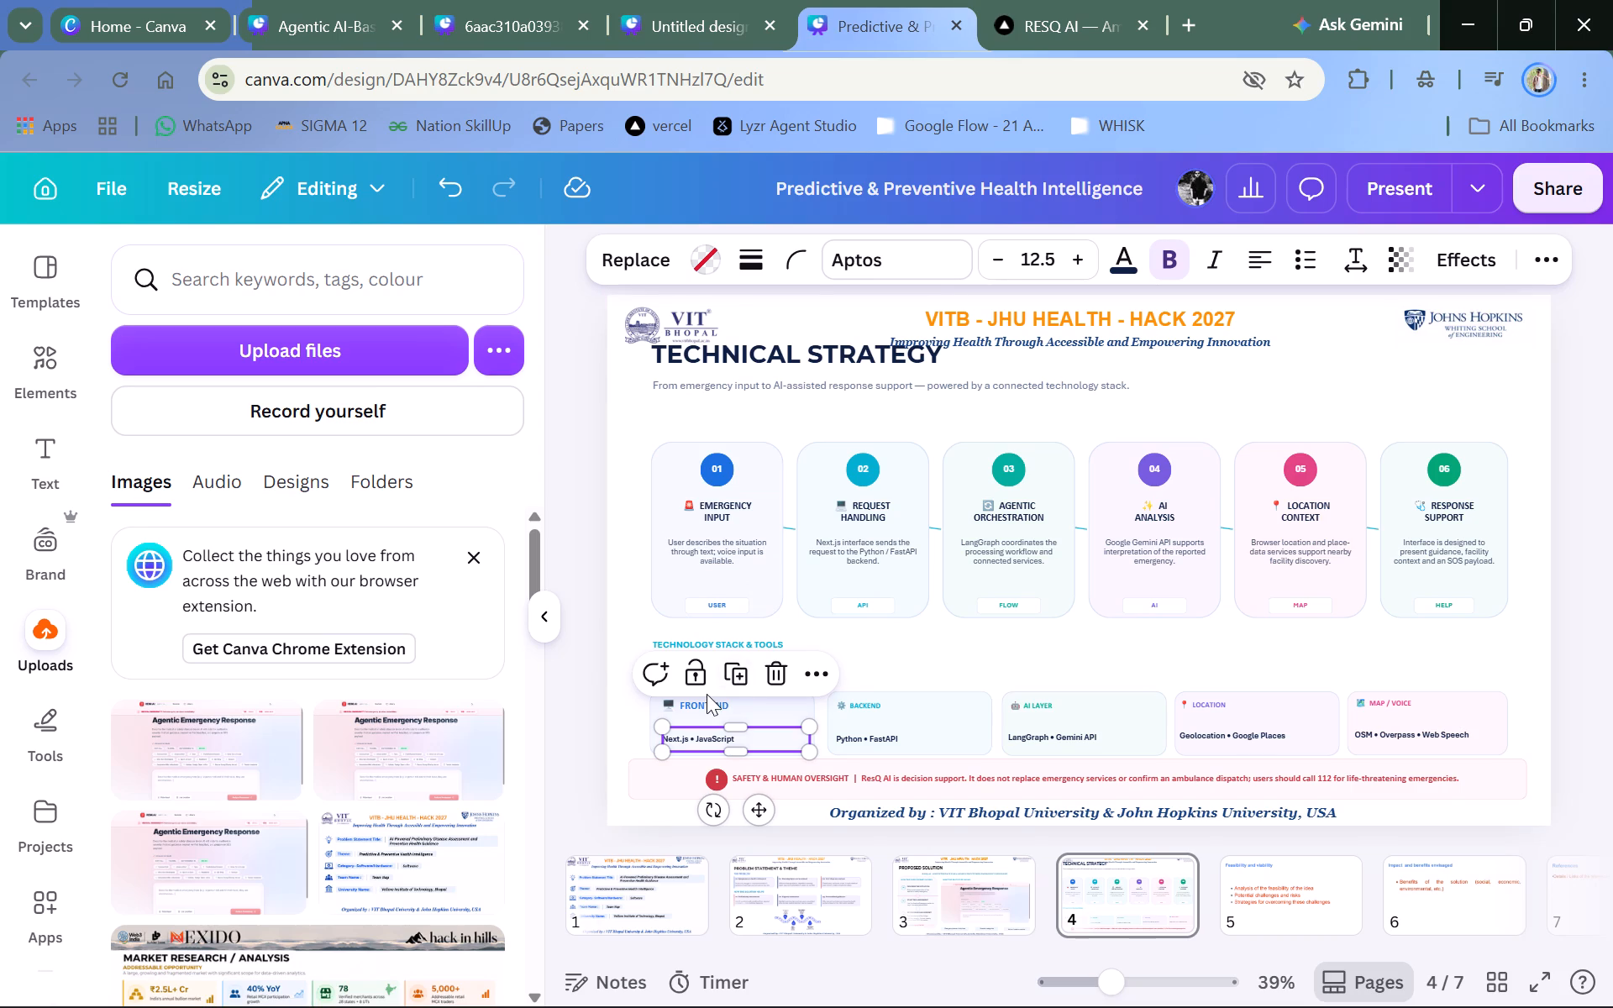
left_click(707, 705)
double_click(1078, 260)
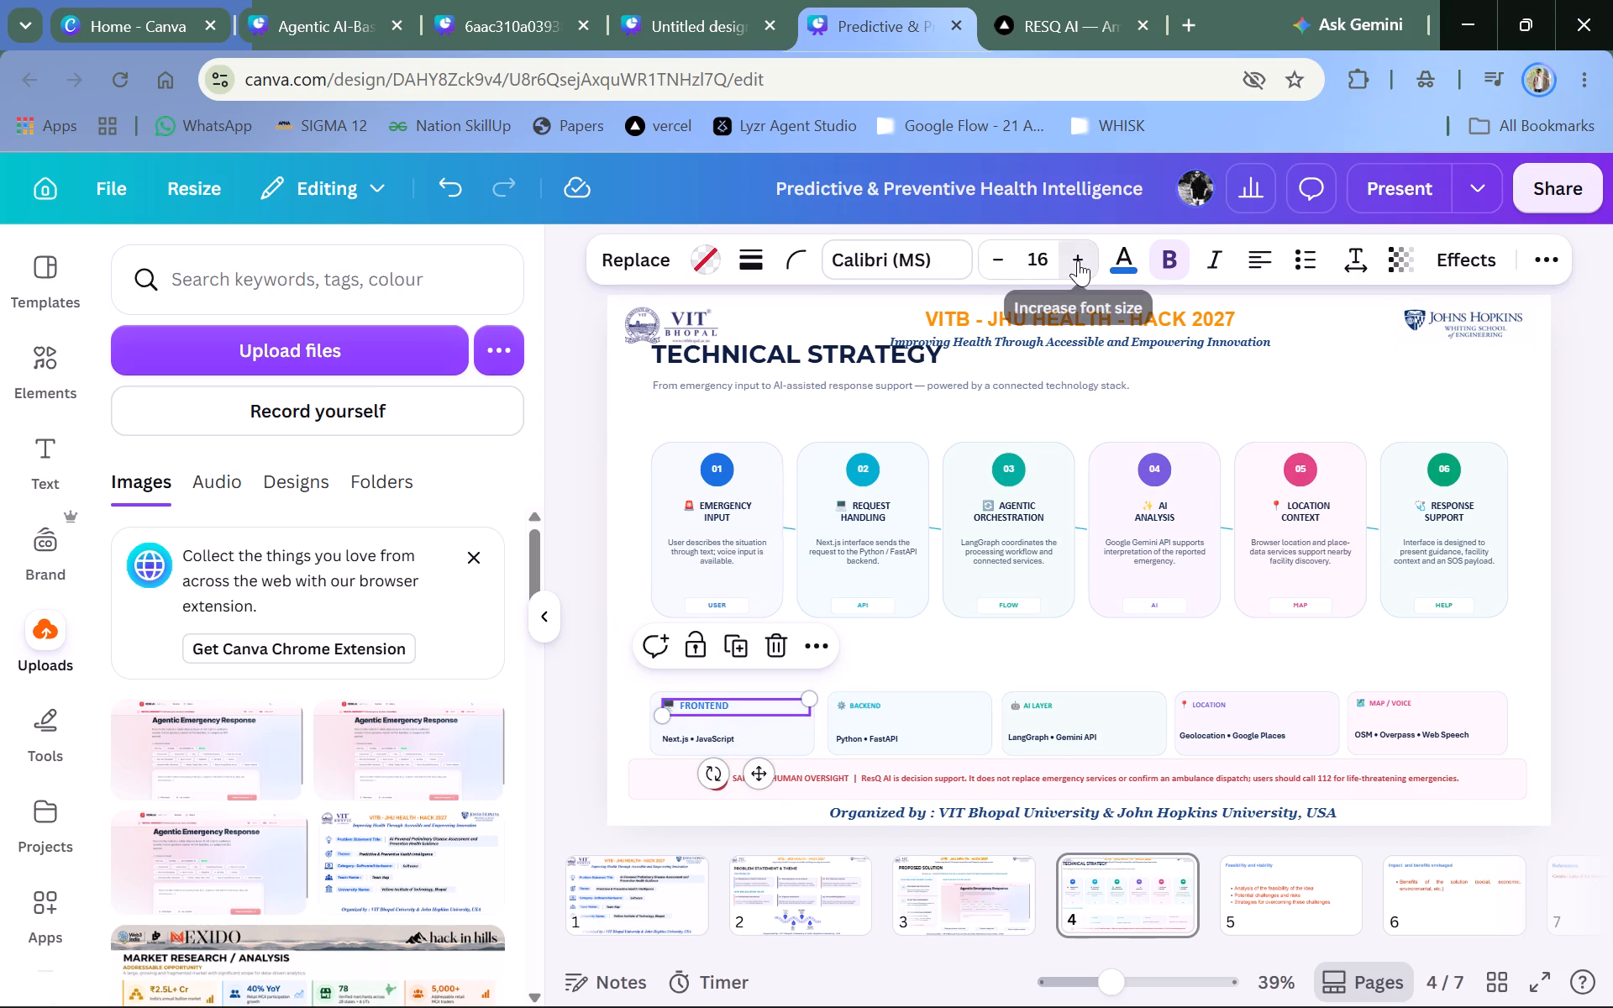
double_click(982, 261)
left_click(1027, 255)
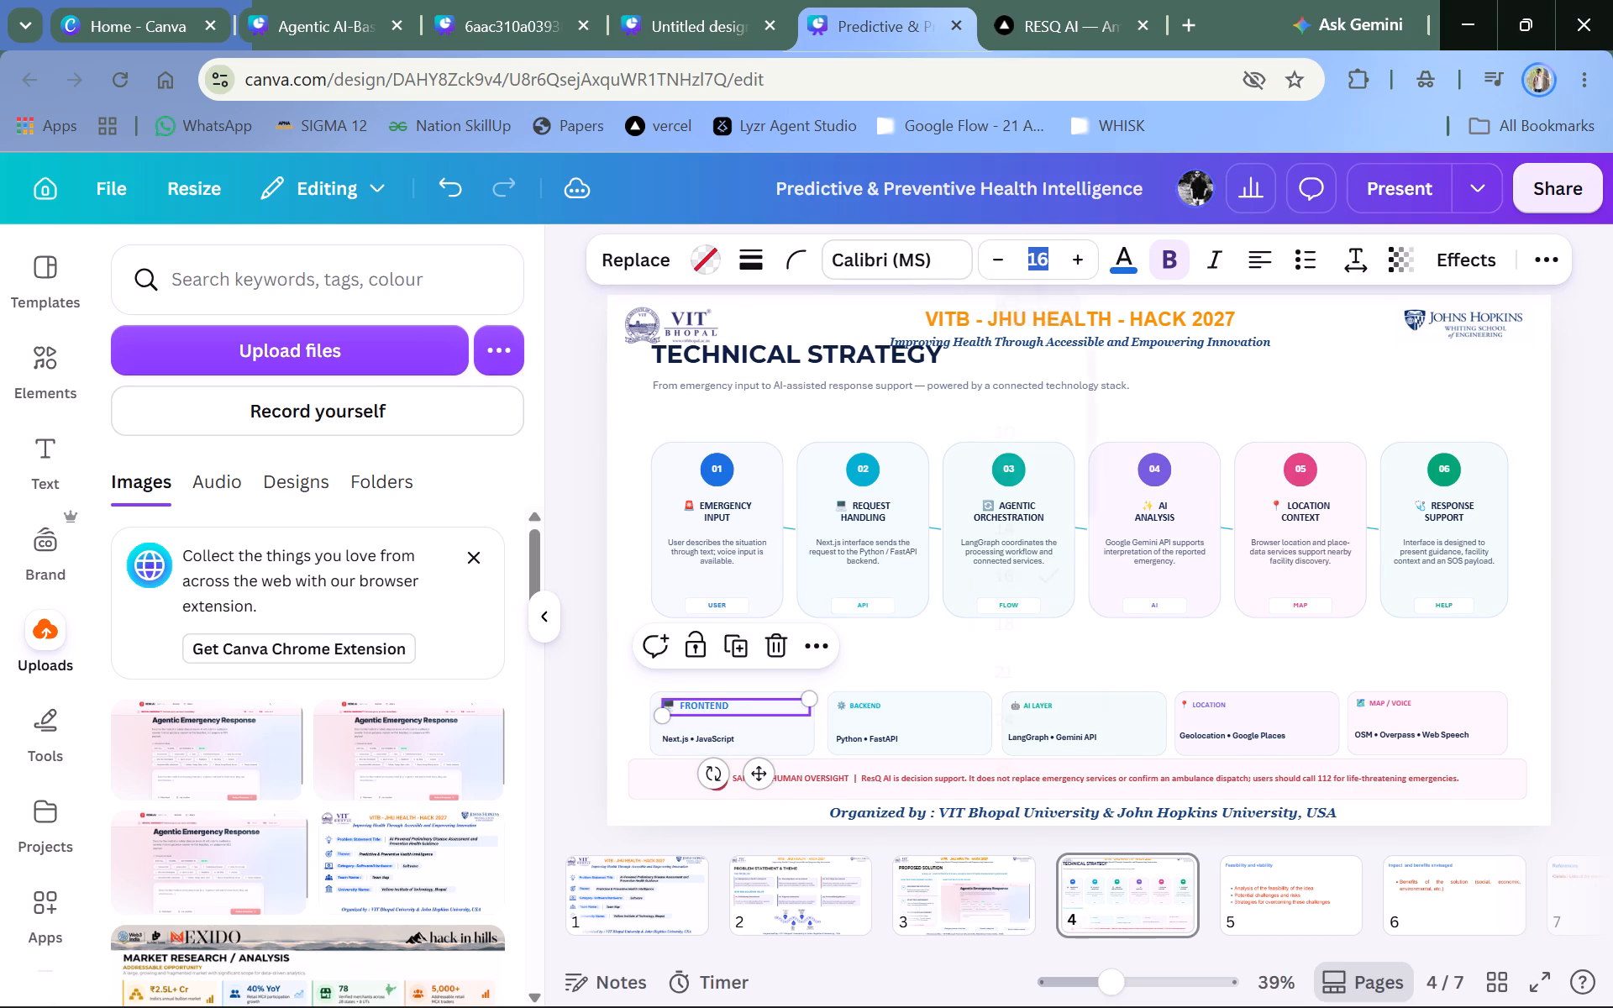
type("17")
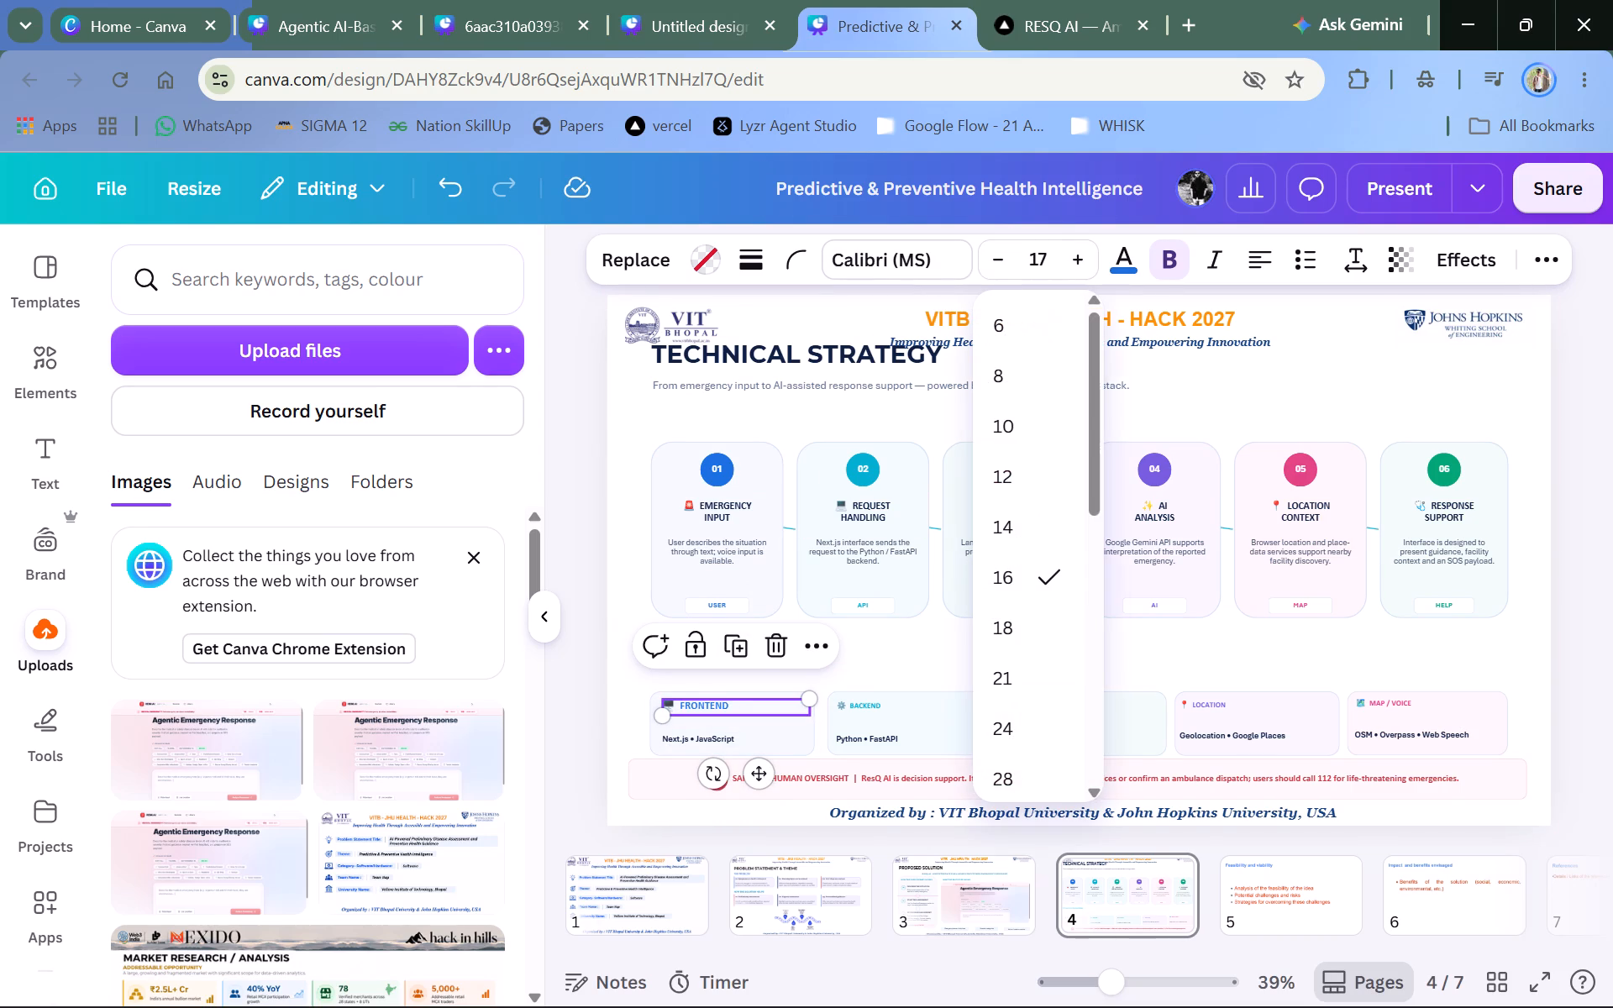
key("Return")
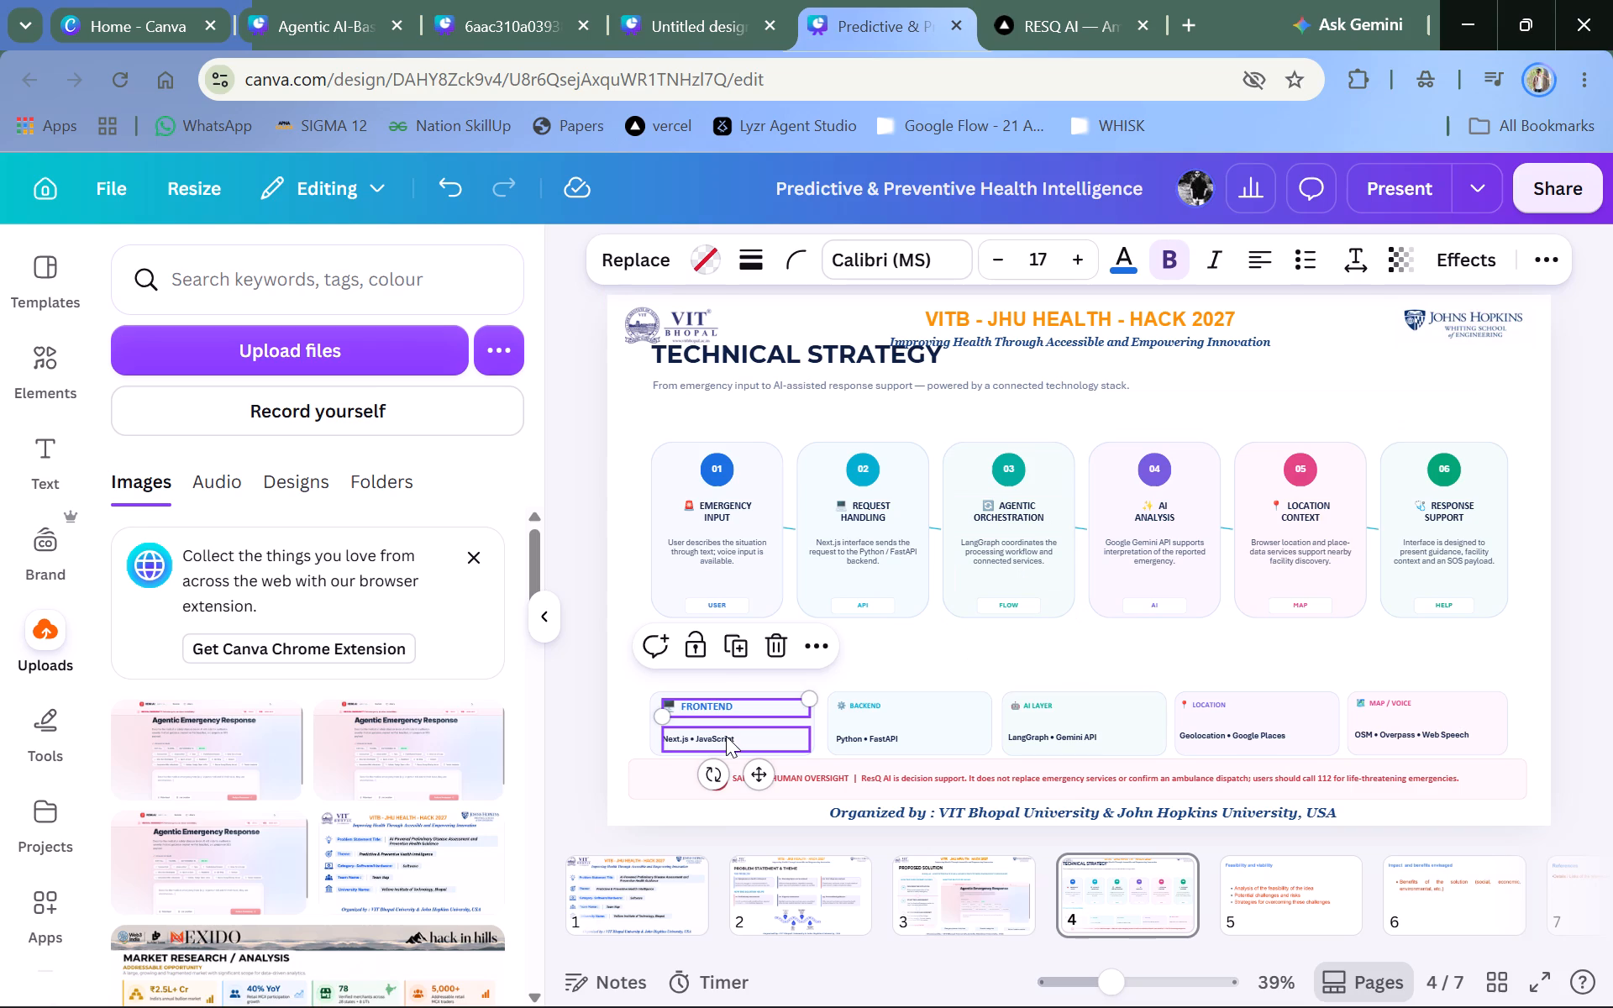
Set the font size of the "Next.js • JavaScript" text in the Frontend box to 16.
double_click(726, 736)
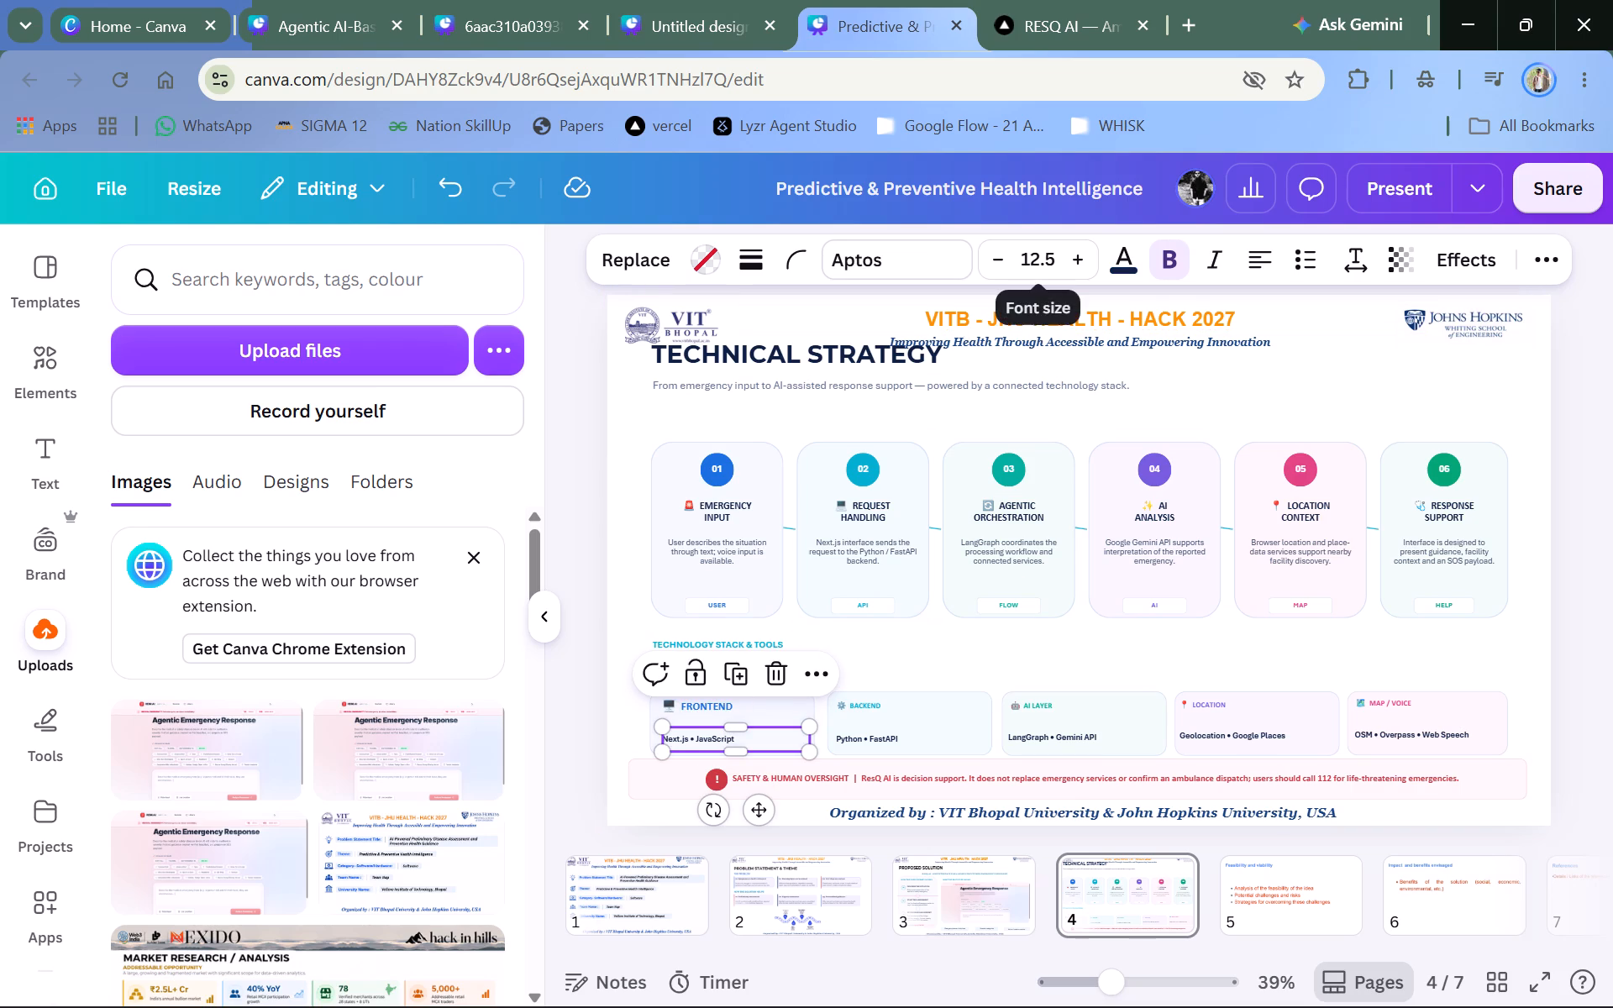
left_click(1051, 264)
type("16")
key("Return")
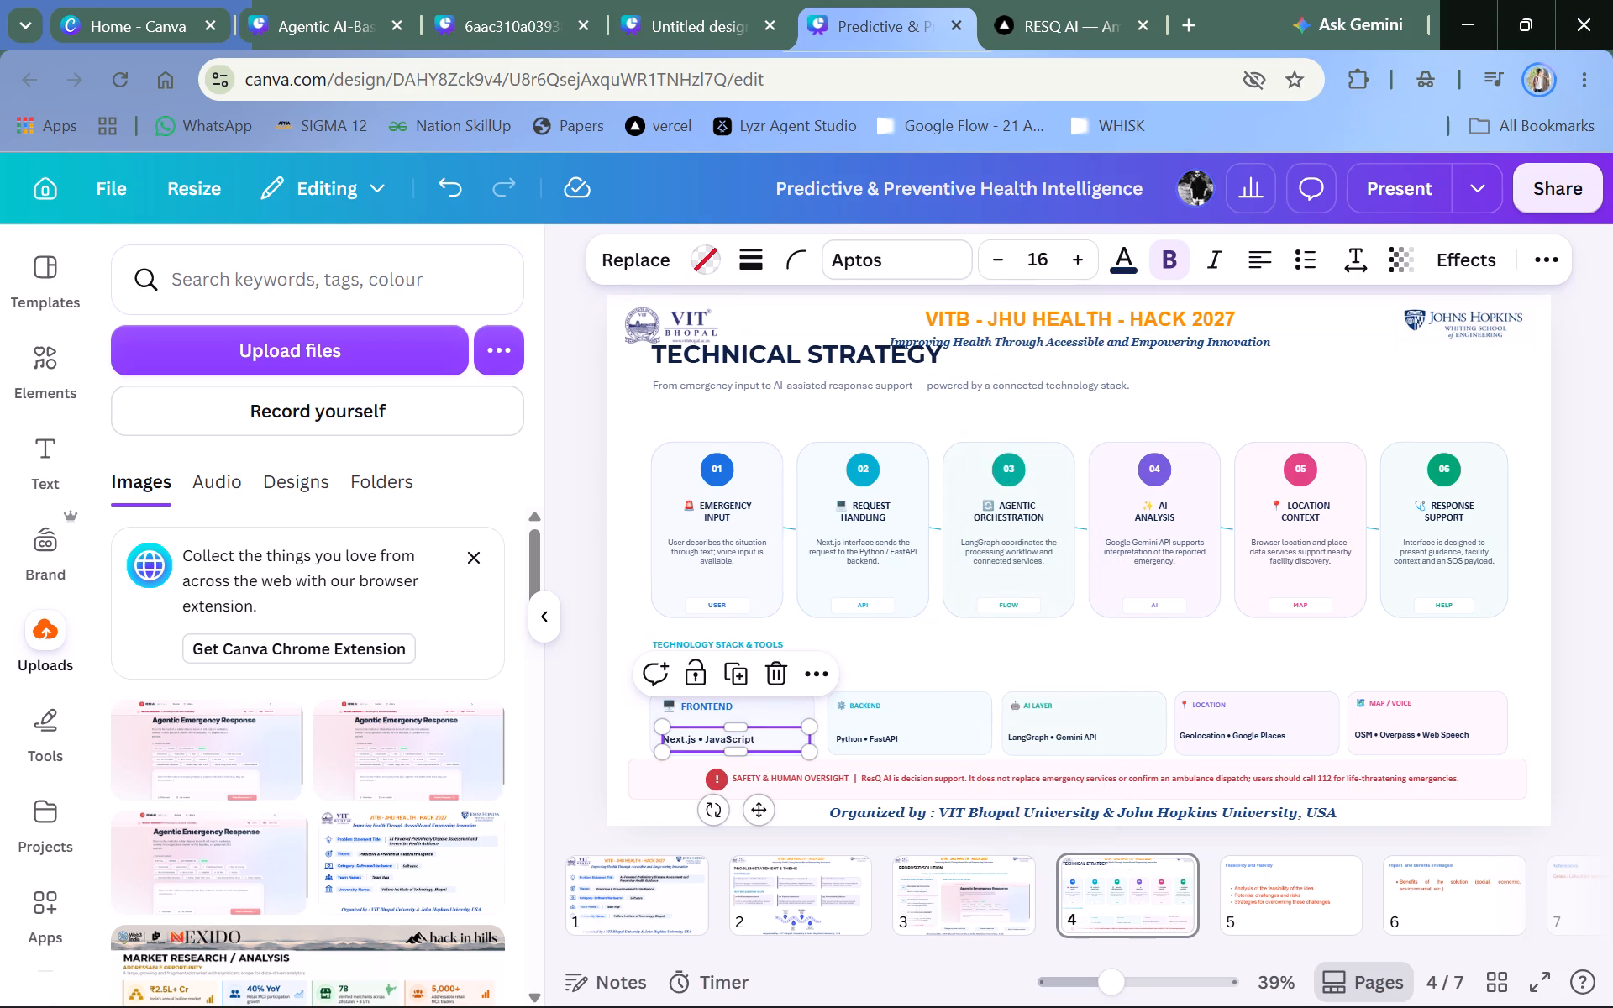
left_click(581, 491)
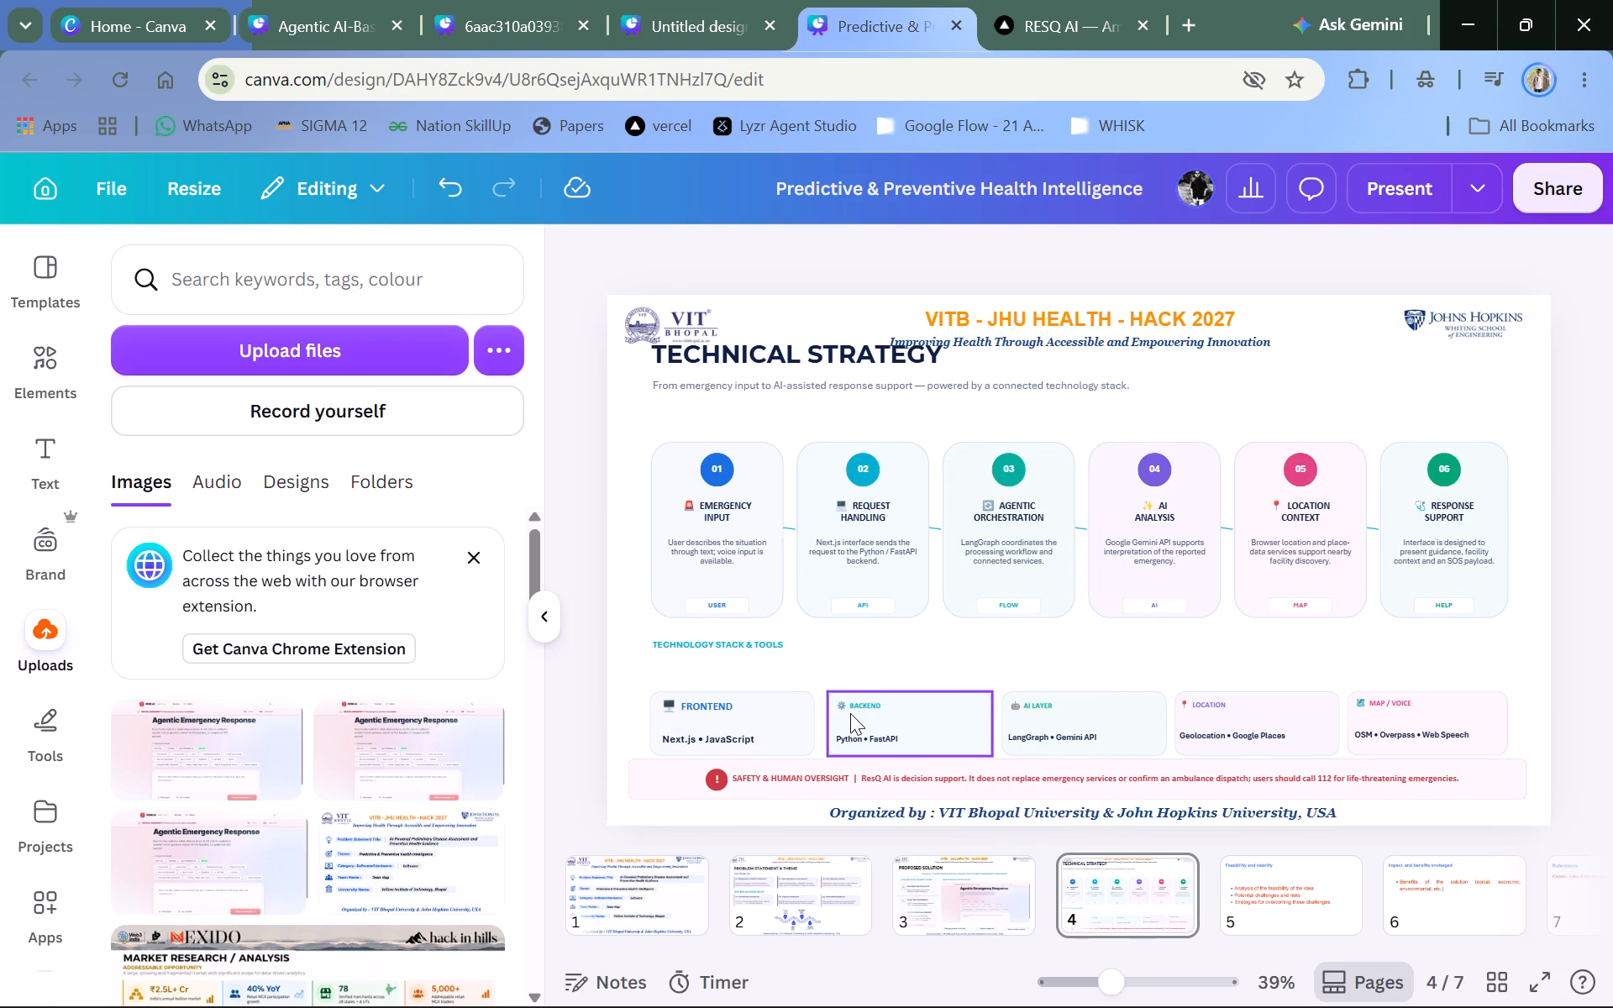
In the Backend box, set the heading's font size to 17 and the "Python • FastAPI" text to 16.
double_click(864, 700)
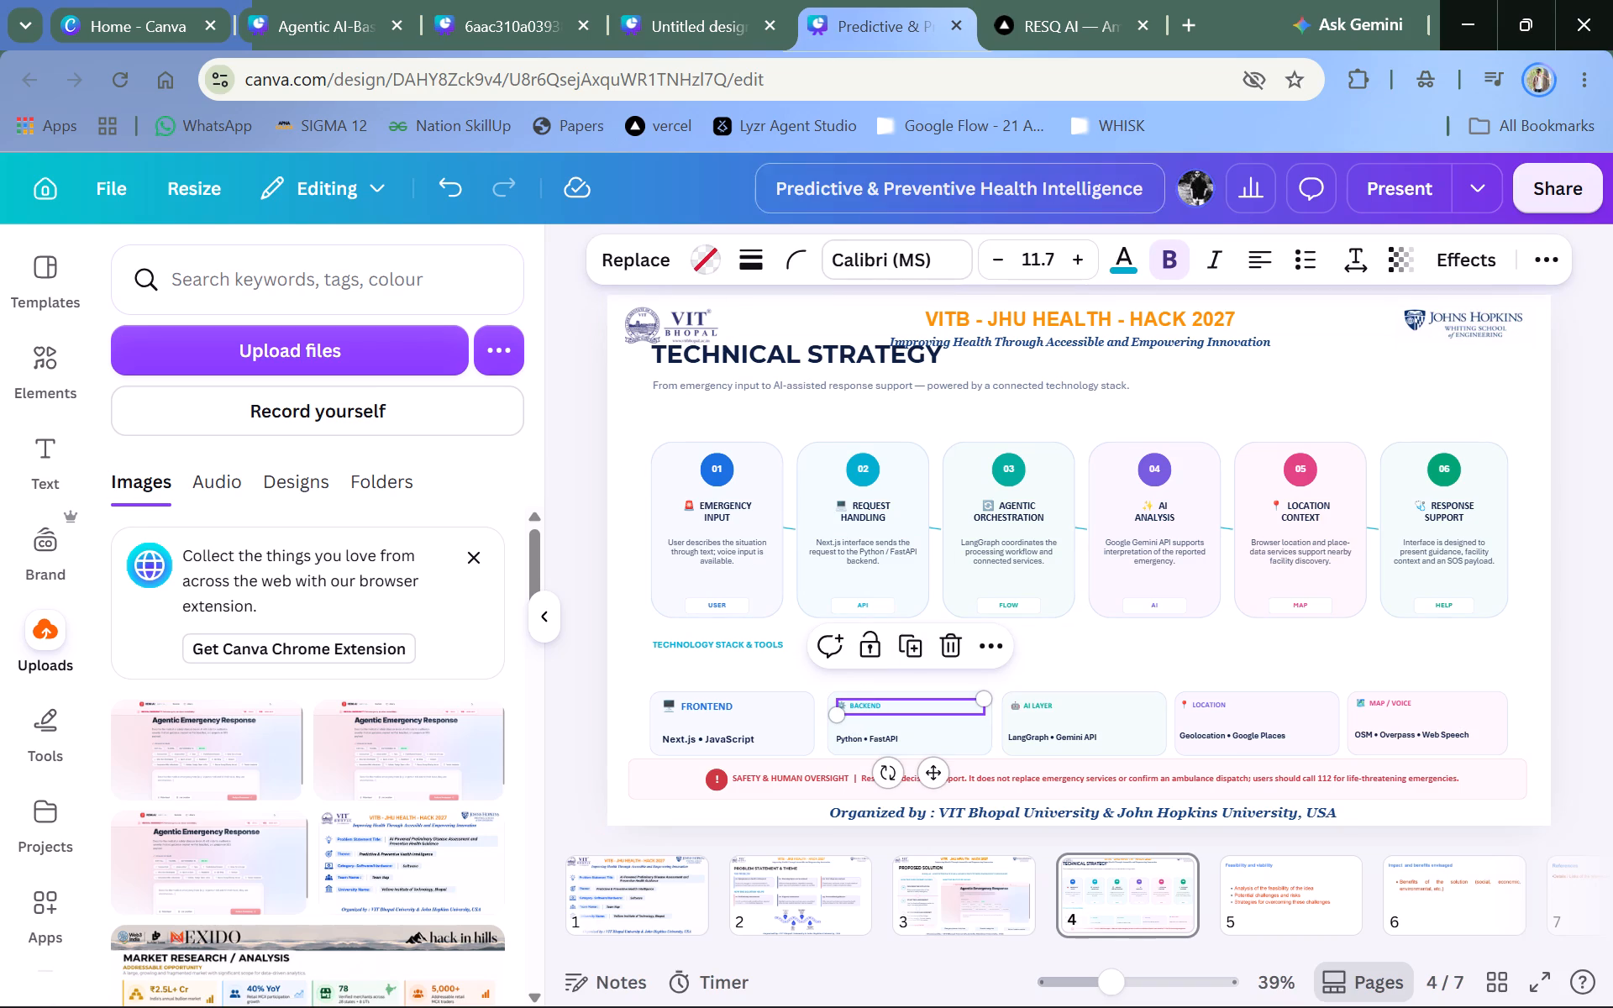
left_click(1040, 249)
type("17")
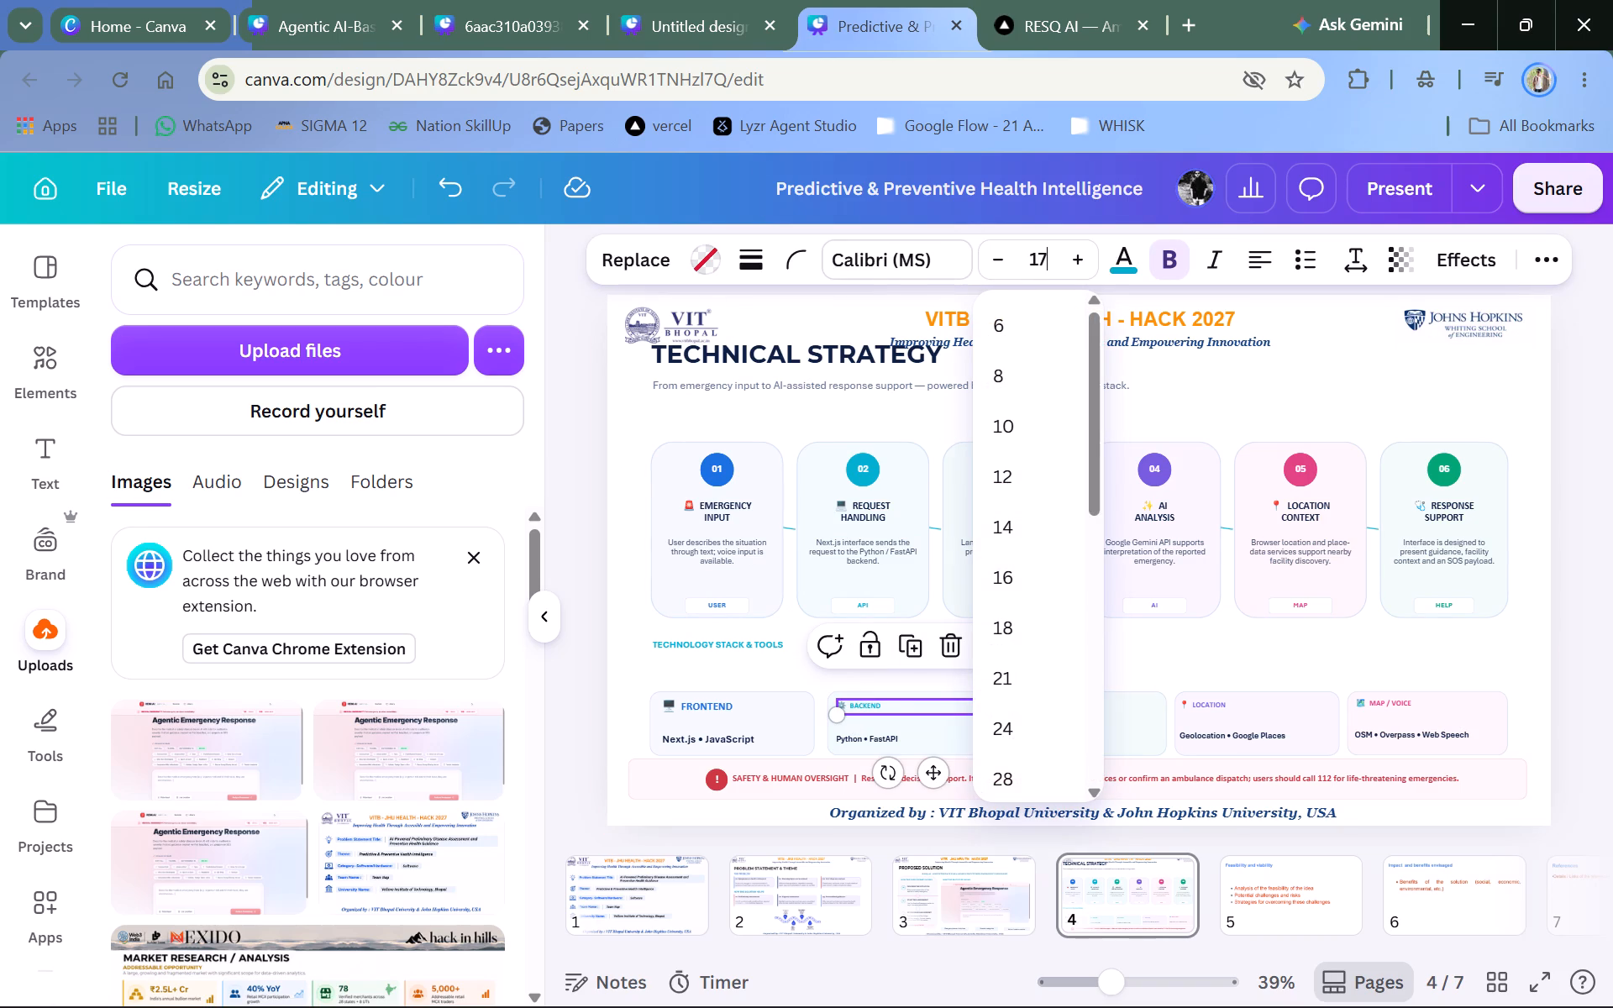
key("Return")
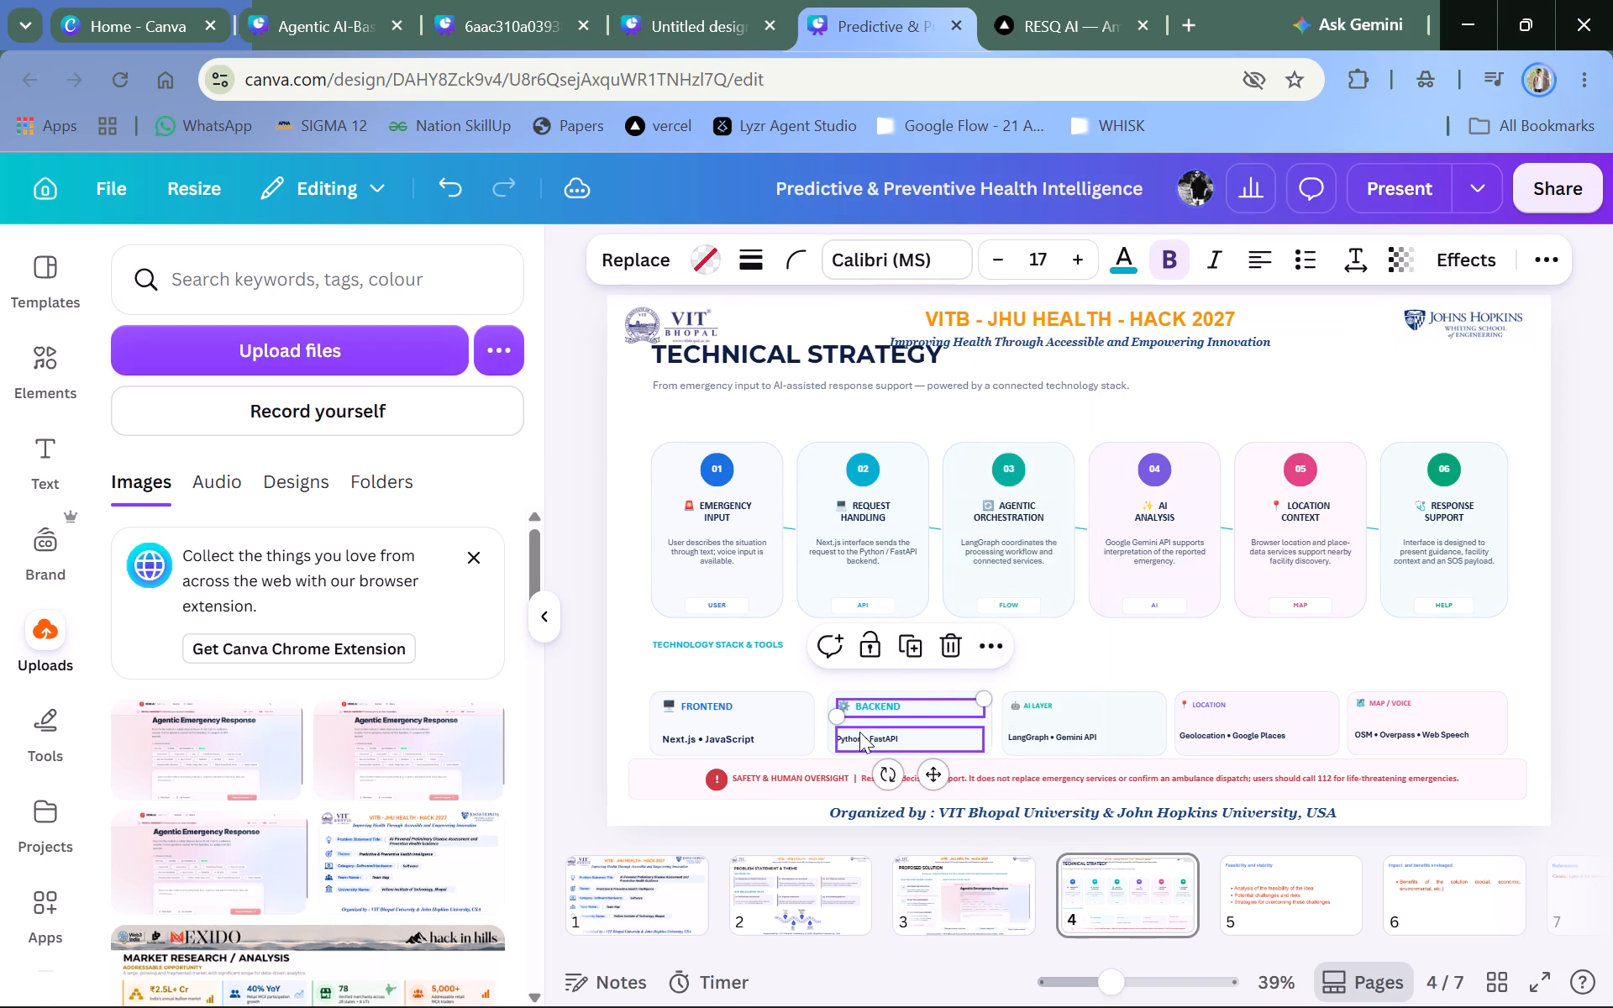
left_click(859, 732)
left_click(1033, 260)
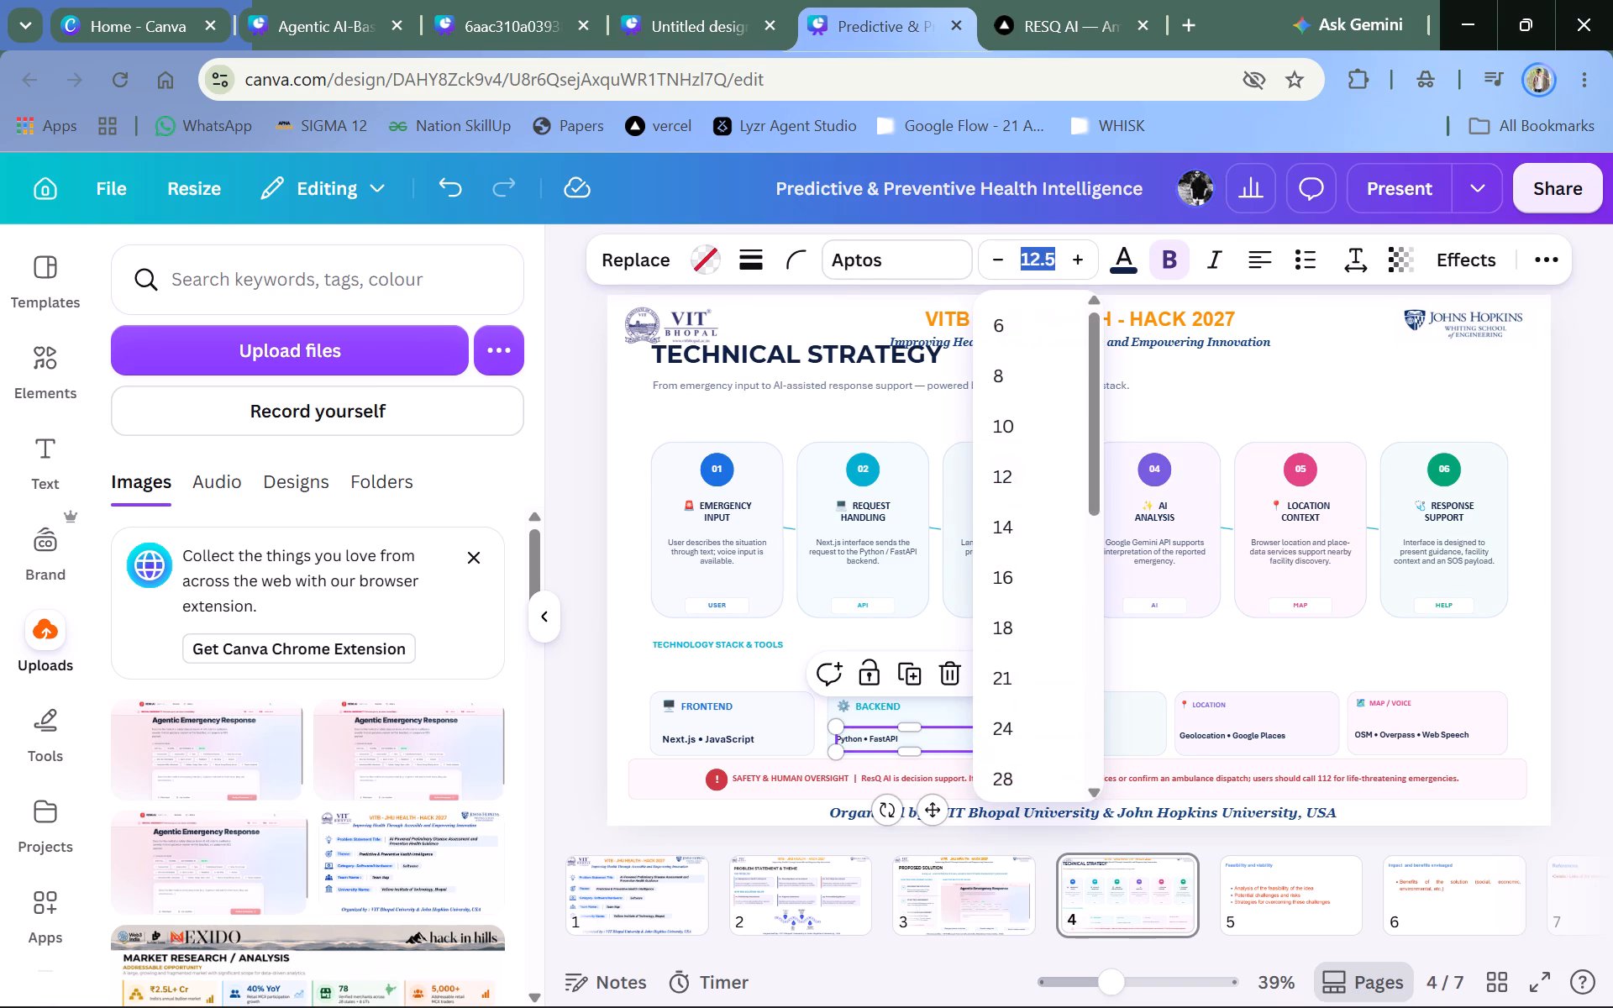
type("16")
key("Return")
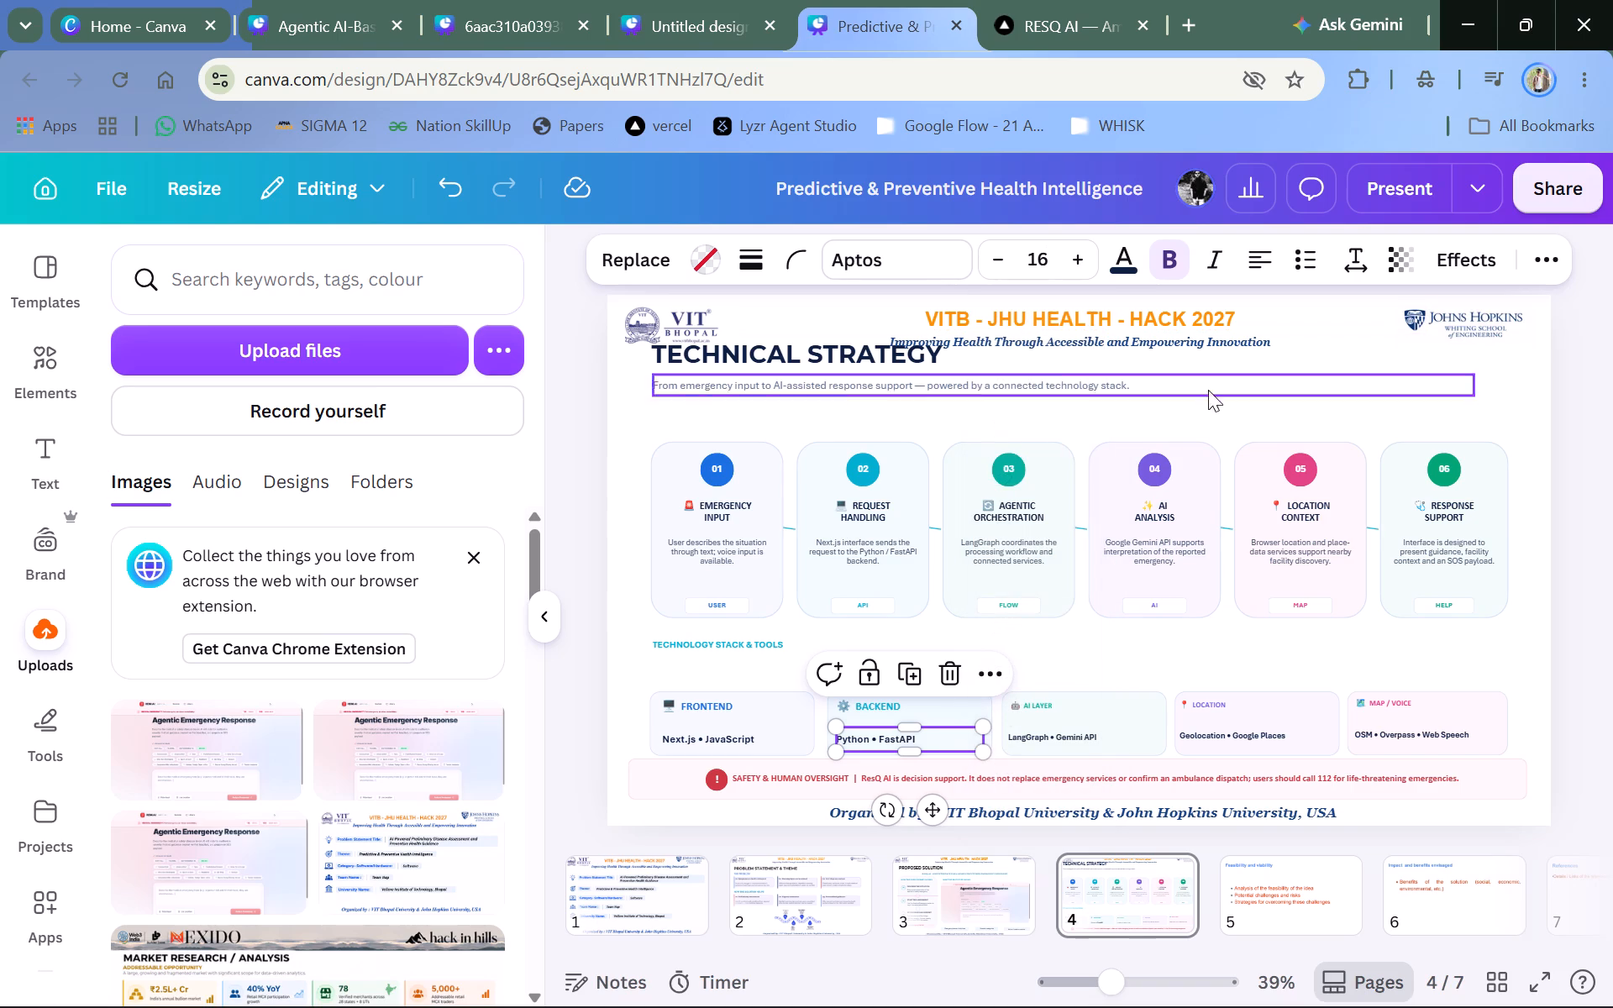
In the AI Layer box, set the heading's font size to 17 and the "LangGraph • Gemini API" text to 16.
left_click(1052, 701)
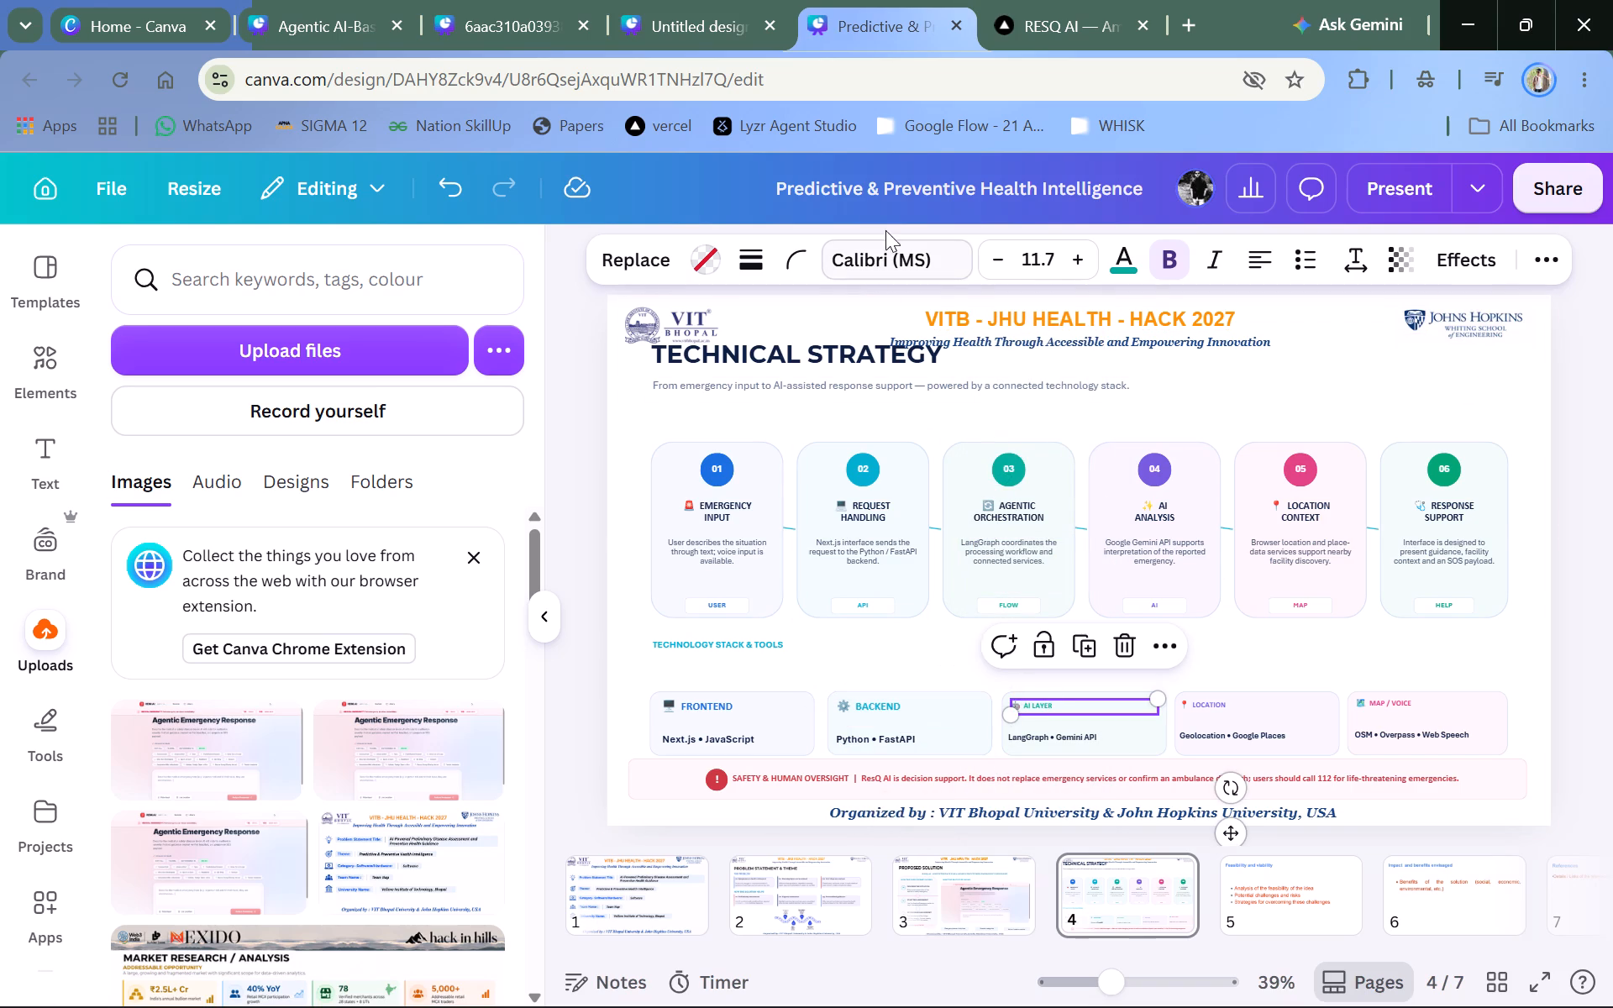
left_click(1033, 258)
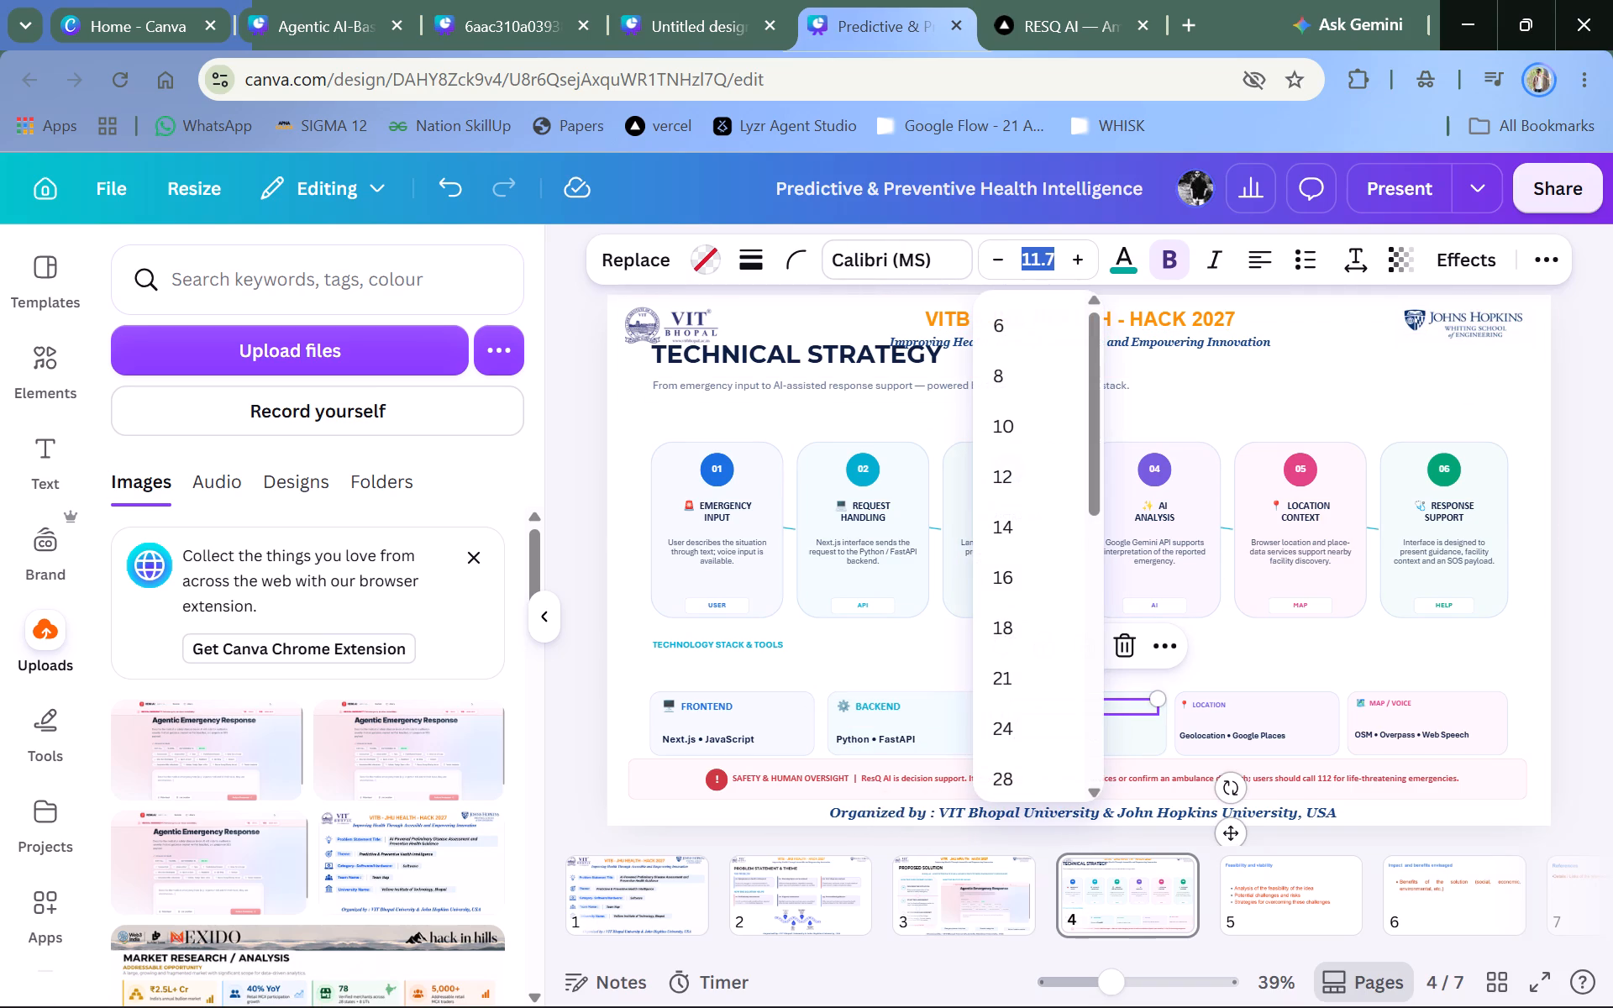
type("17")
key("Return")
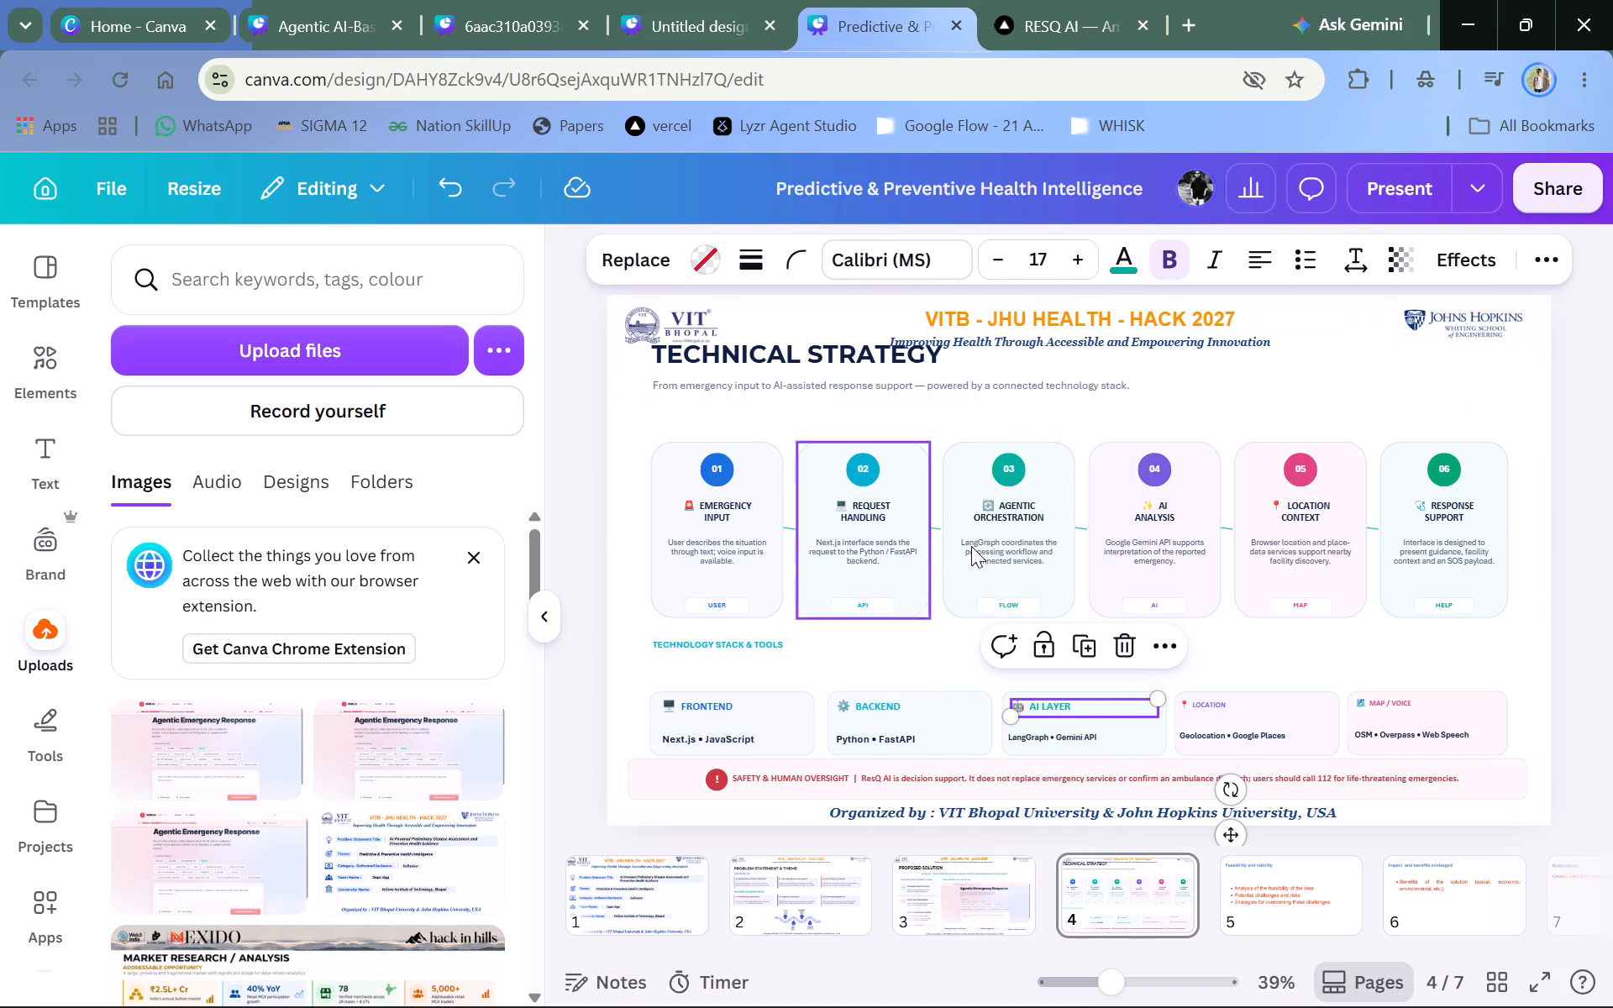
double_click(1071, 733)
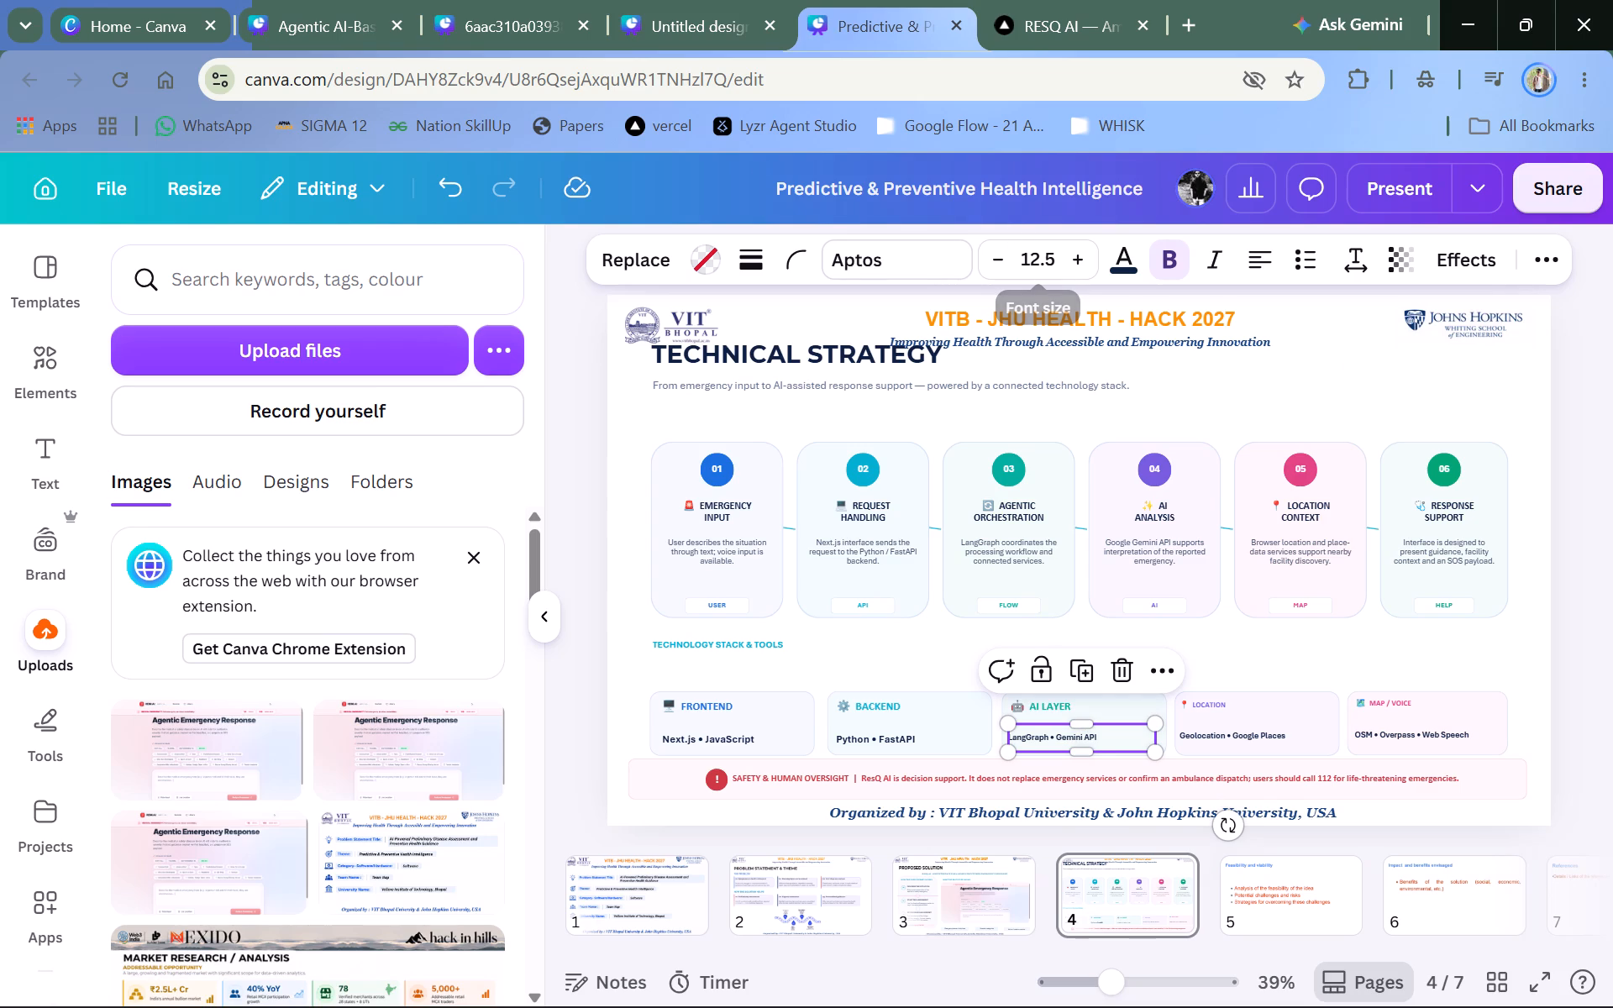
left_click(1039, 258)
type("16")
key("Return")
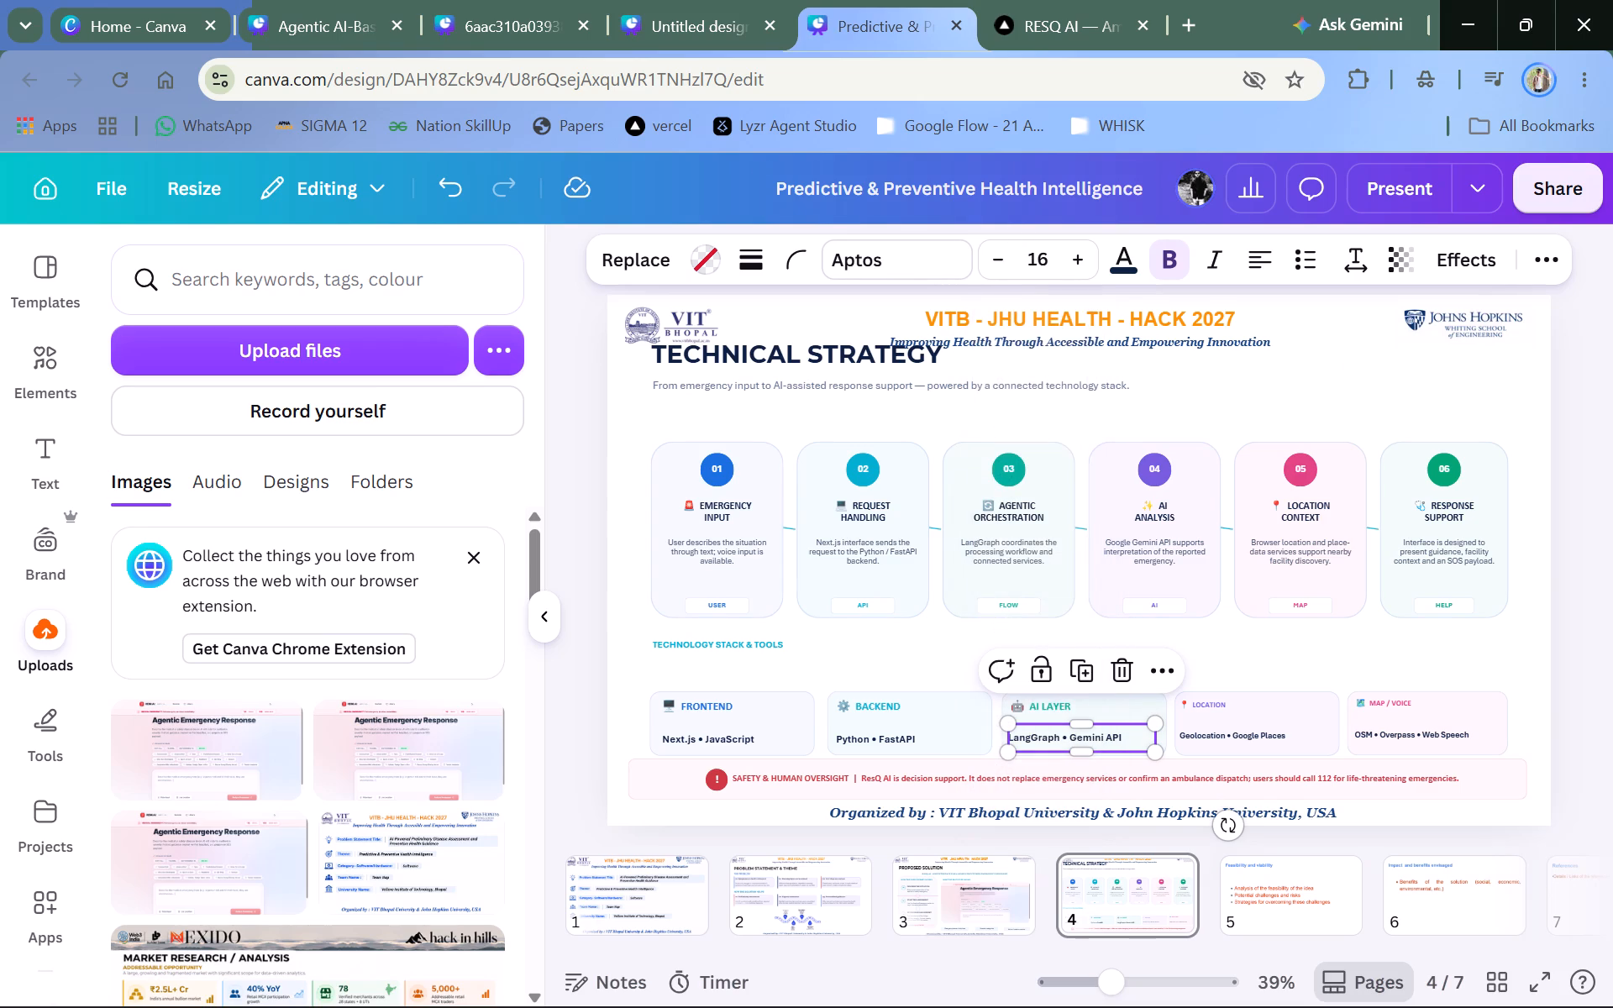
left_click(579, 701)
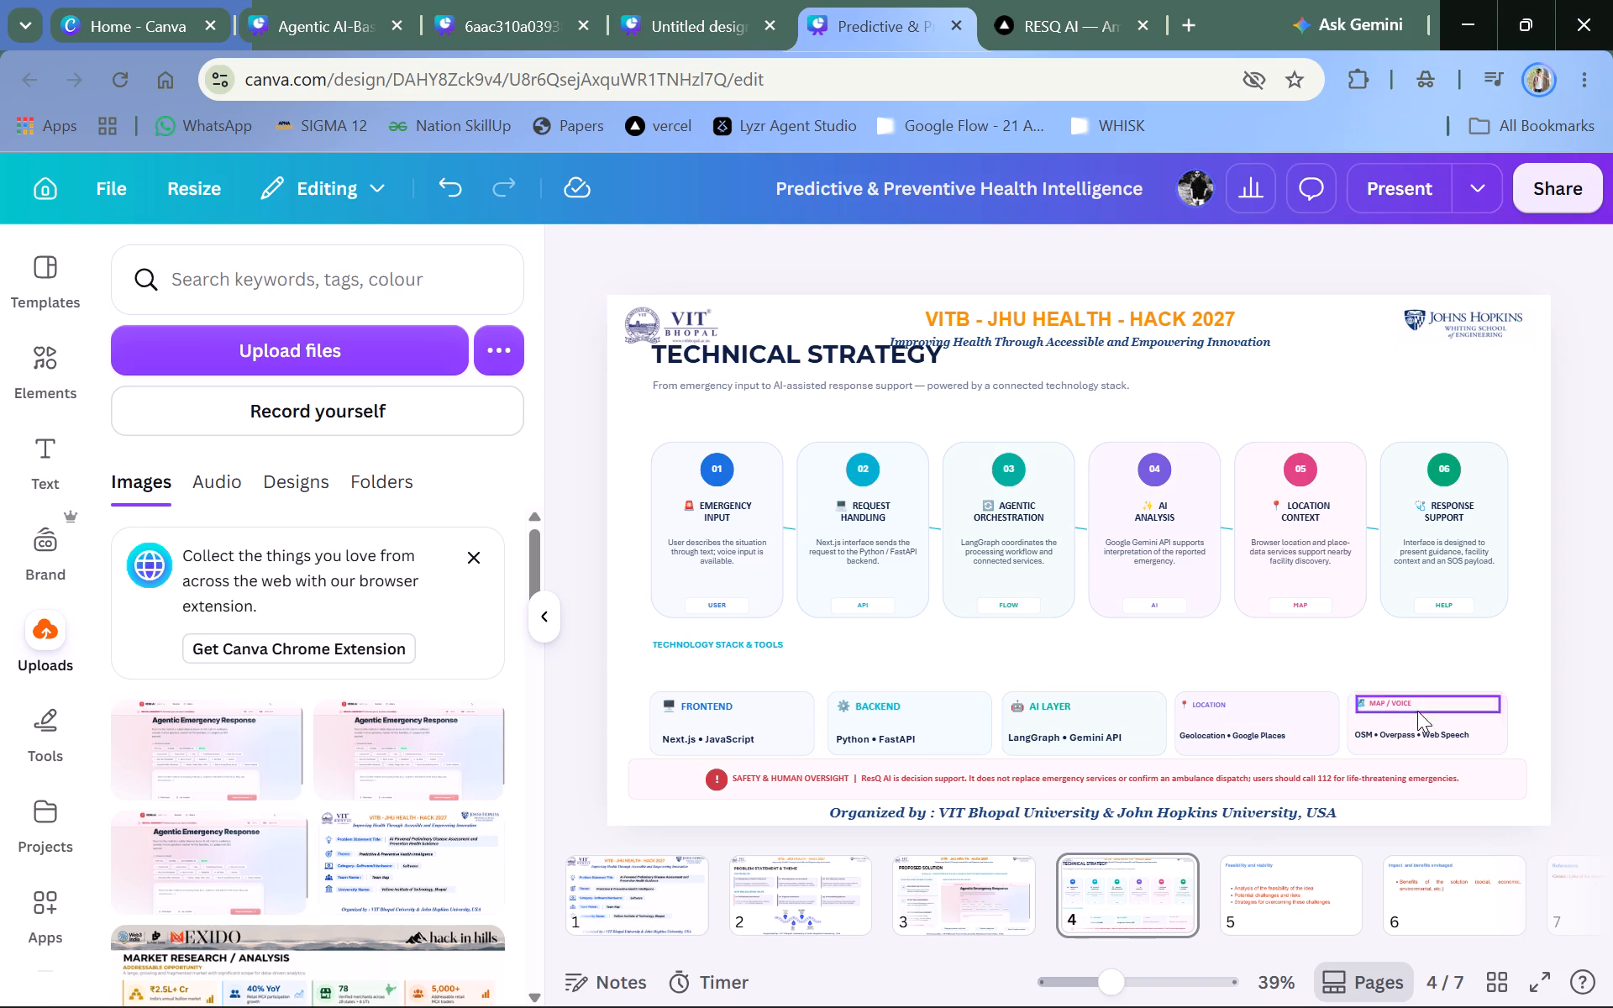
In the Location box, set the heading's font size to 17 and the "Geolocation • Google Places" text to 16.
left_click(1221, 712)
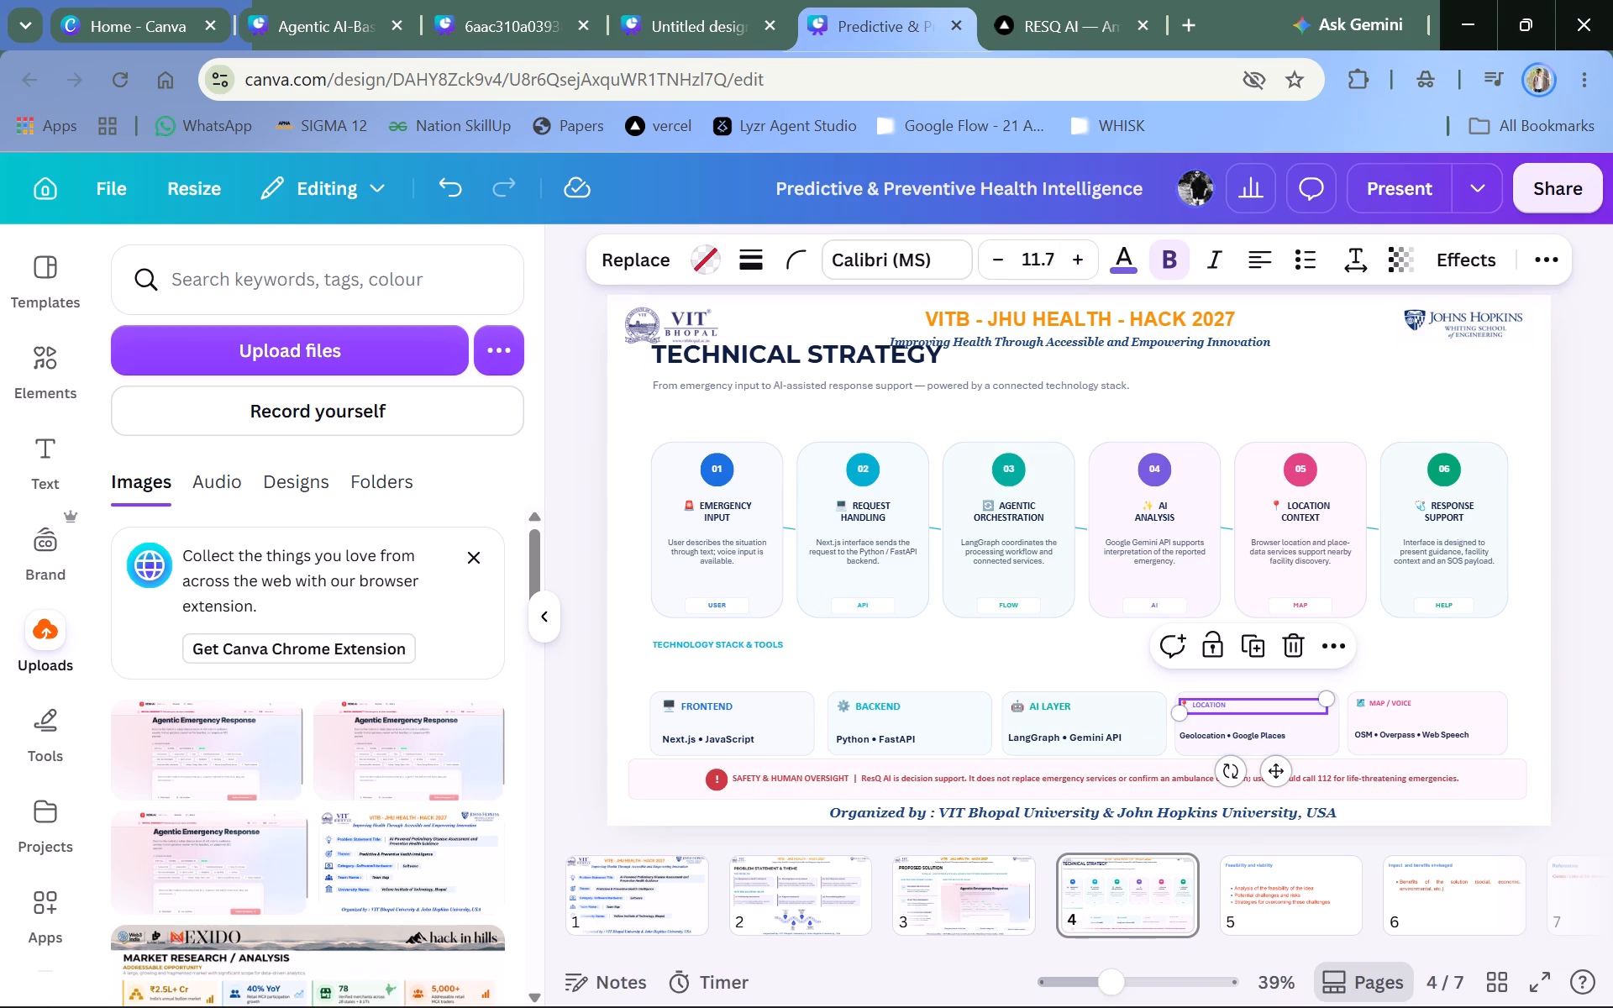
double_click(1051, 259)
type("17")
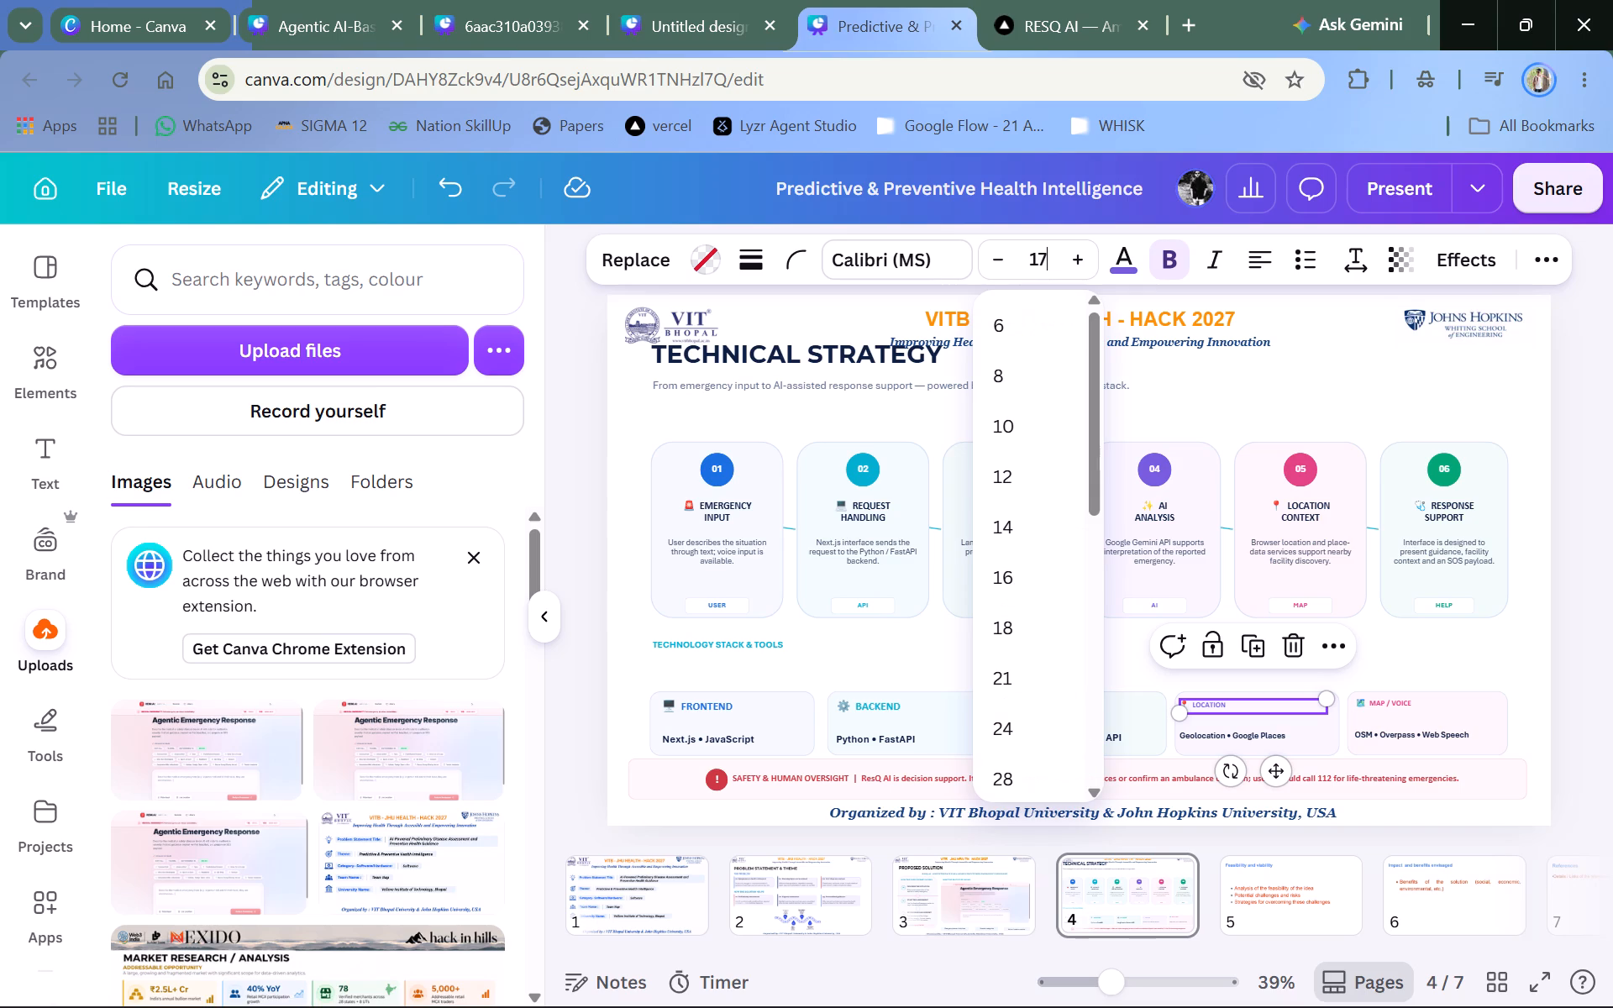
key("Return")
double_click(1239, 734)
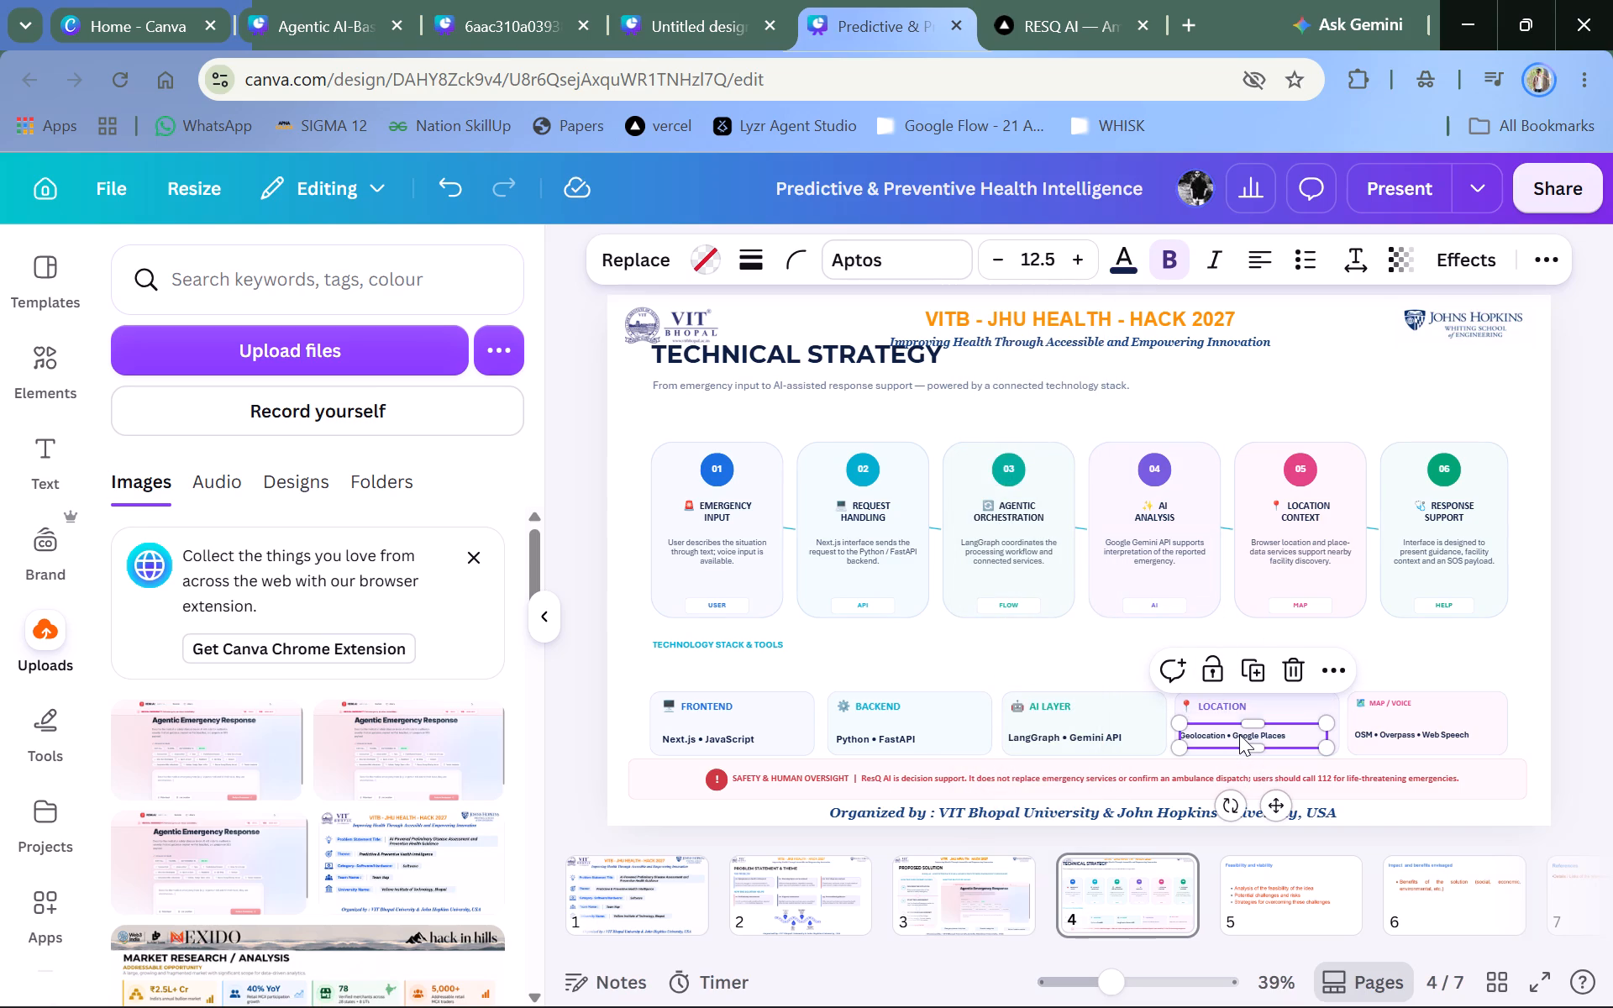
double_click(1050, 253)
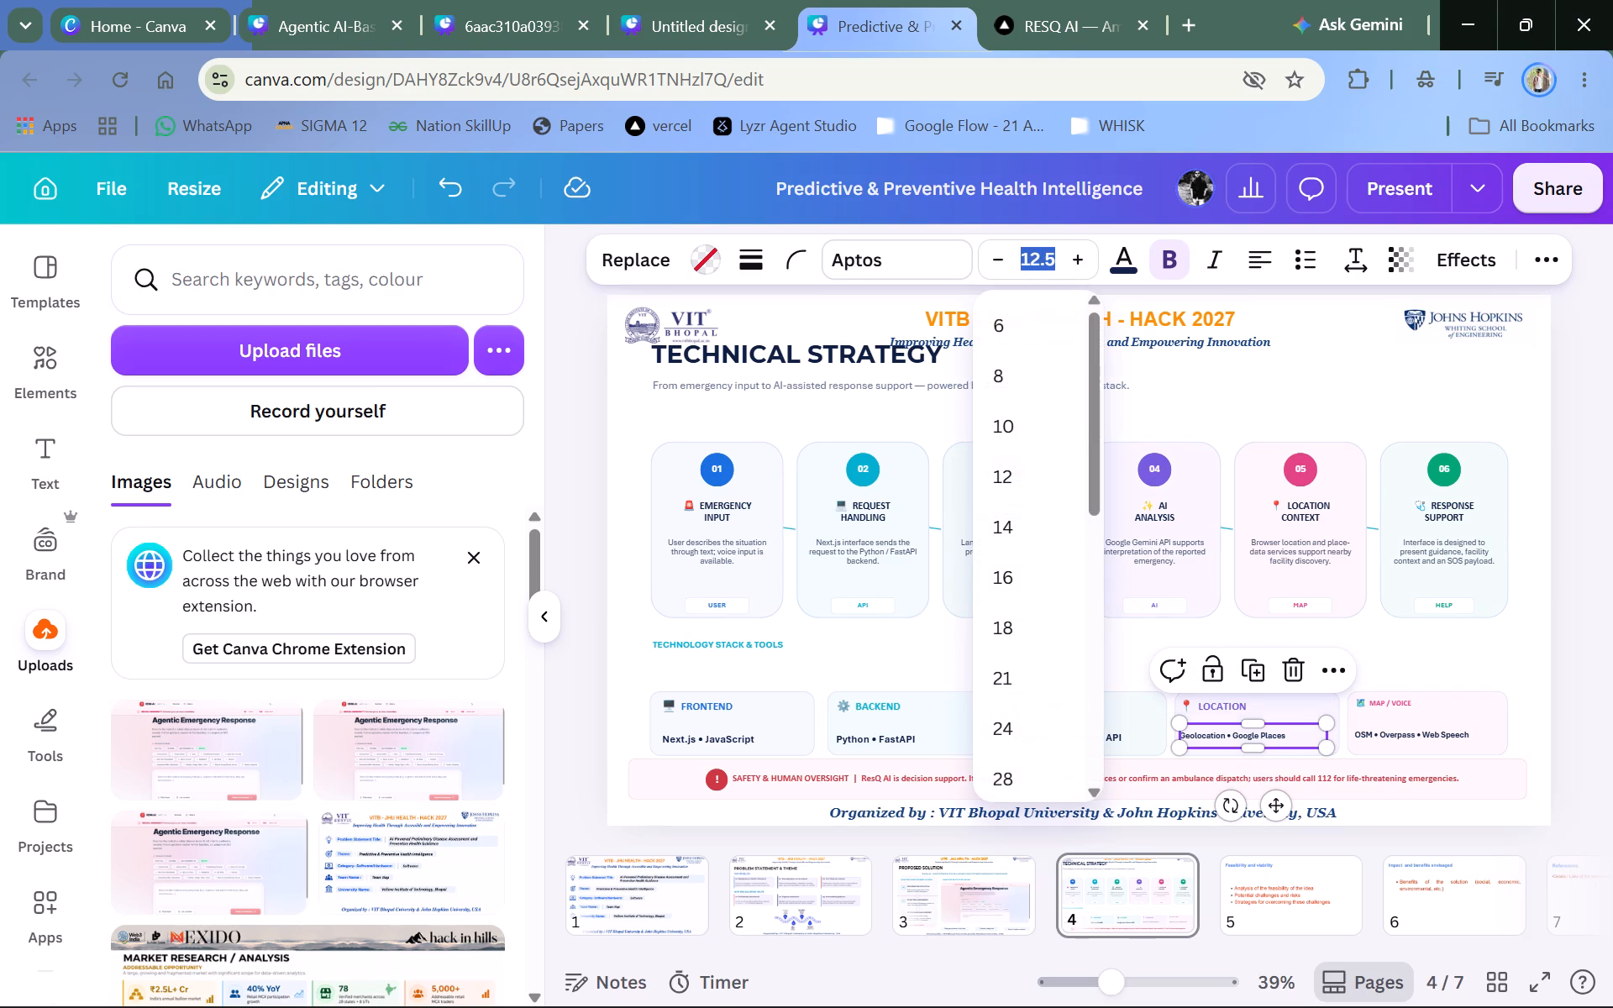
type("16")
key("Return")
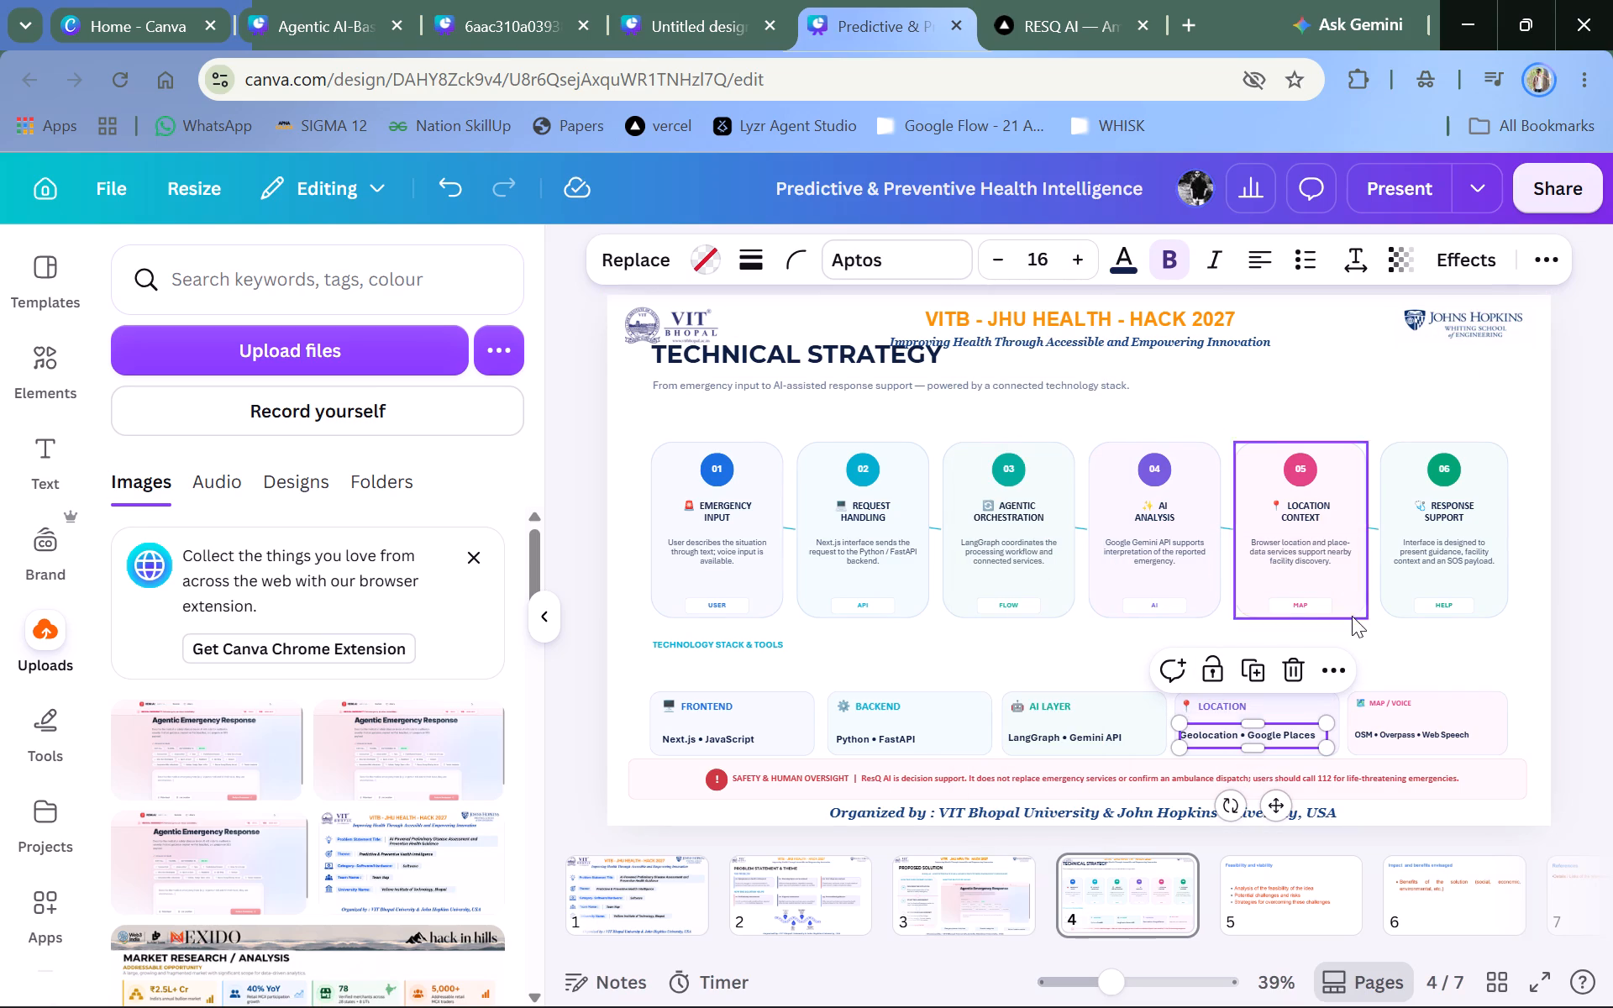
Set the Map / Voice heading's font size to 17.
left_click(1397, 696)
left_click(1043, 260)
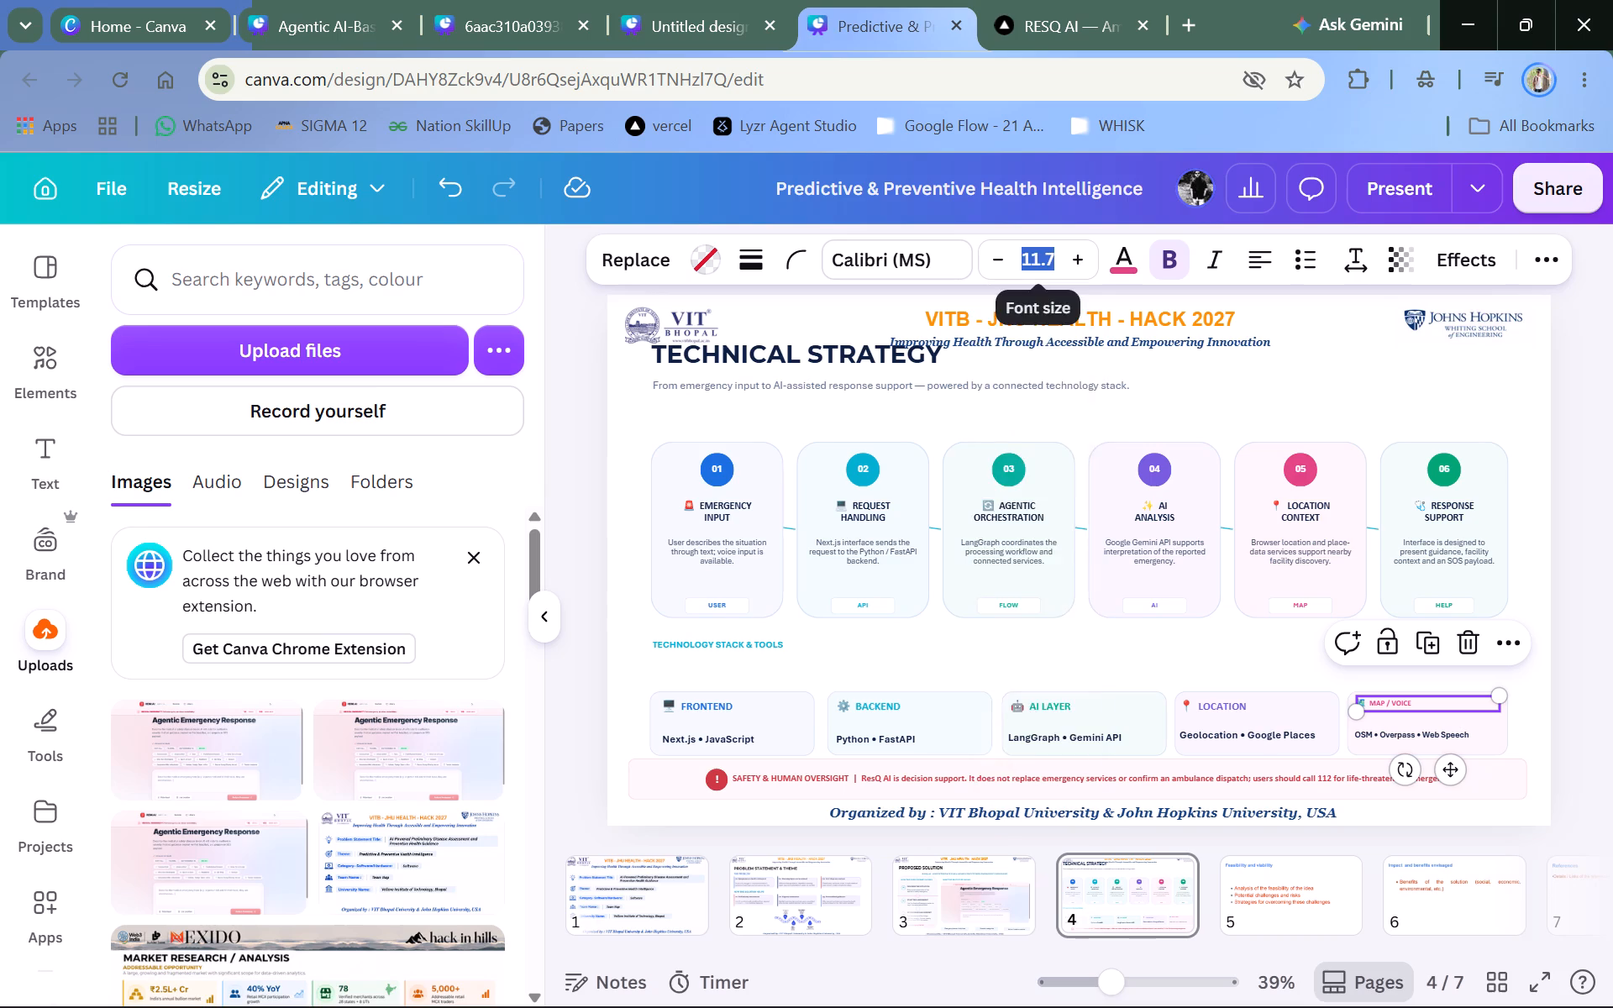
type("17")
key("Return")
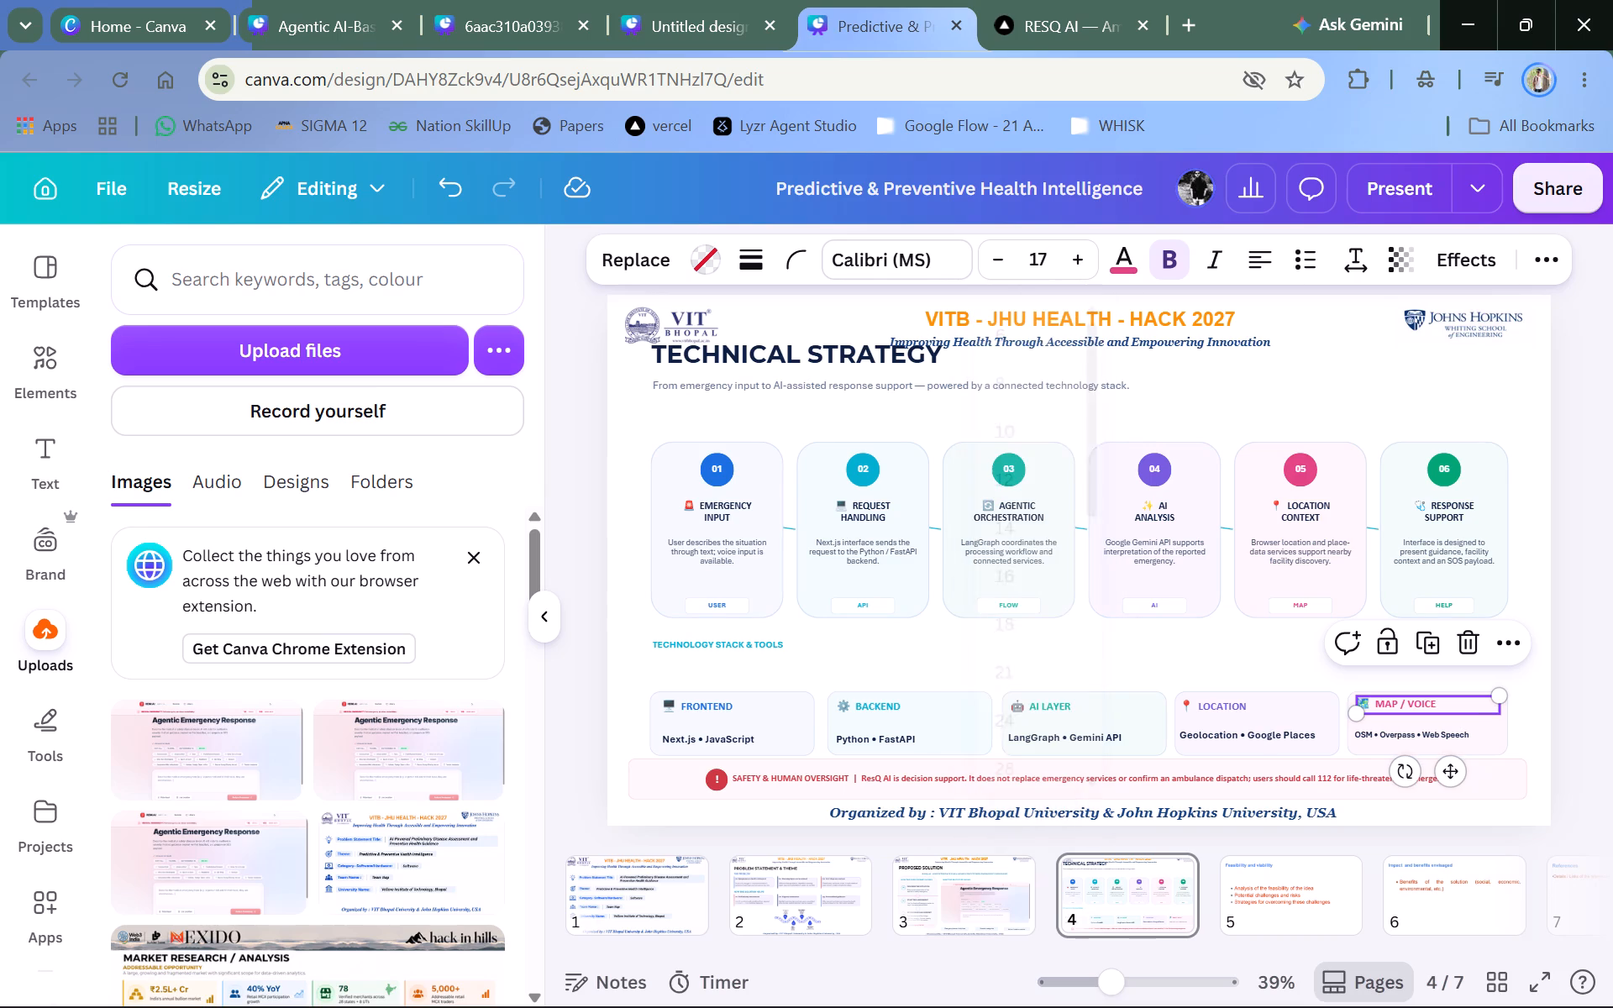
Set the font size of the "OSM • Overpass • Web Speech" text in the Map / Voice box to 16.
left_click(1378, 735)
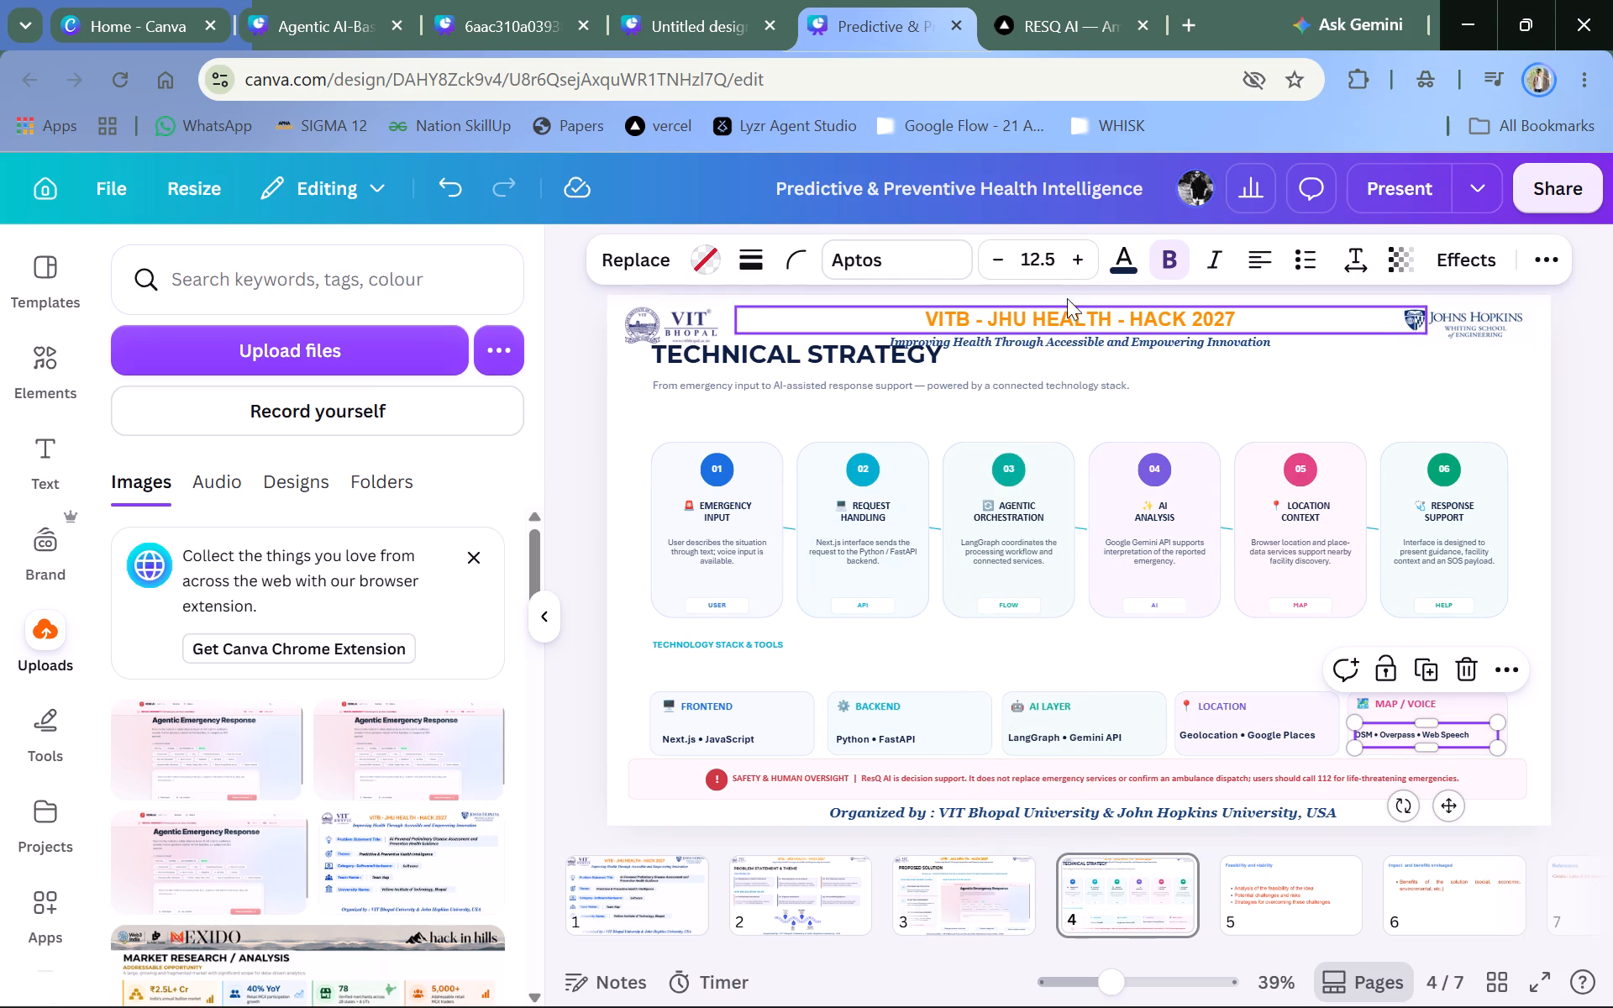
left_click(1037, 254)
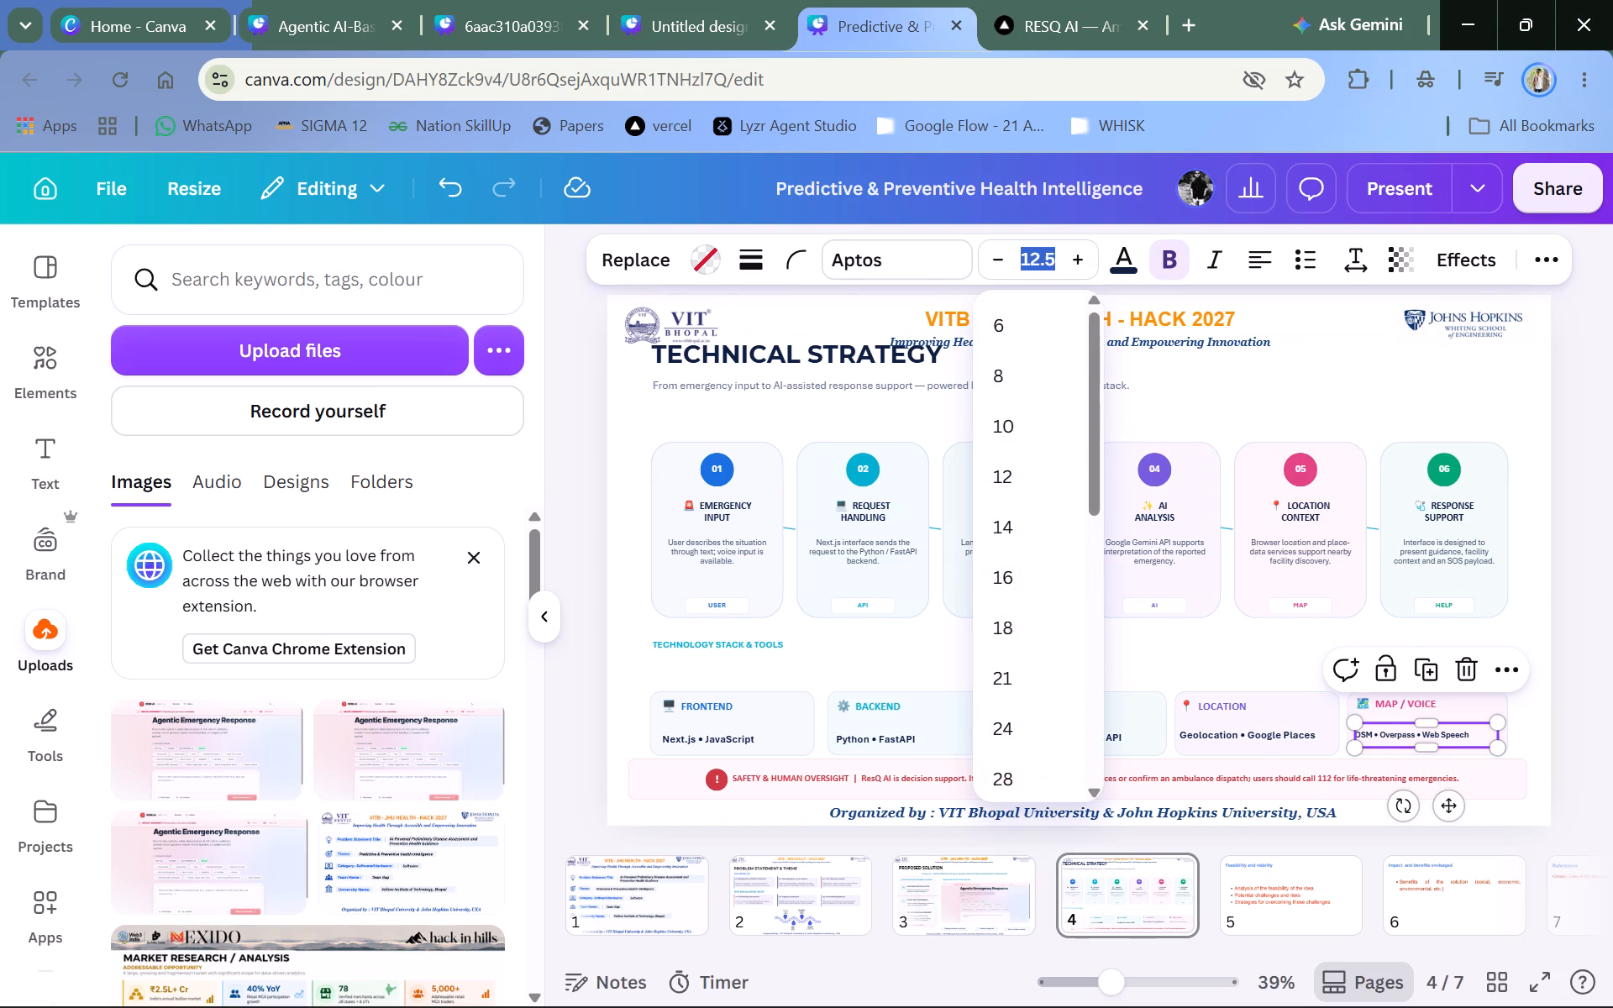
type("16")
key("Return")
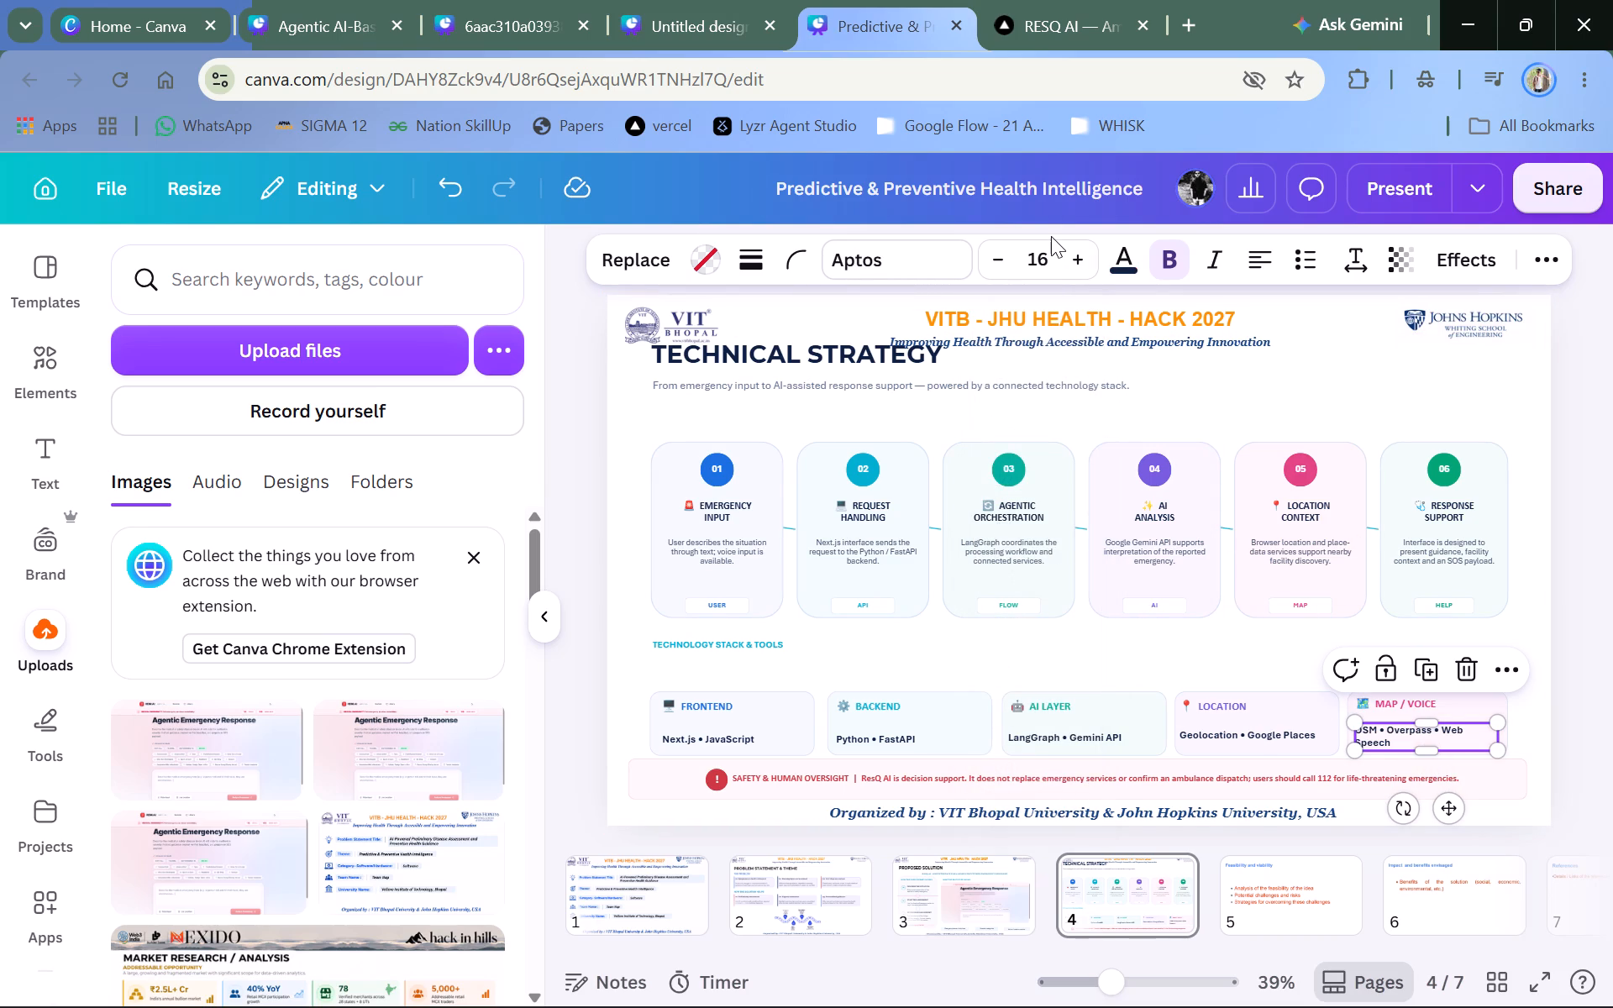
left_click(573, 572)
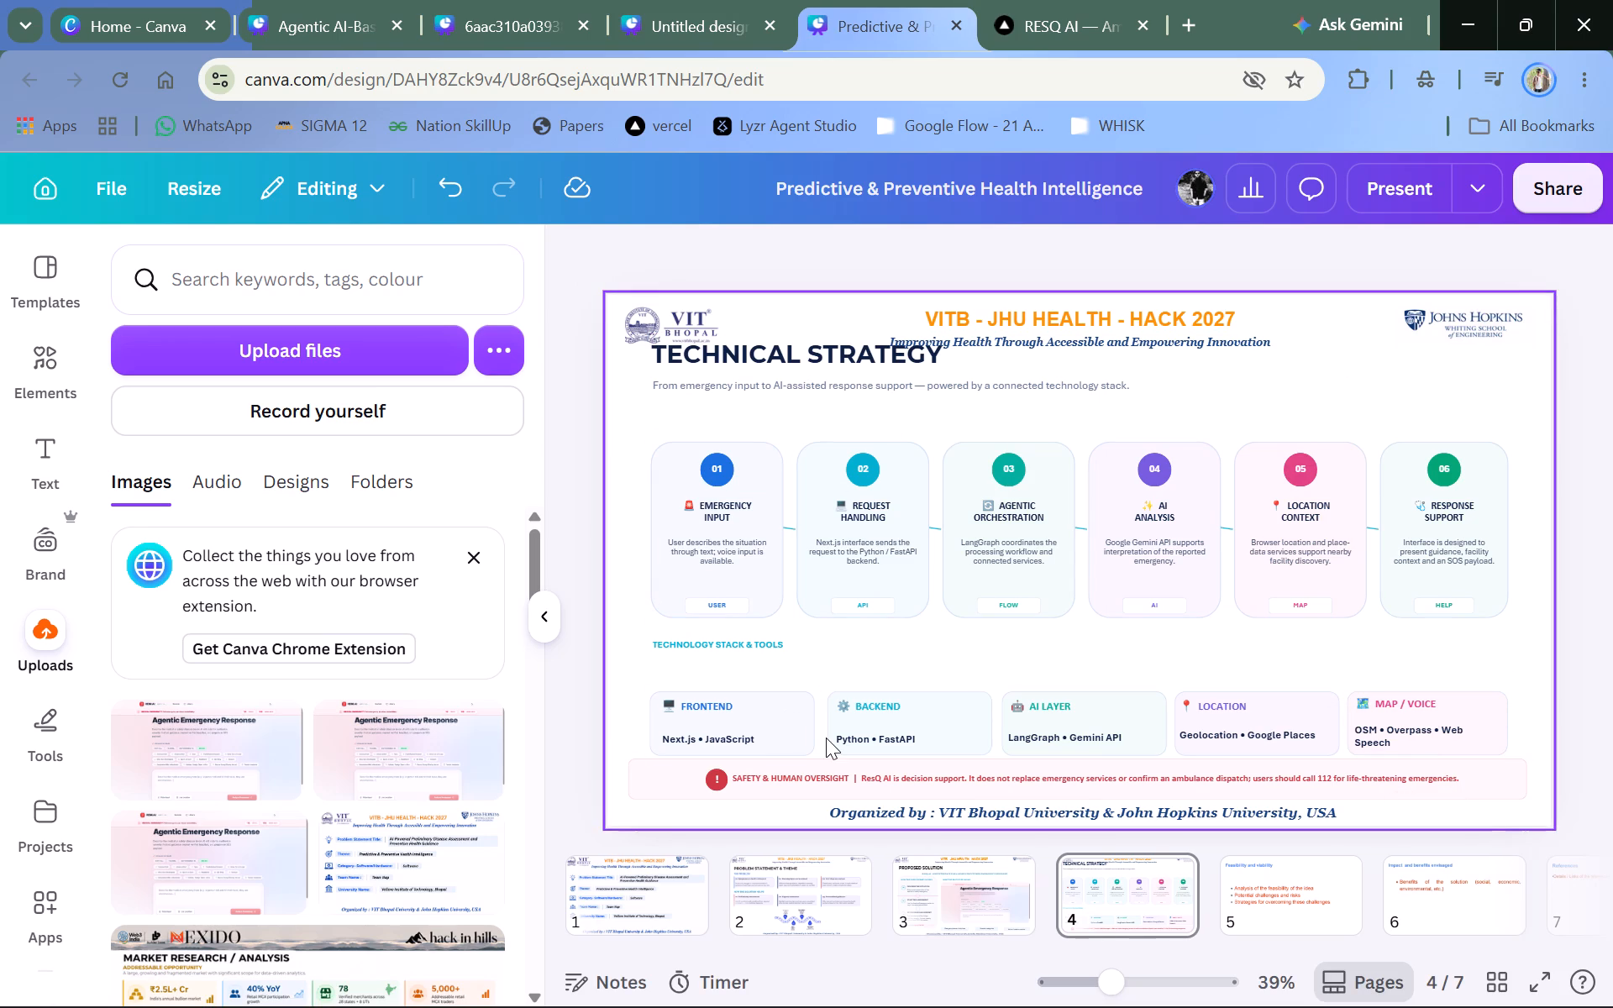
Compare the fonts of the technology stack texts with the card headings and body texts on the Problem Statement & Theme slide.
triple_click(864, 731)
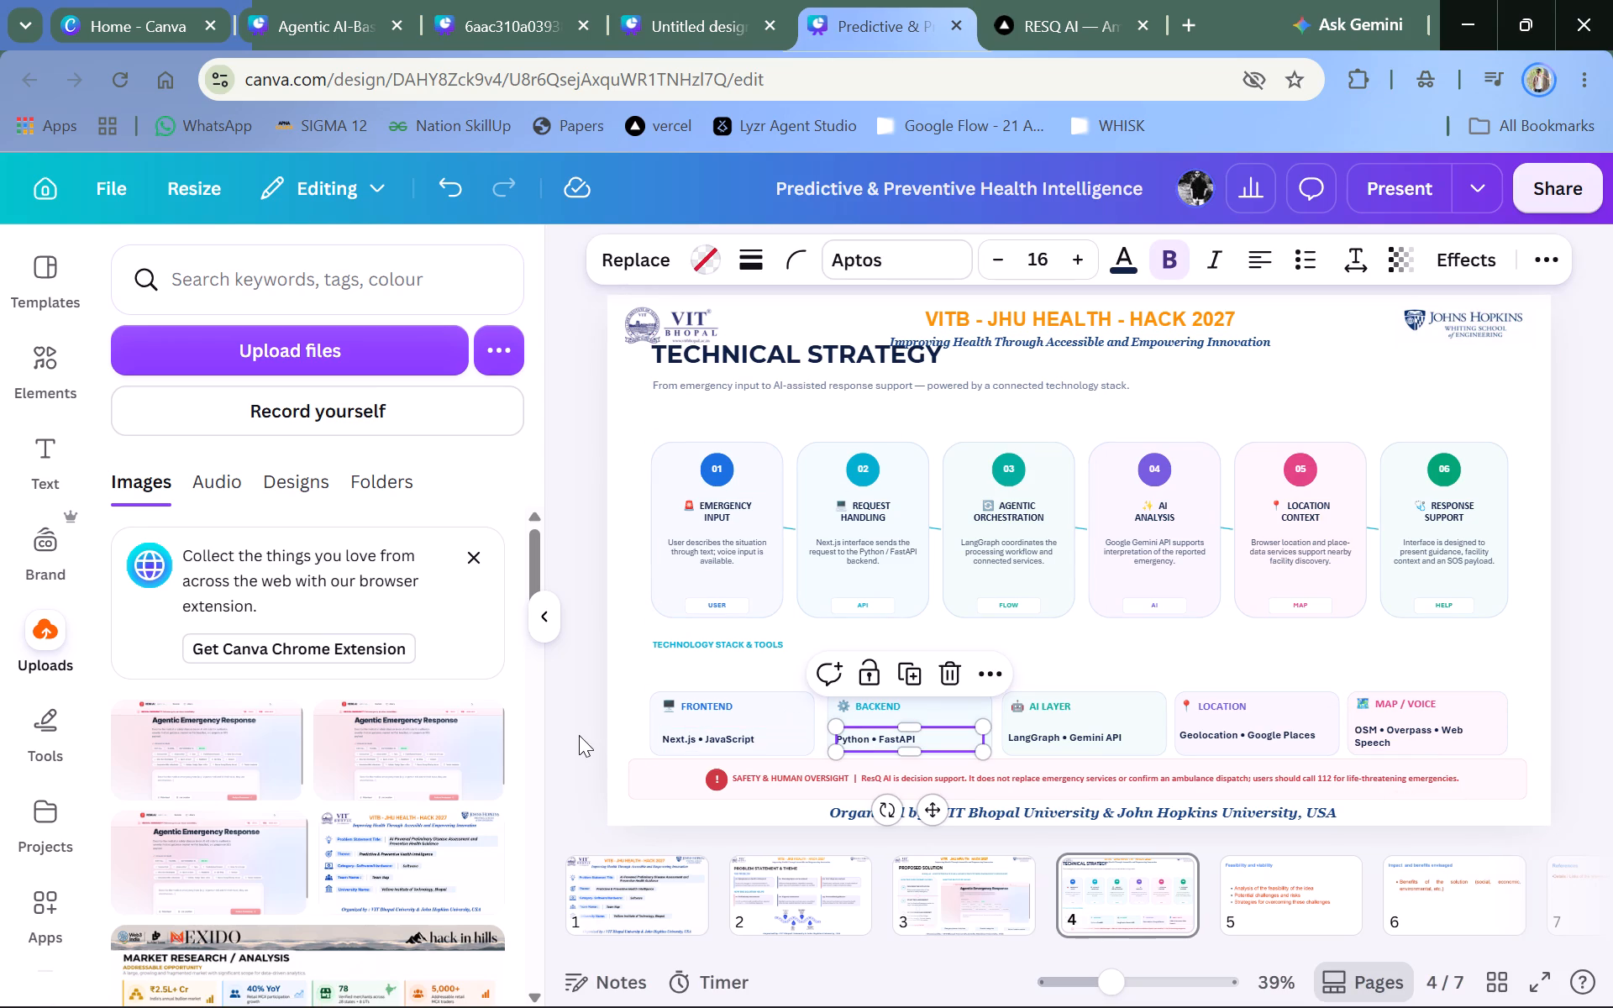
double_click(579, 735)
left_click(684, 707)
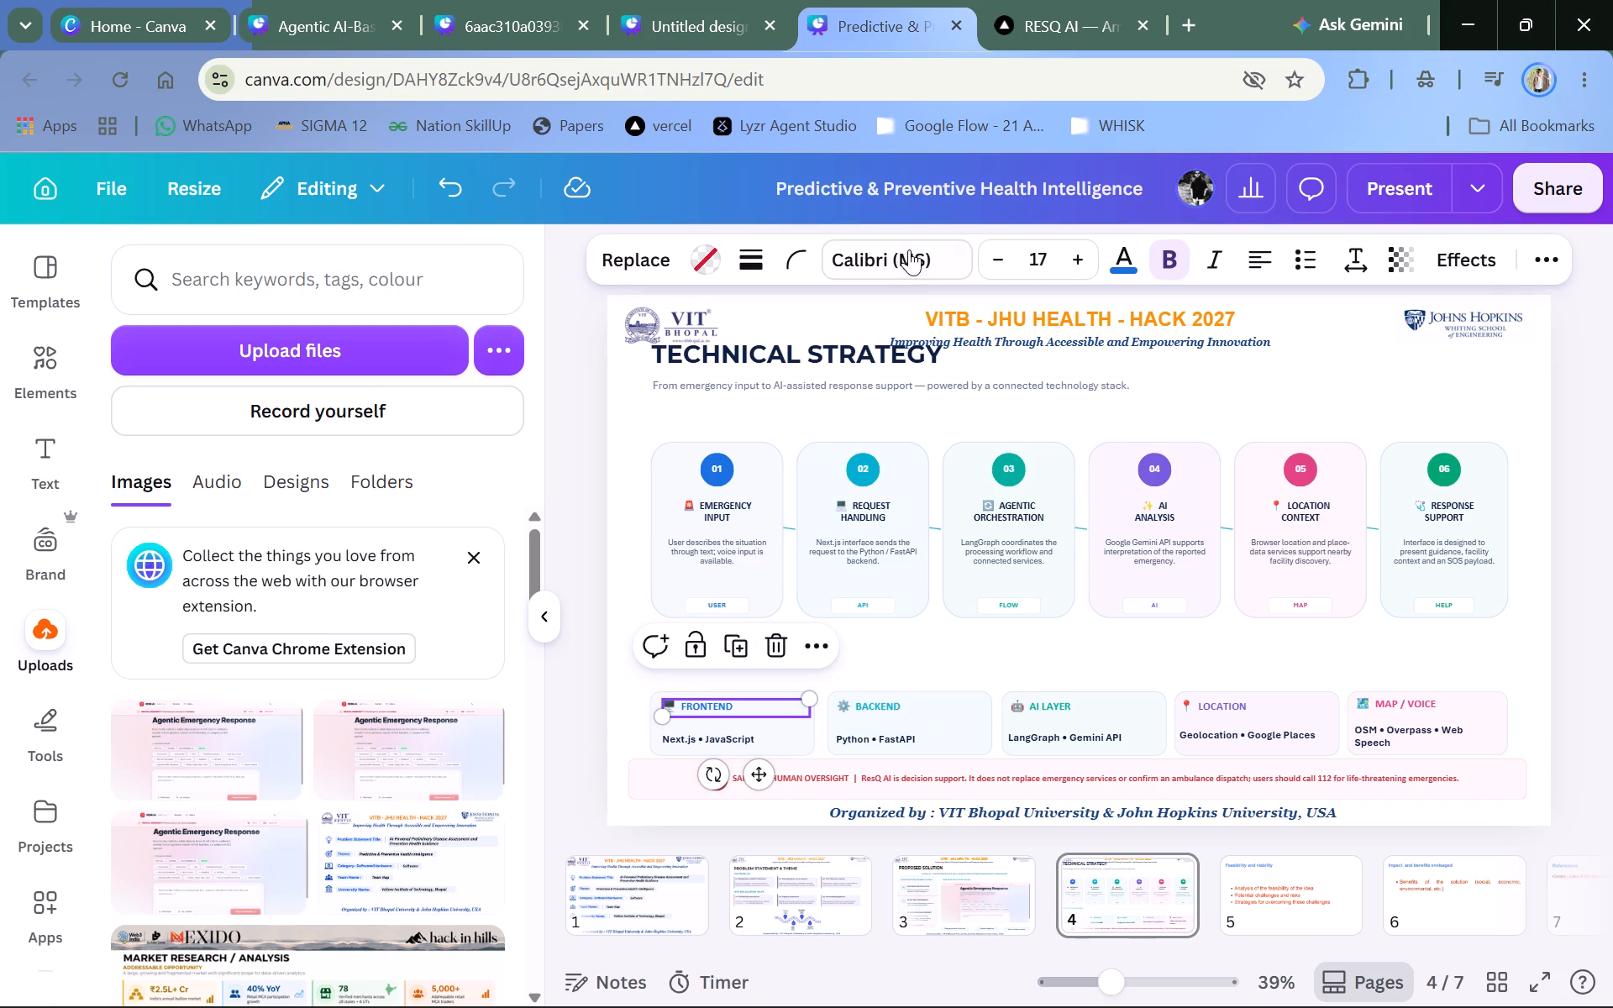
double_click(792, 899)
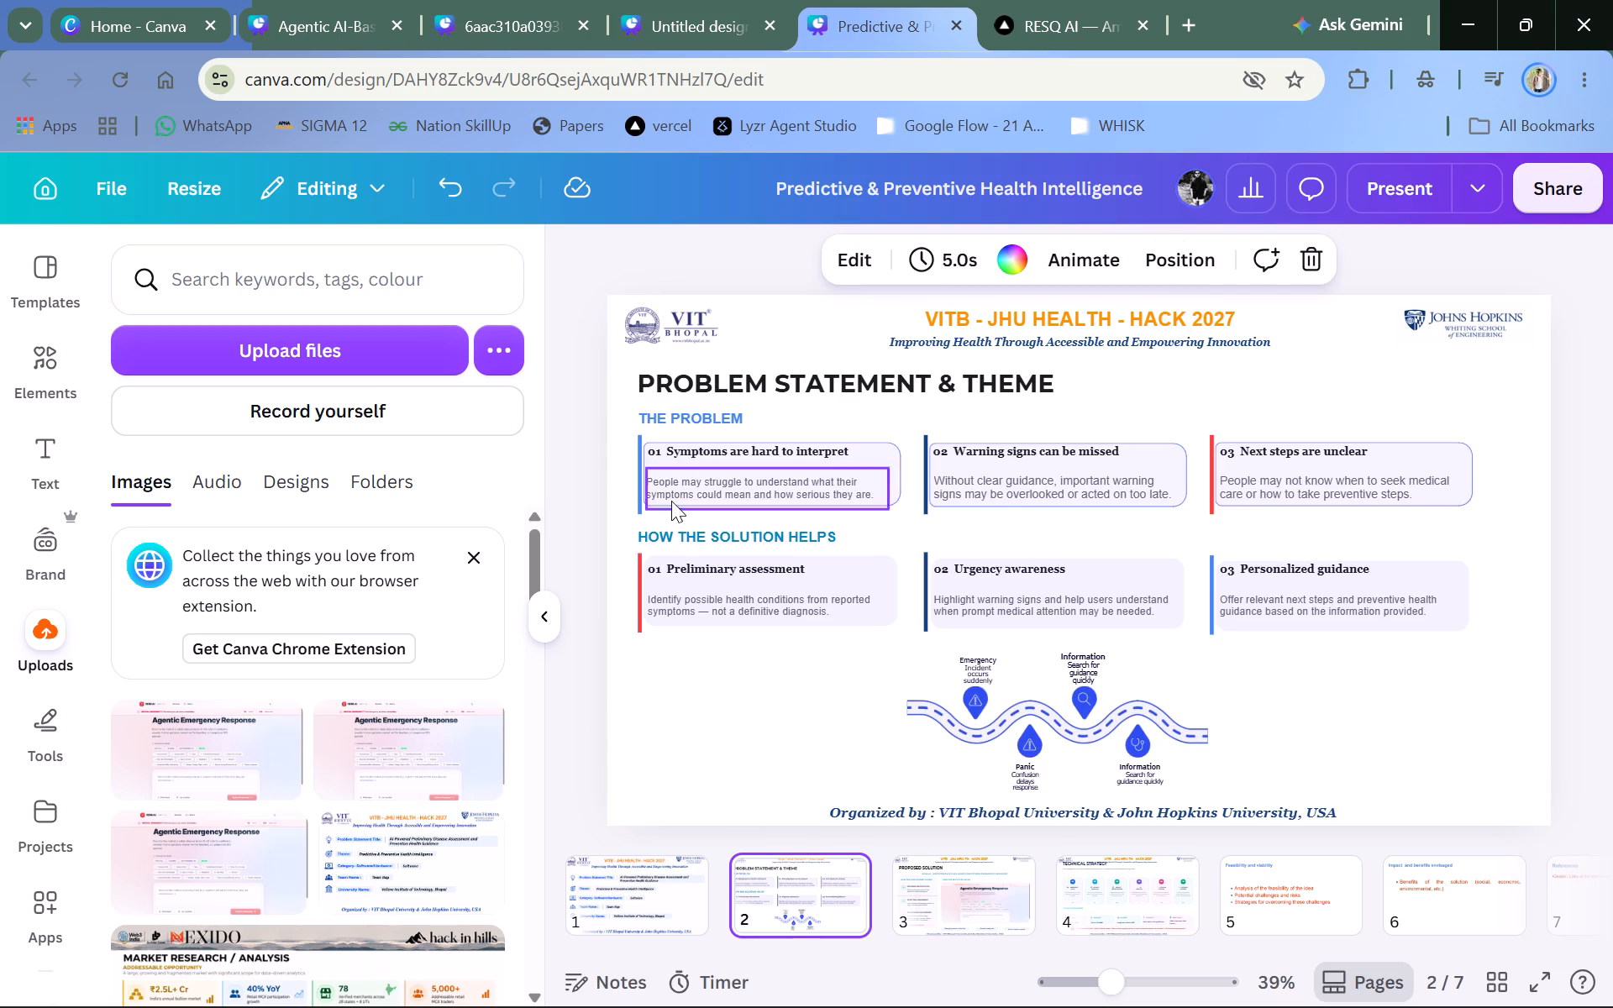
left_click(706, 562)
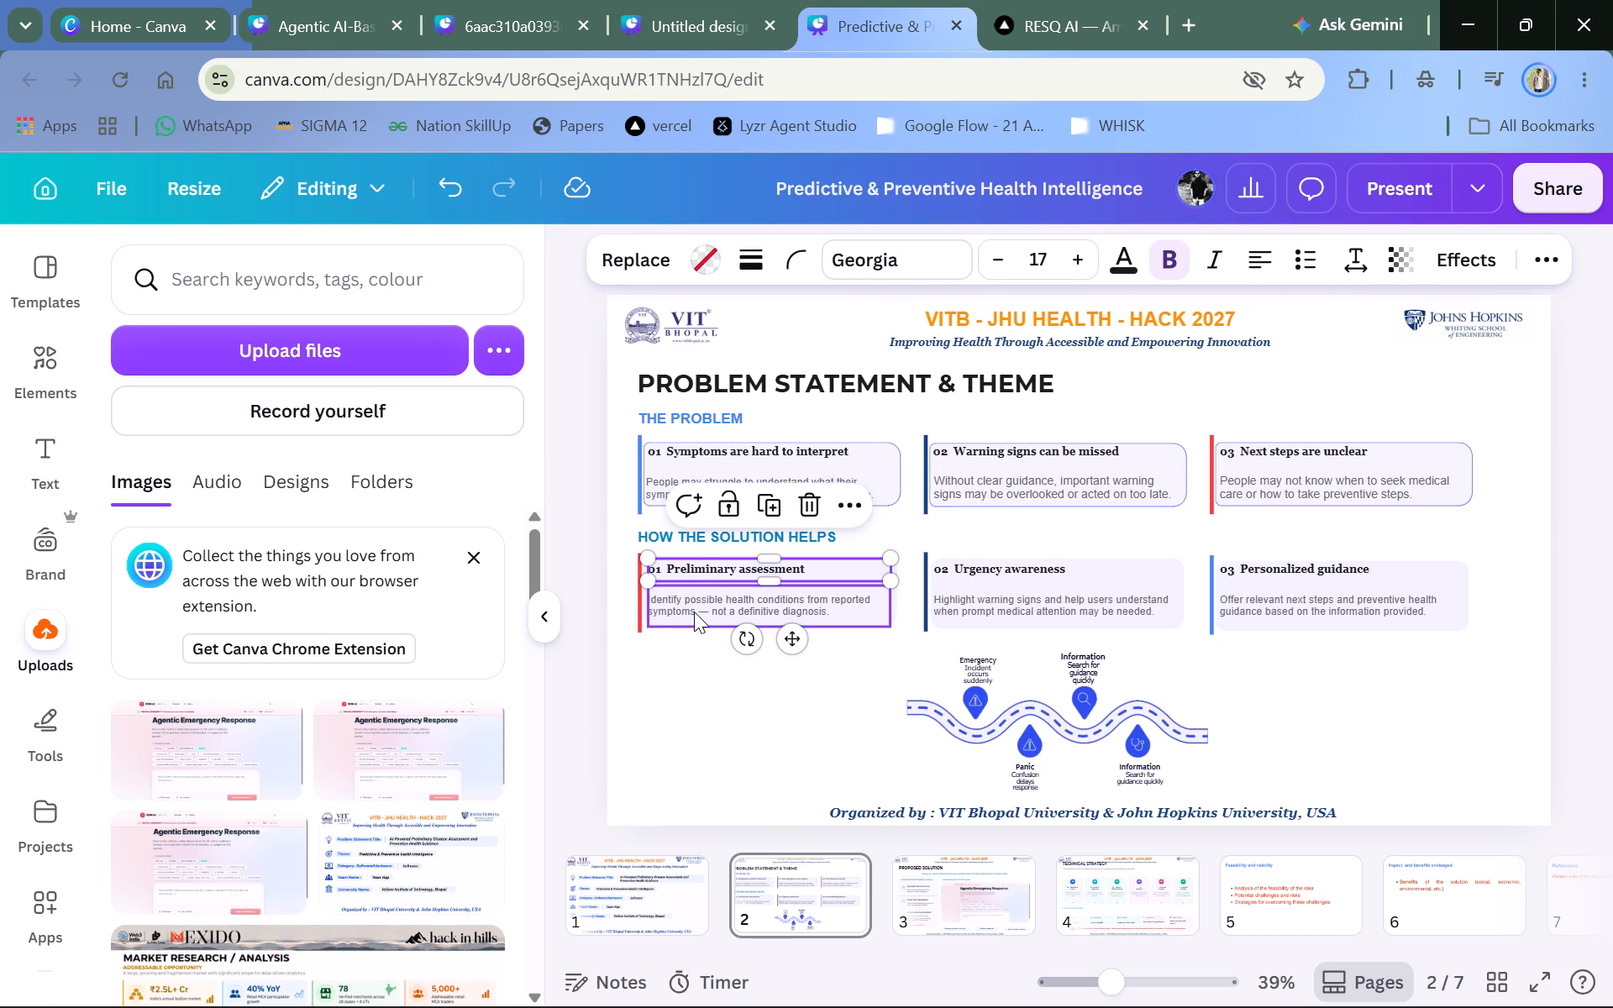
double_click(694, 612)
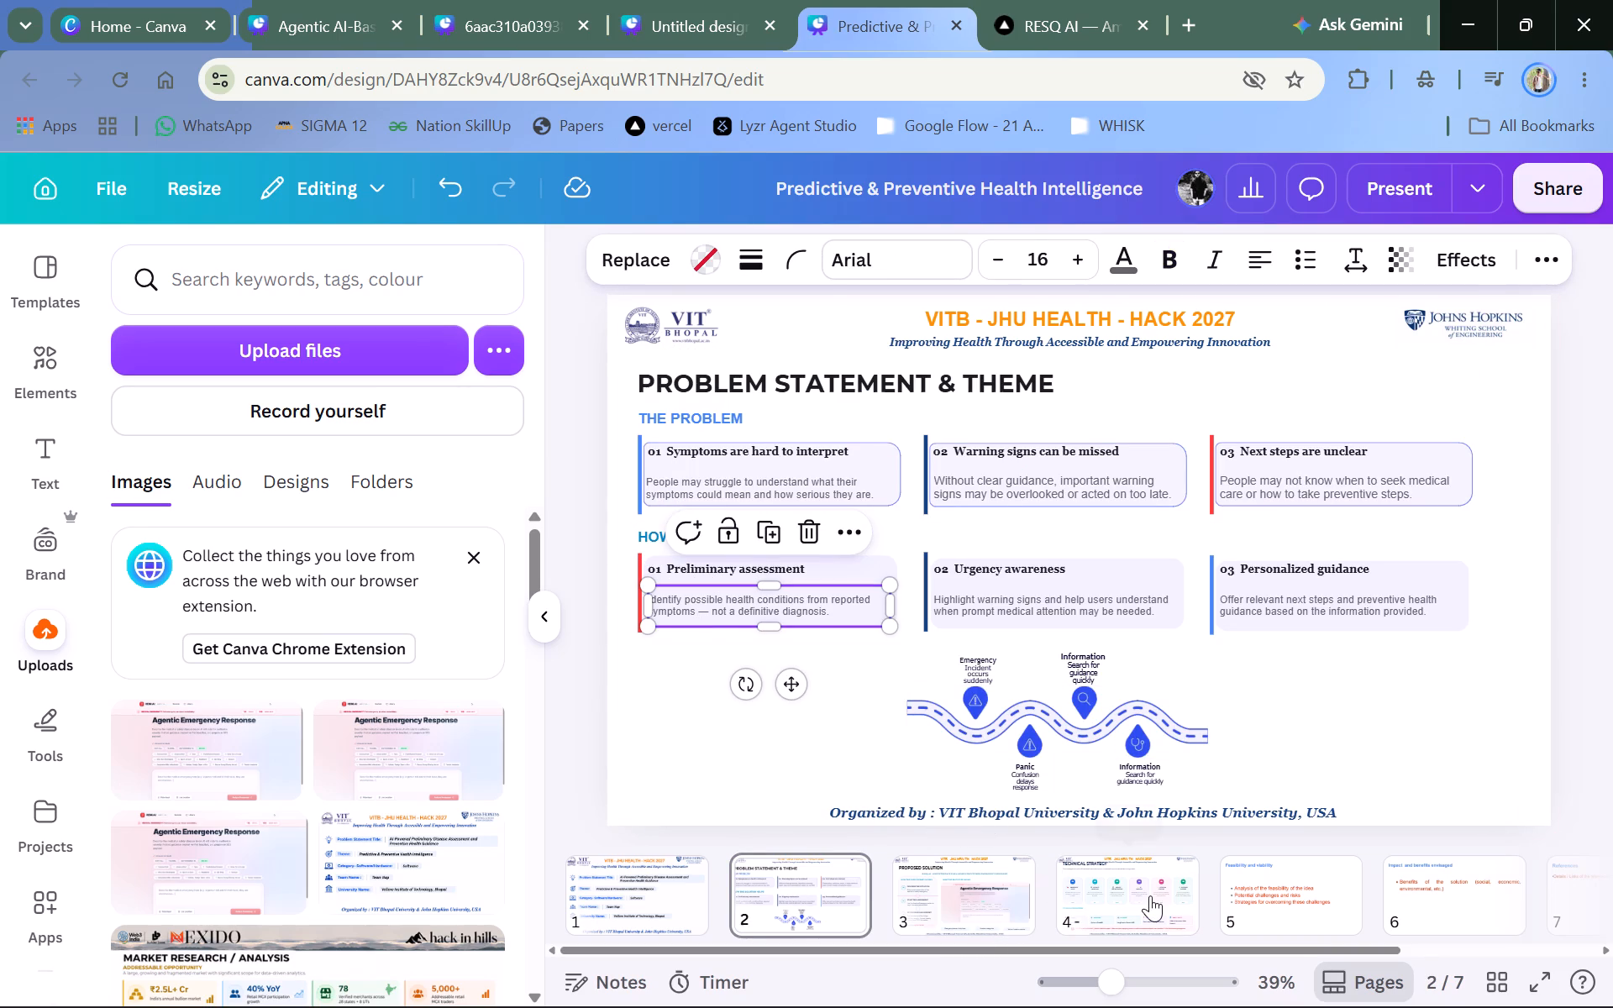
left_click(1150, 895)
left_click(759, 743)
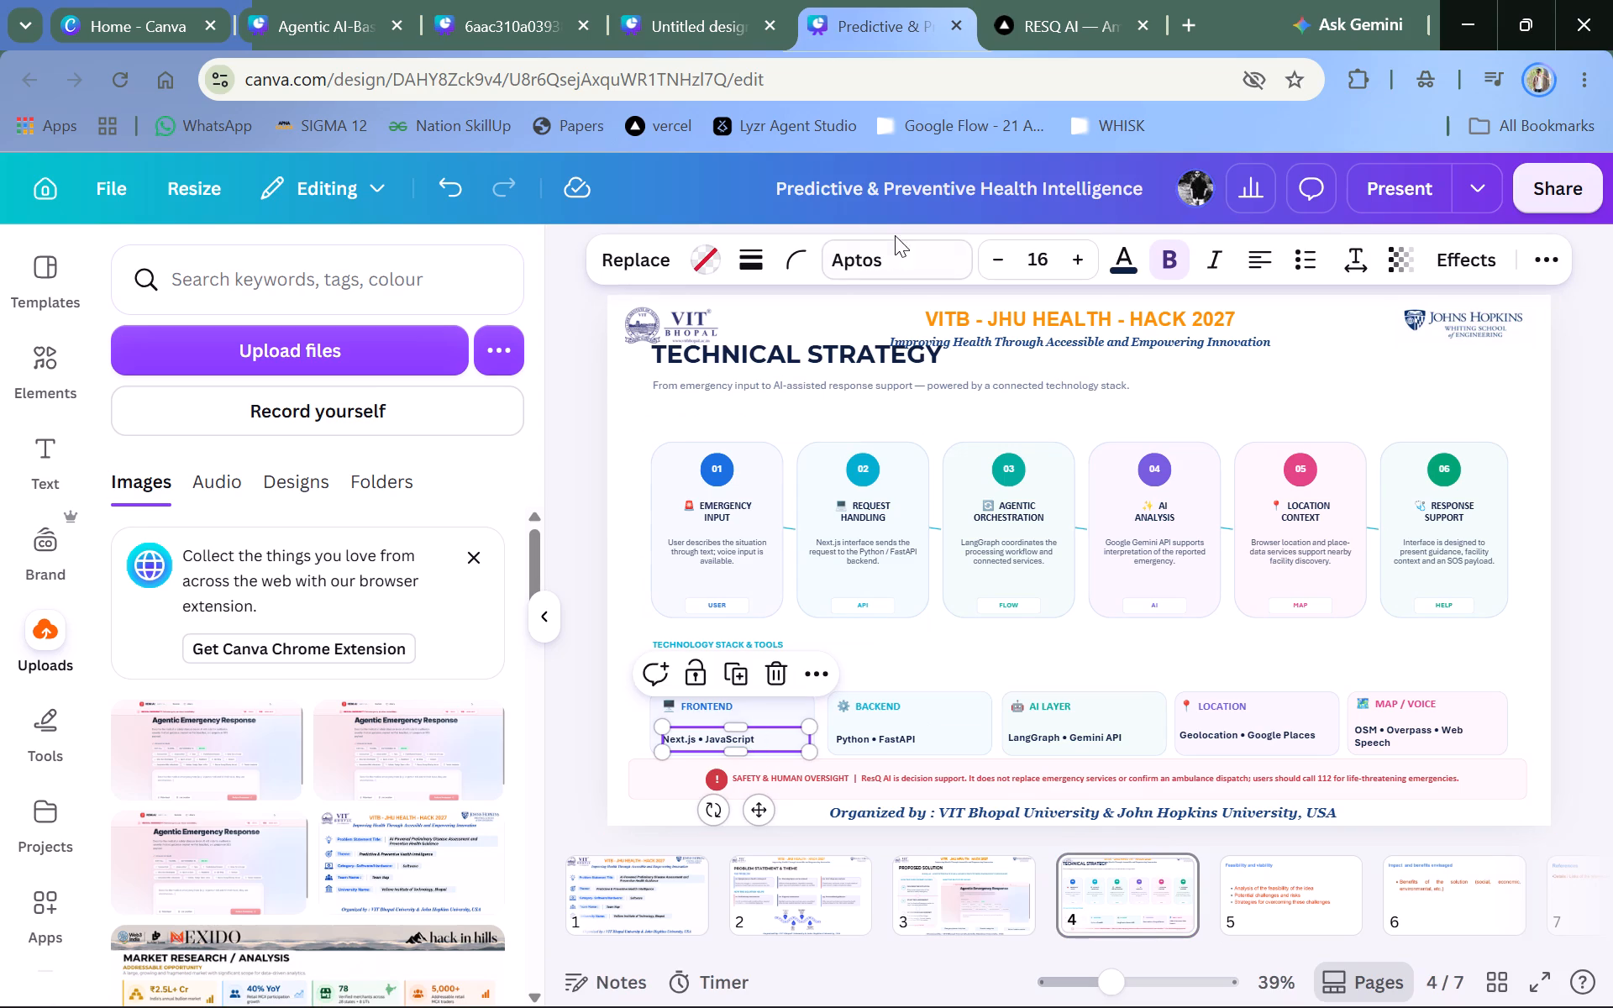
left_click(892, 260)
double_click(293, 606)
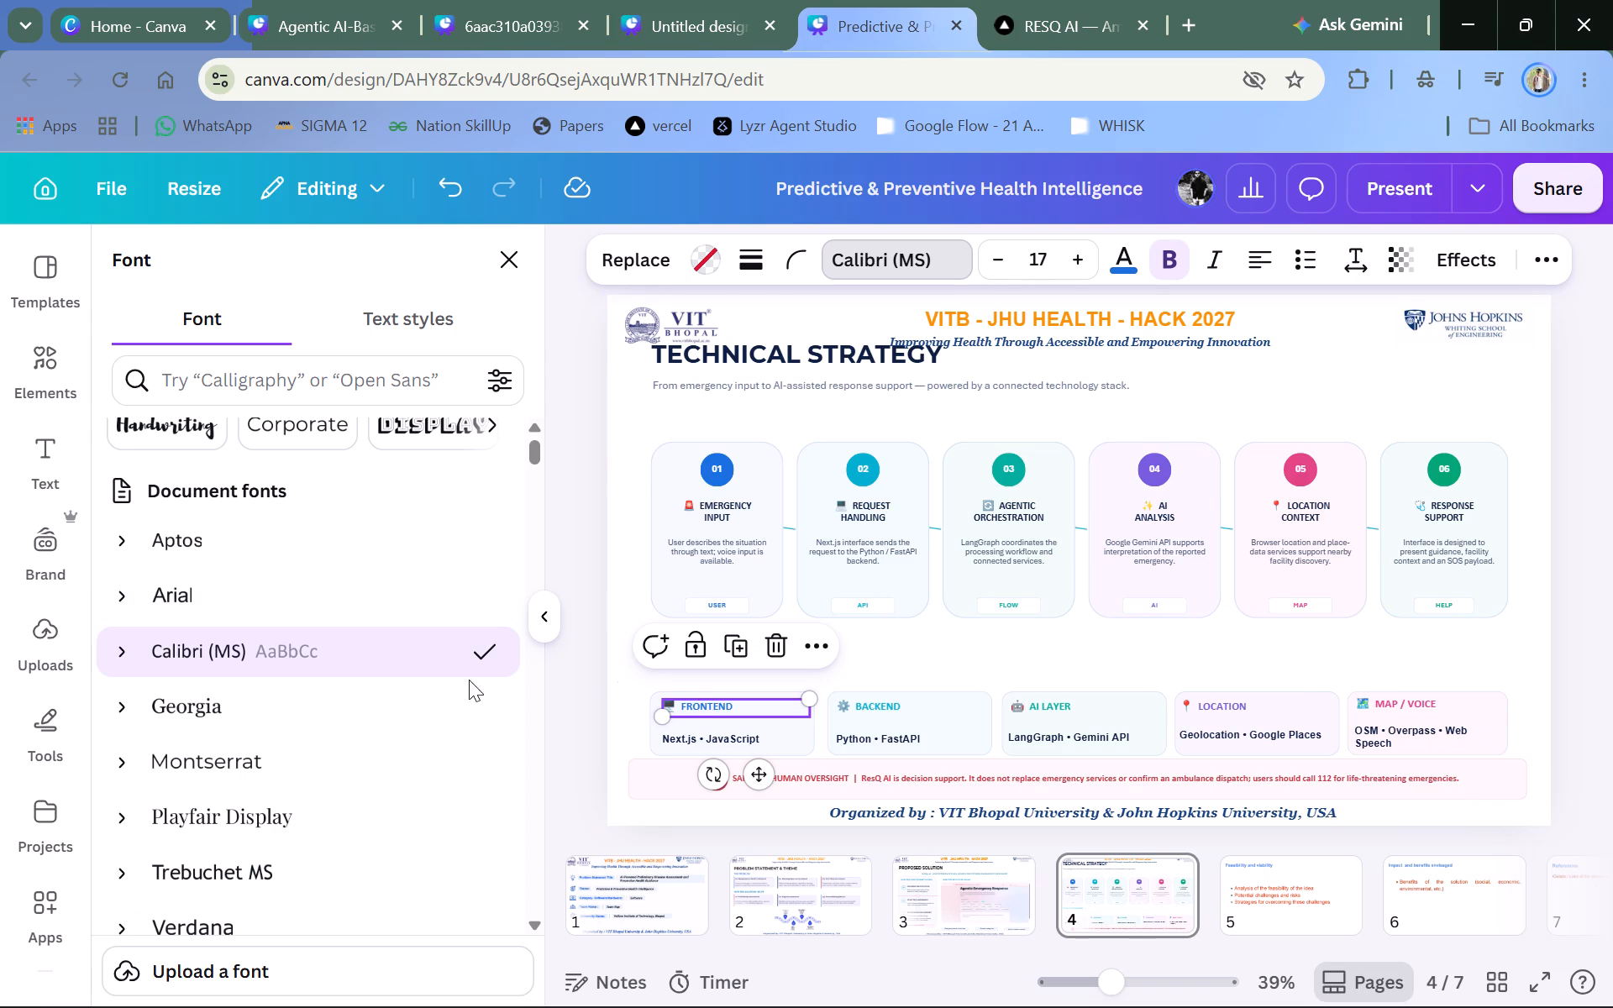
double_click(244, 682)
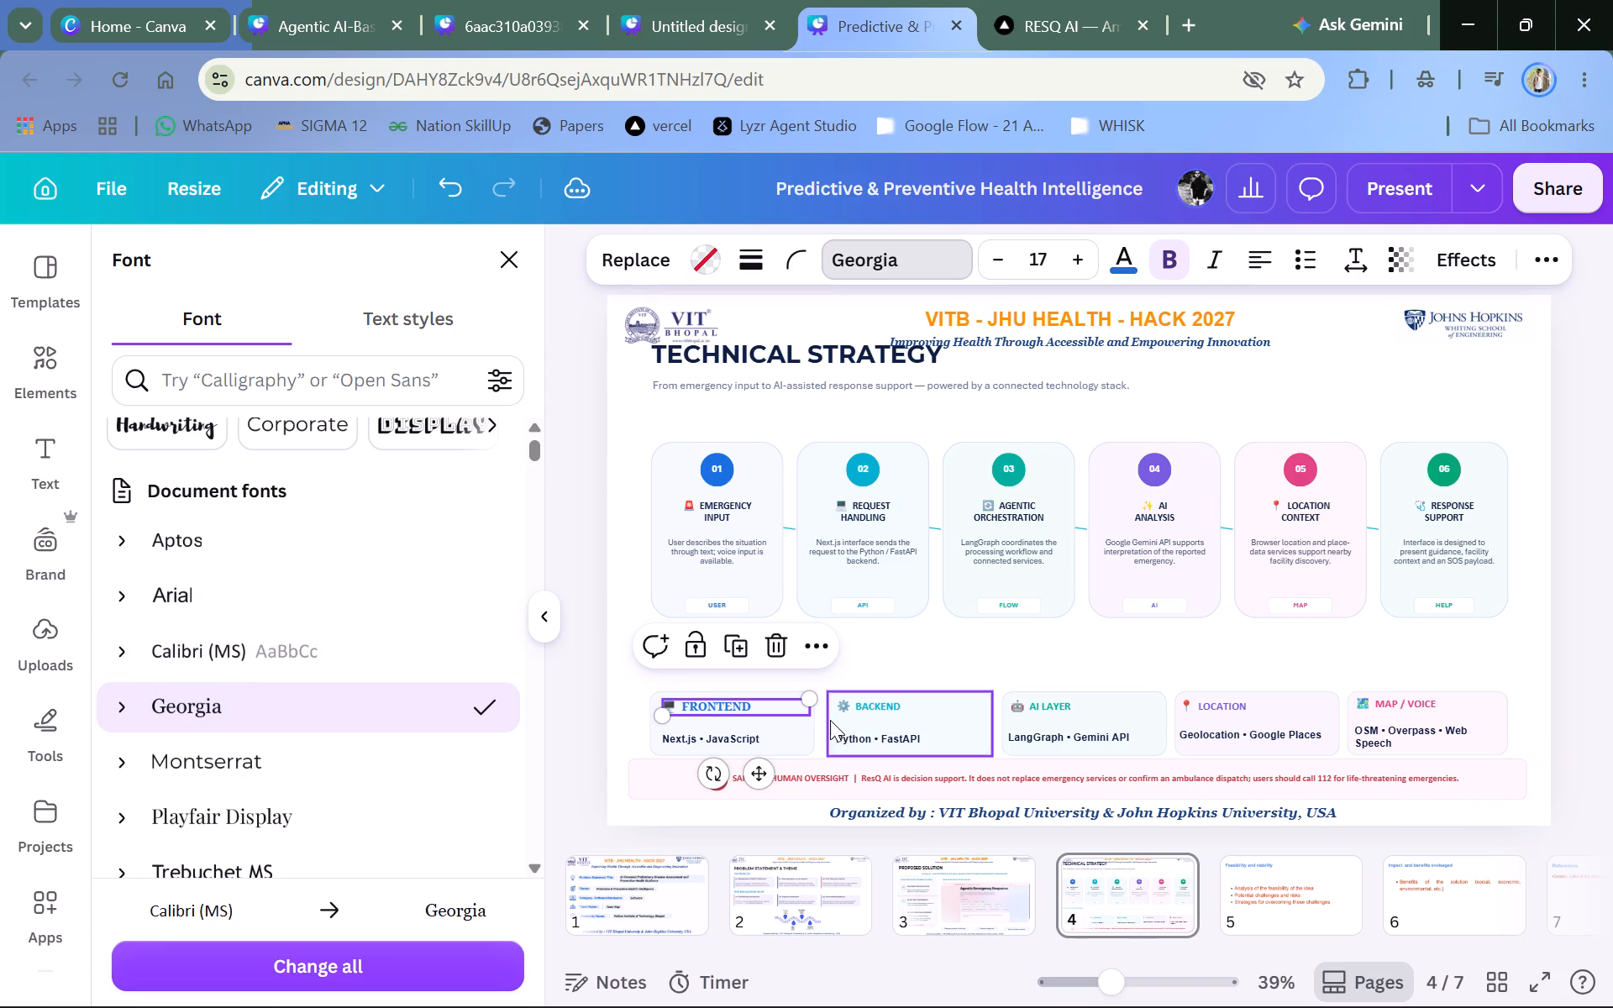
left_click(864, 708)
double_click(244, 712)
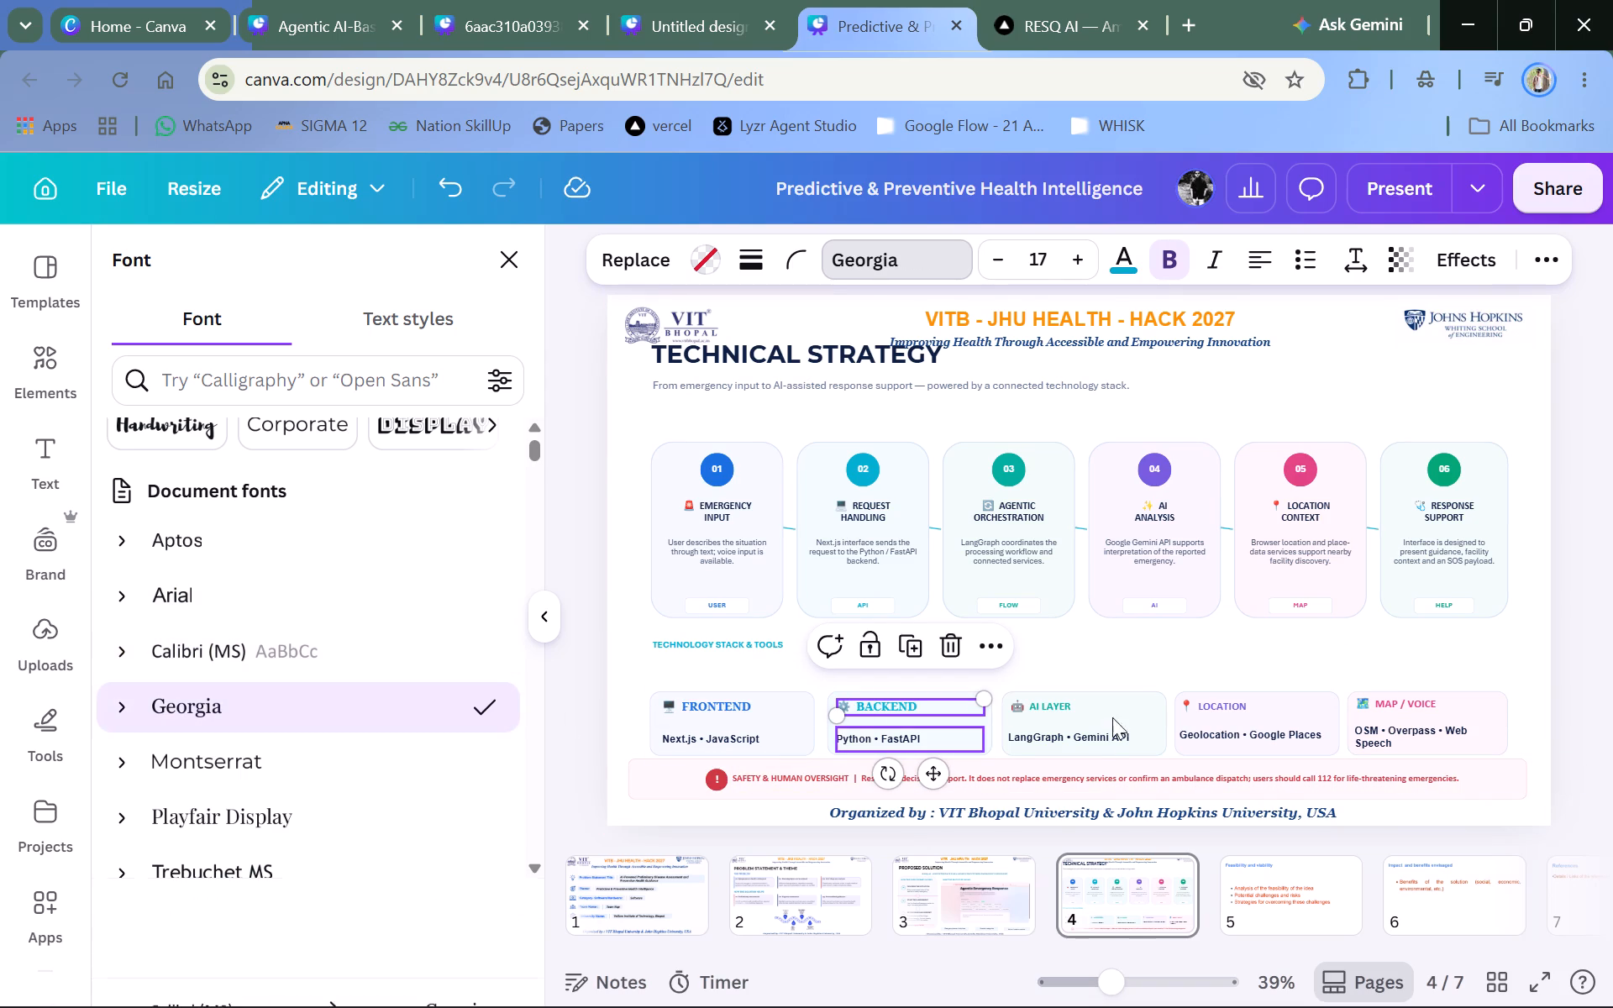
left_click(1065, 706)
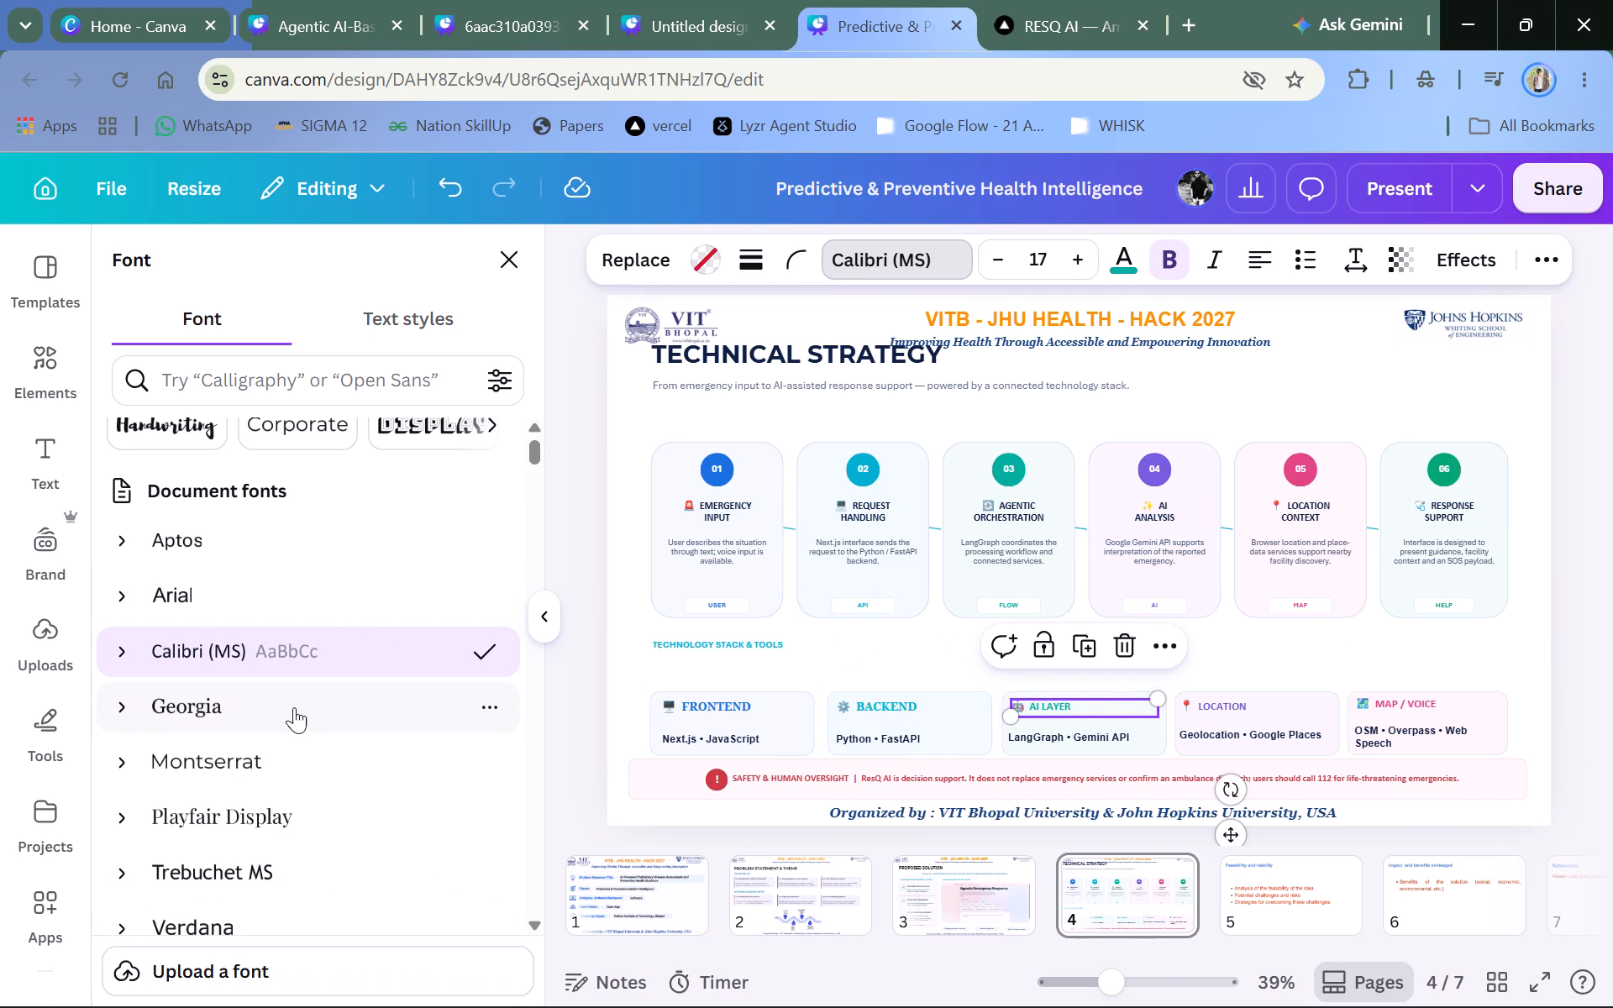
double_click(294, 707)
double_click(1253, 711)
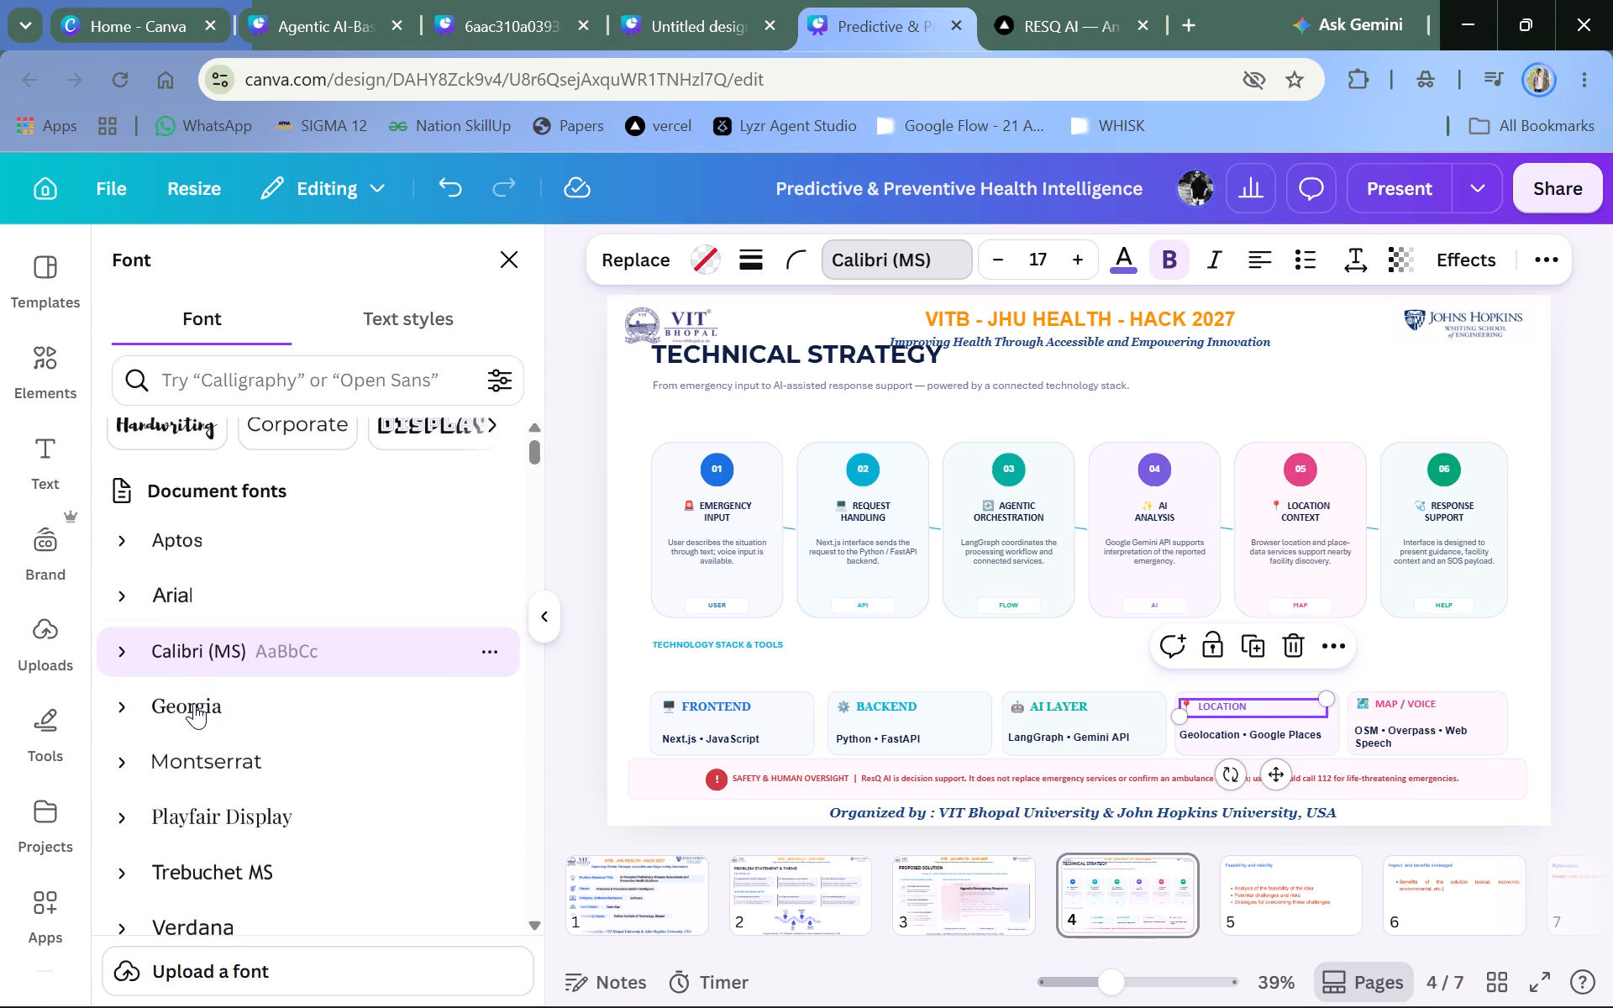
left_click(194, 703)
left_click(1442, 698)
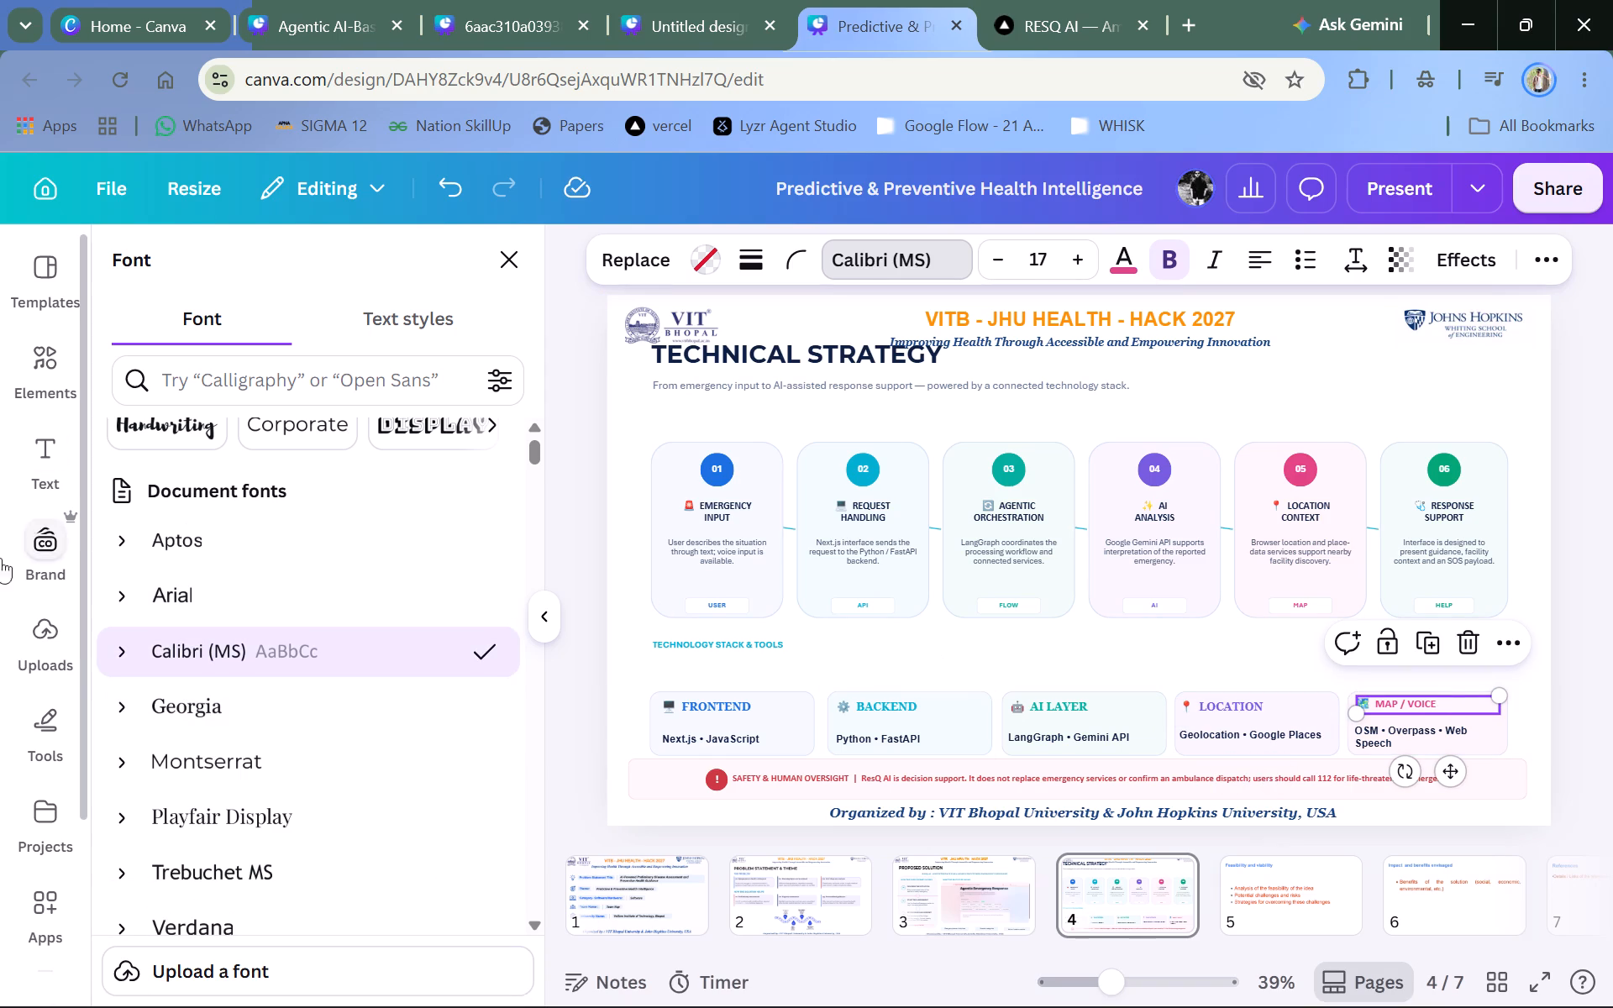
left_click(176, 696)
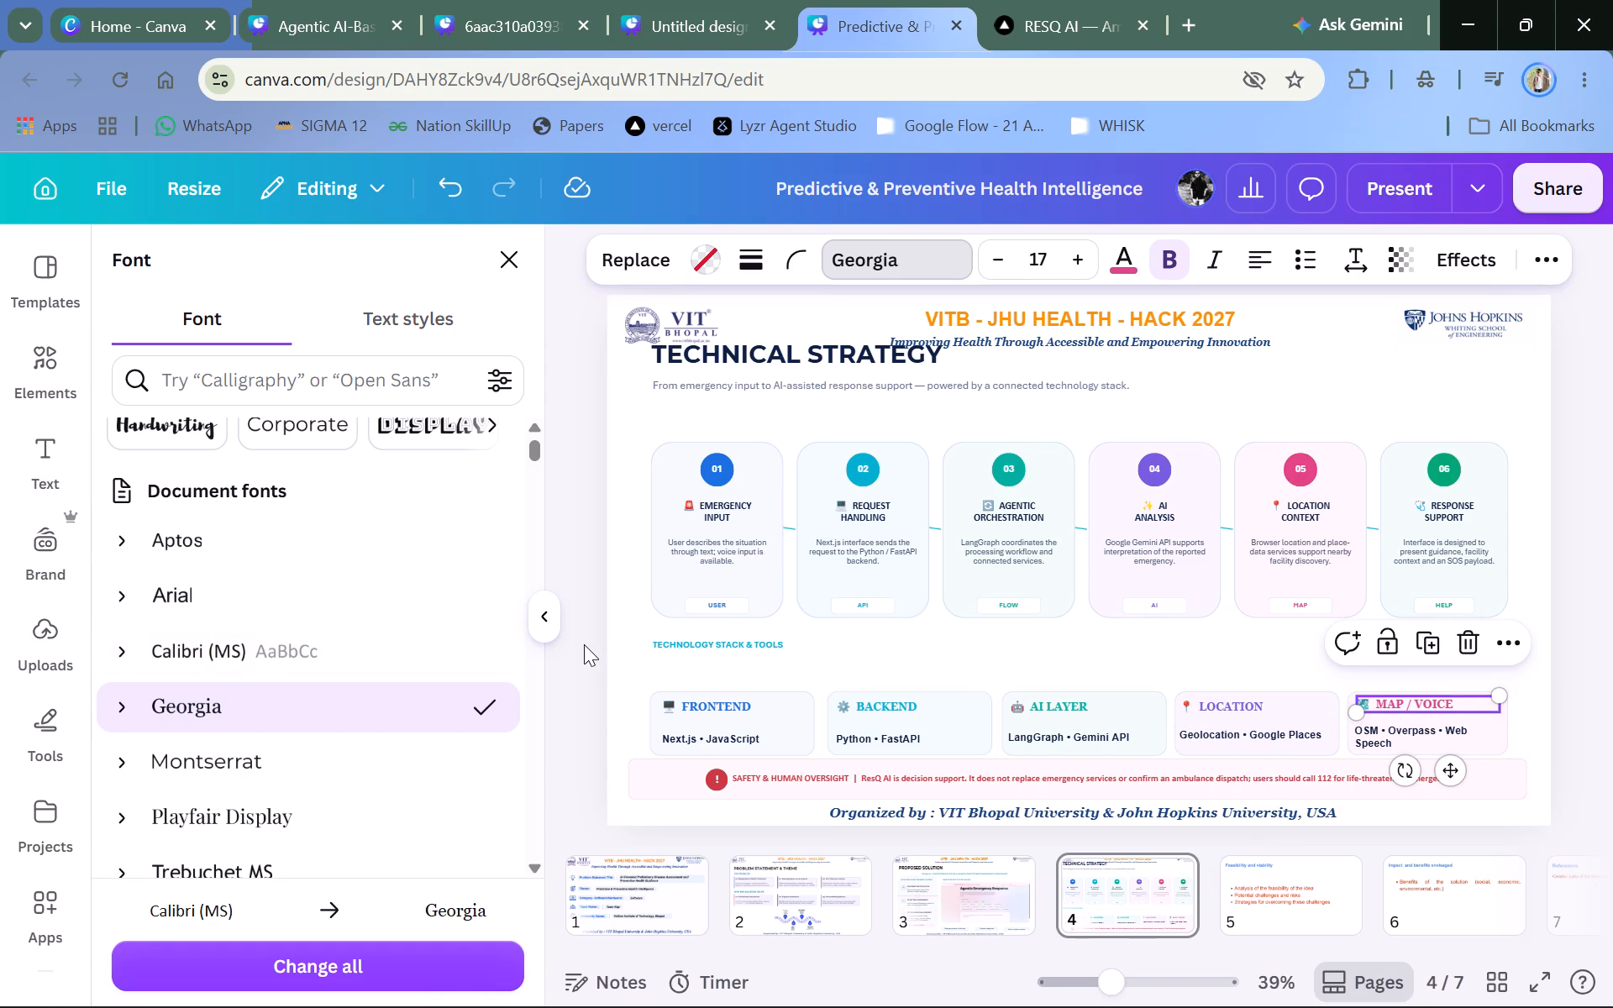
double_click(584, 644)
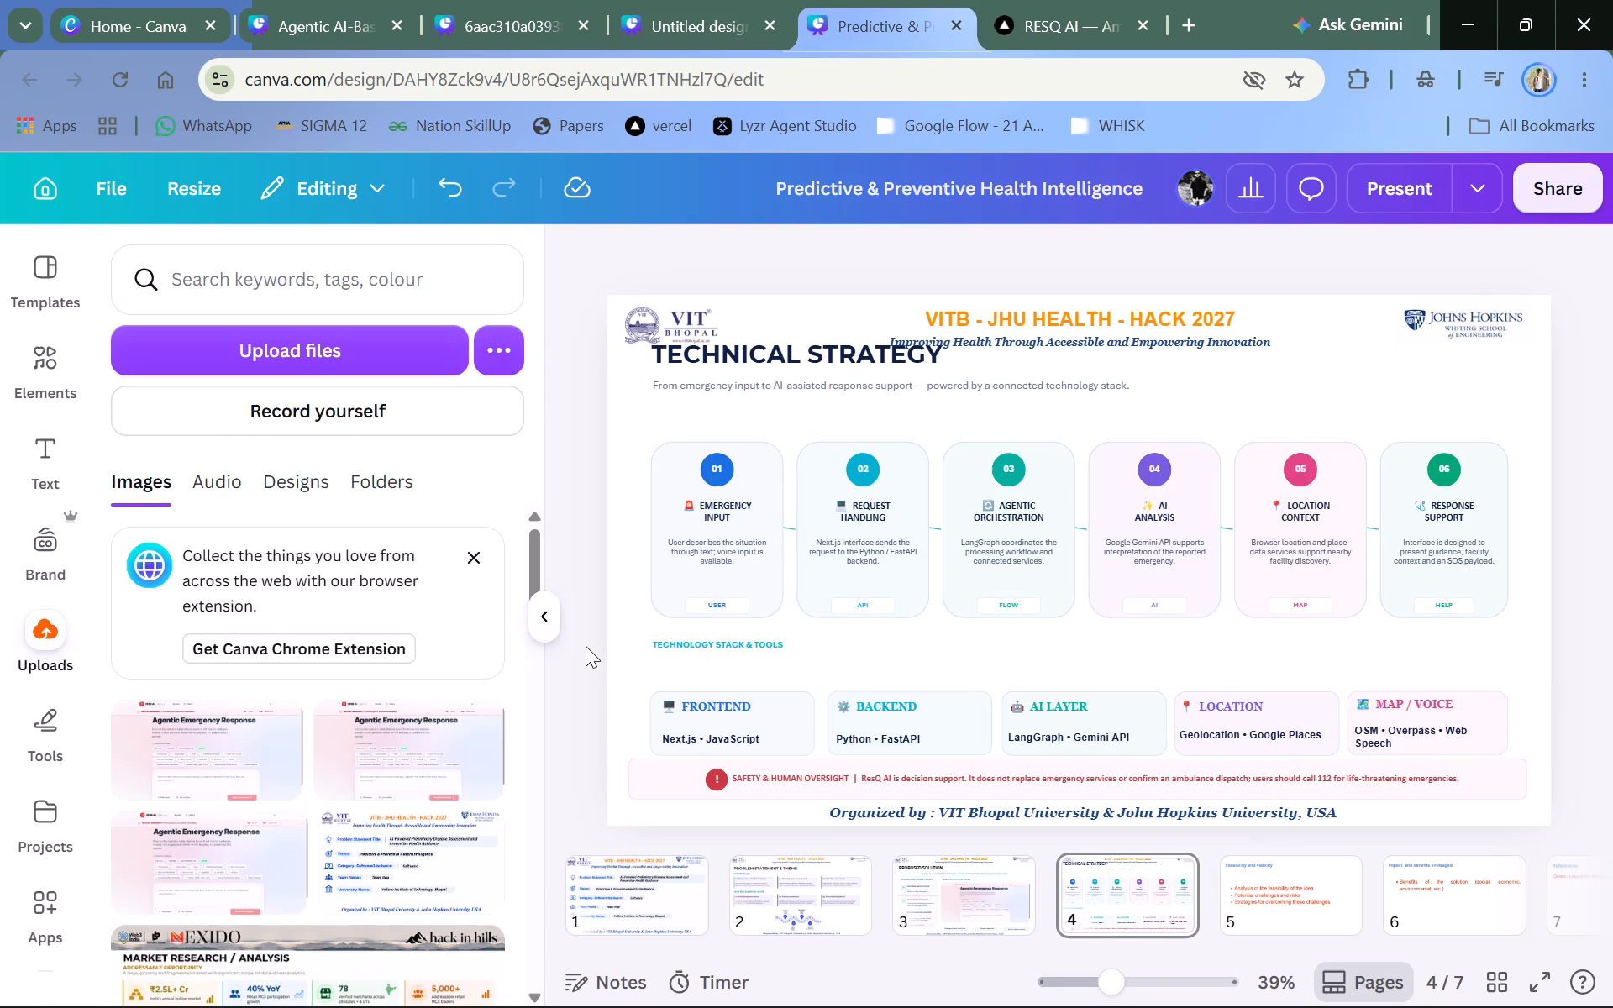
Nudge the "Python • FastAPI" and "LangGraph • Gemini API" texts slightly right within their boxes, closer to their headings' alignment.
left_click(855, 737)
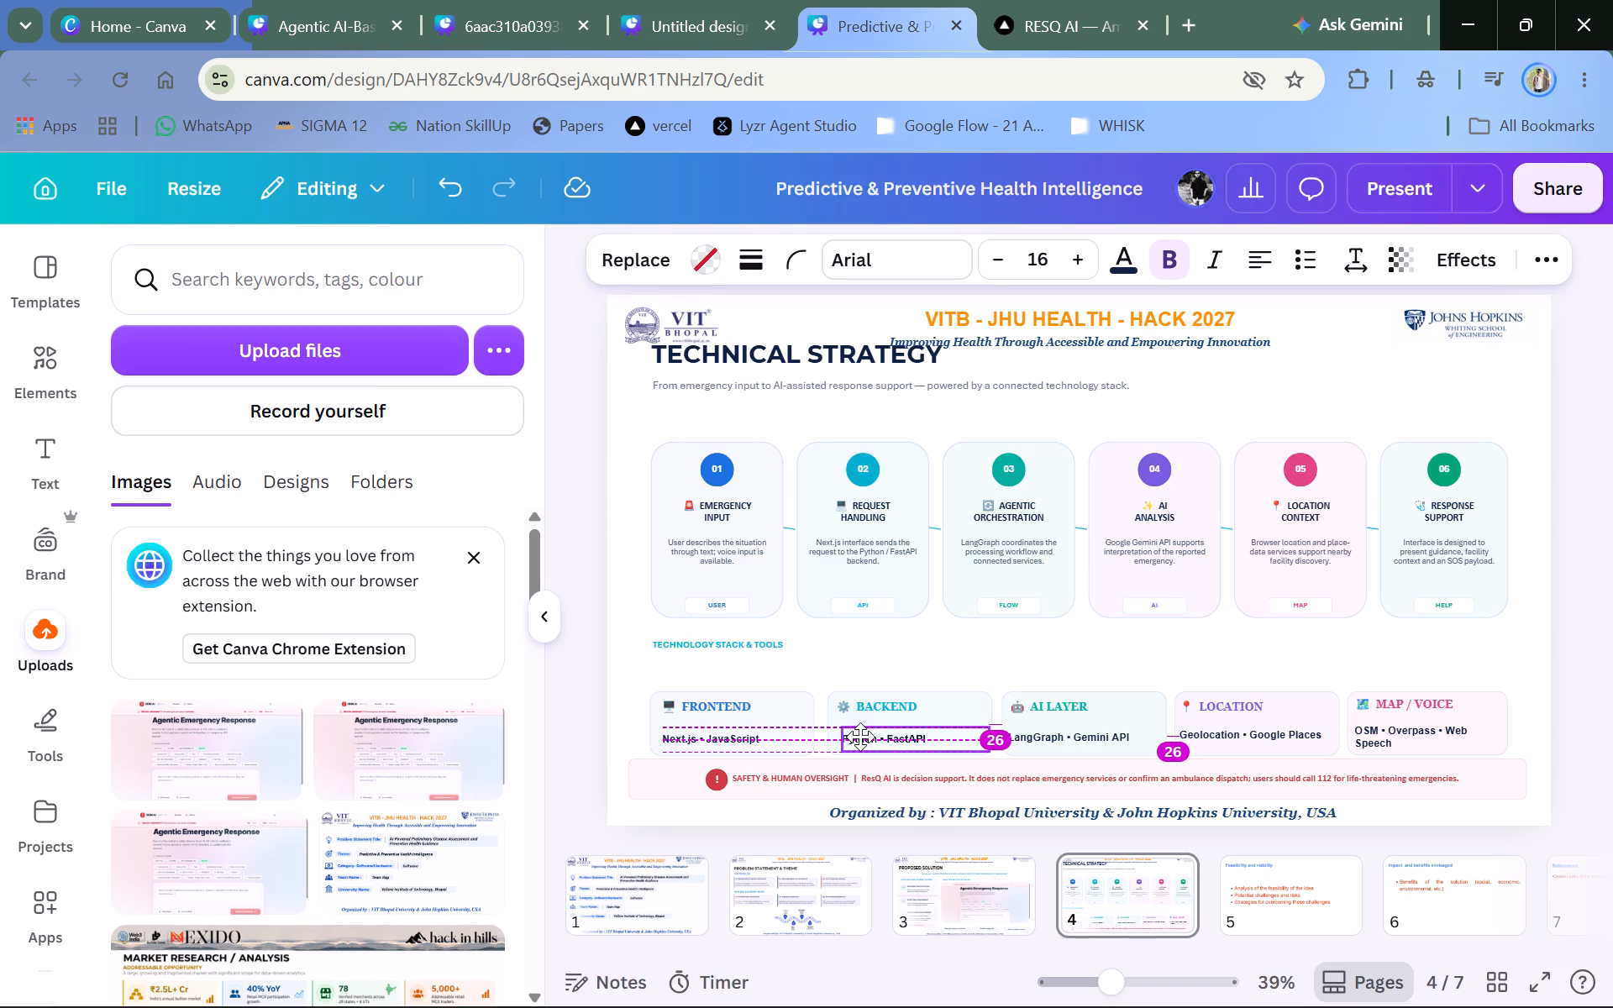
left_click(860, 737)
double_click(570, 714)
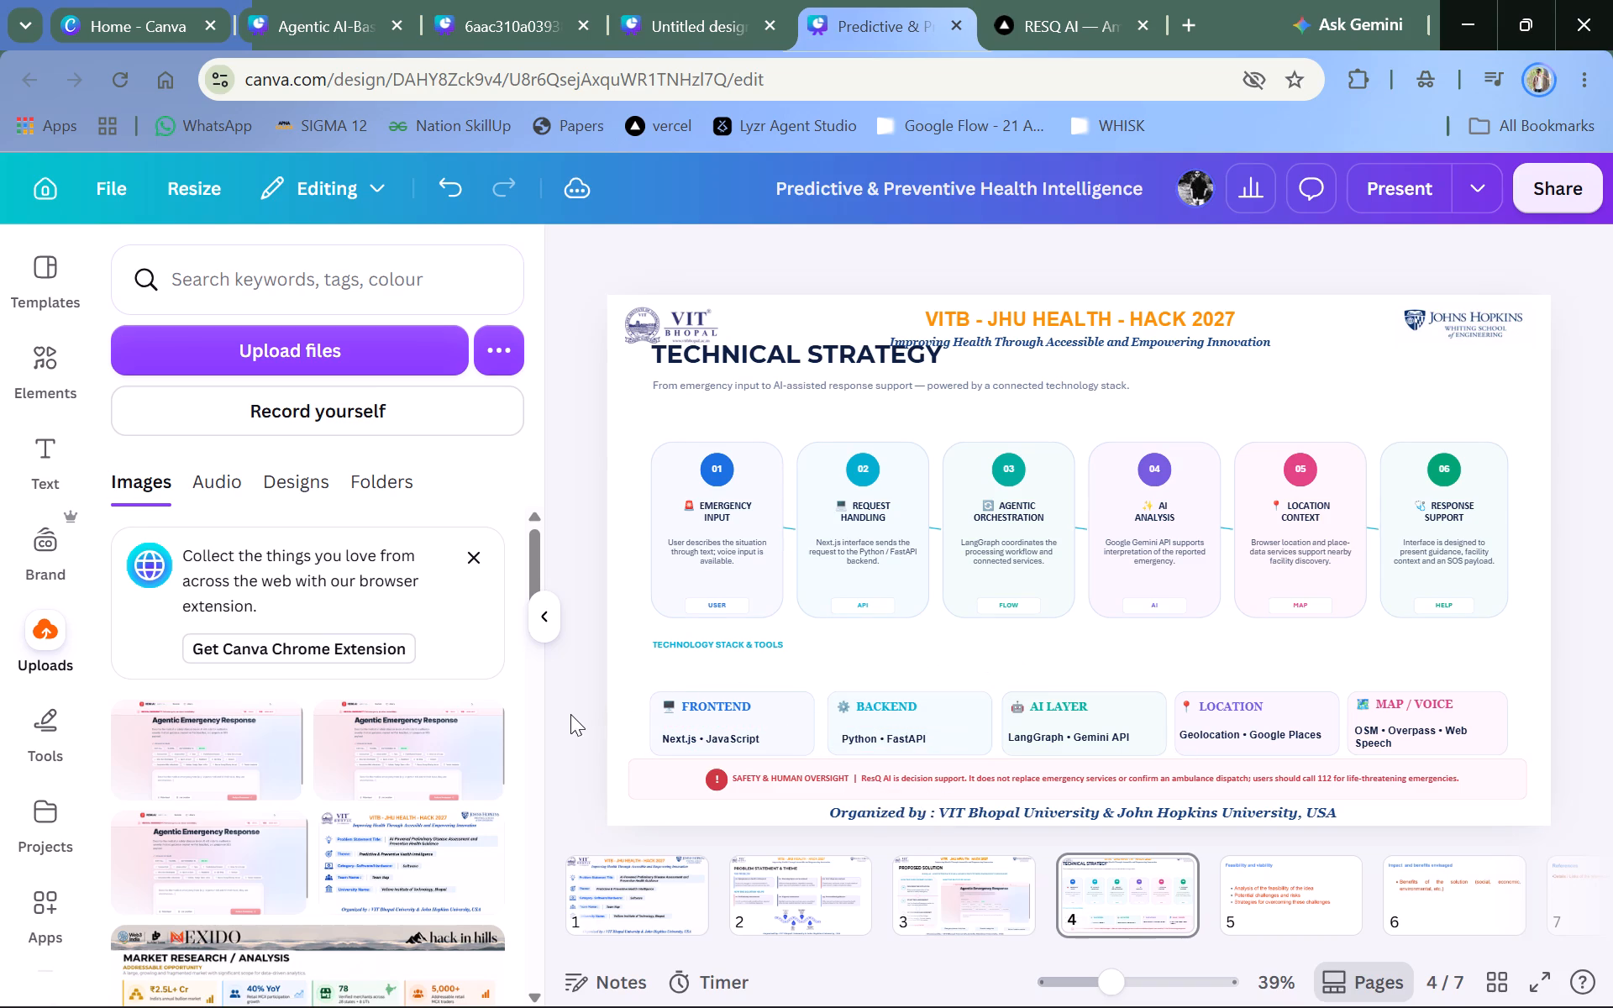
left_click(1017, 735)
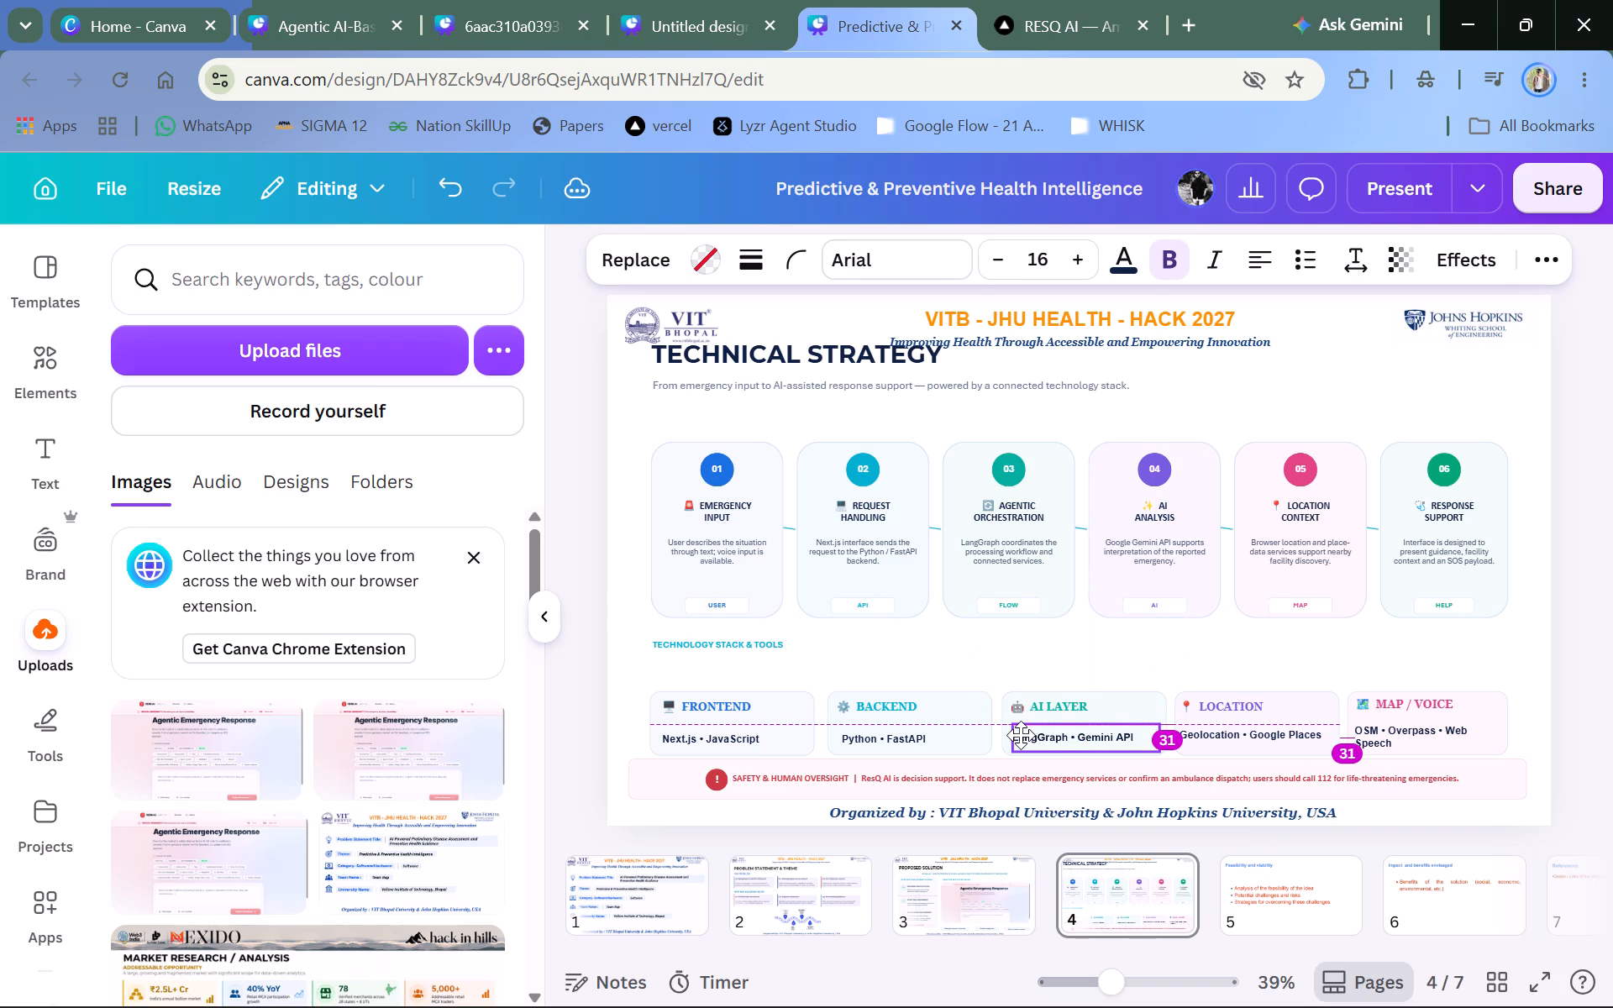
left_click(581, 743)
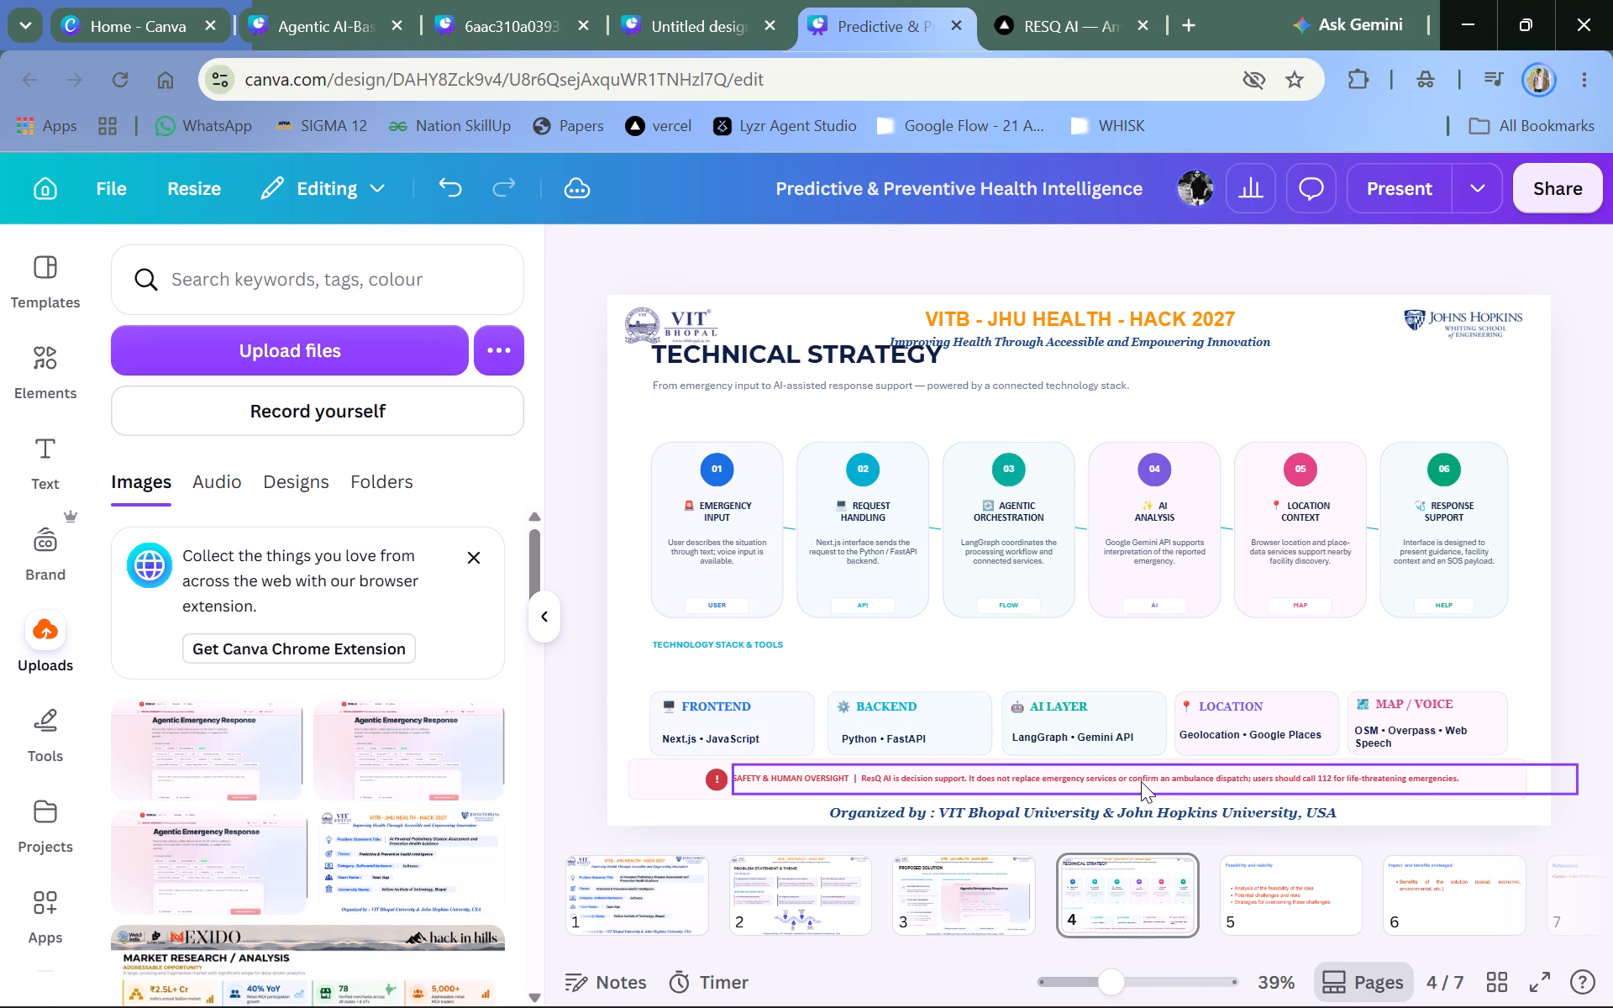
Nudge the Location heading and the "Geolocation • Google Places" text slightly right within the Location box.
left_click(1209, 707)
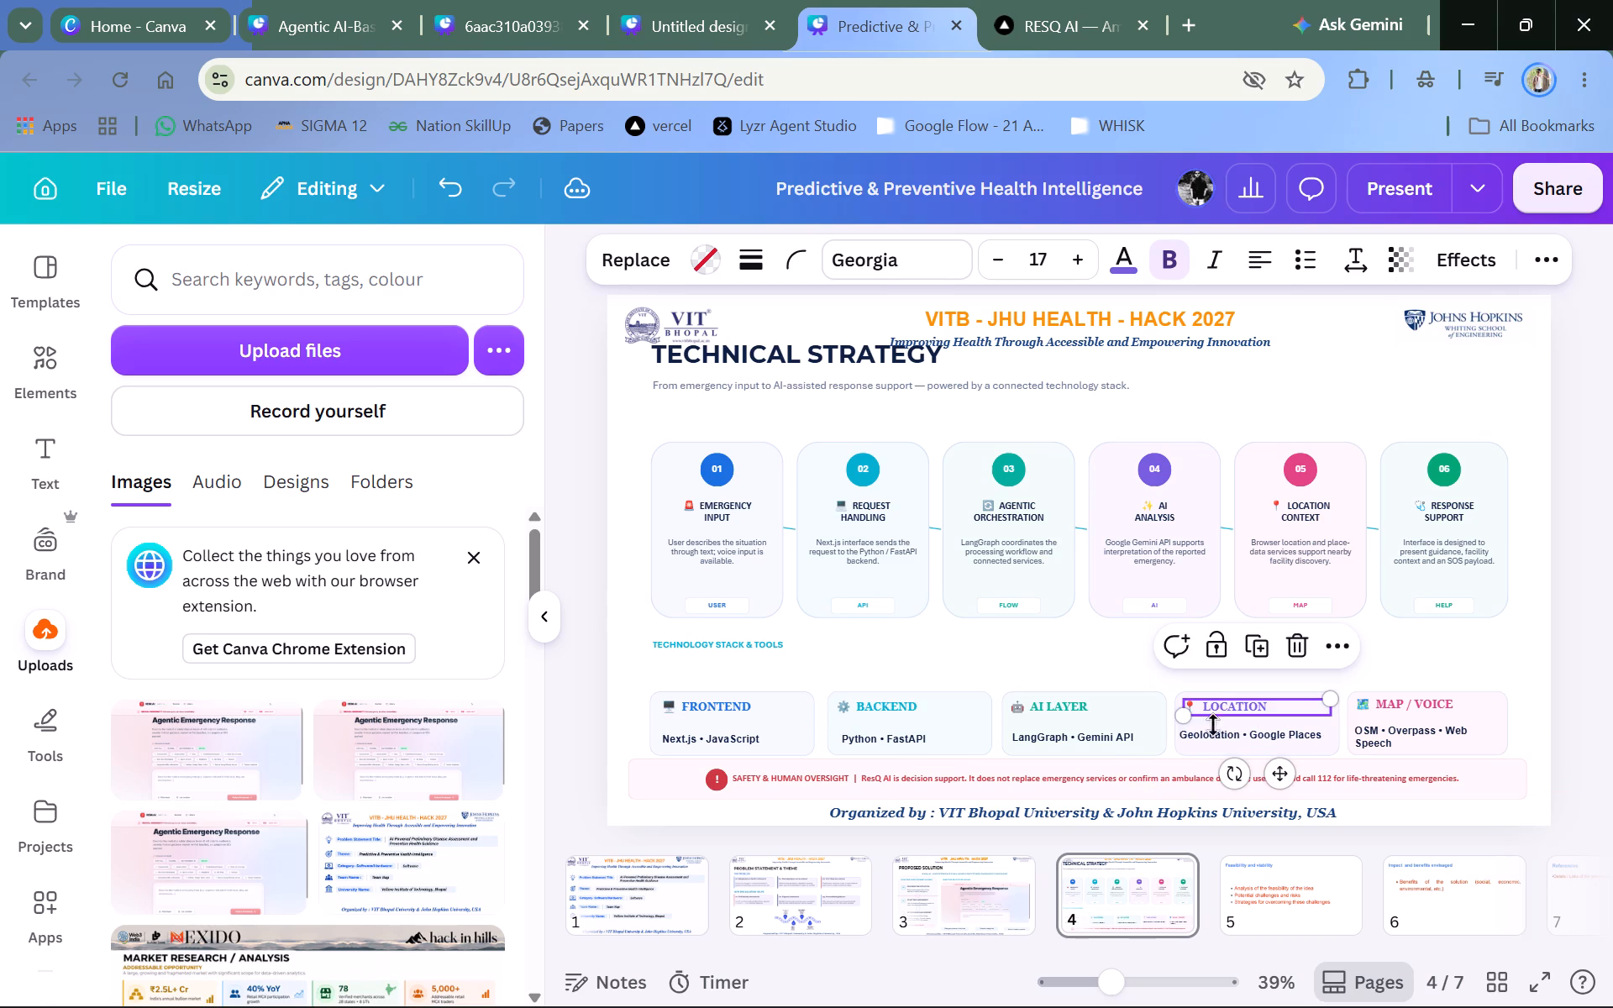
left_click_drag(1198, 732, 1205, 732)
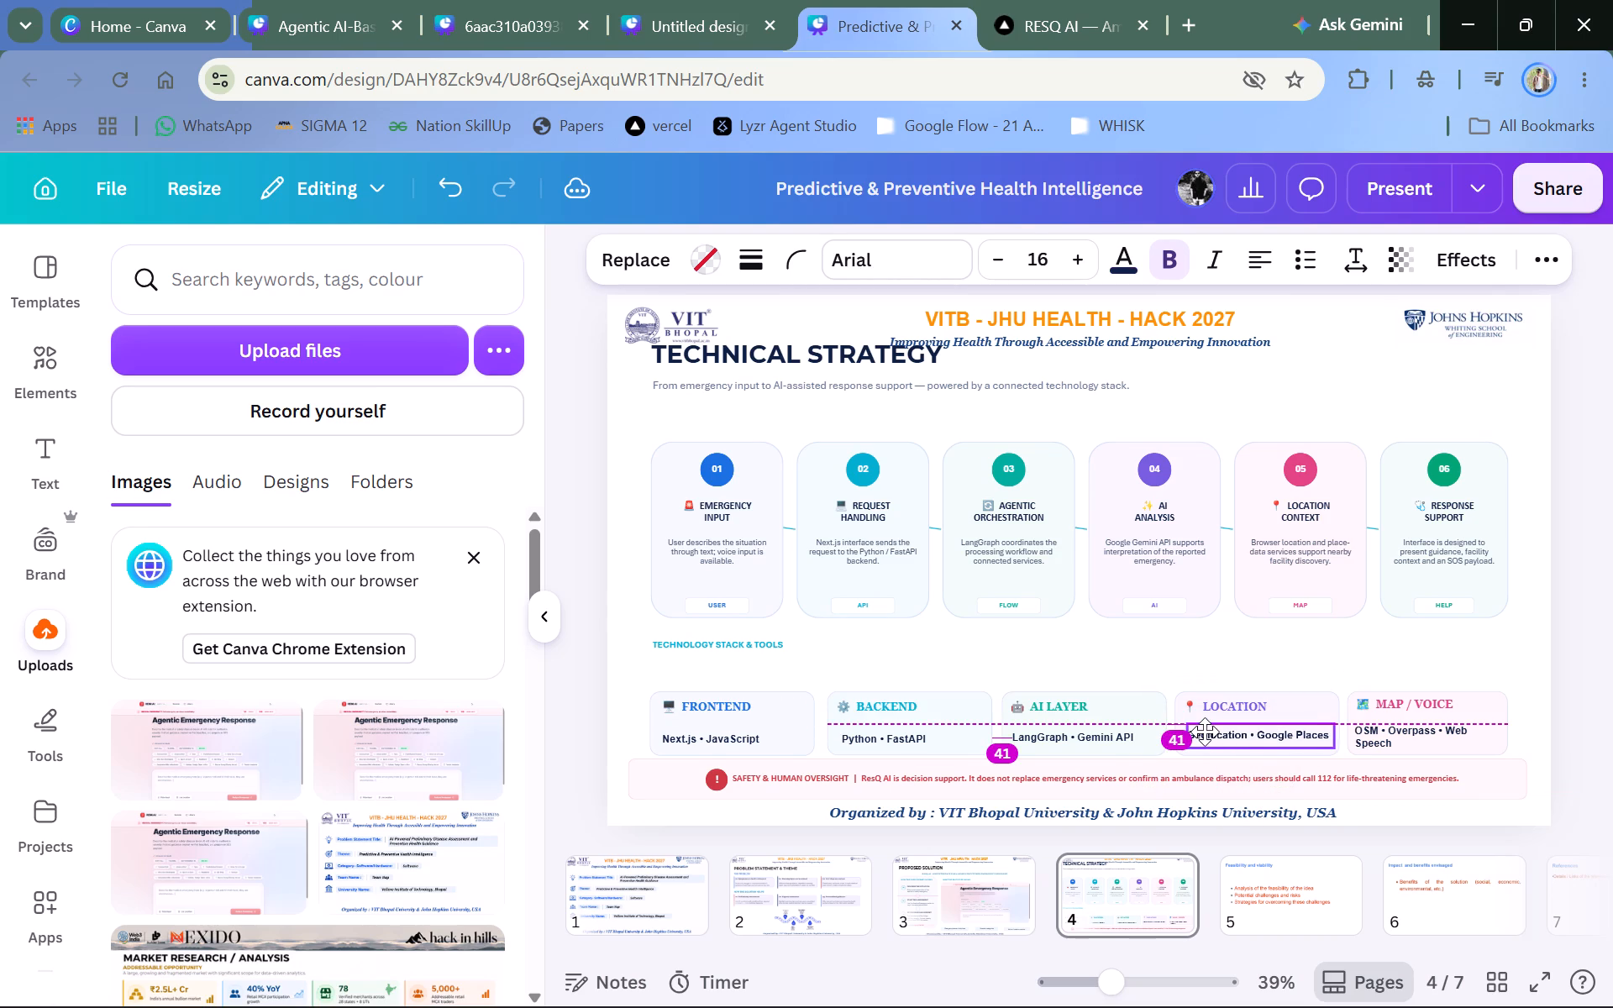
left_click_drag(1205, 732, 1207, 730)
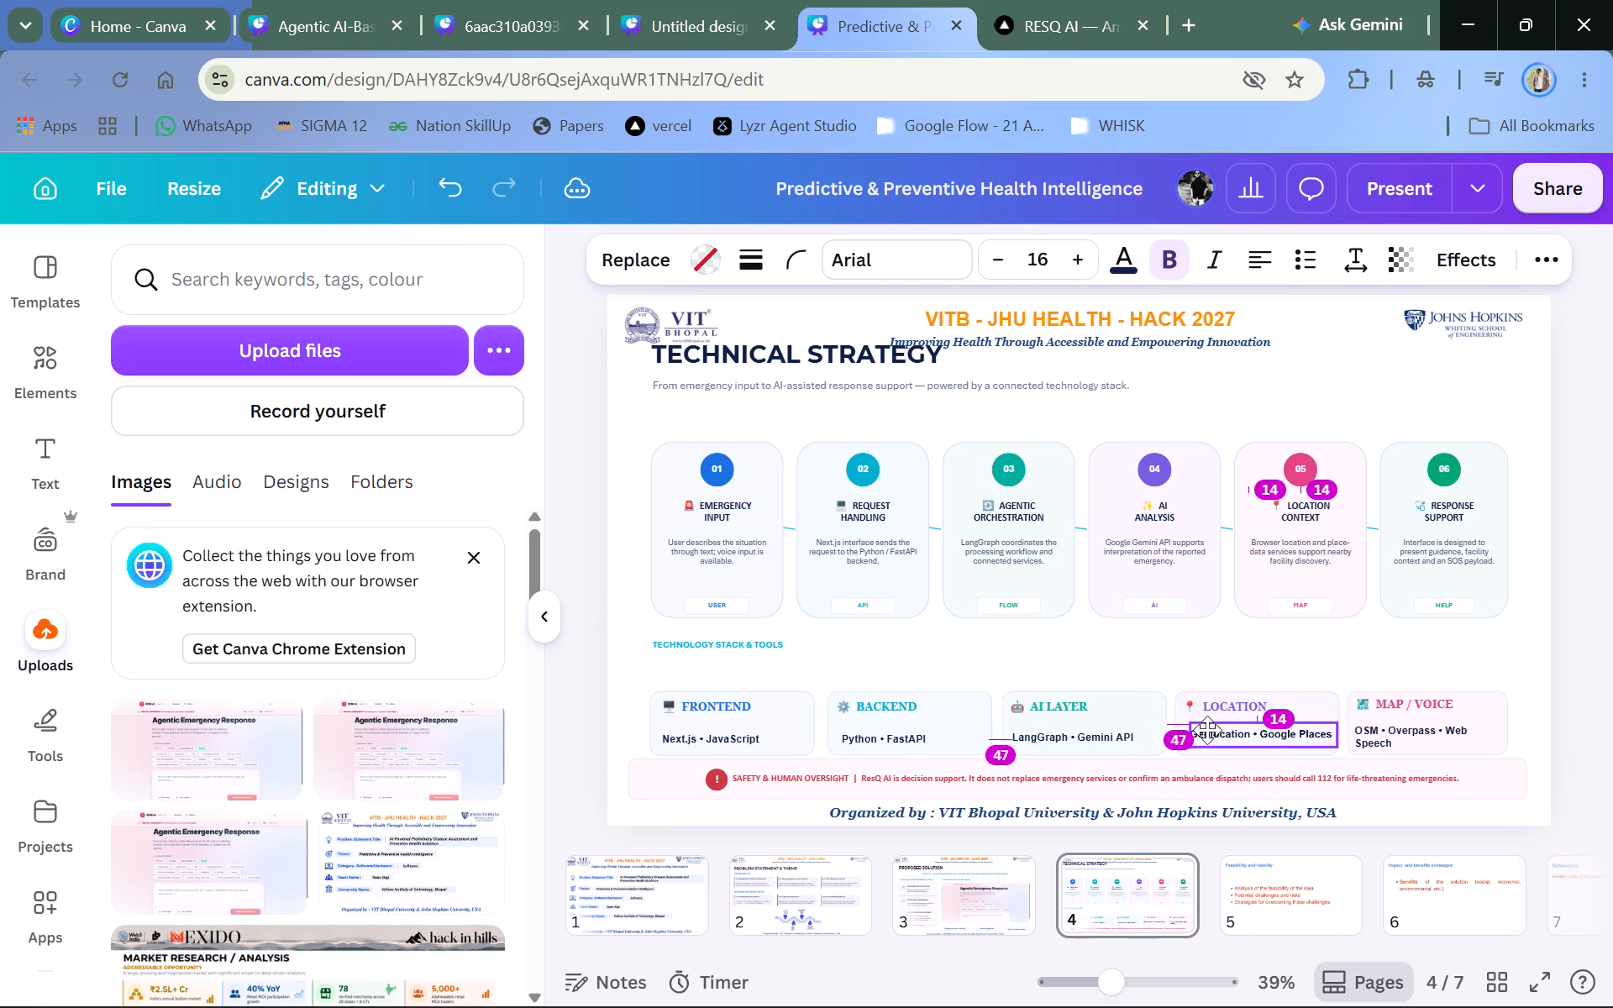
left_click_drag(1207, 730, 1207, 731)
double_click(1574, 683)
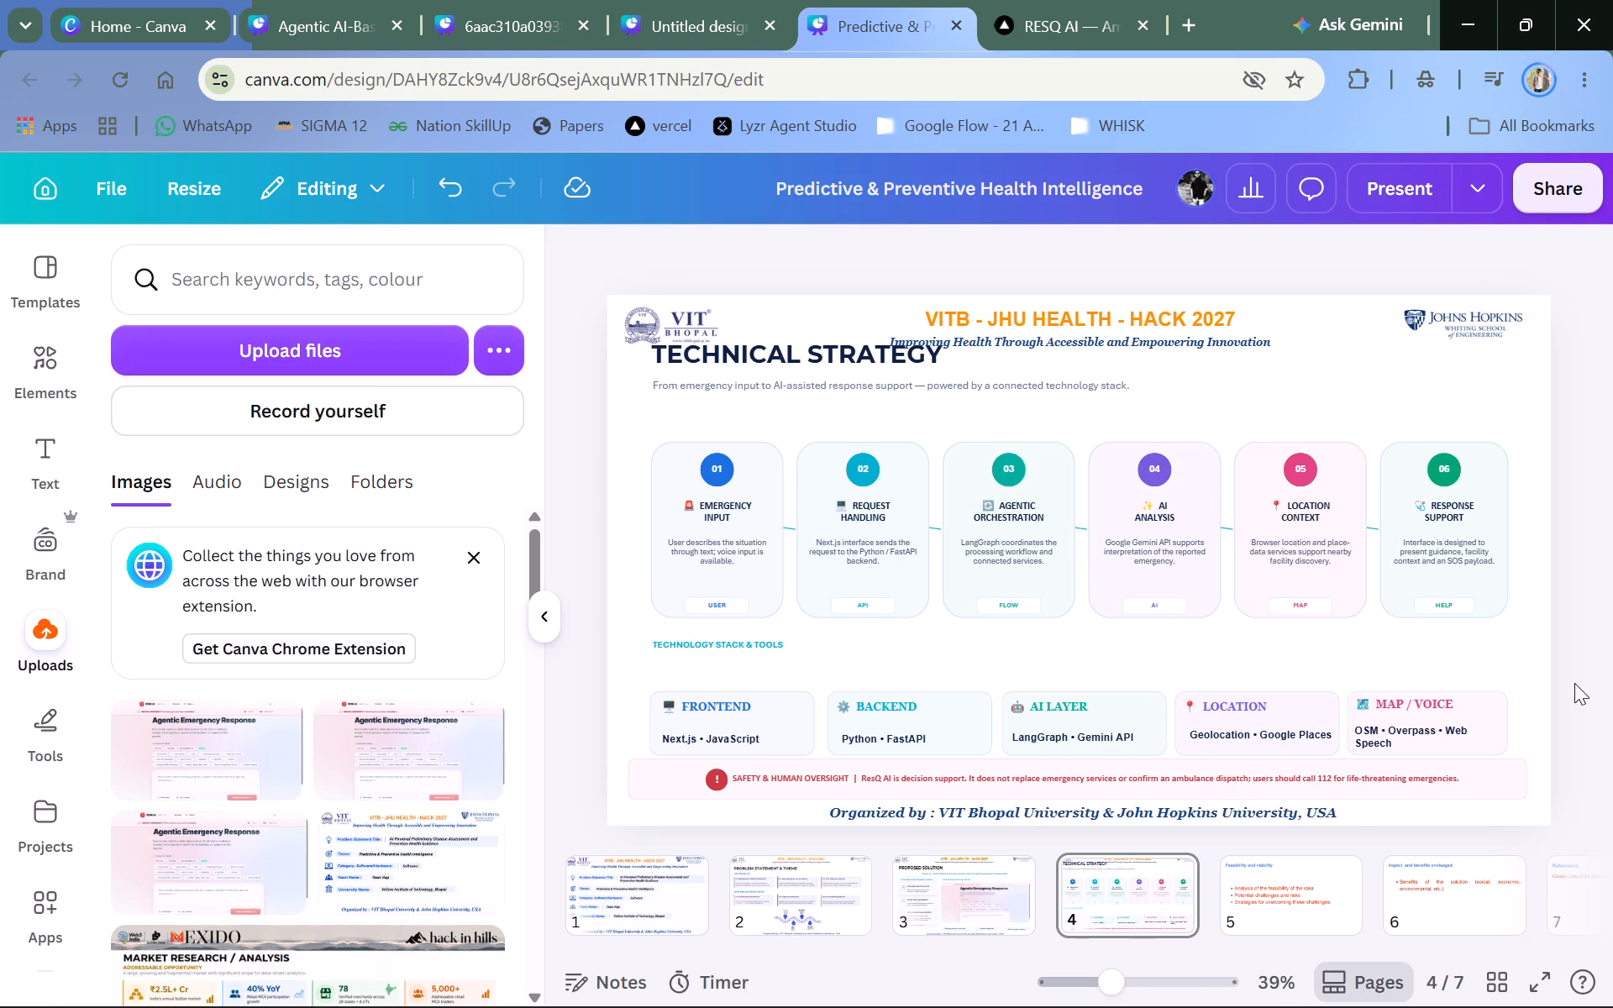
Move the Map / Voice heading slightly down and right to line up with the other technology stack headings.
left_click(1400, 699)
double_click(1407, 704)
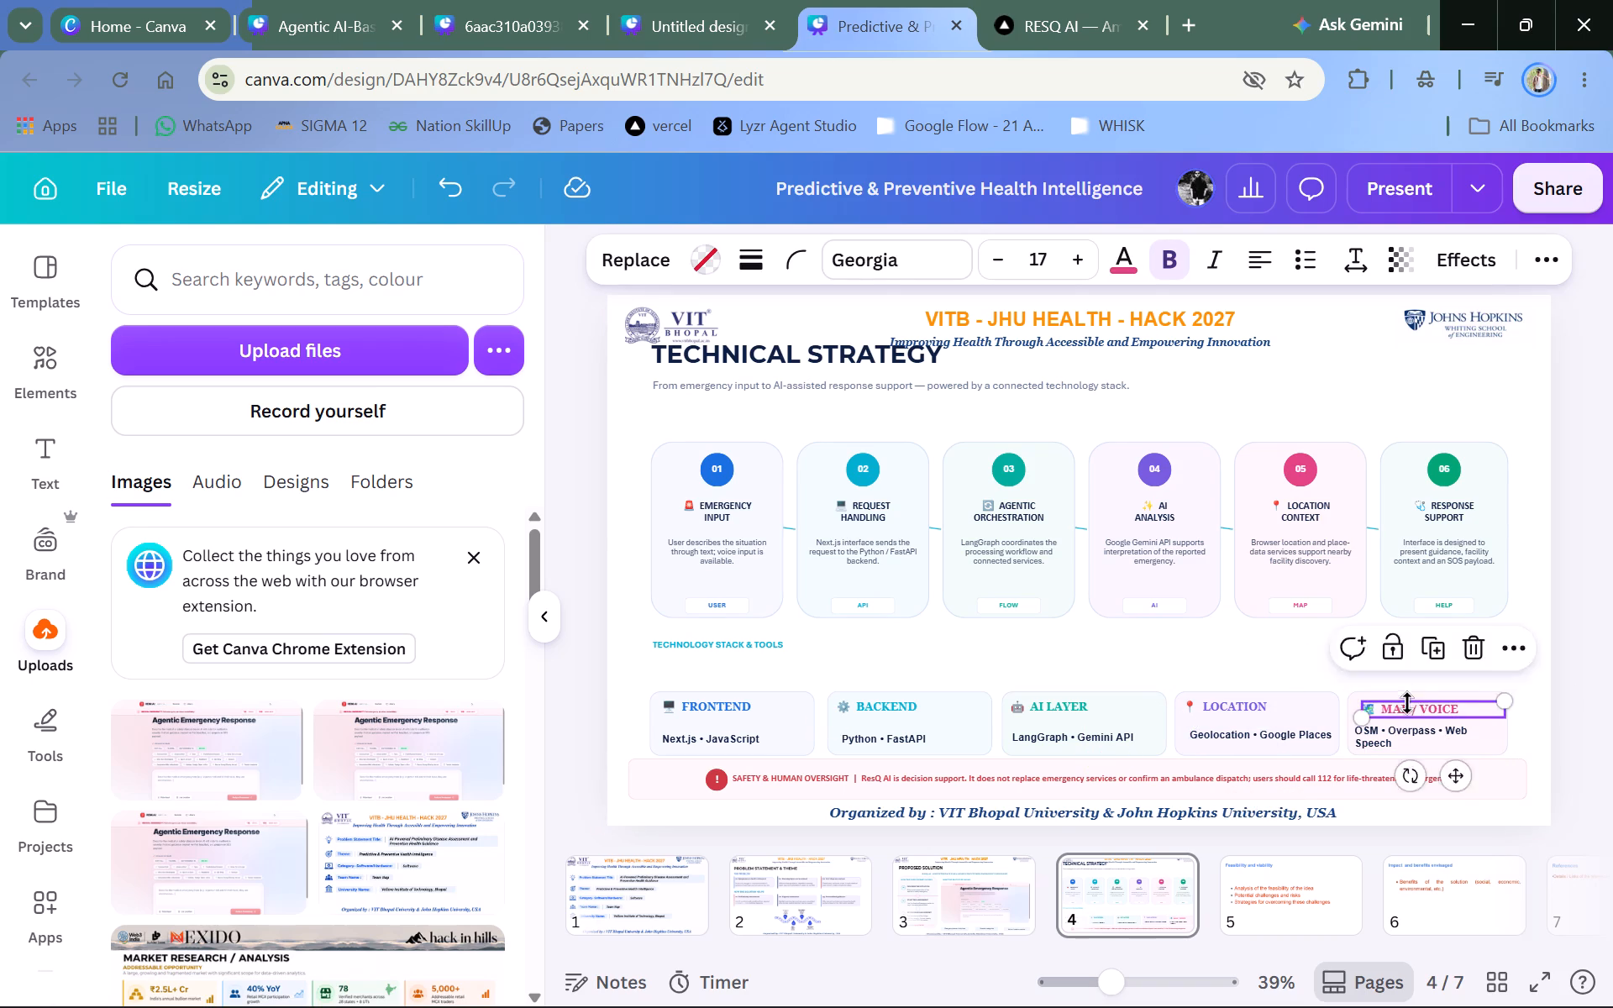
left_click_drag(1411, 699, 1413, 710)
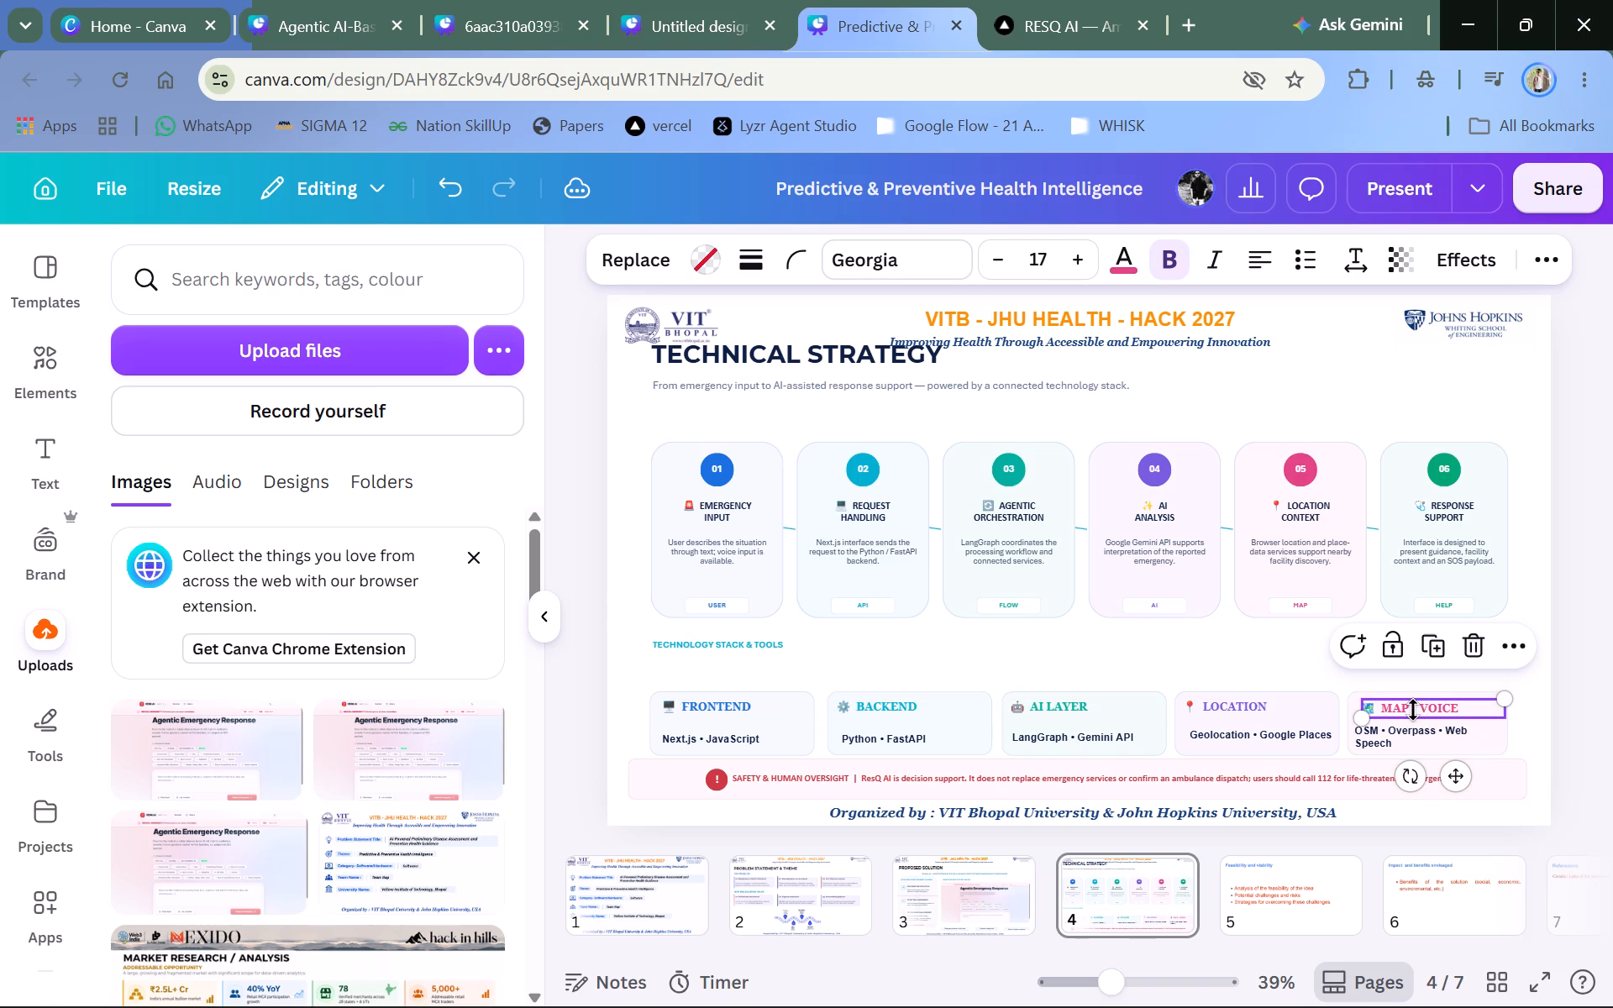
Nudge the Map / Voice heading slightly right within its technology stack box.
left_click(1421, 719)
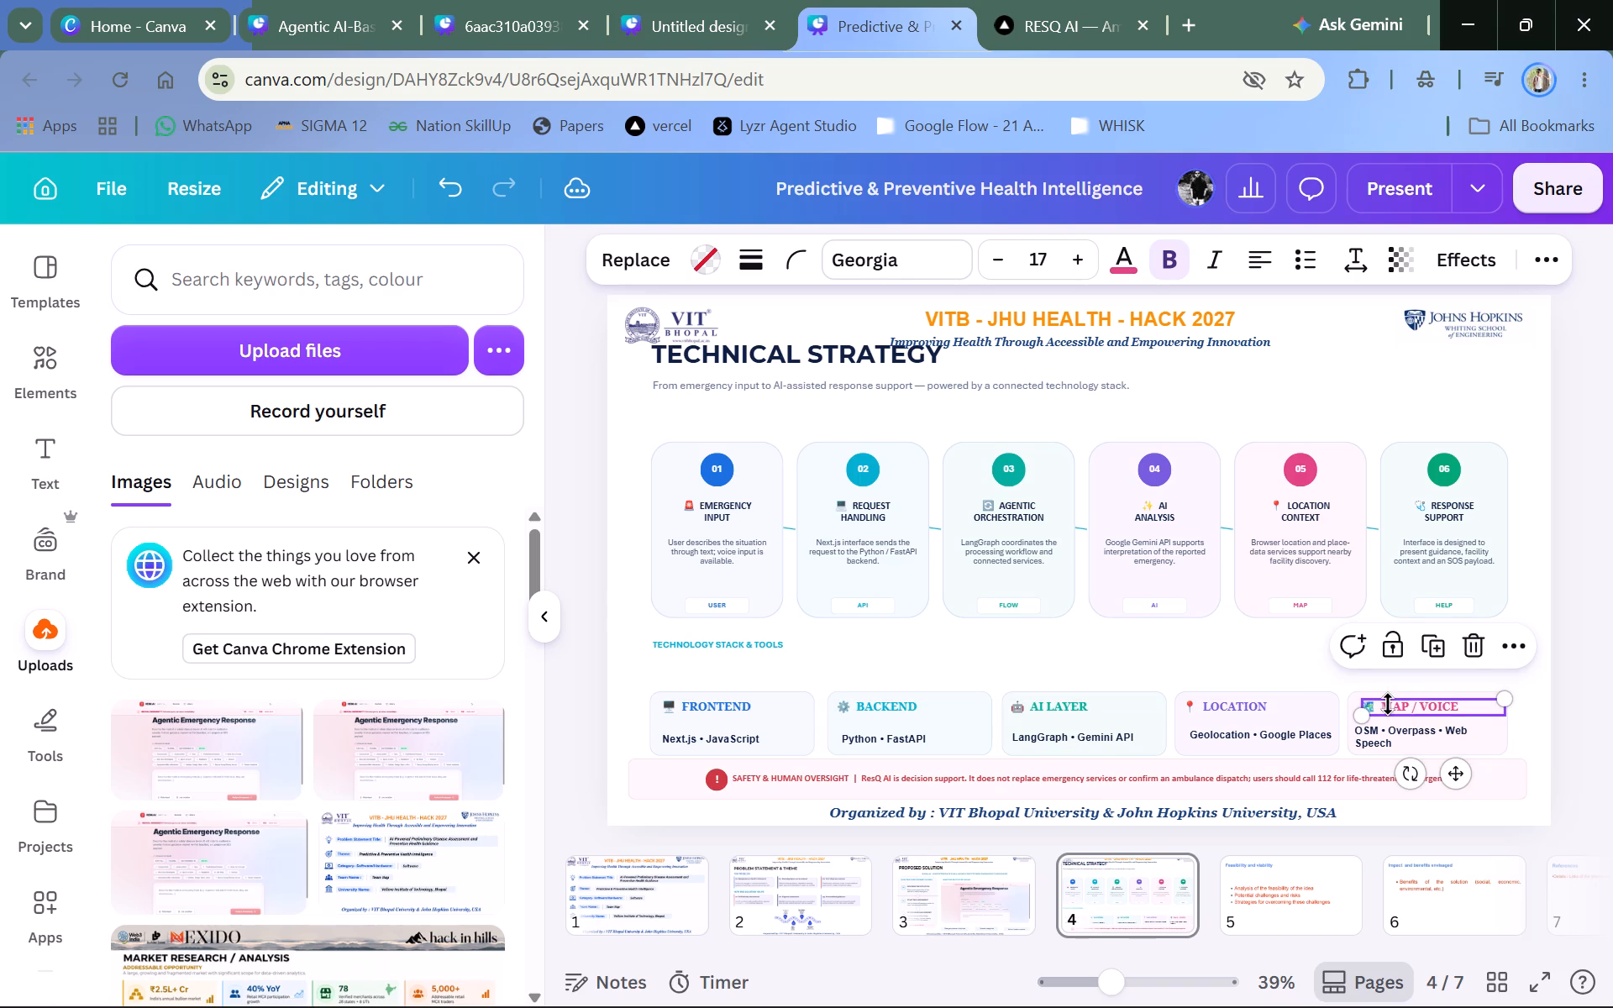
left_click(1450, 767)
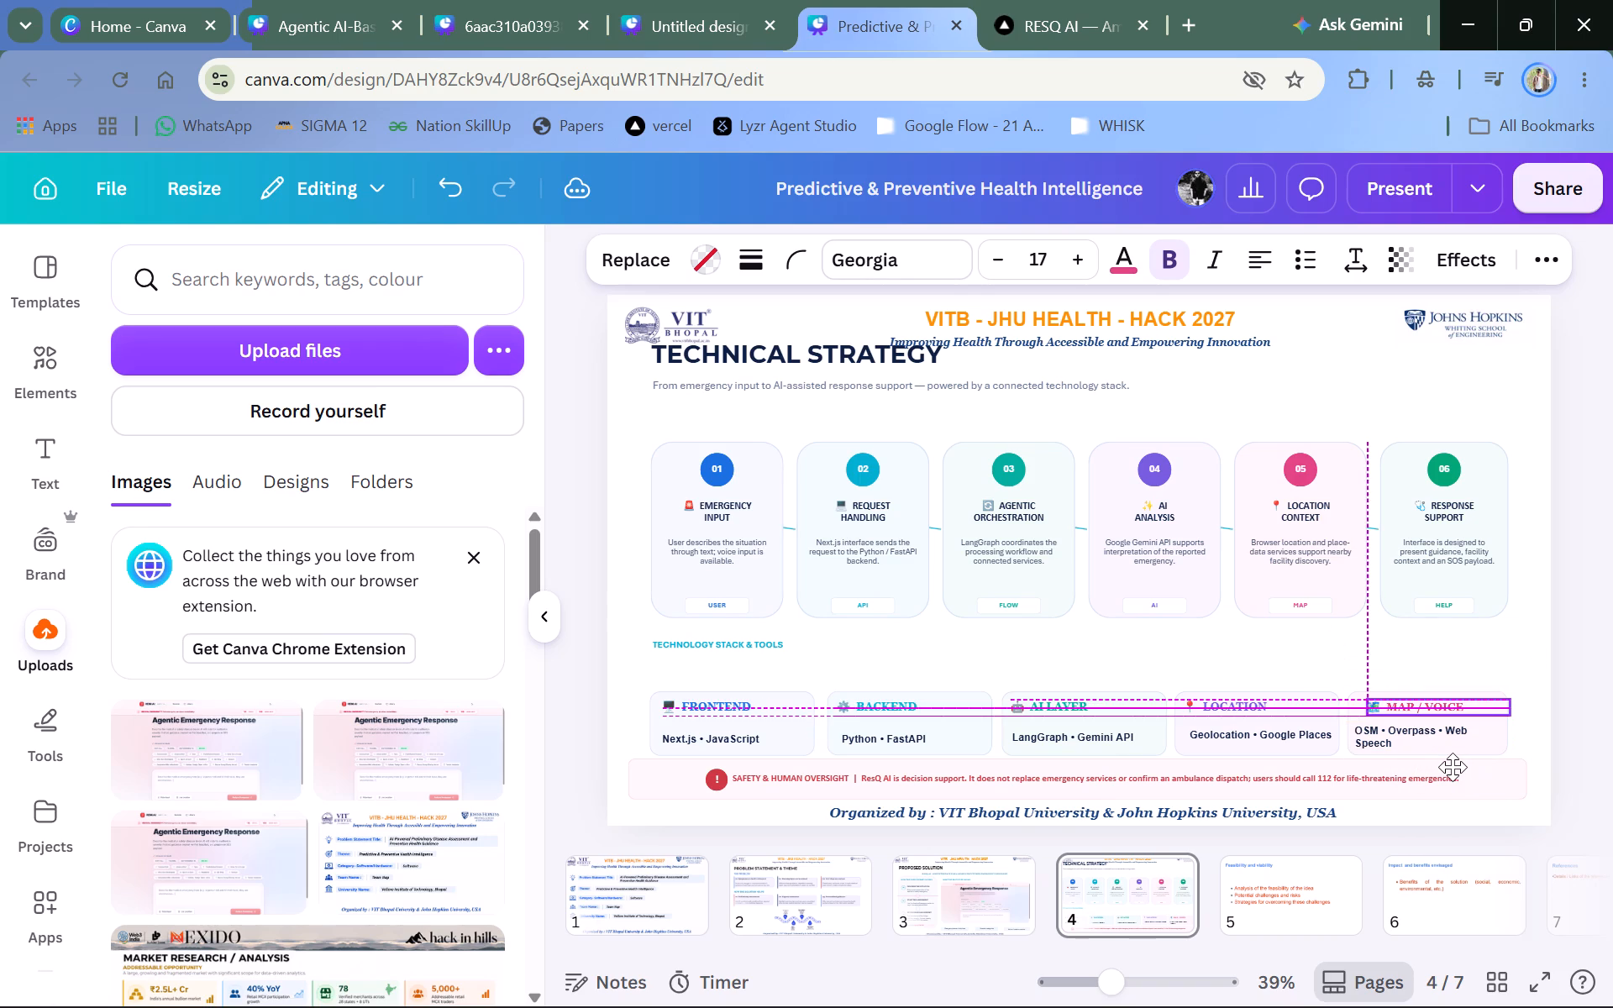
double_click(1585, 706)
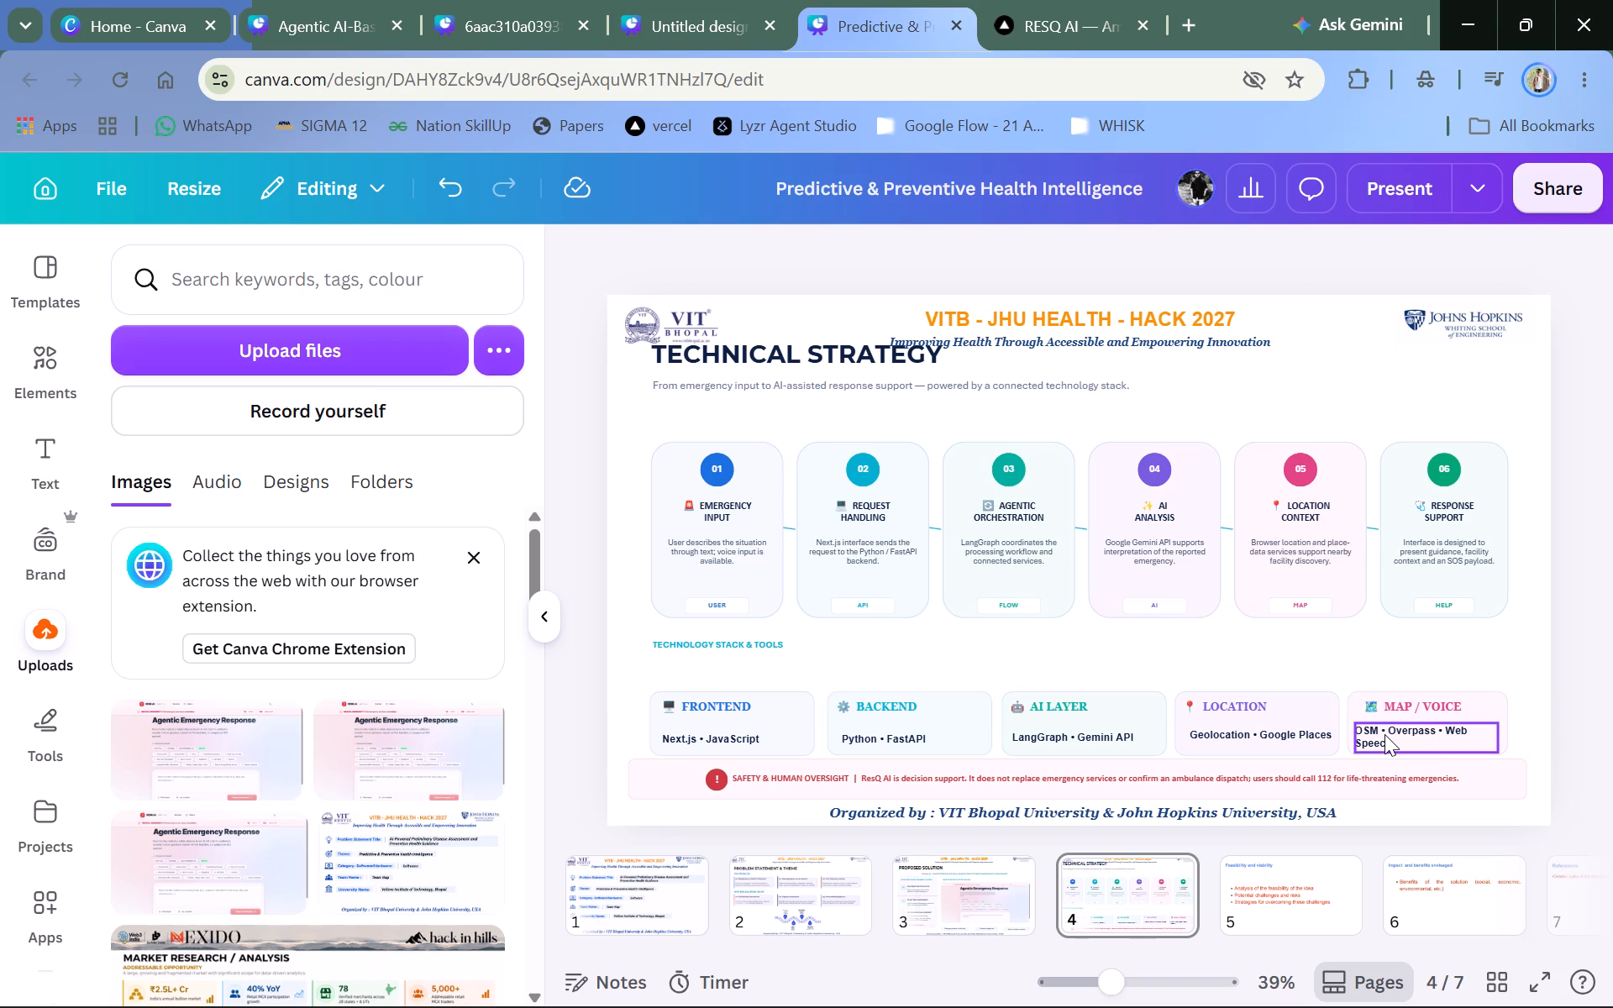
Move the "OSM • Overpass • Web Speech" text slightly right and down, aligning it under the Map / Voice heading.
left_click_drag(1384, 734, 1394, 738)
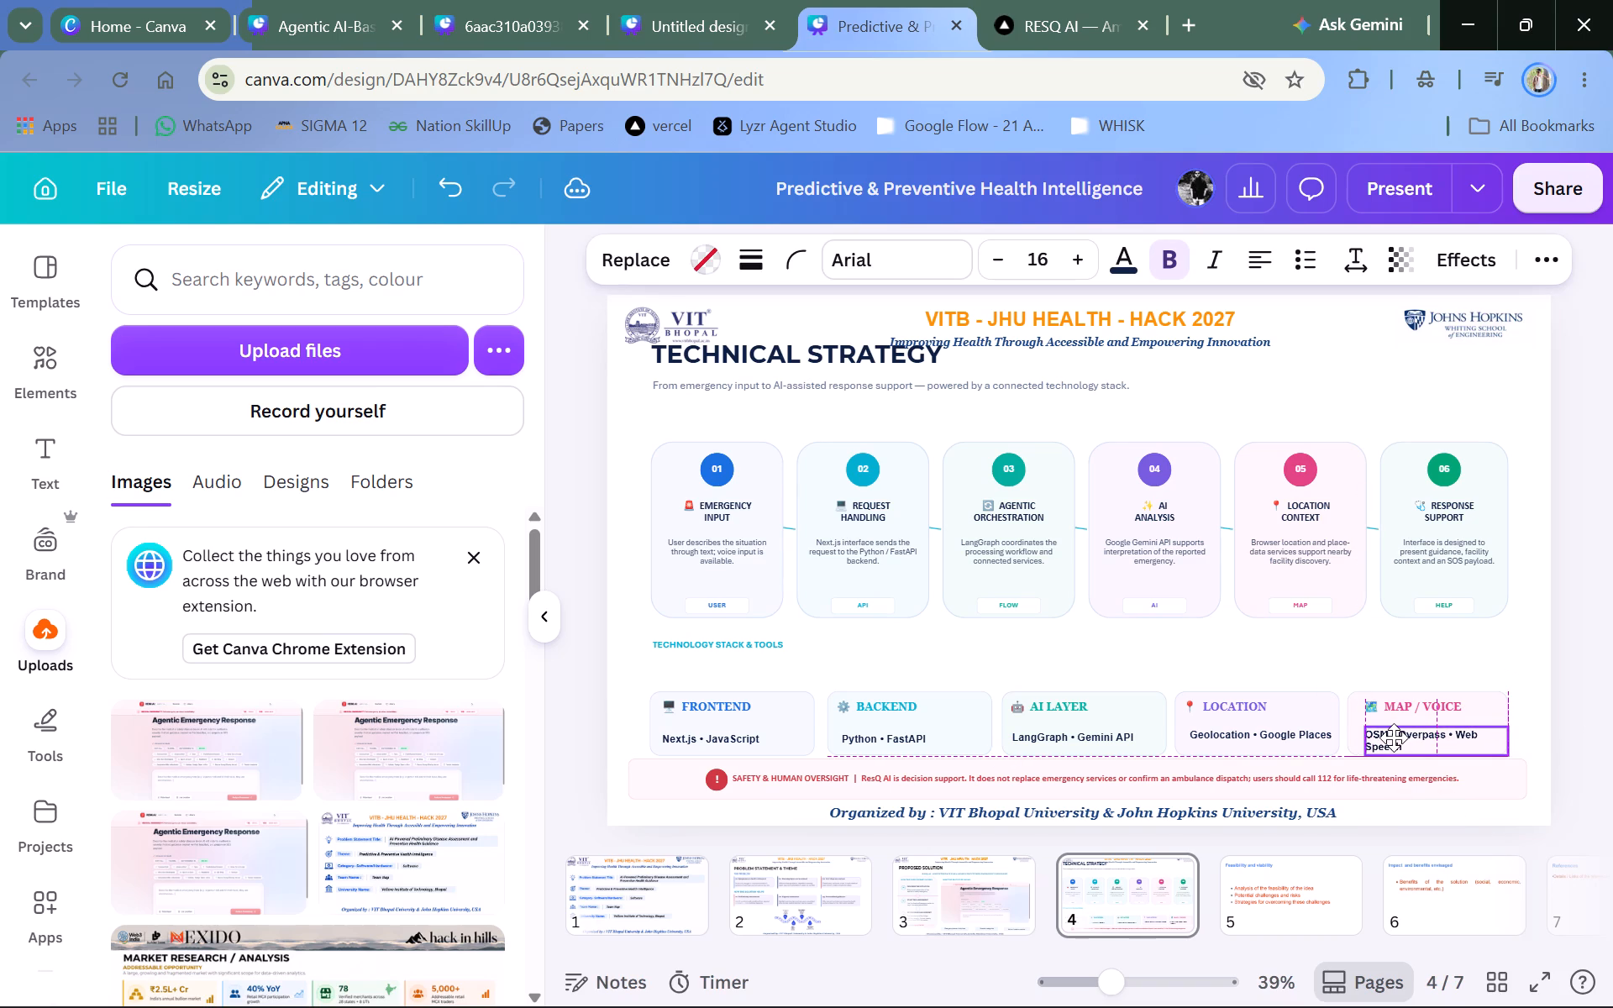
left_click_drag(1394, 738, 1395, 737)
left_click(1395, 737)
left_click(1575, 687)
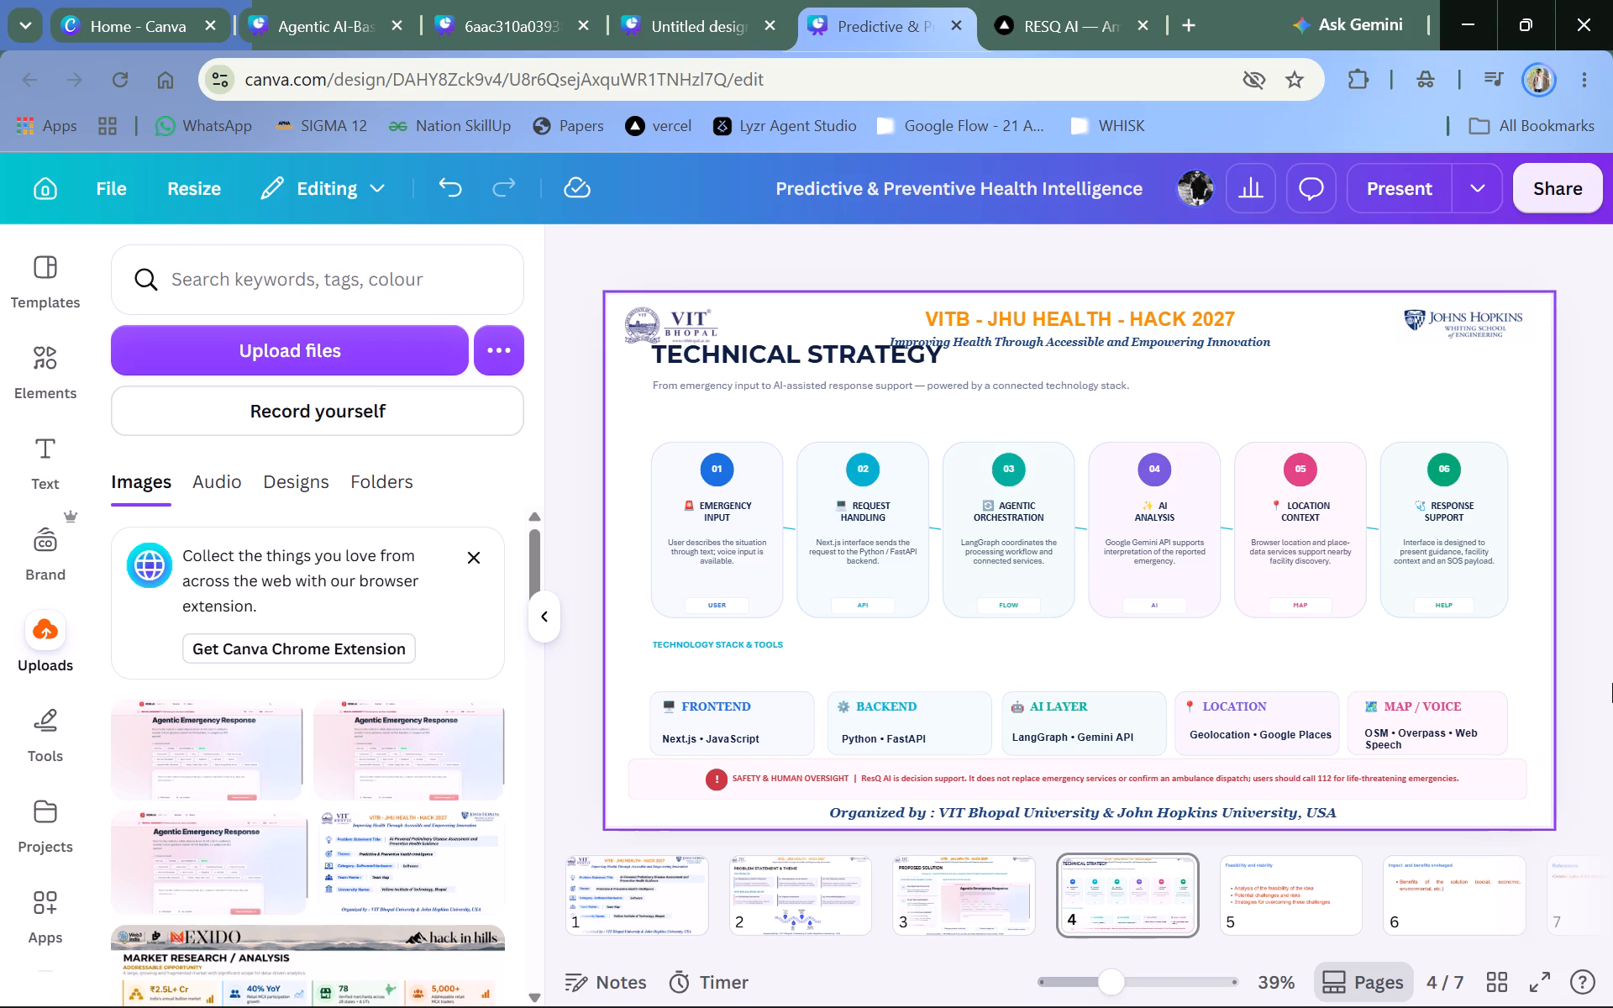
Change the font of the "Technology Stack & Tools" heading to Montserrat.
left_click(777, 638)
double_click(872, 265)
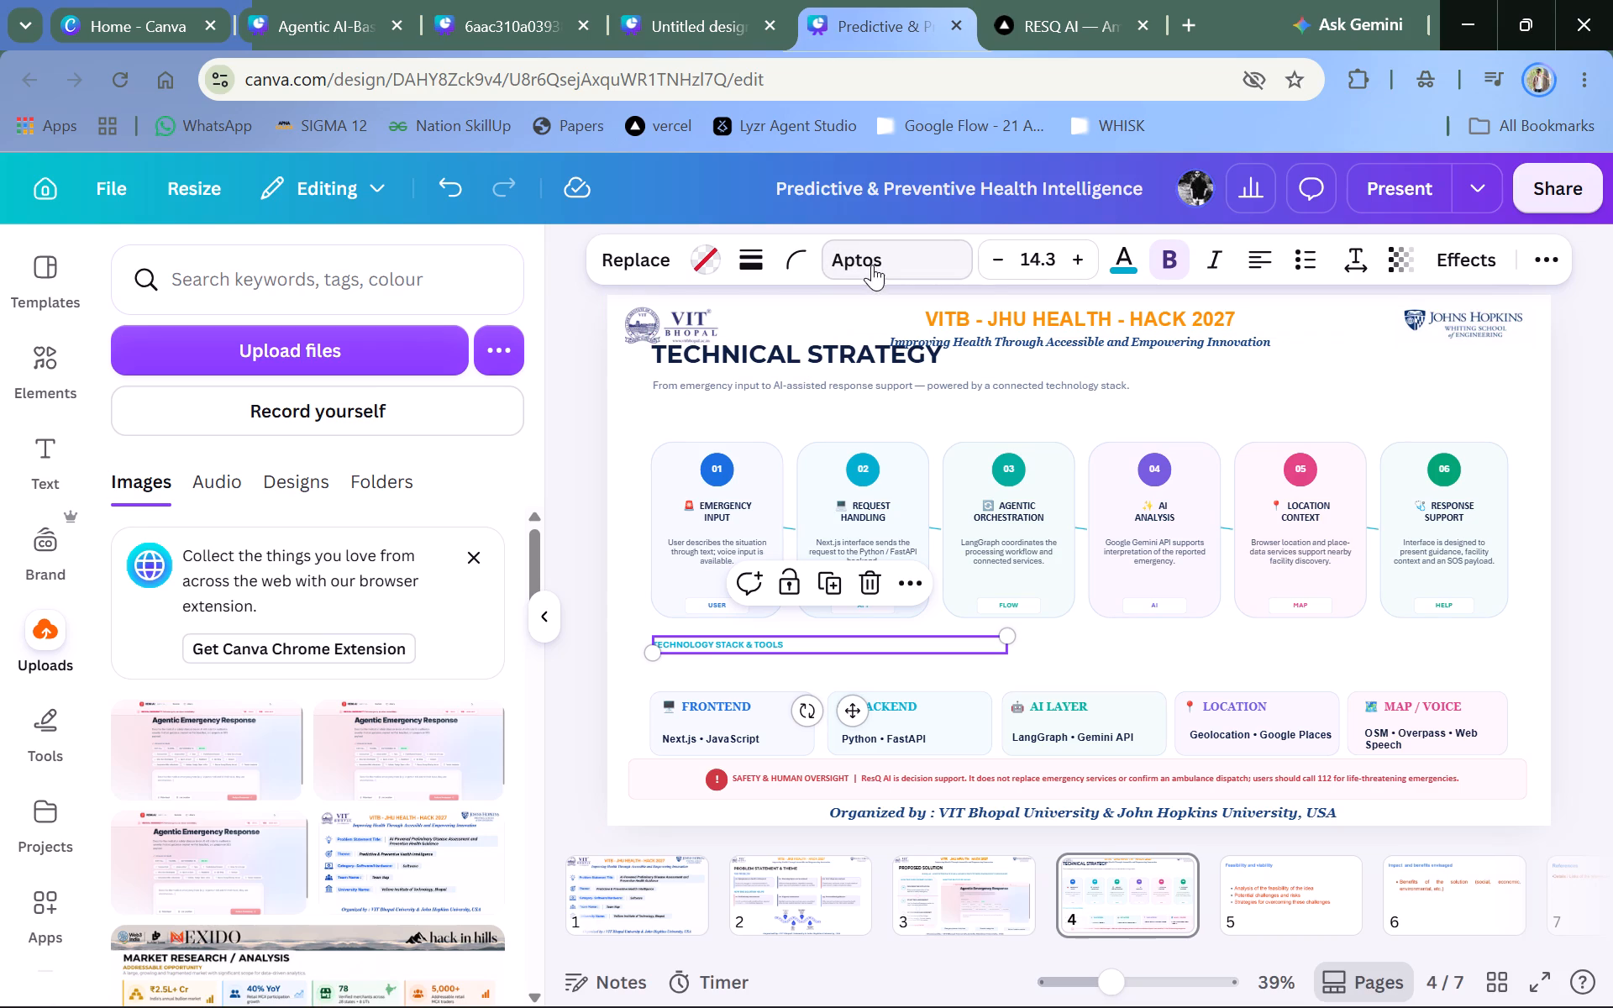
double_click(872, 265)
left_click(872, 265)
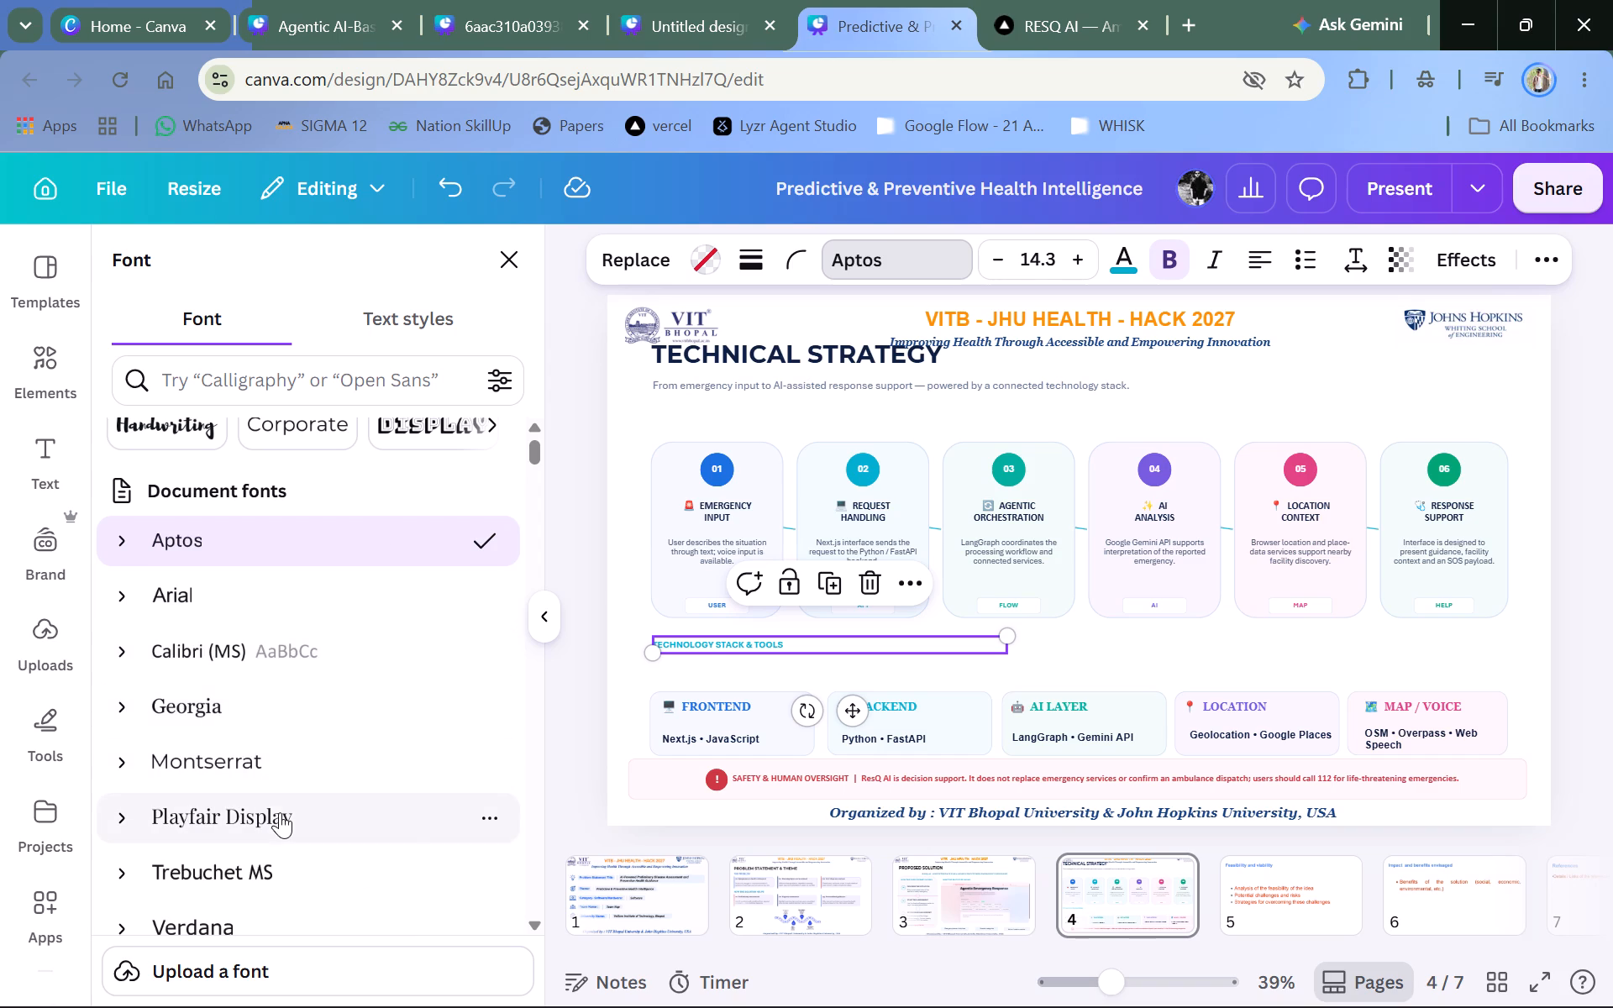
left_click(259, 756)
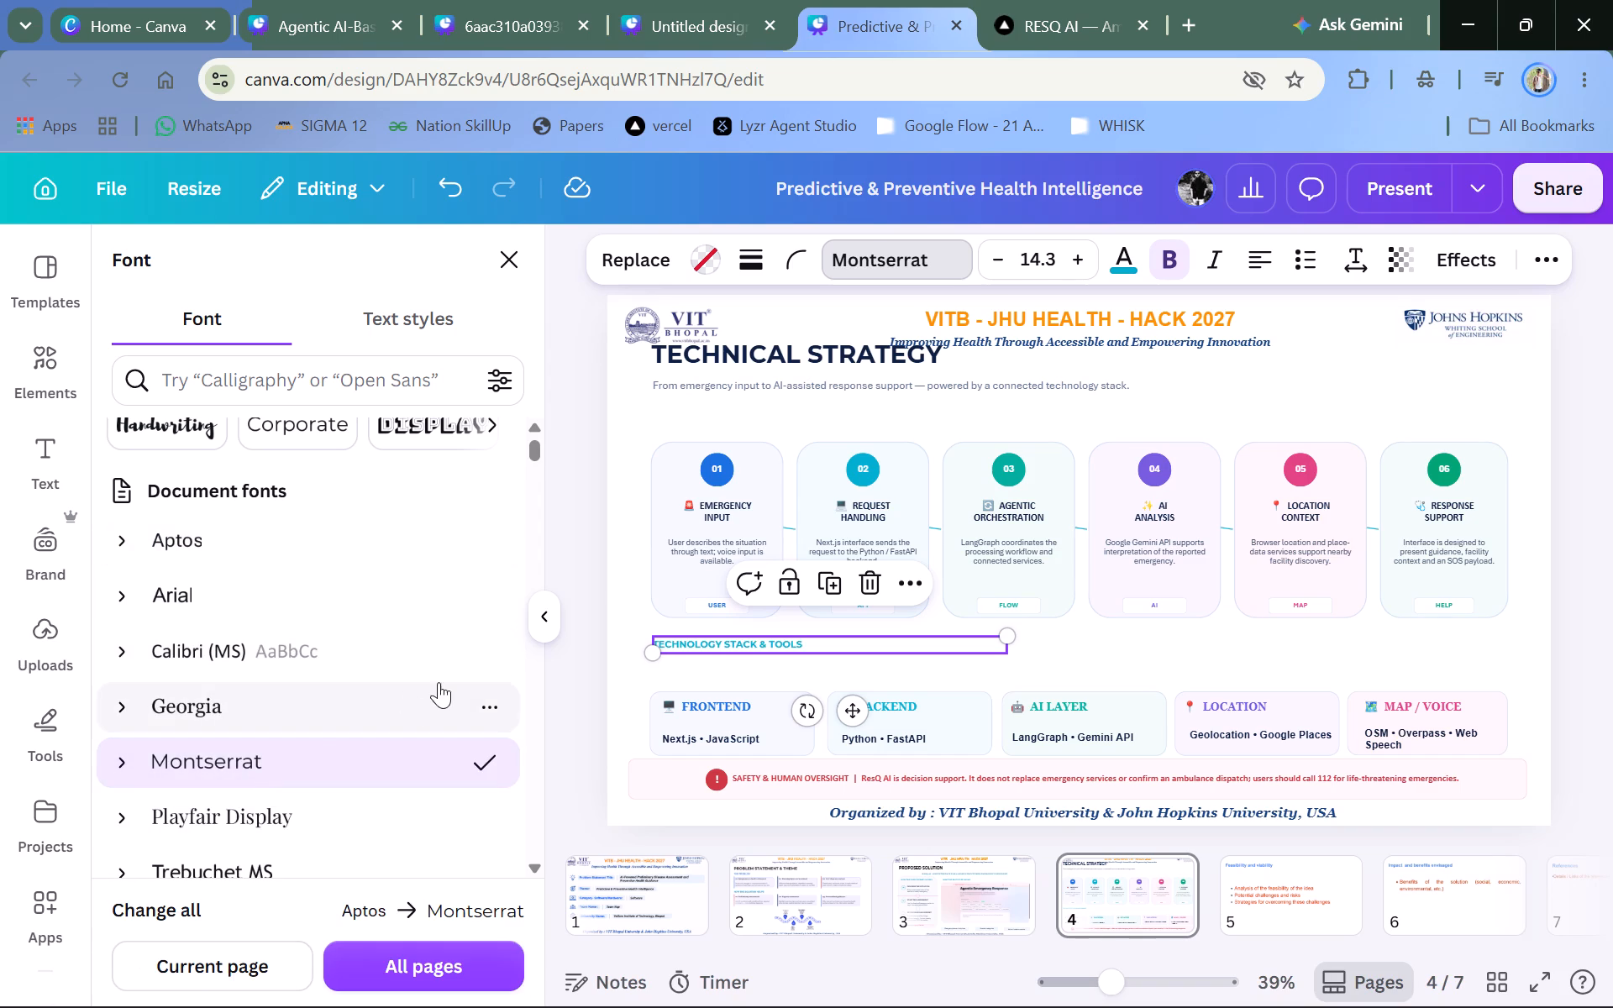
double_click(572, 662)
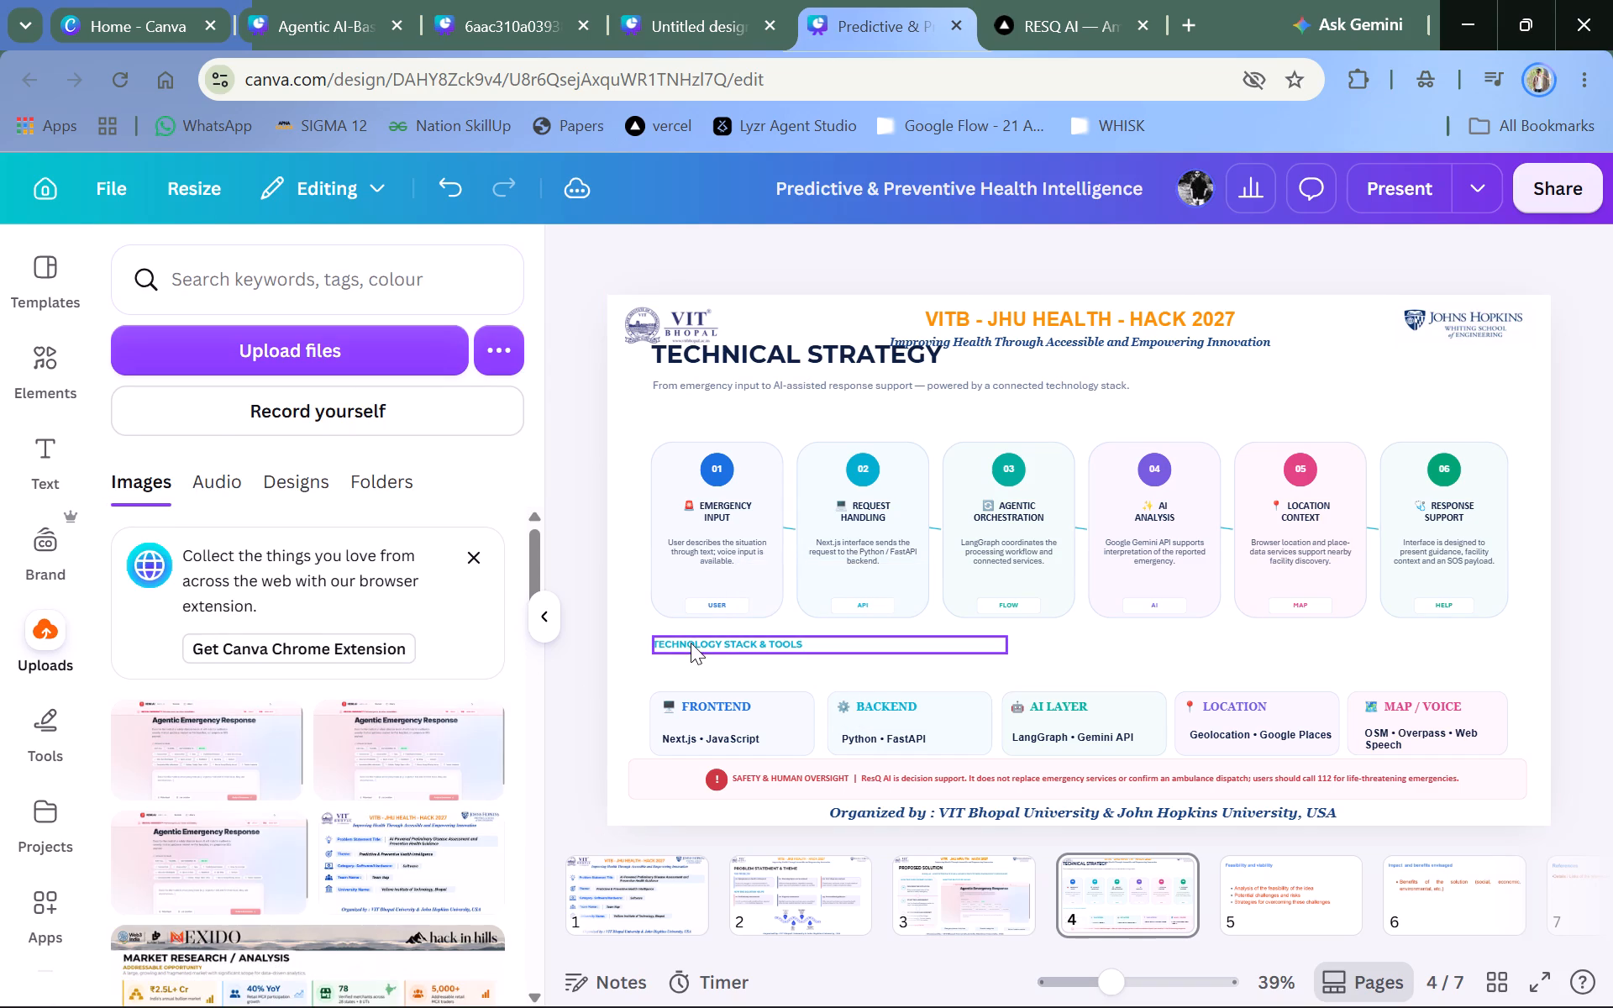
Enlarge the "Technology Stack & Tools" heading, trying font size 17 and settling on 18.
left_click(691, 643)
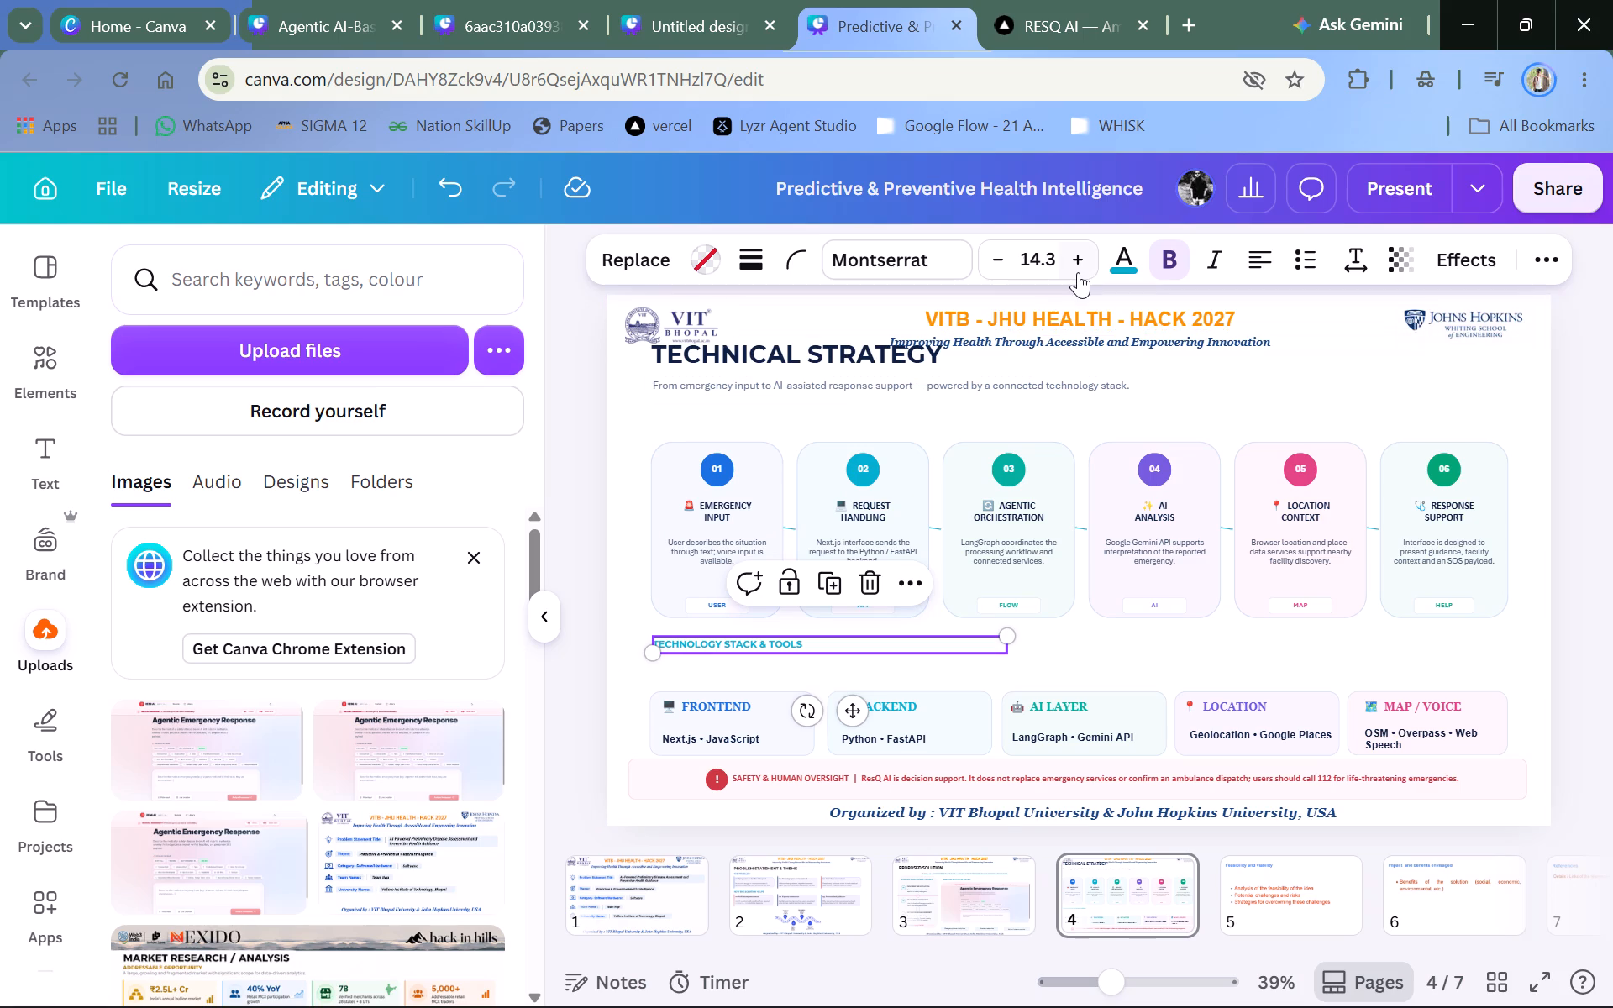
double_click(1038, 260)
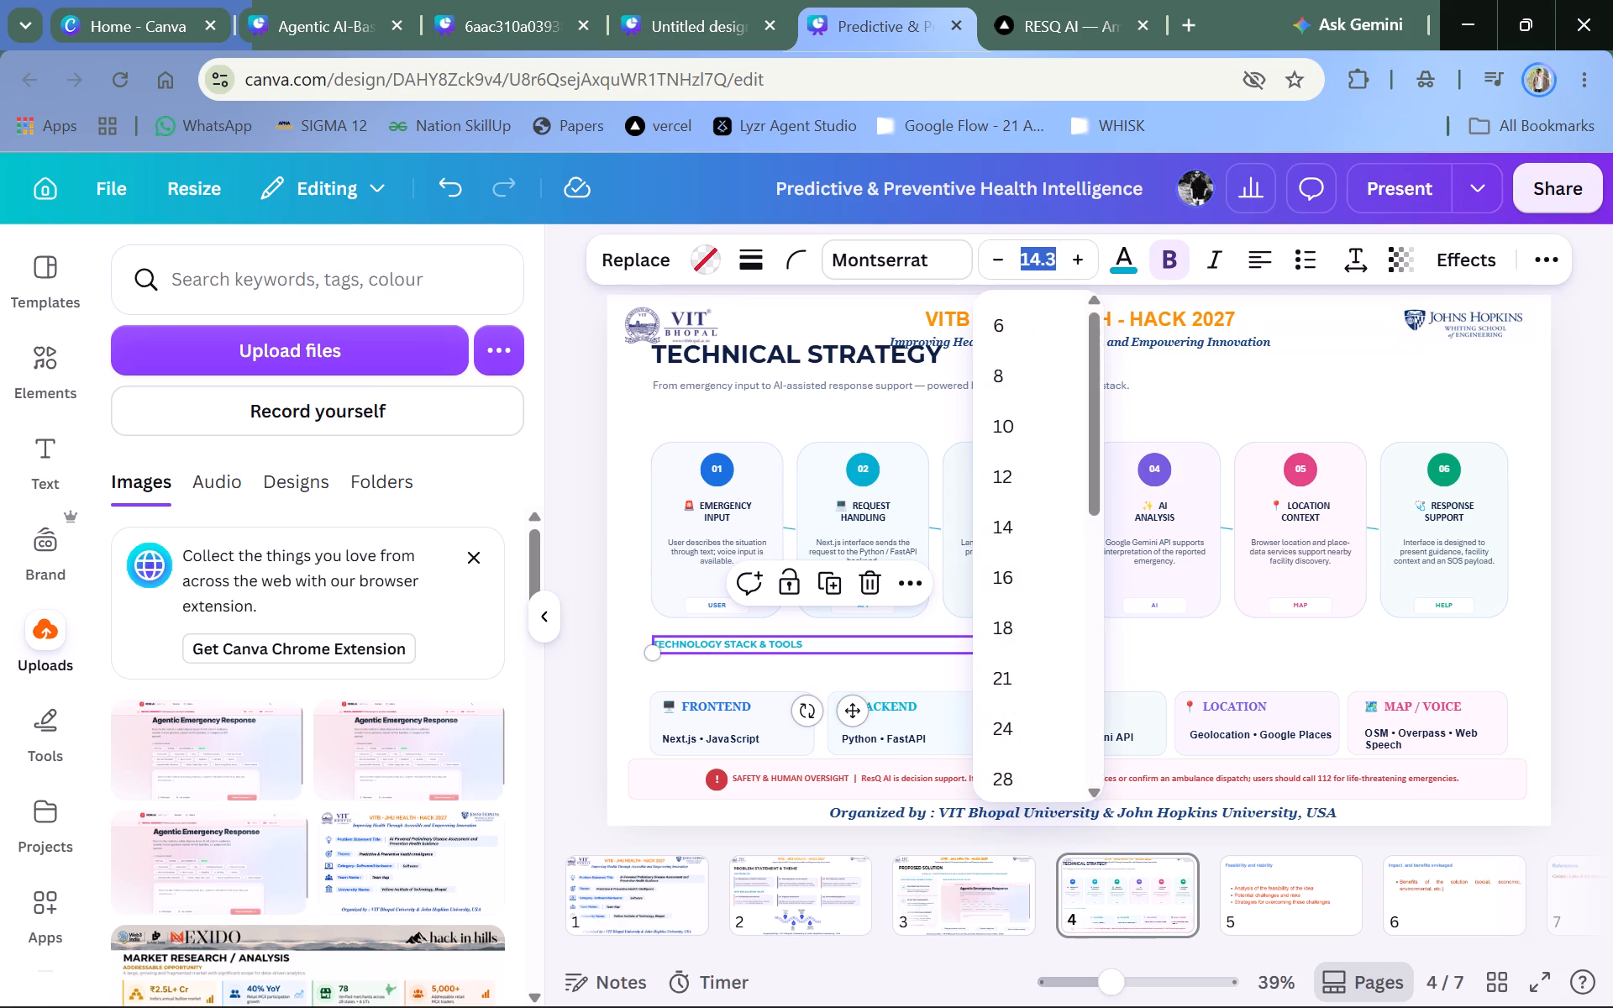
key("1")
key("7")
key("Return")
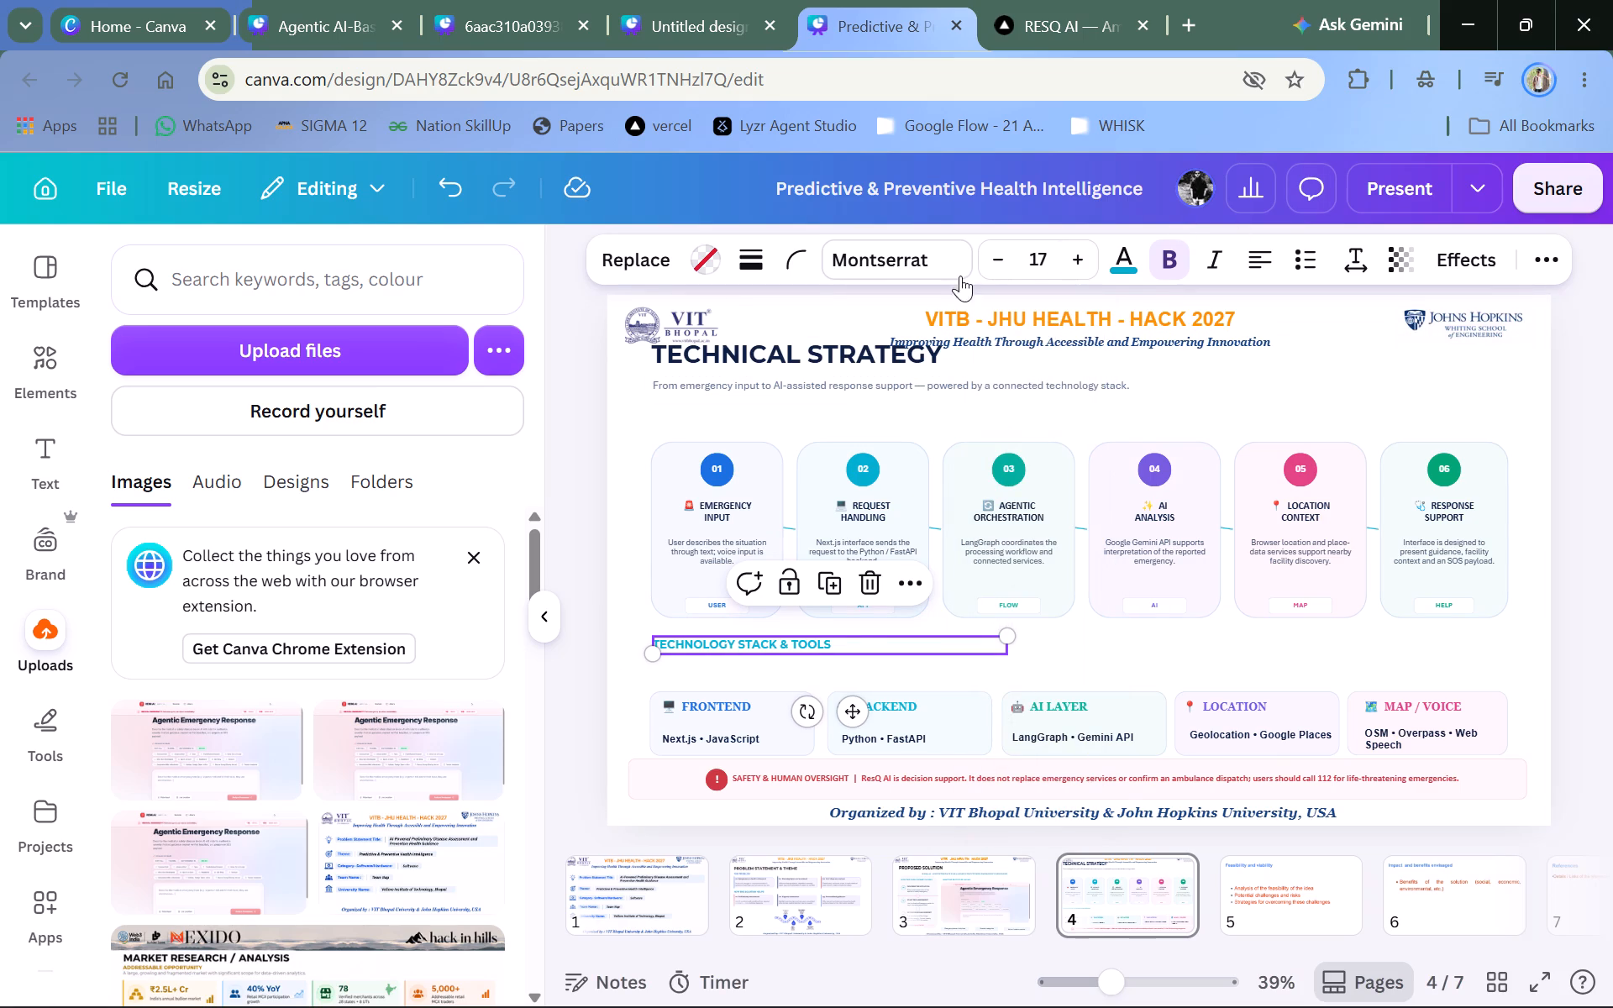
left_click(1038, 251)
type("18")
key("Return")
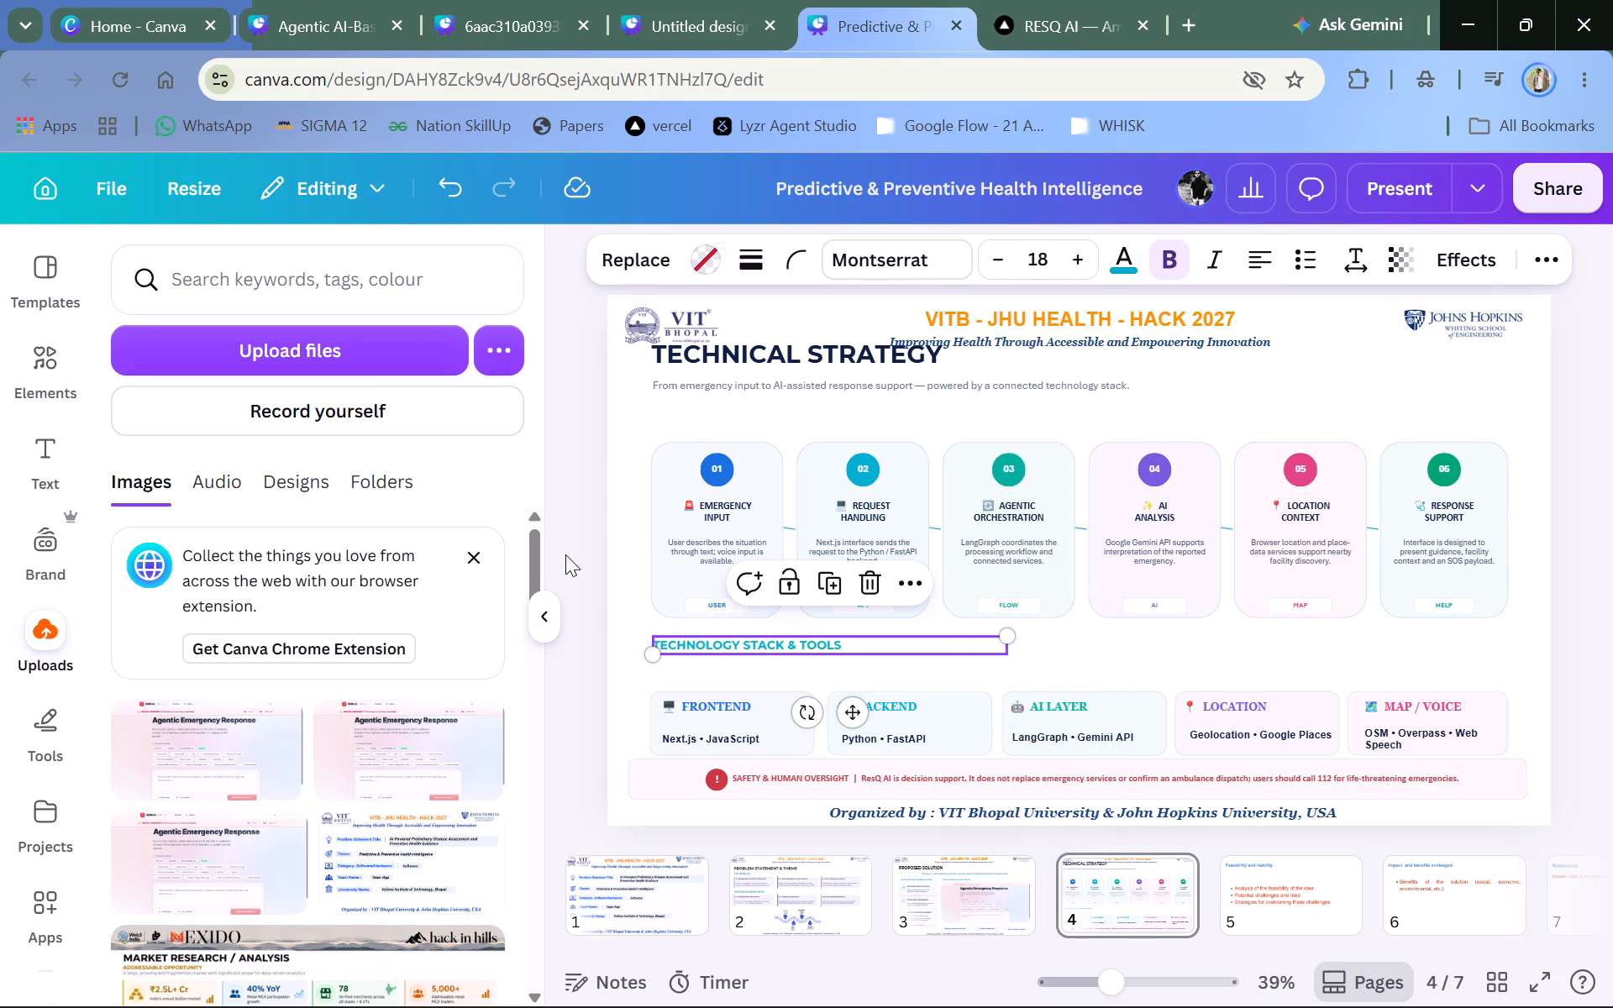
left_click(565, 554)
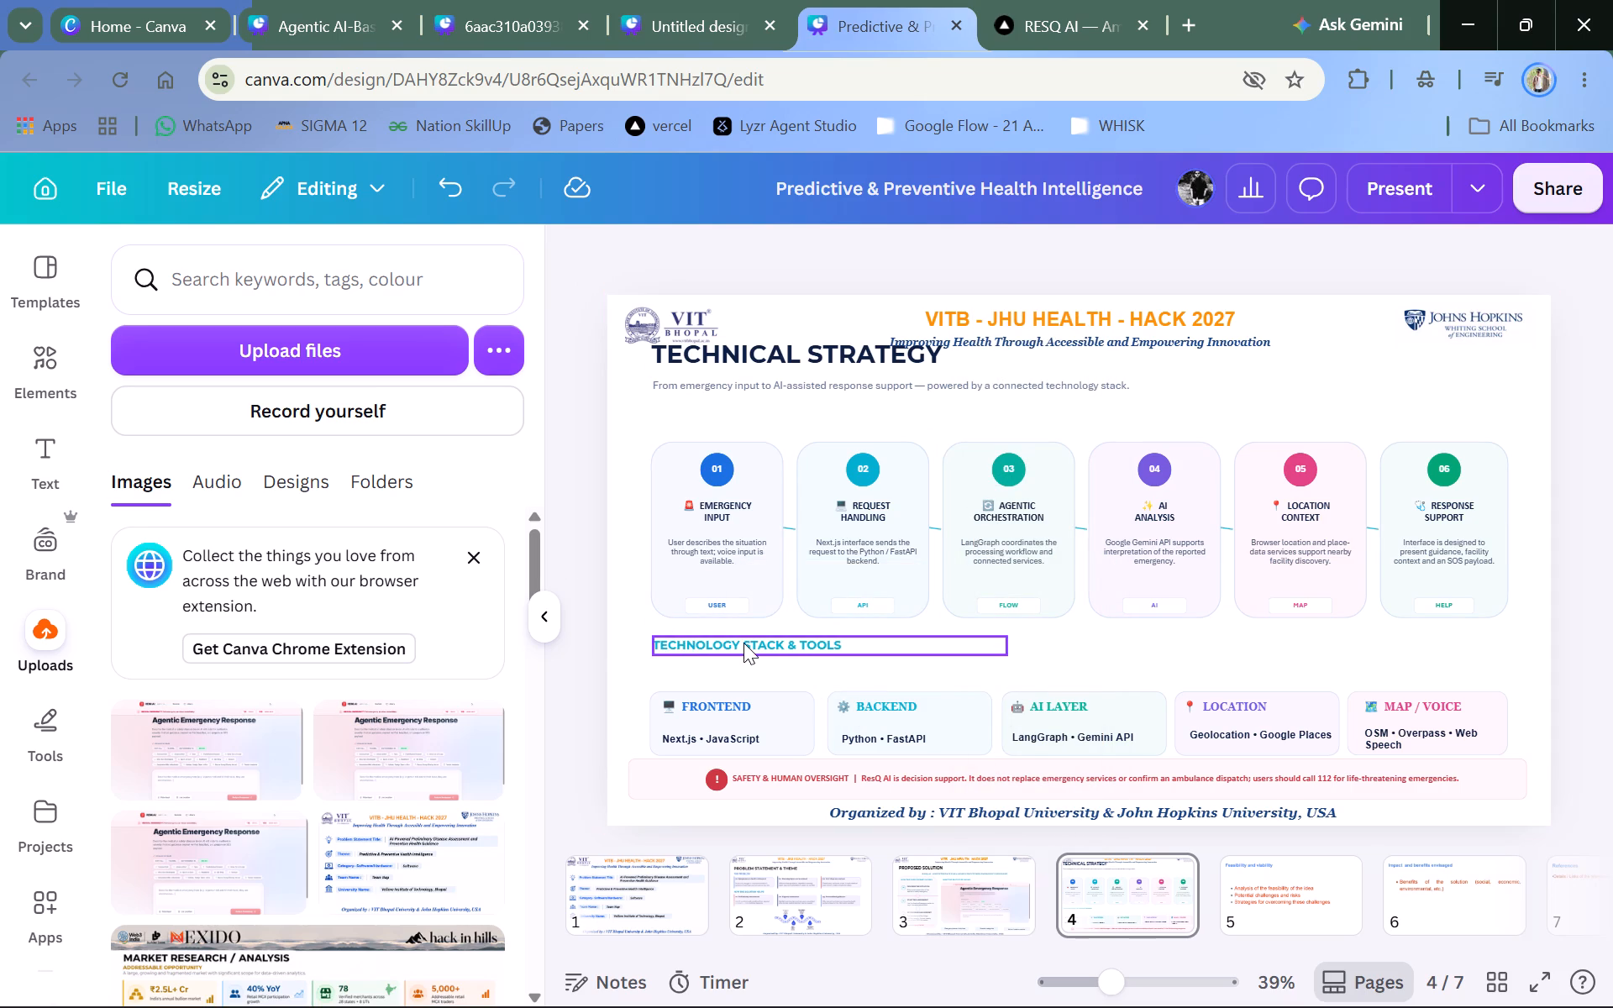
Move the "Technology Stack & Tools" heading down so it sits just above the Frontend and Backend boxes.
left_click_drag(743, 643, 740, 669)
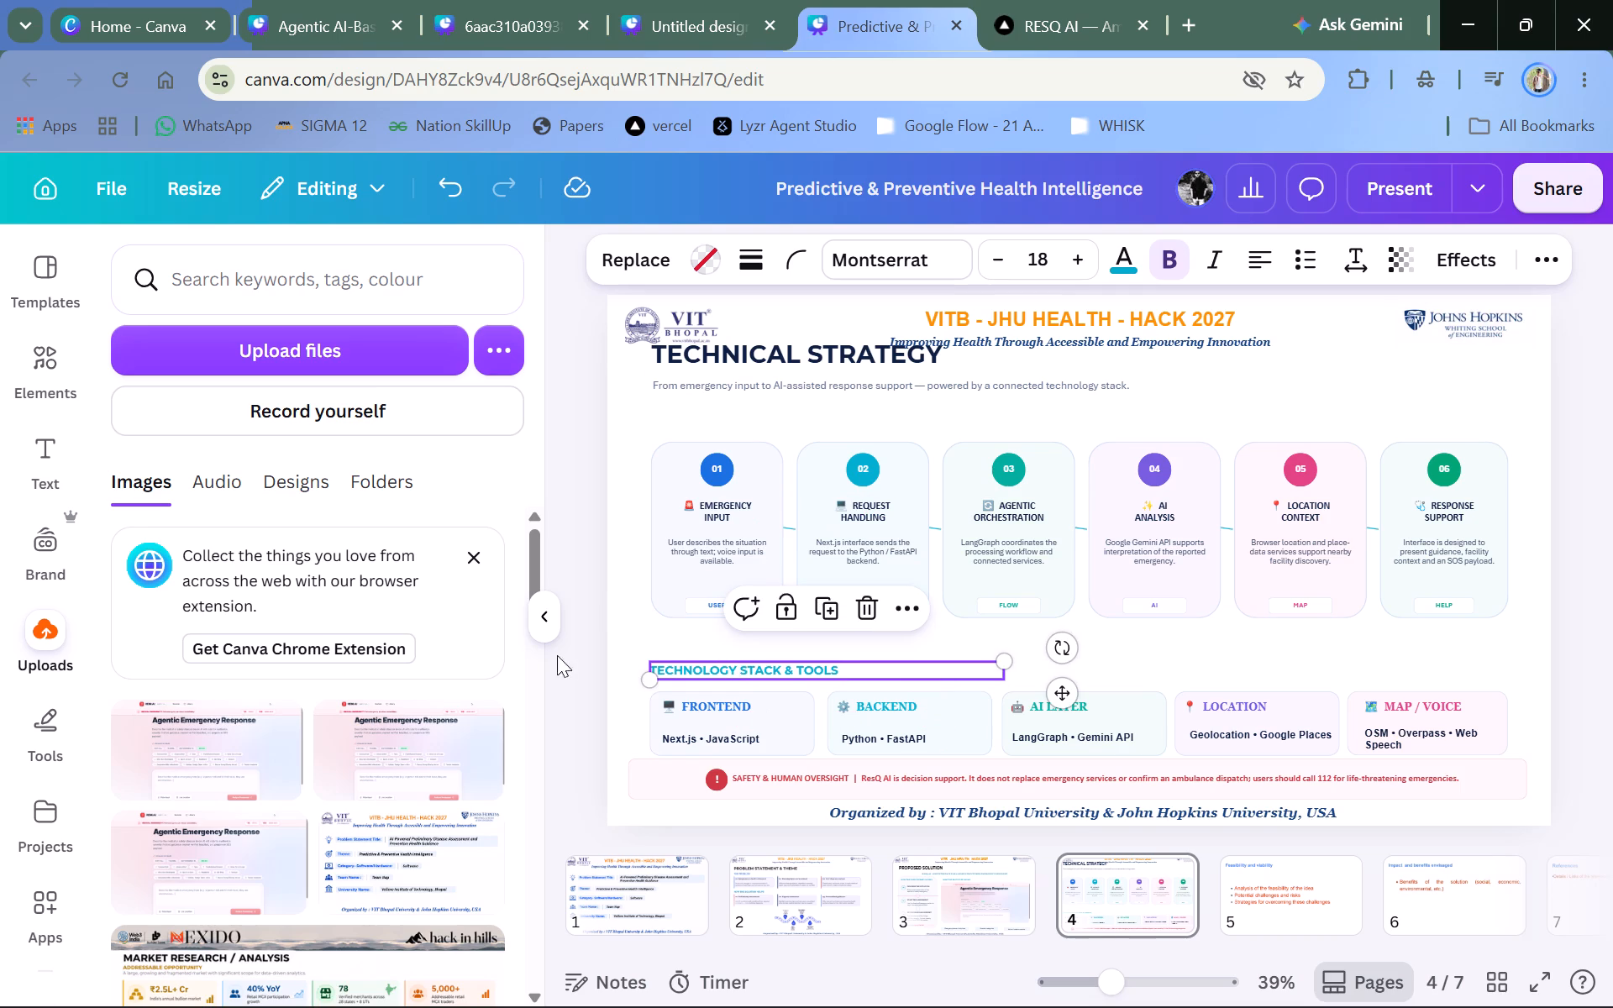
left_click(576, 682)
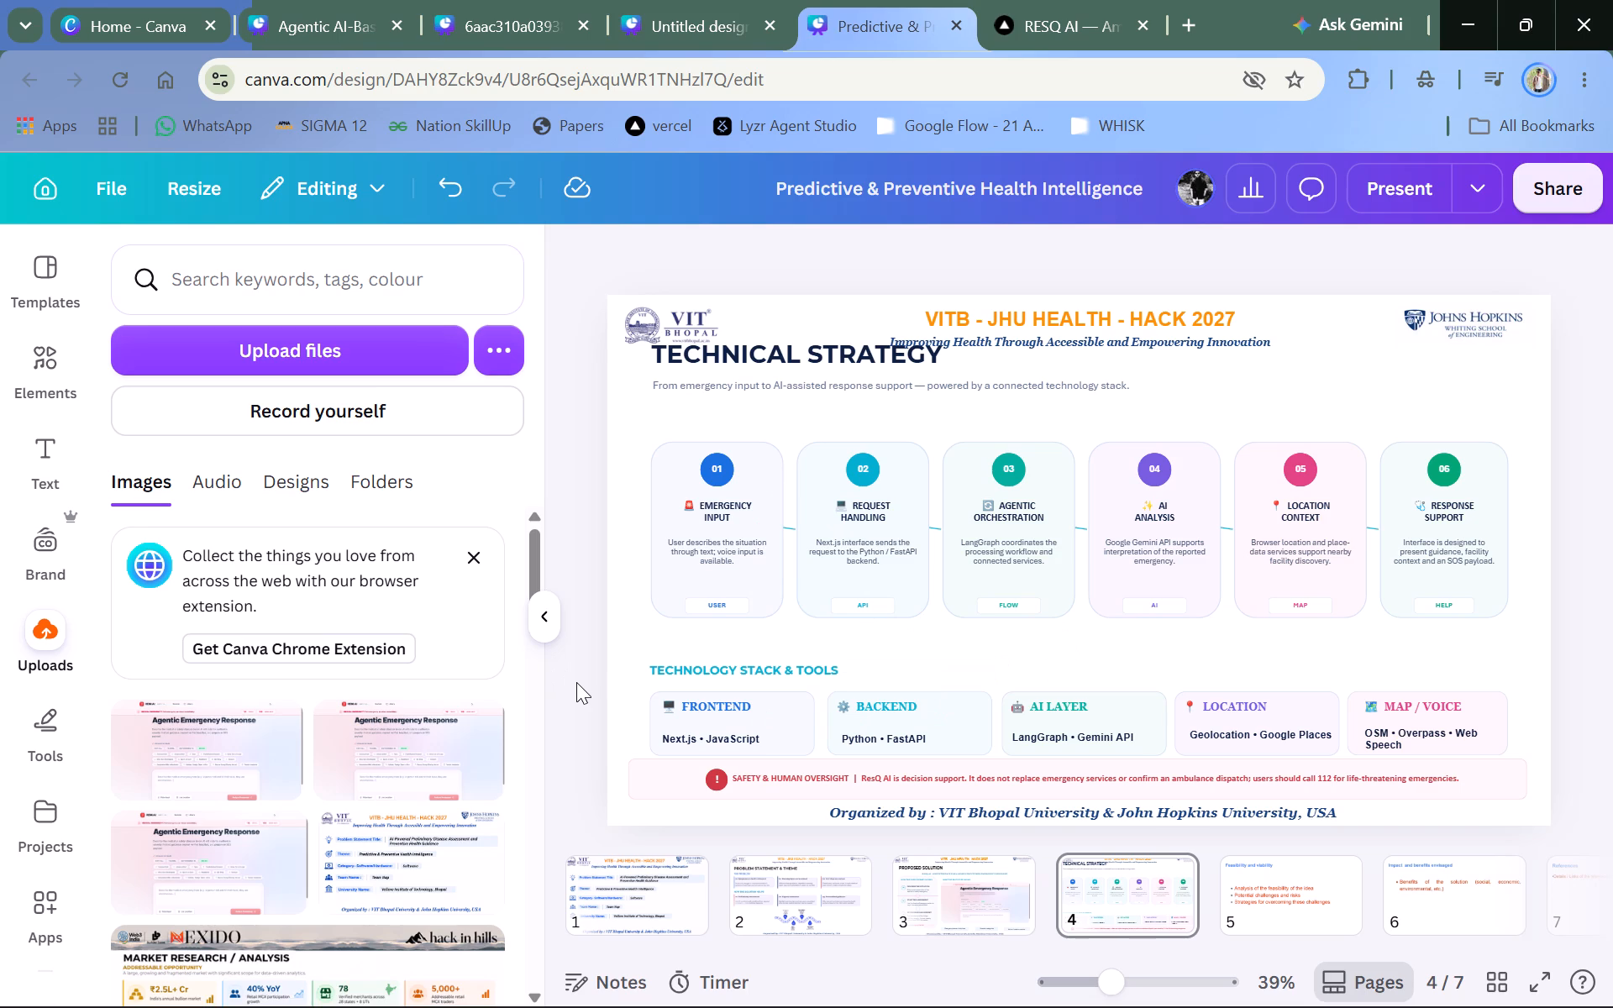
Look through the feasibility, impact and references slides, and return to the Technical Strategy slide.
double_click(1282, 885)
double_click(1469, 909)
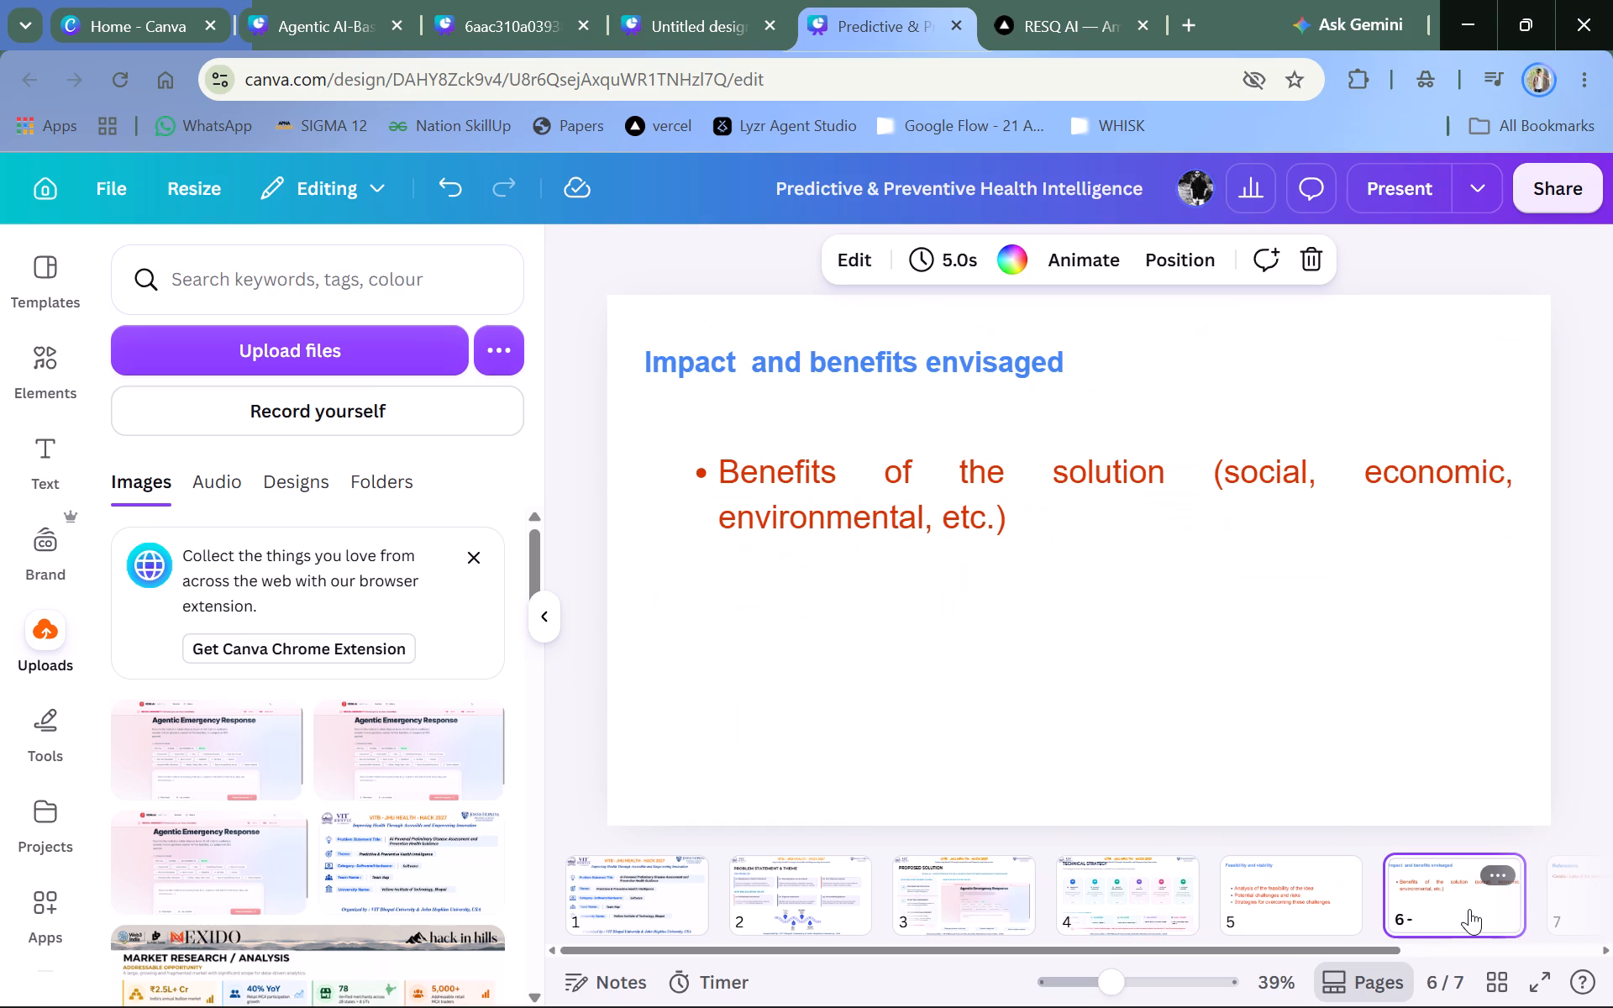
double_click(1568, 886)
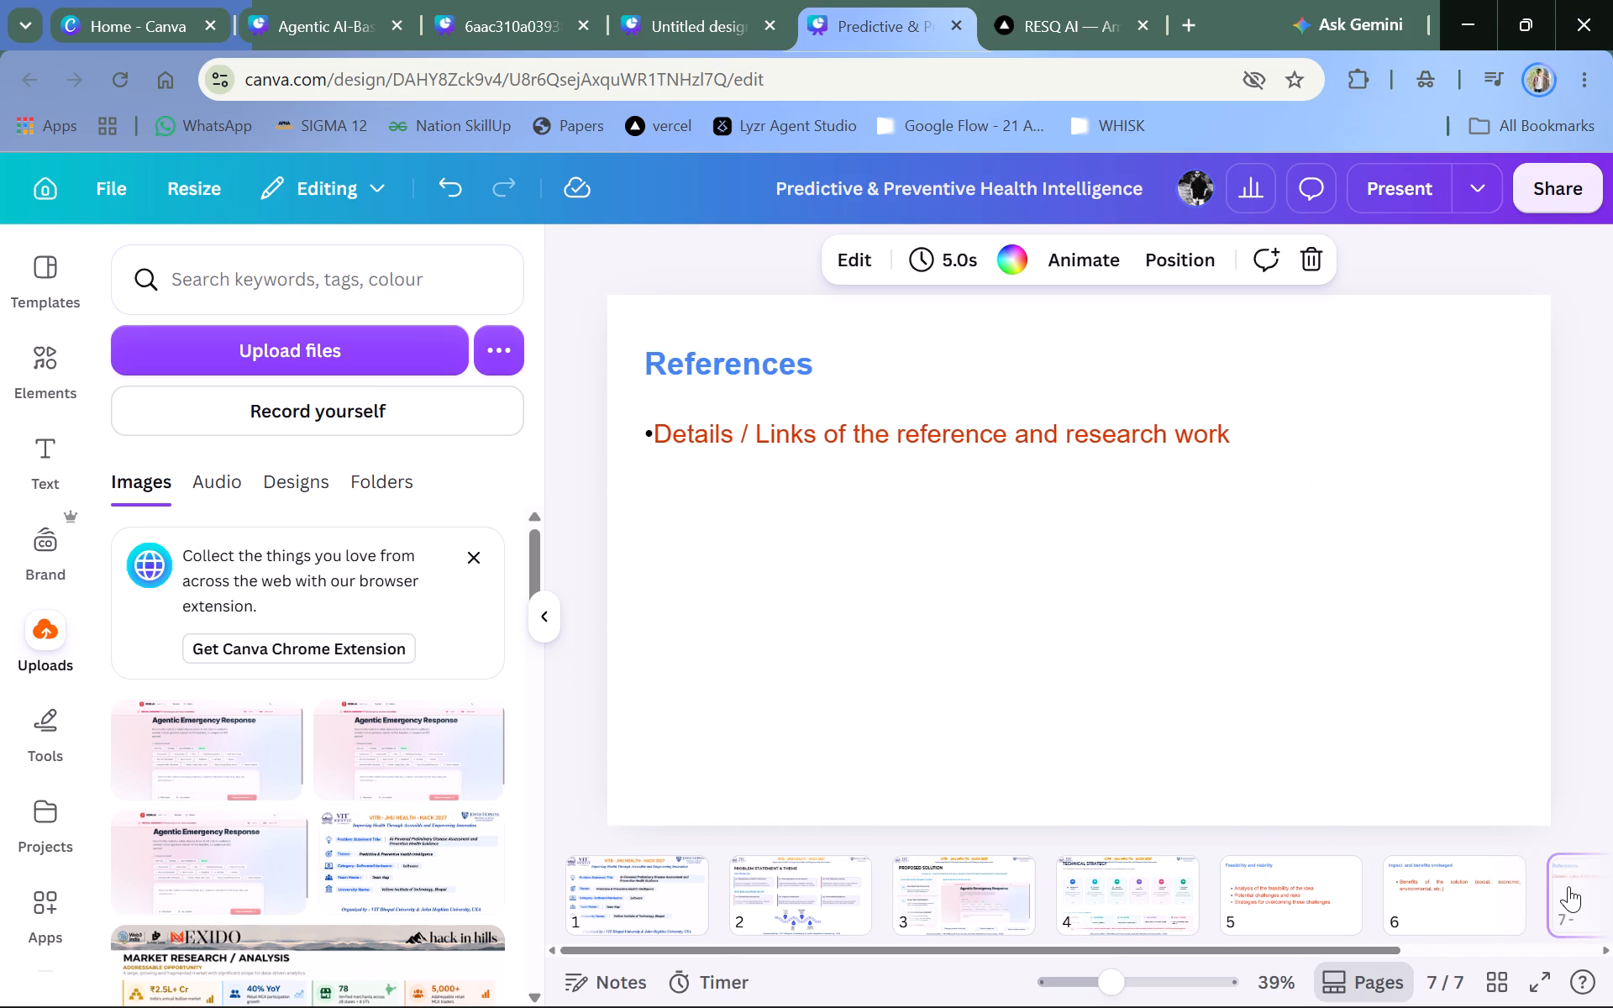
scroll(1568, 886, "left", 3)
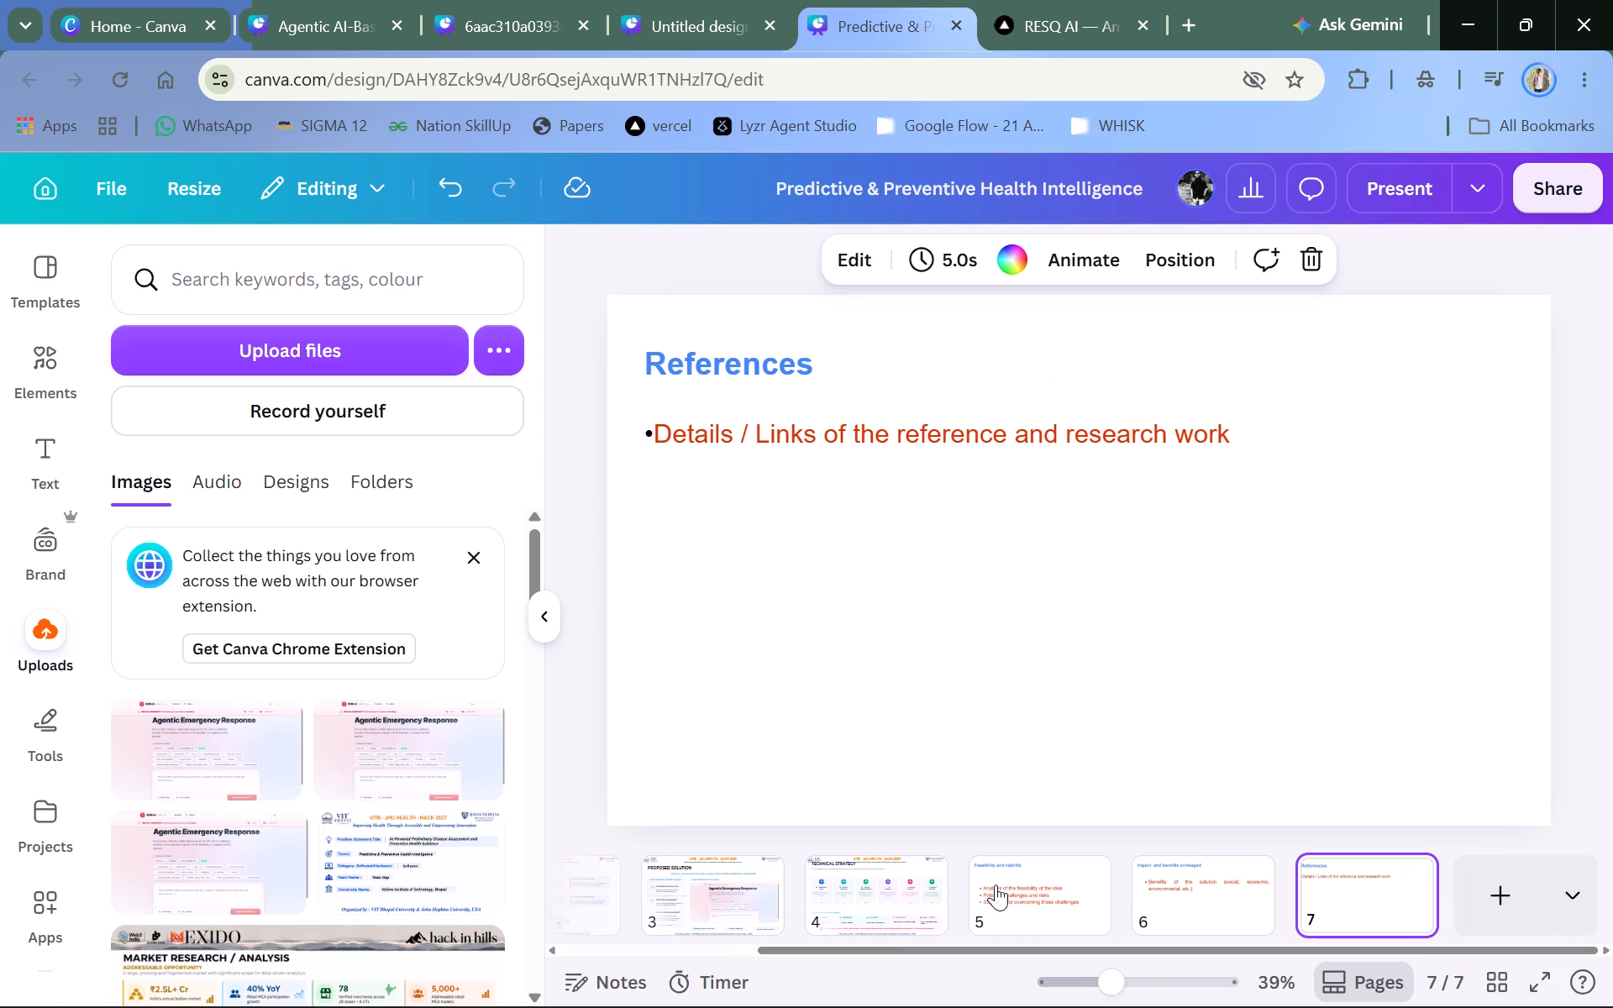
left_click(1008, 885)
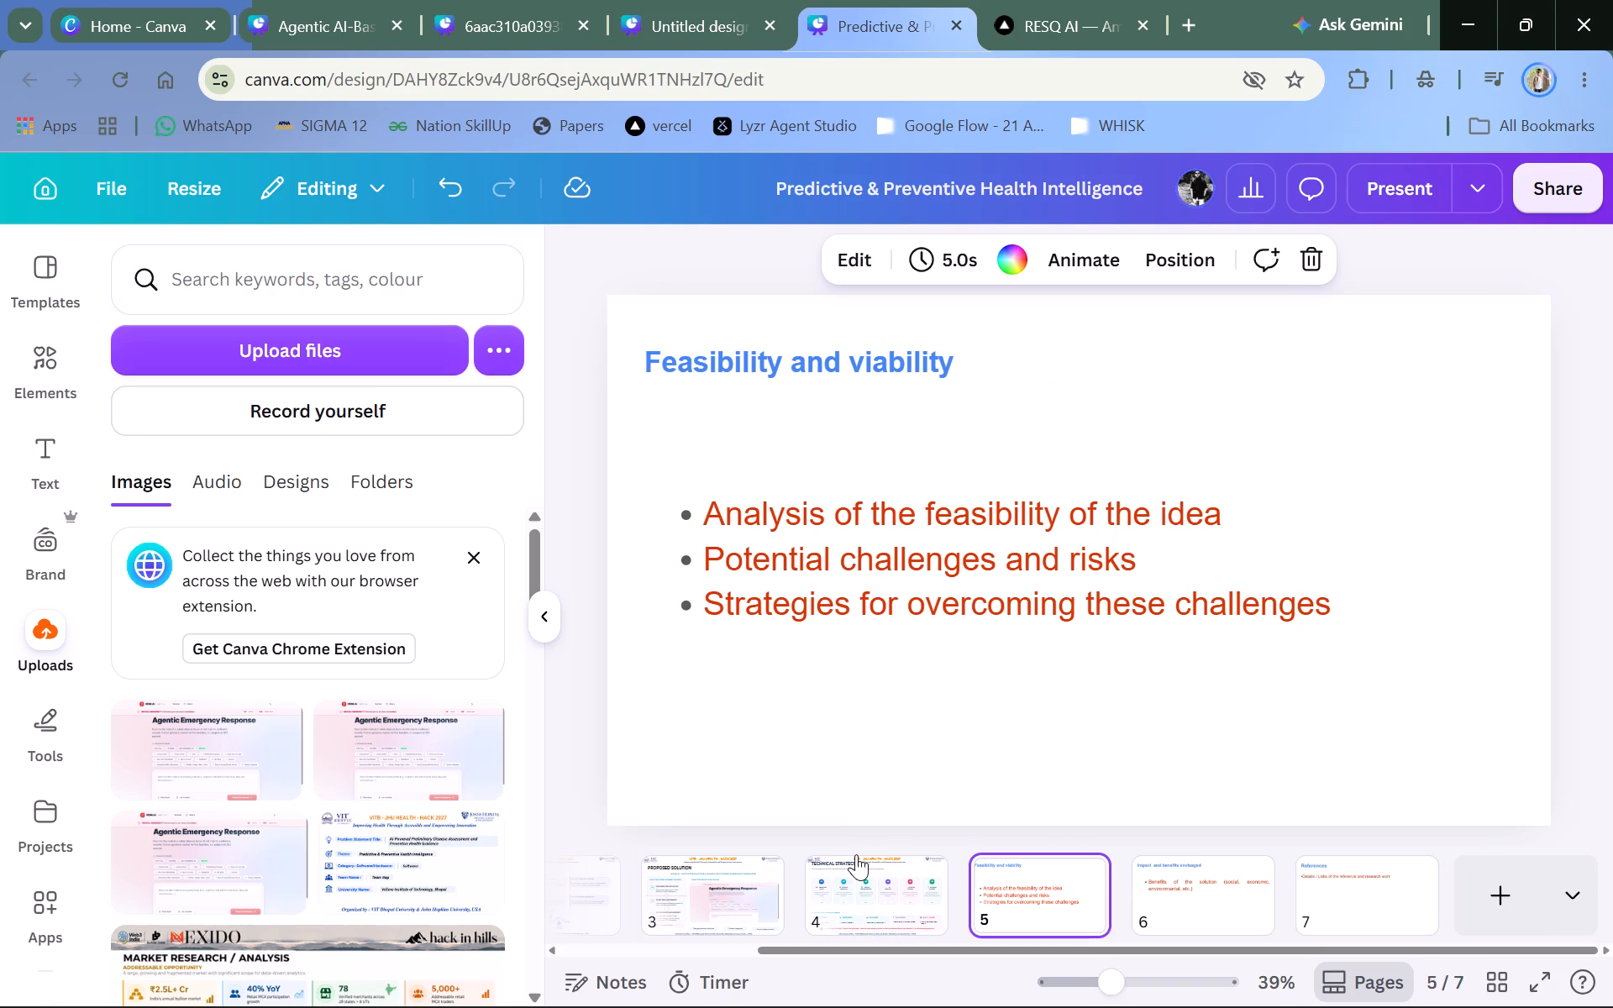
left_click(856, 854)
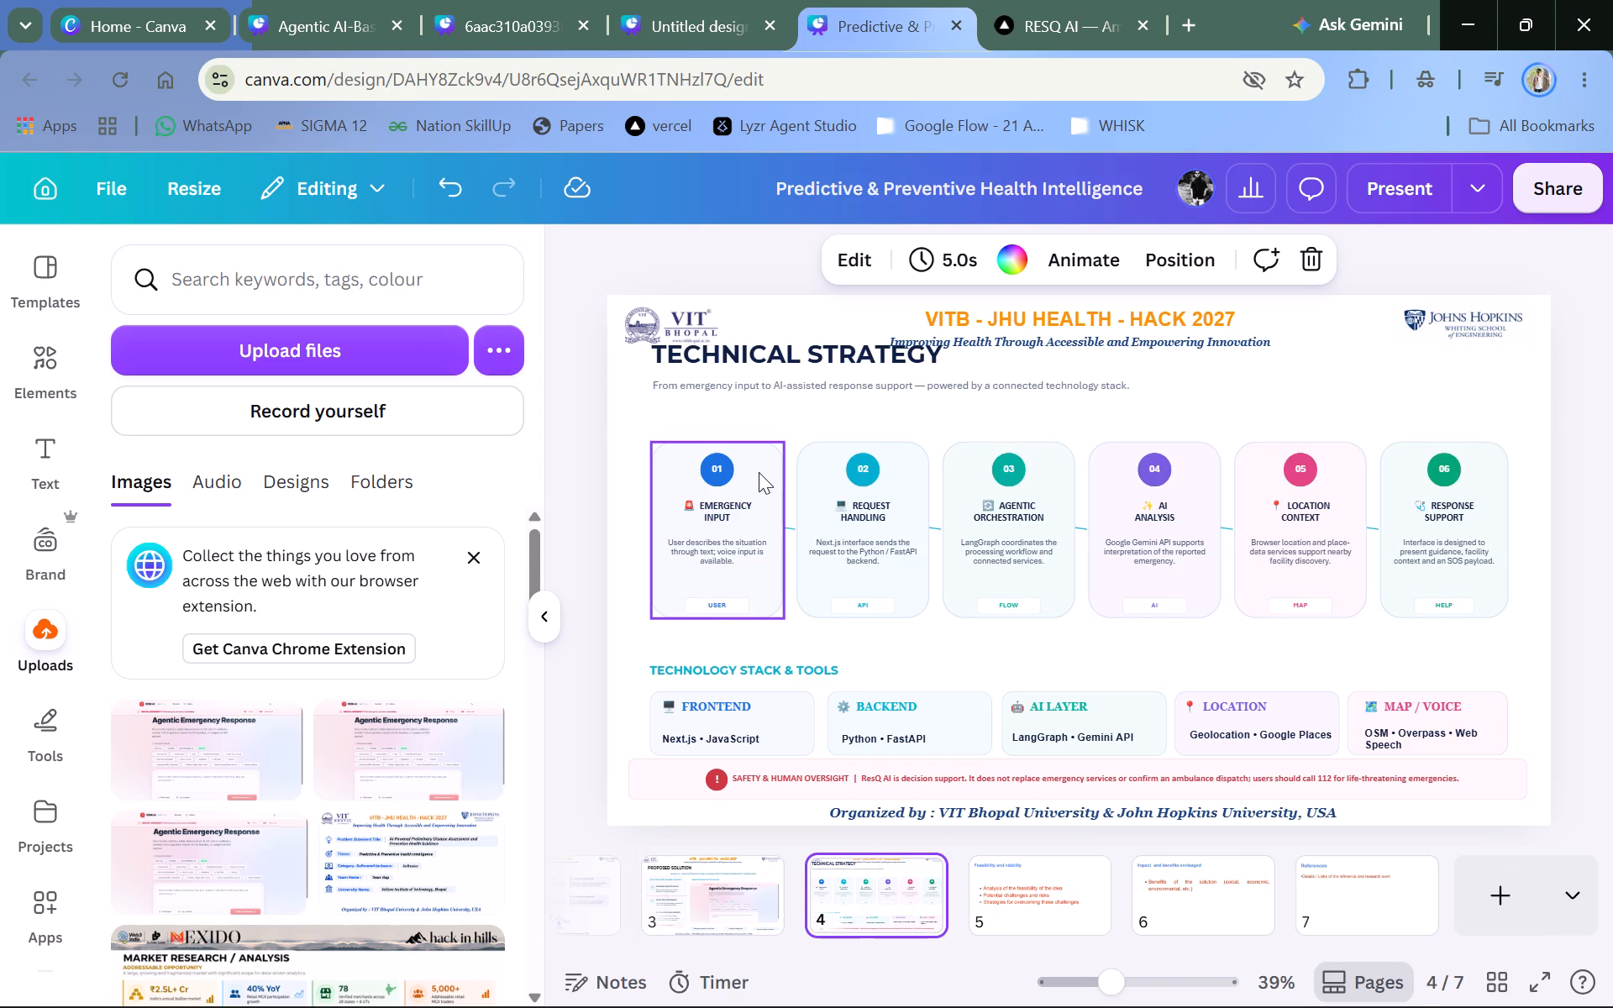
Move the background shape of the Emergency Input card down and slightly right, closer to the technology stack heading.
left_click_drag(759, 472, 764, 512)
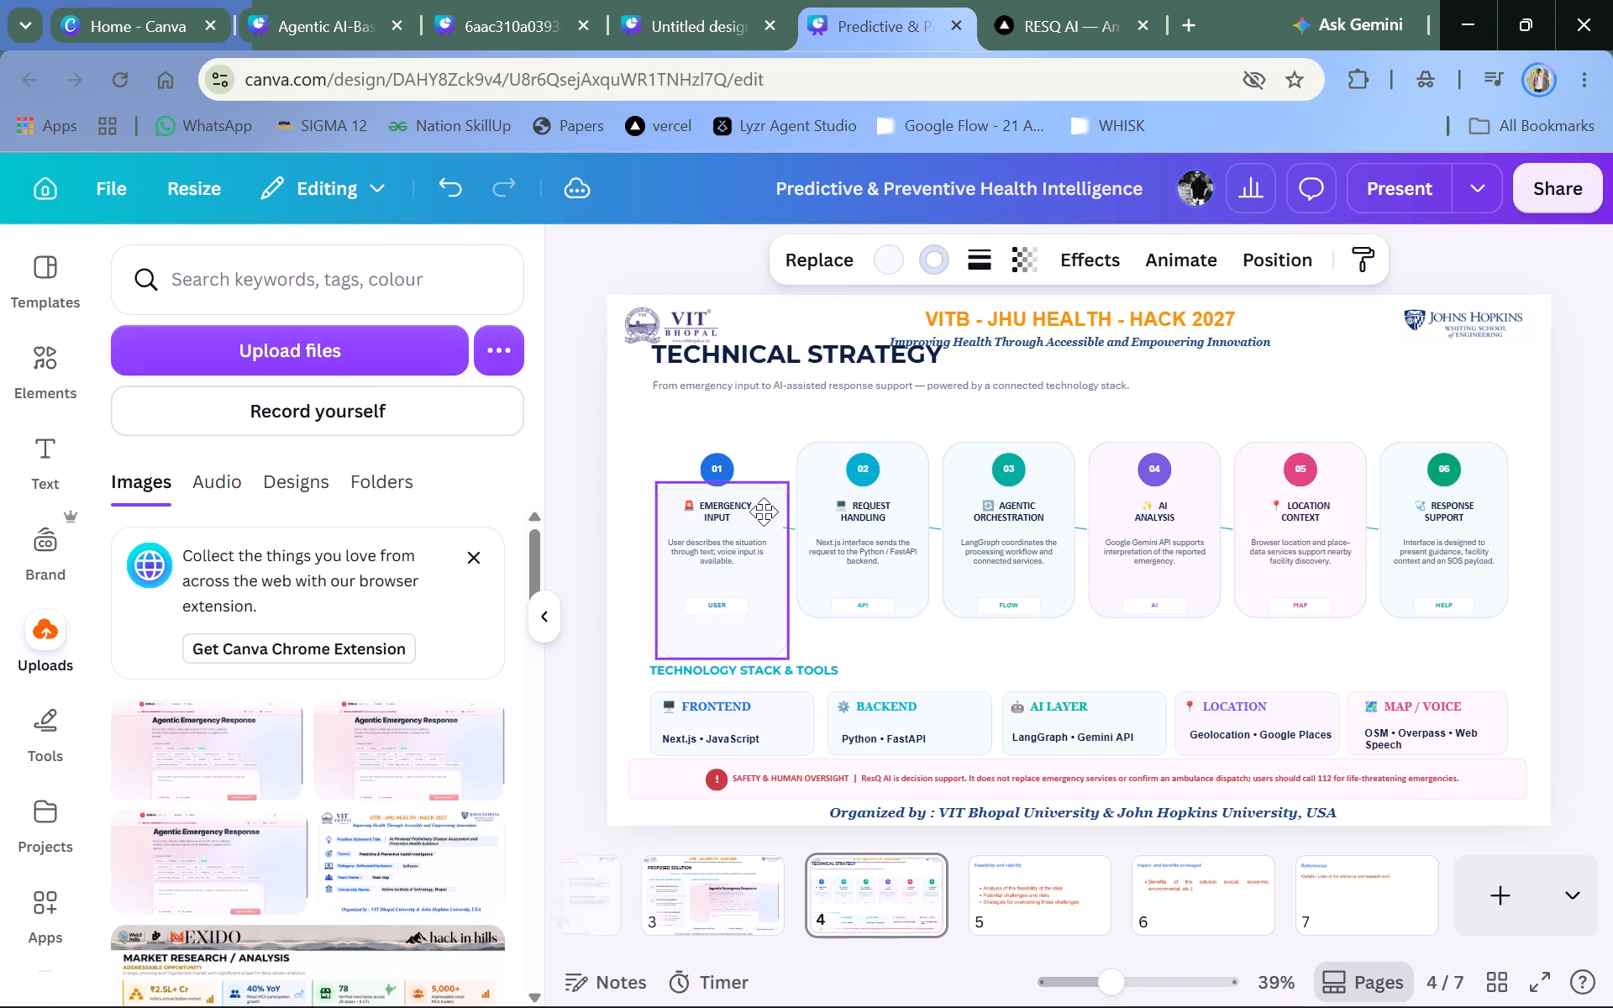
left_click_drag(764, 512, 764, 501)
left_click(584, 630)
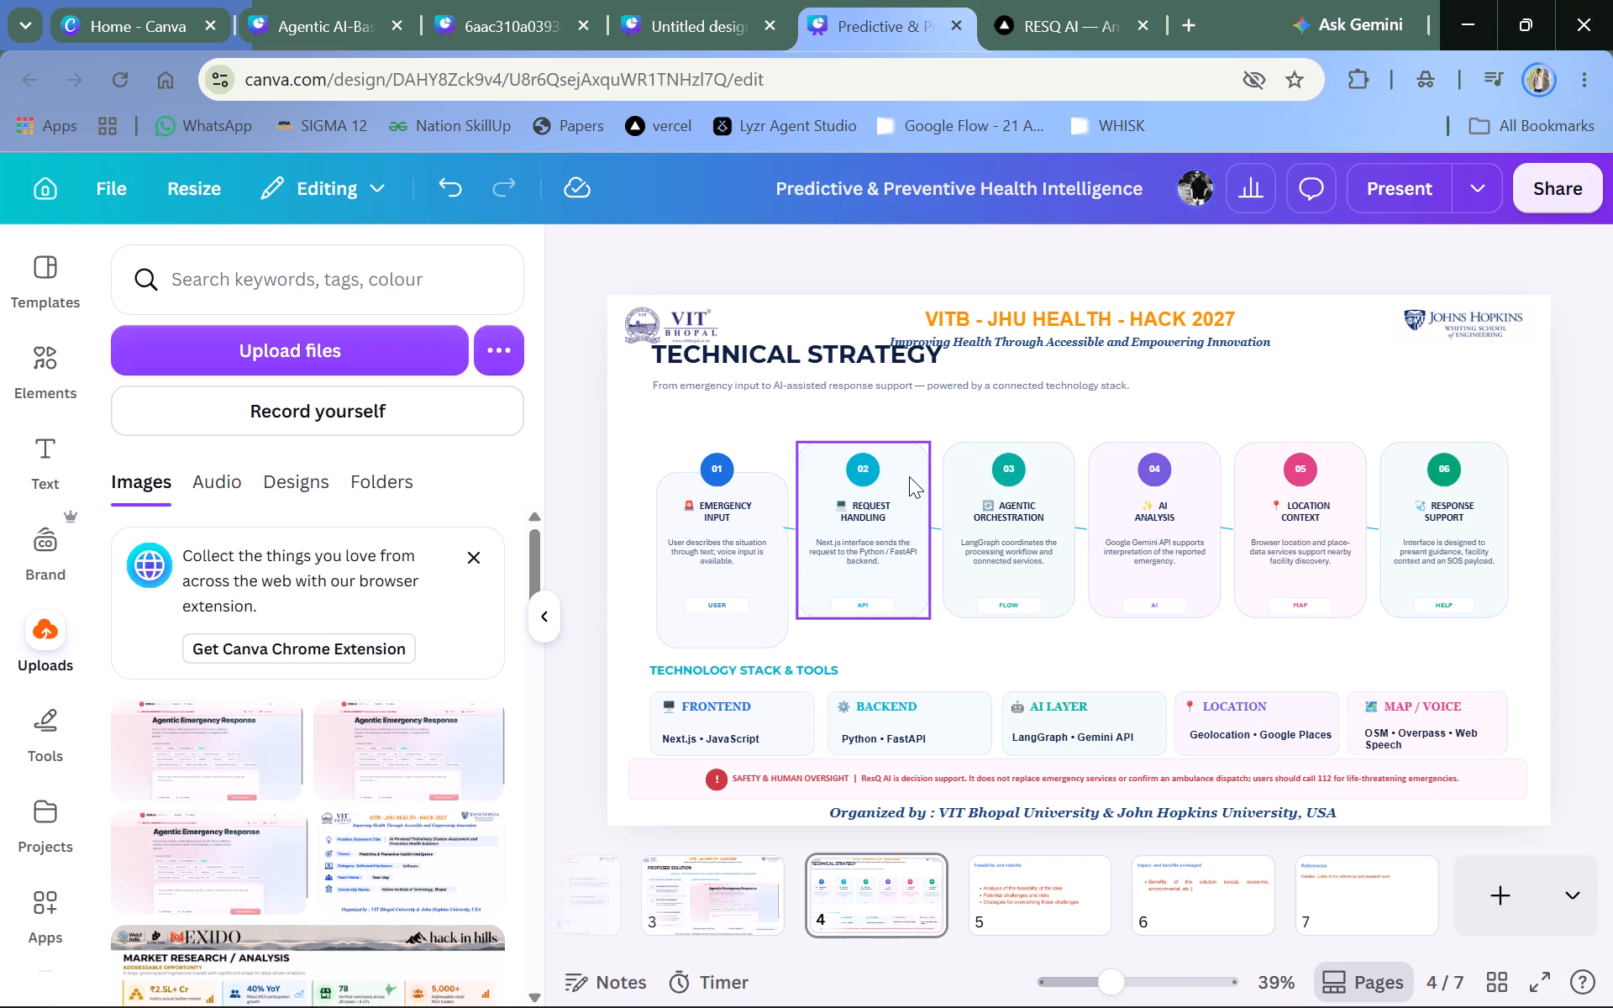
Move the background shape of the Request Handling card down until it is level with the Emergency Input card's background.
left_click_drag(909, 476, 911, 513)
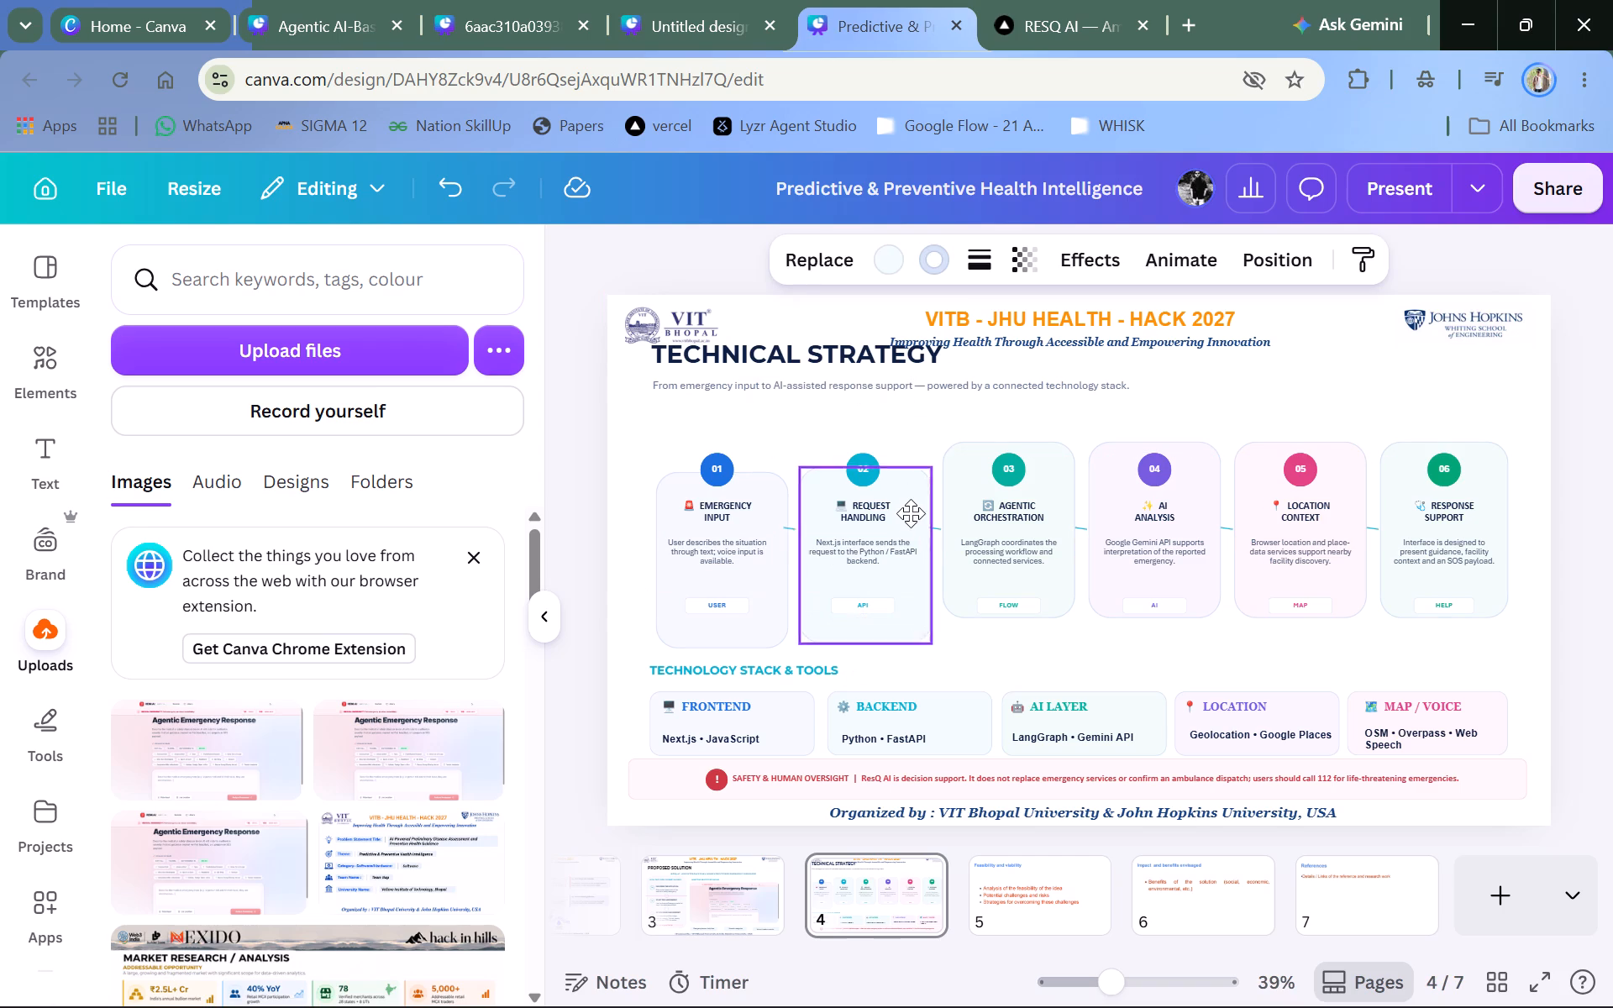
left_click_drag(911, 513, 911, 507)
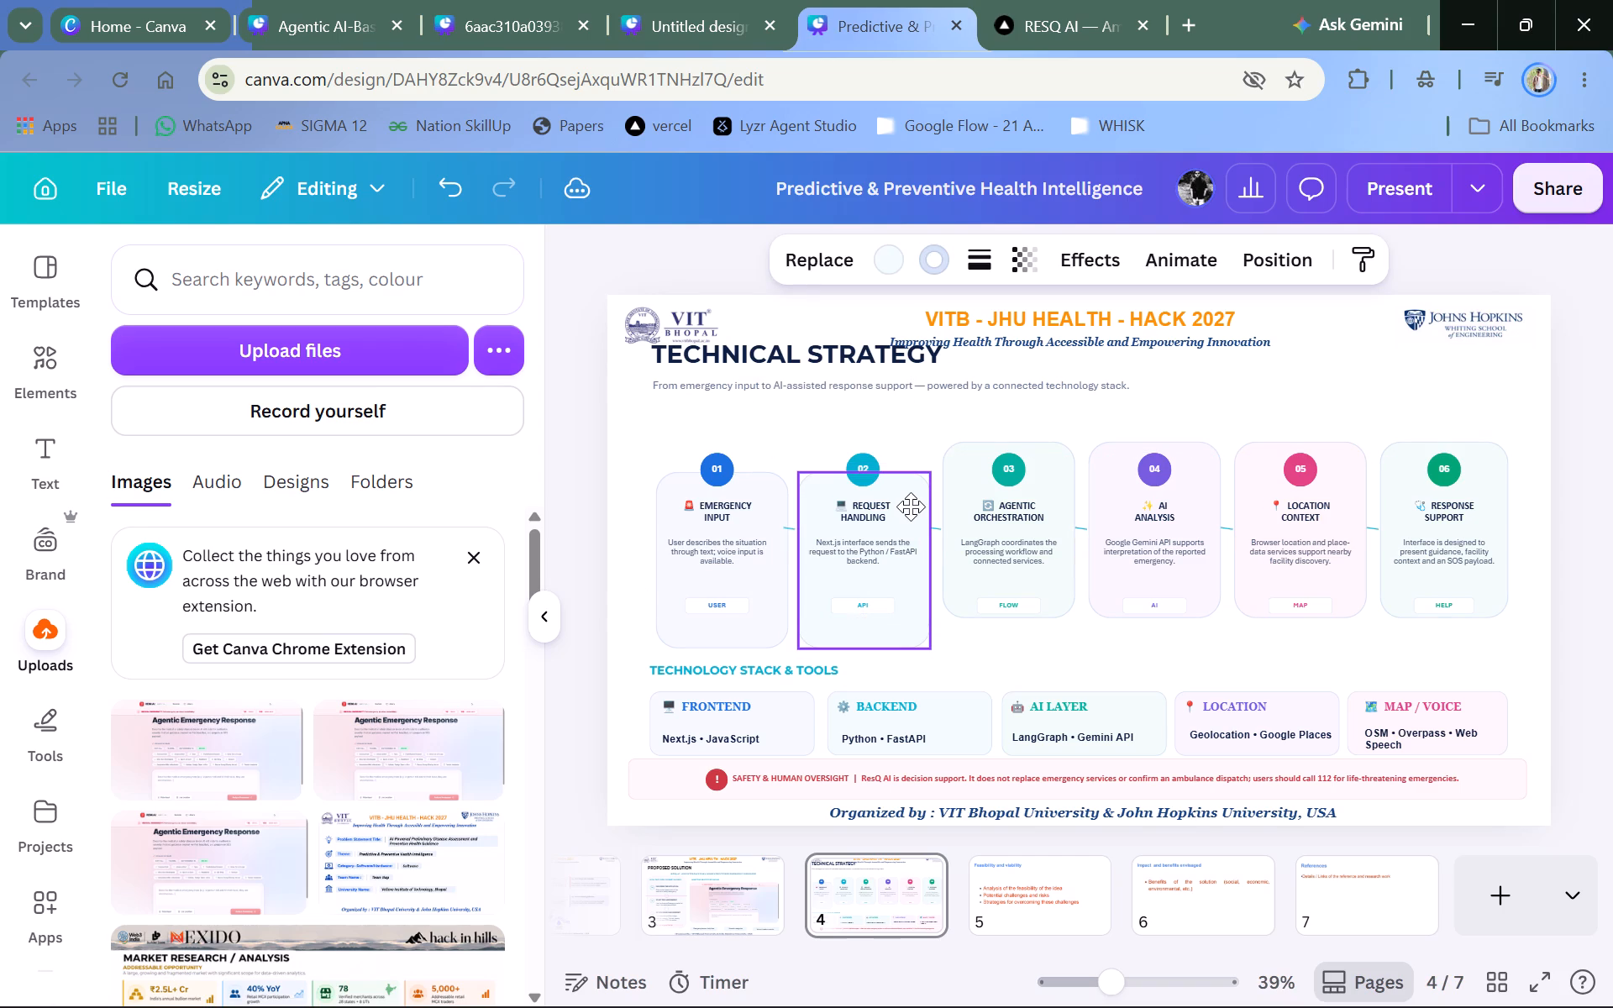
left_click_drag(911, 507, 911, 501)
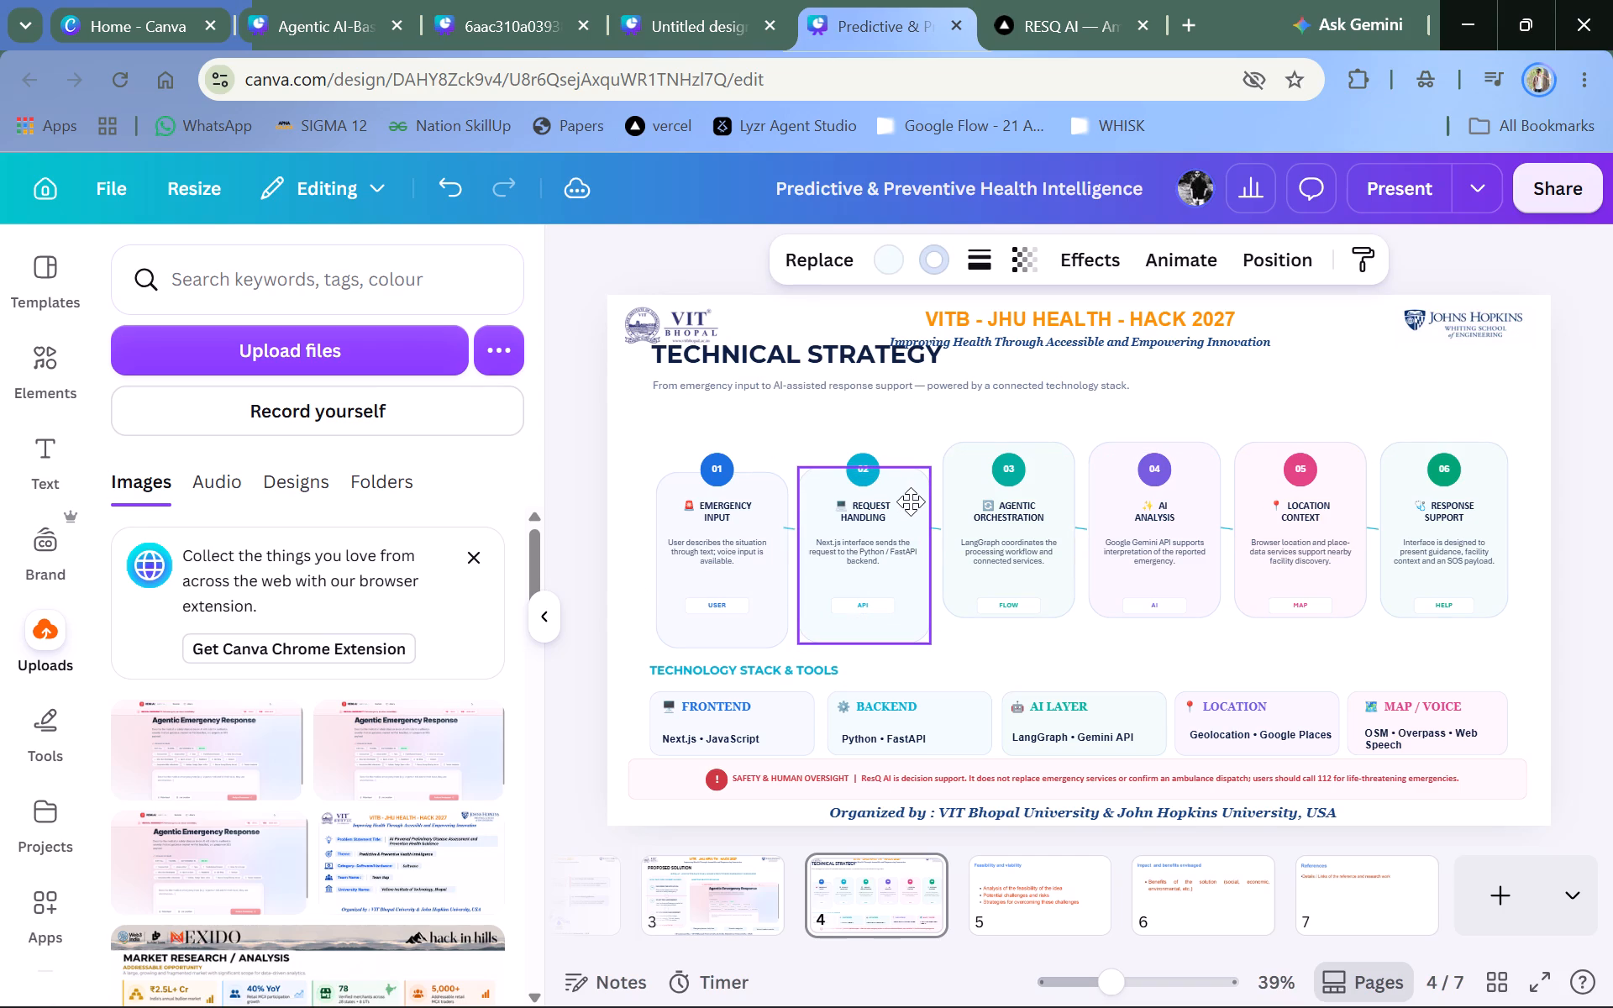
left_click_drag(911, 501, 913, 500)
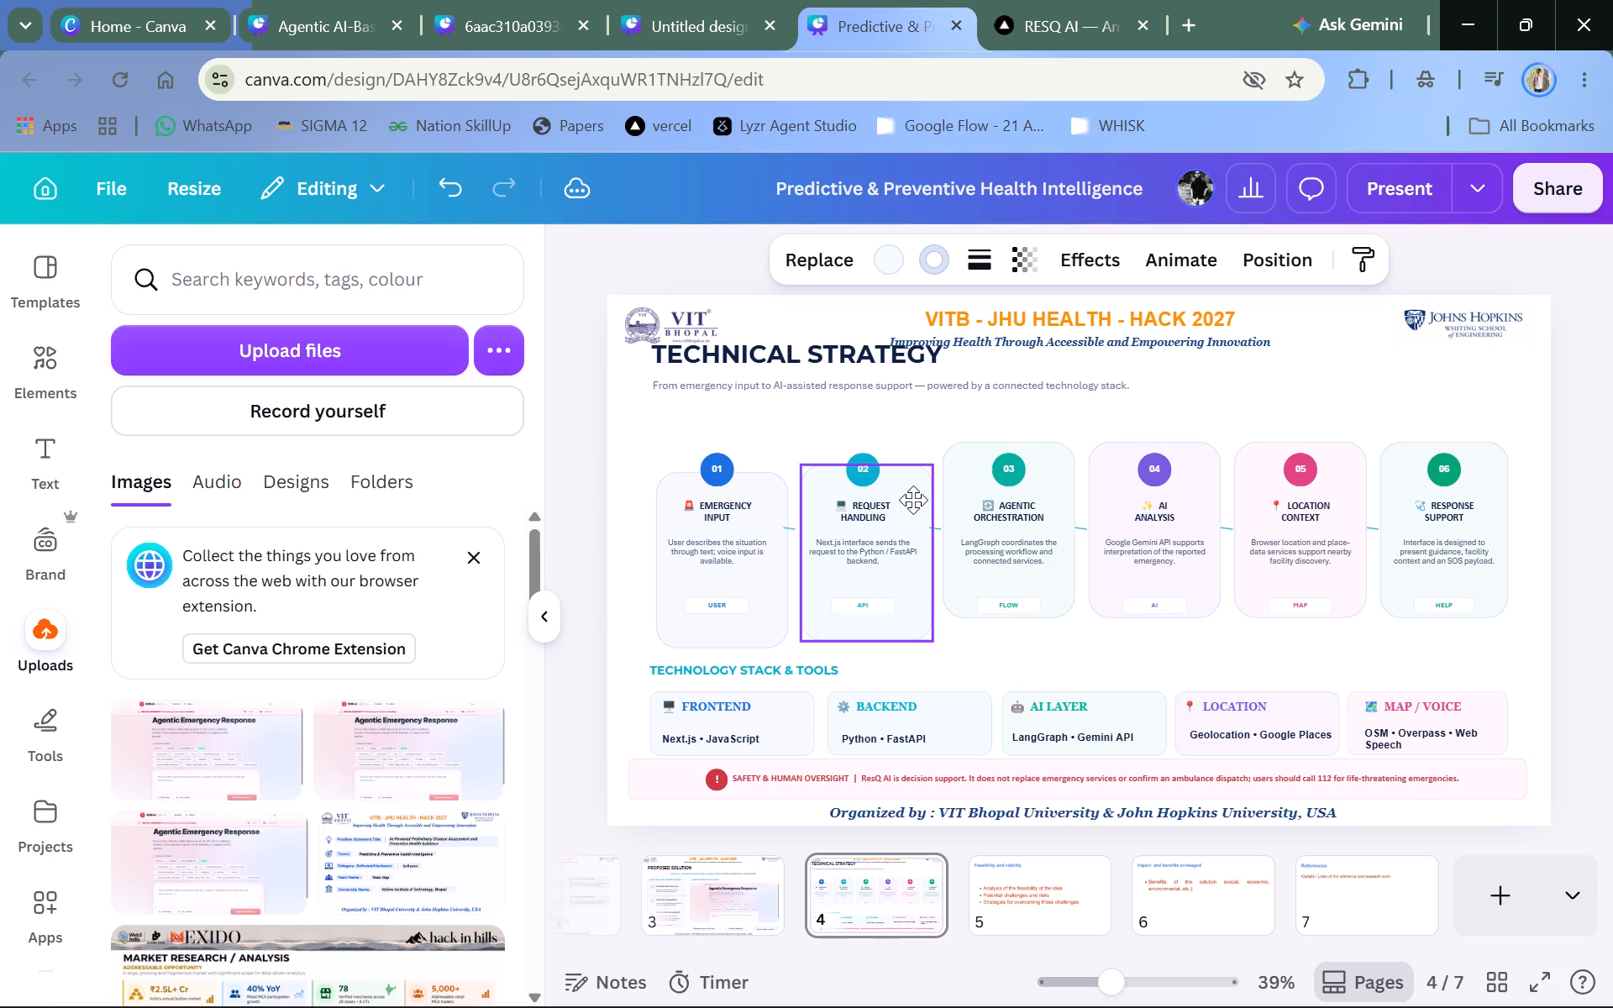
left_click_drag(913, 500, 913, 506)
double_click(588, 579)
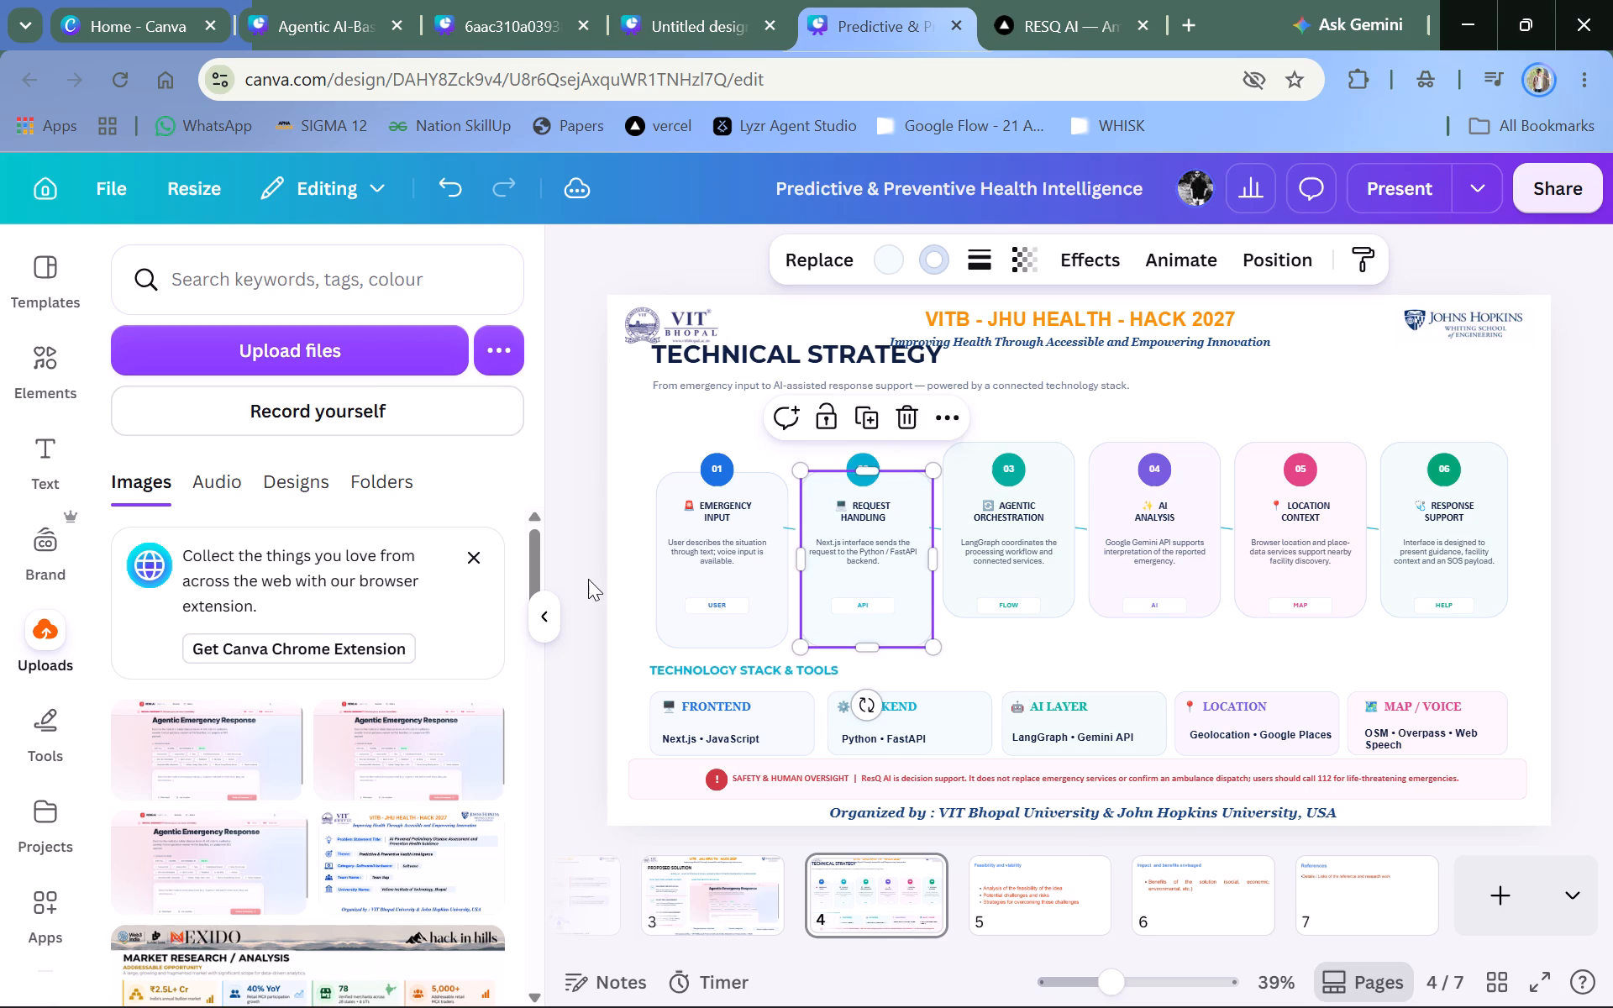
double_click(780, 598)
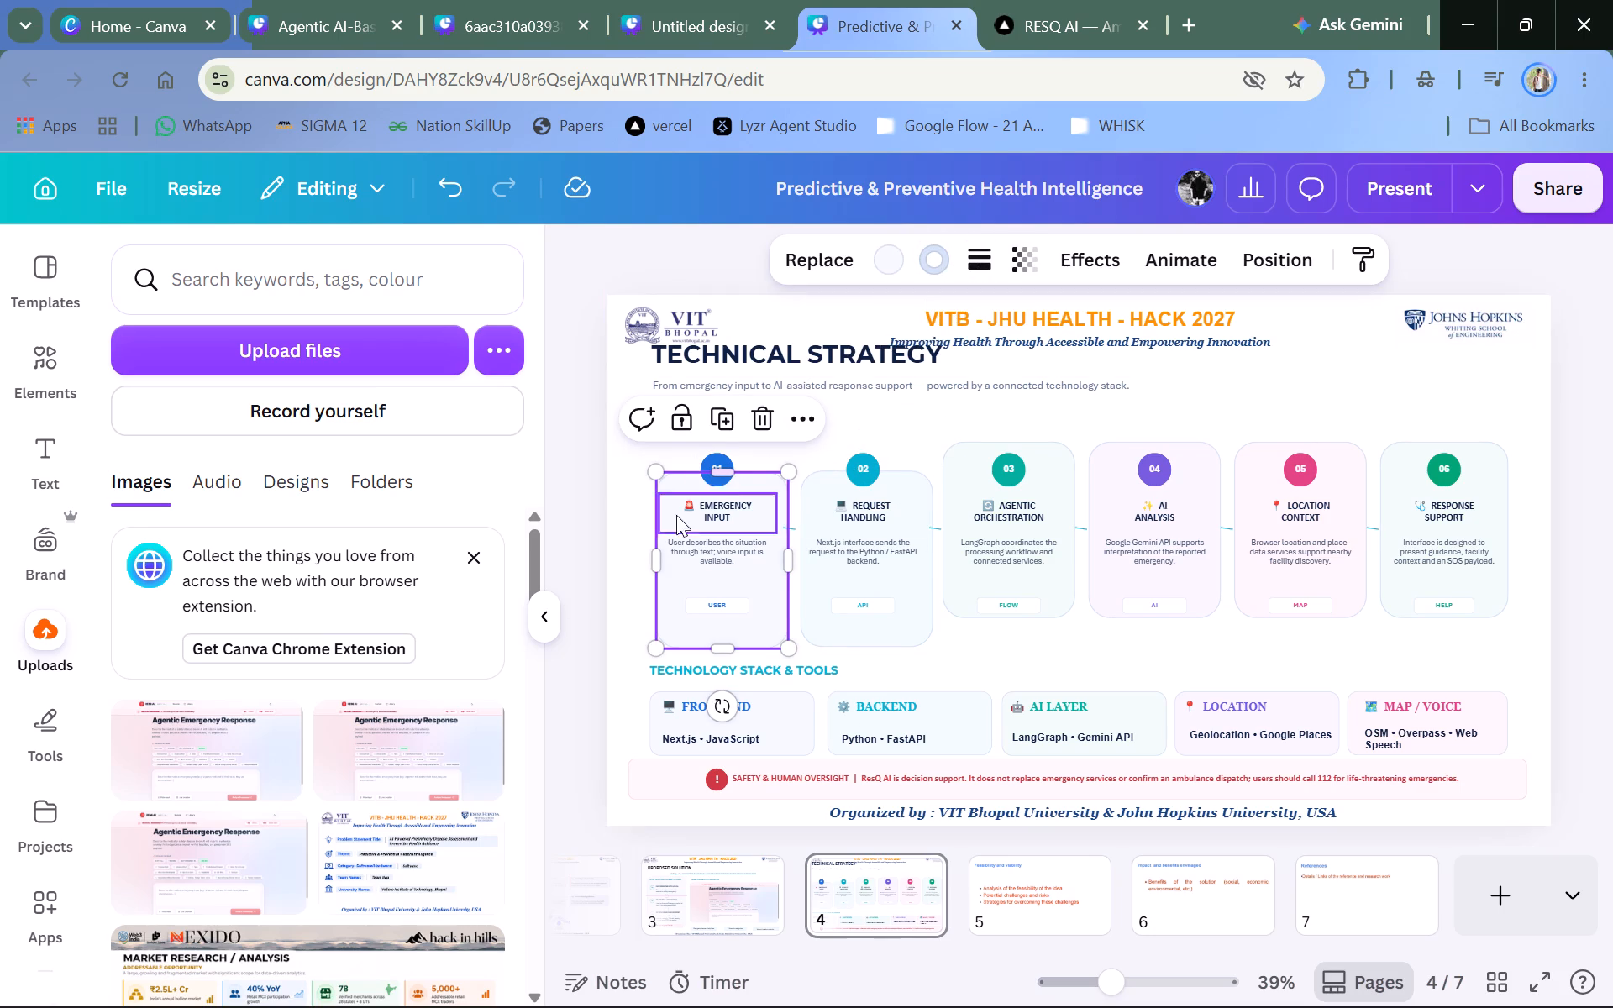
left_click(572, 519)
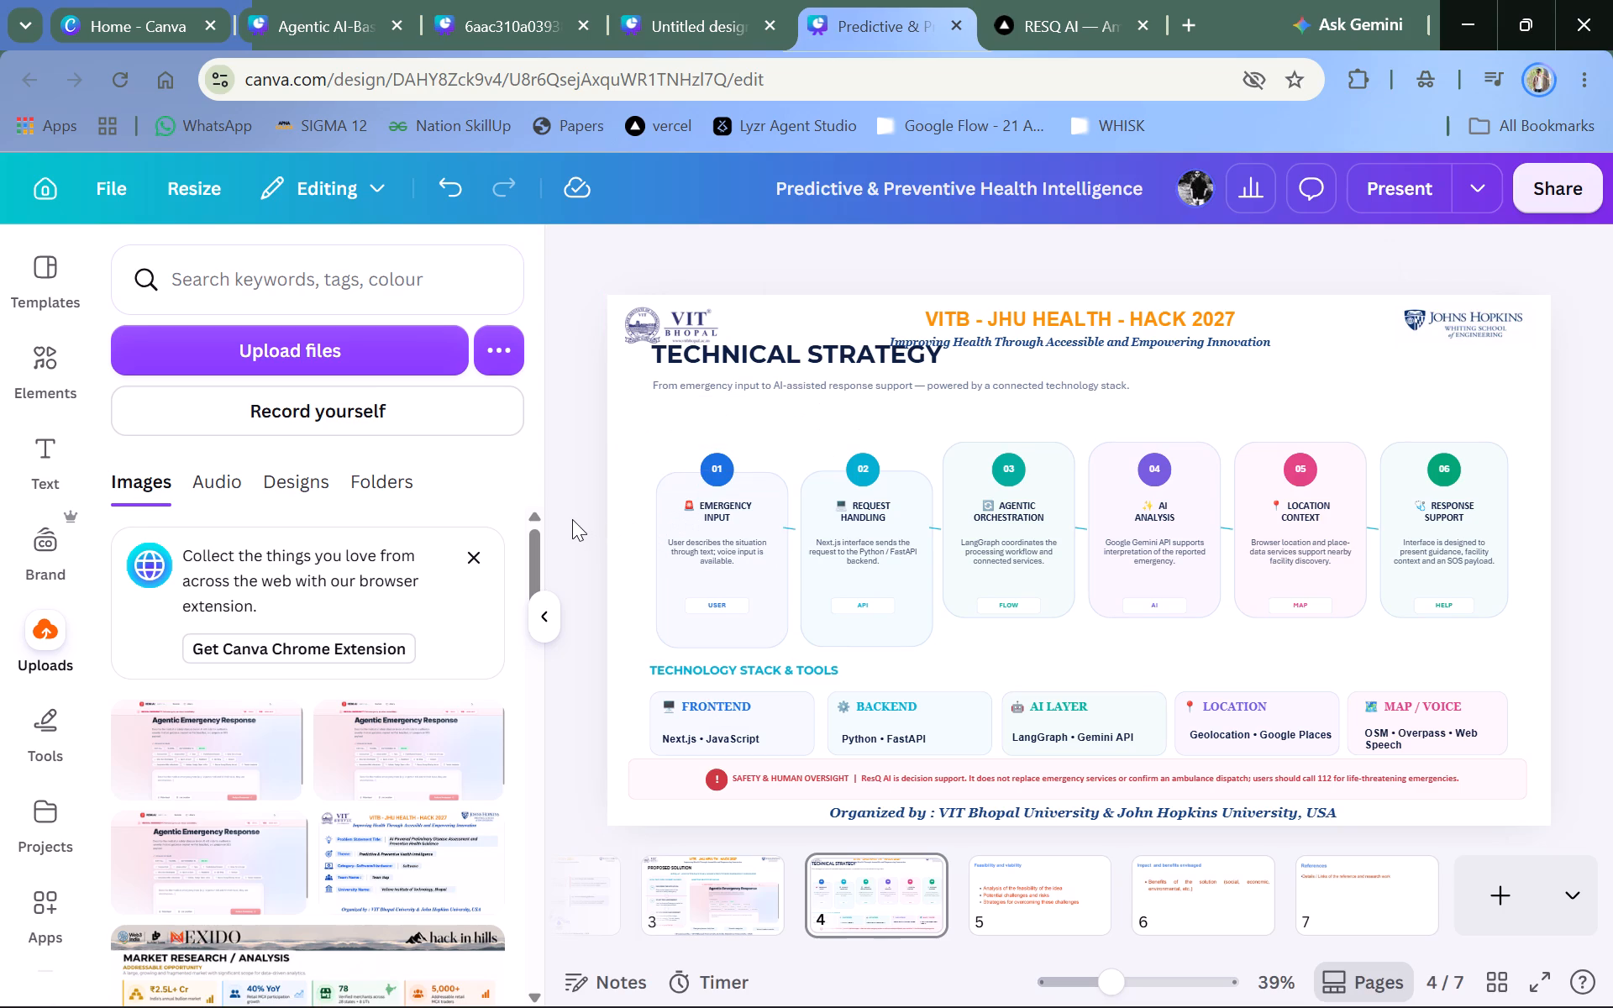
double_click(901, 601)
double_click(864, 659)
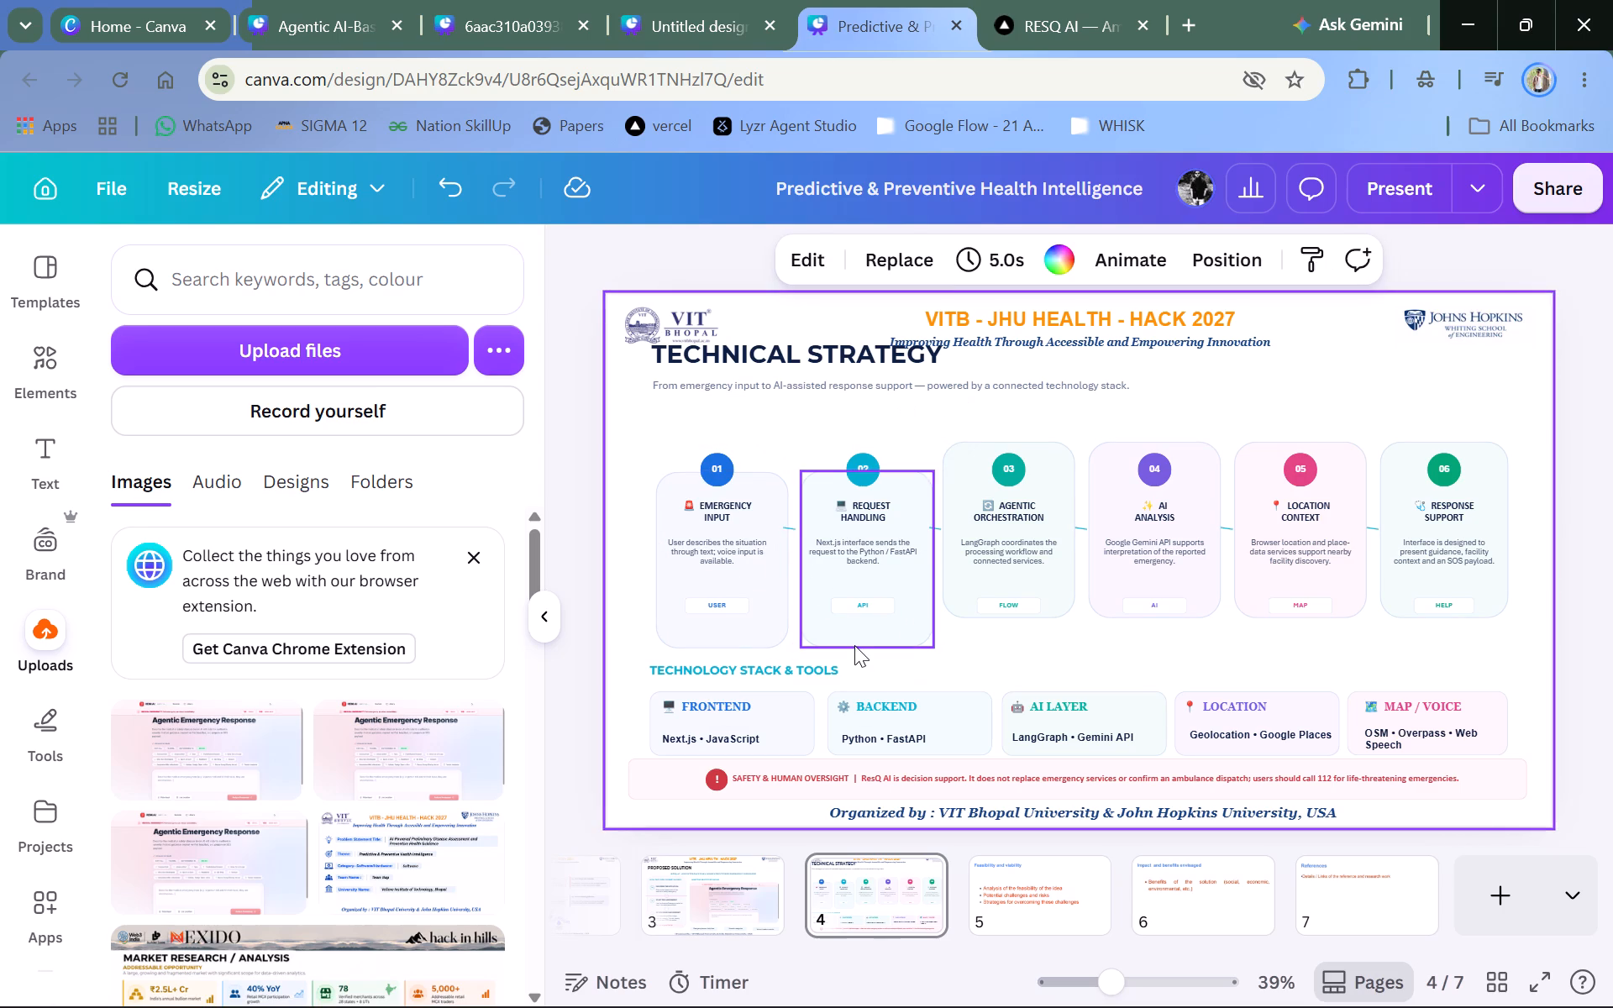
left_click(854, 645)
left_click(868, 638)
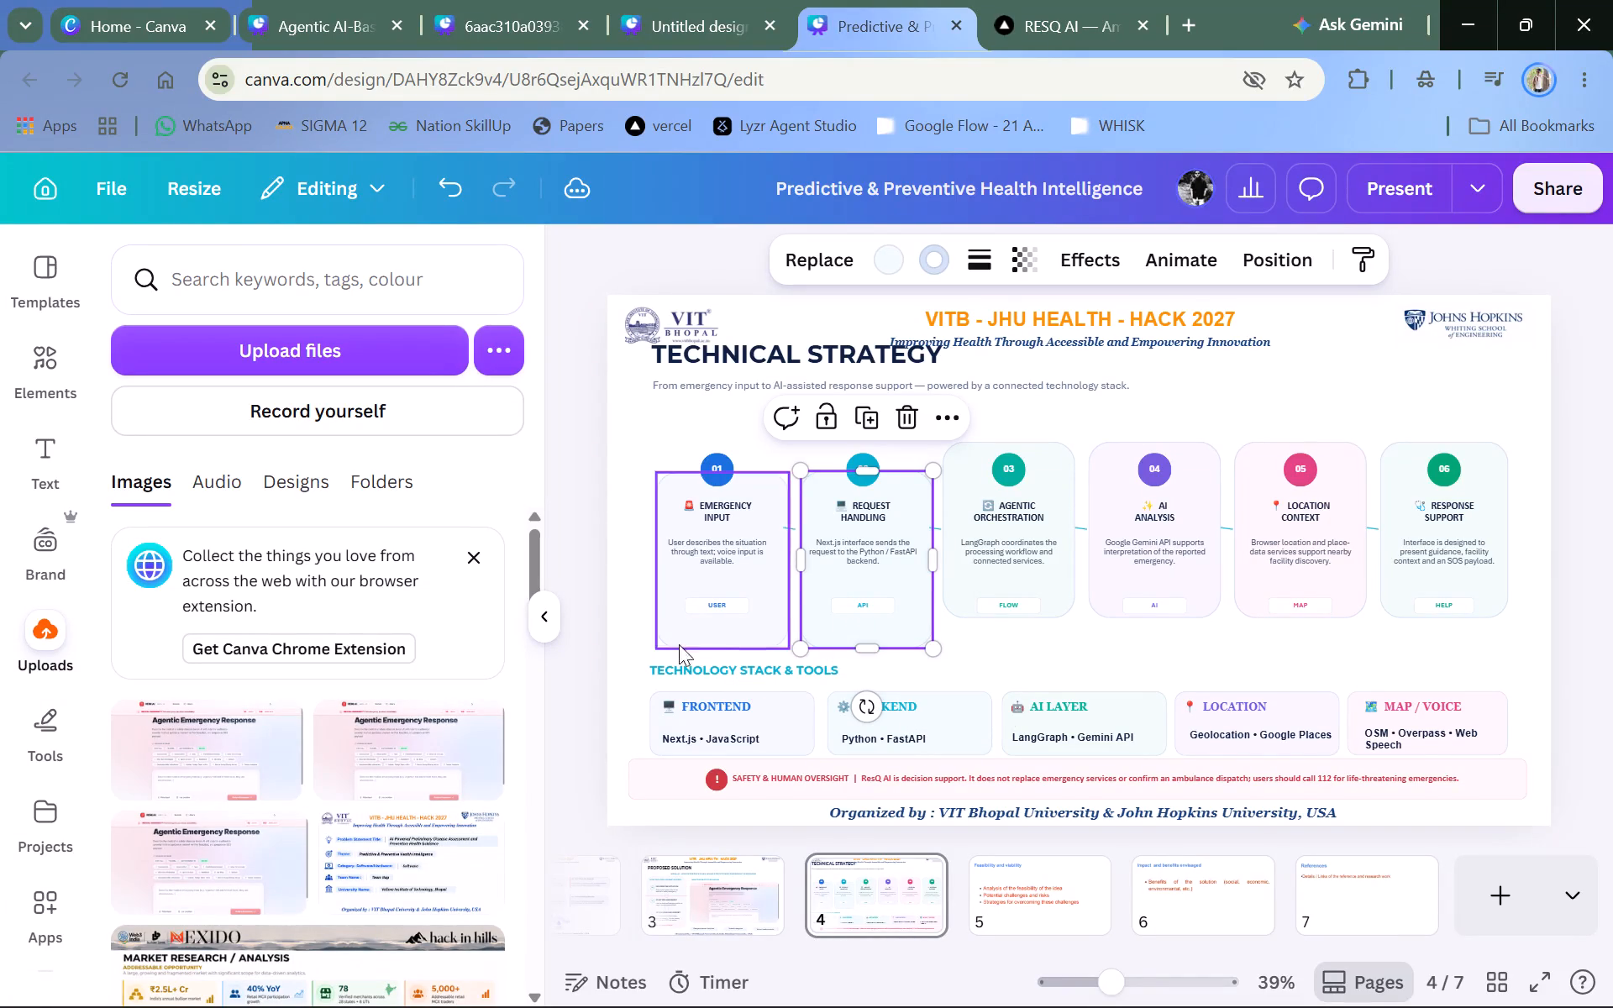
double_click(576, 670)
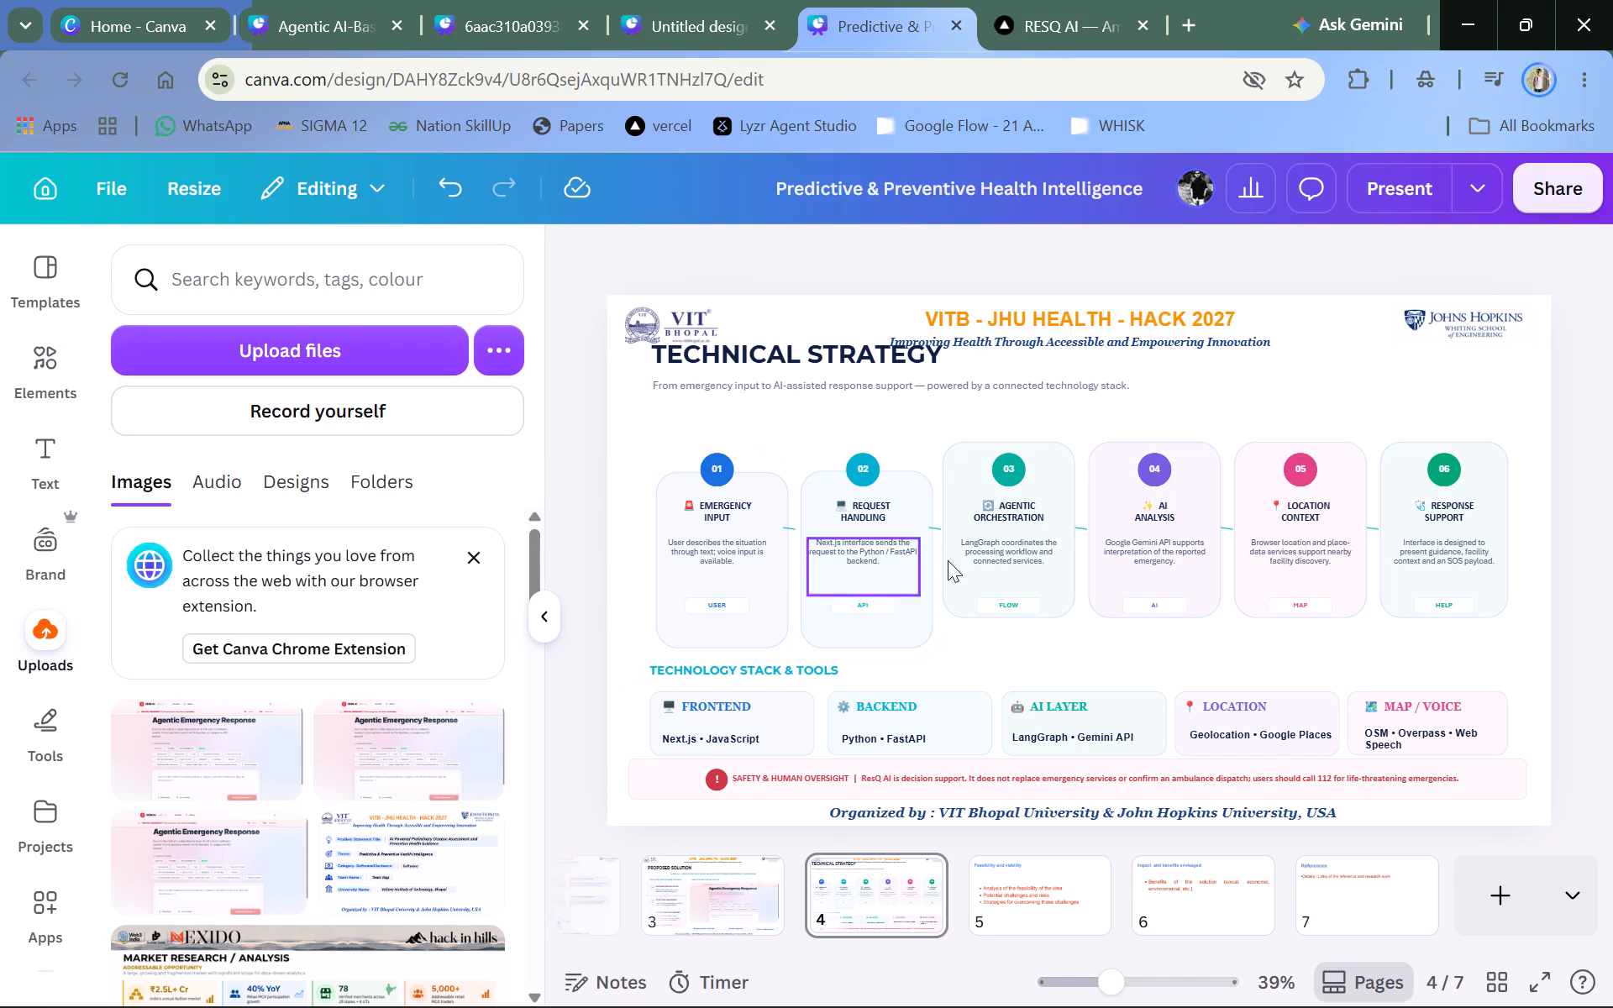
Move the Agentic Orchestration card's background shape down beside the Request Handling card's background and extend its bottom edge slightly to match.
left_click_drag(1040, 484, 1038, 511)
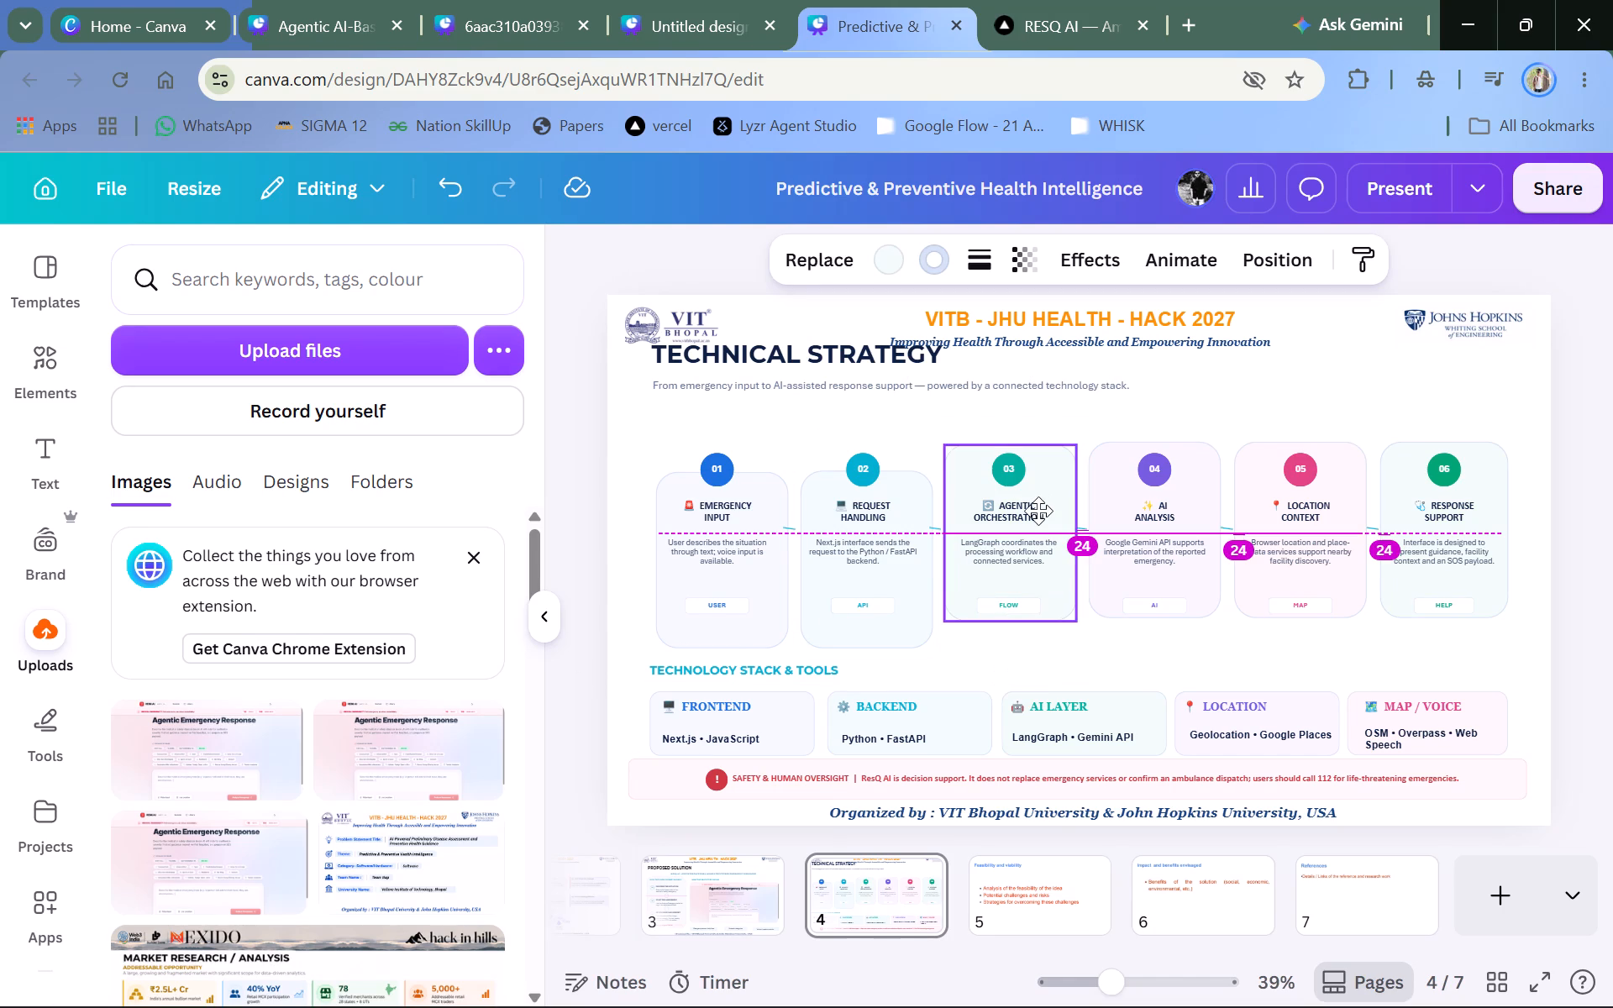
left_click_drag(1038, 511, 1038, 507)
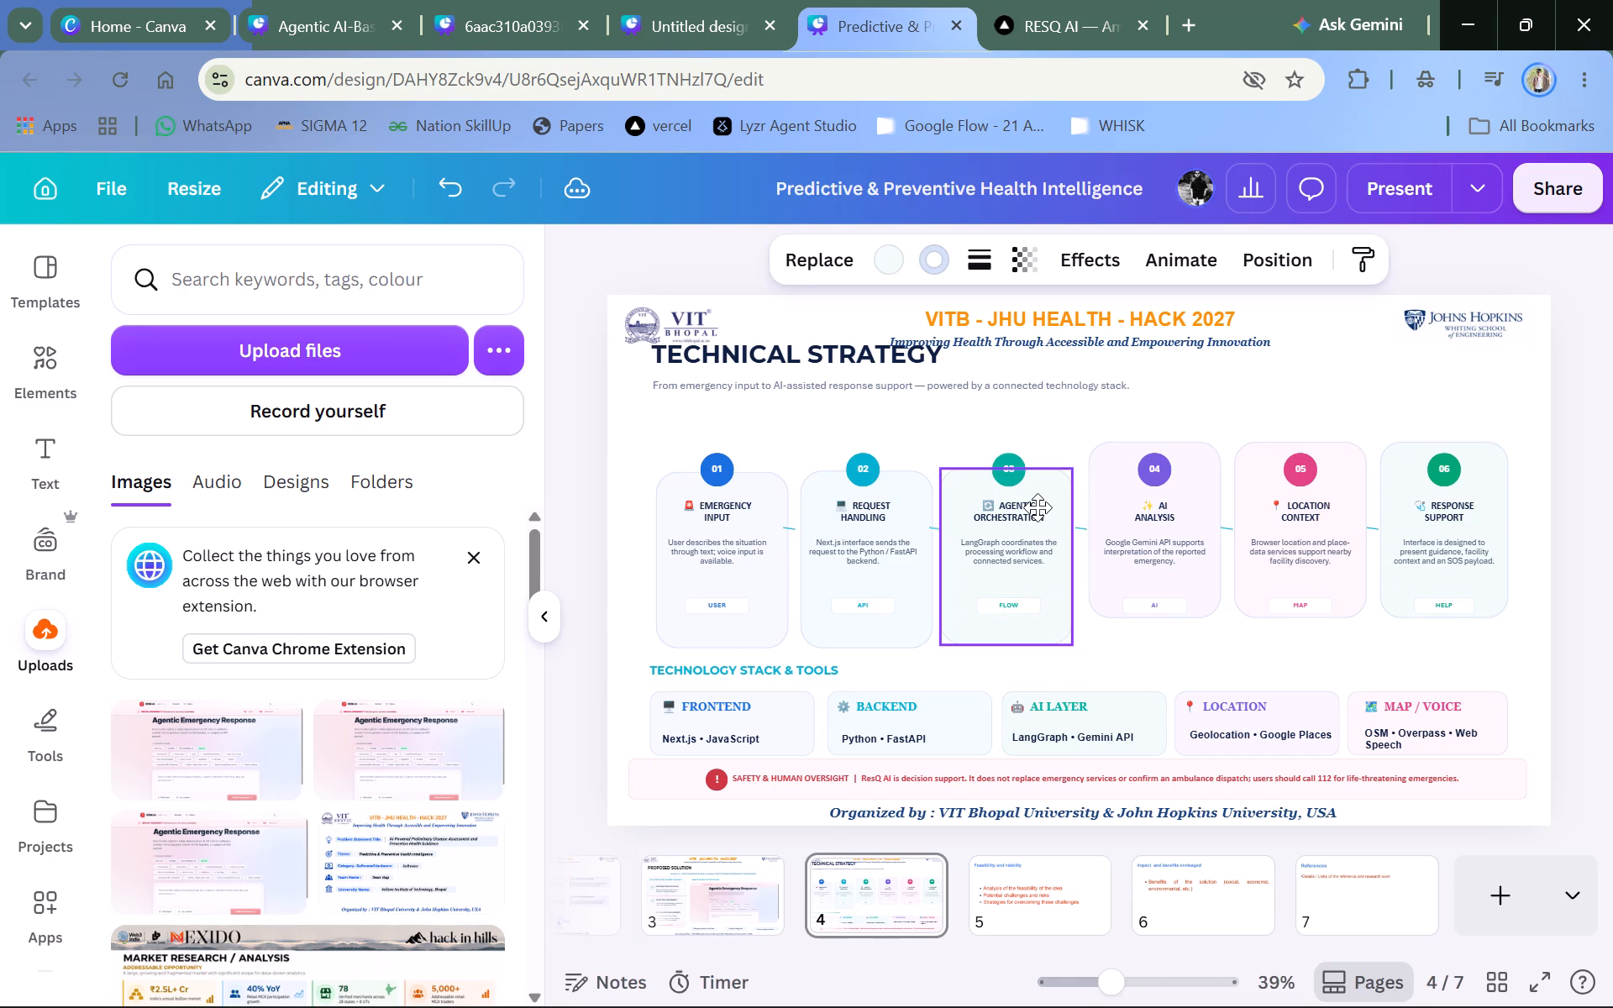
left_click_drag(1038, 507, 1043, 537)
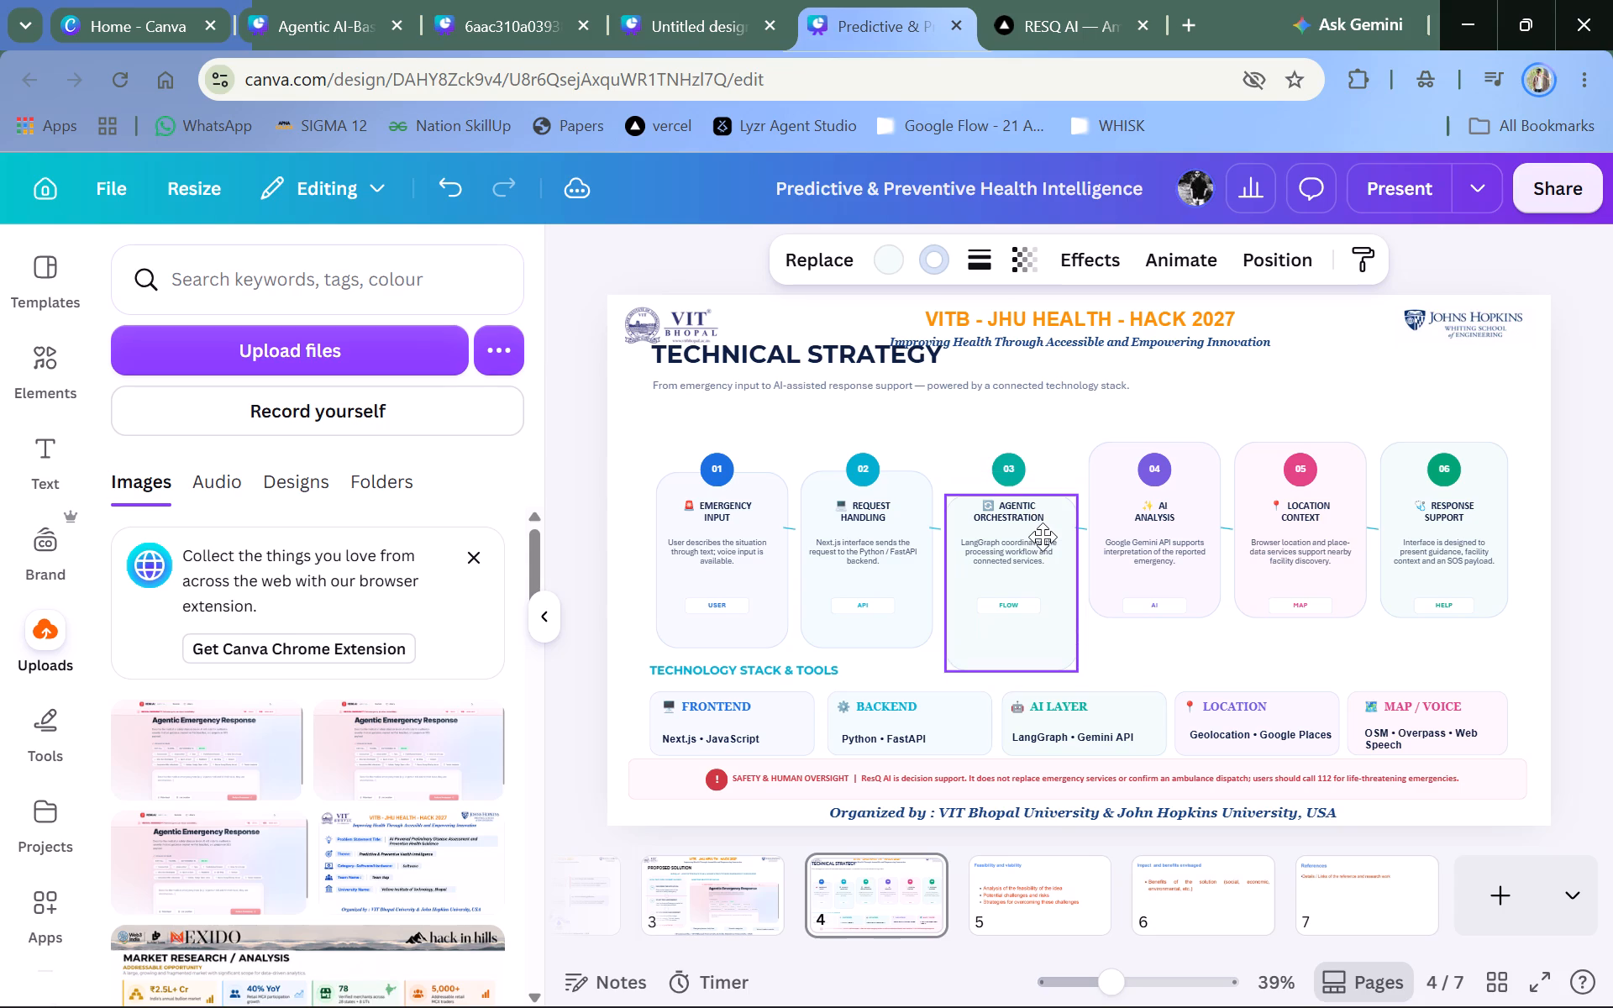
left_click_drag(1043, 537, 1039, 512)
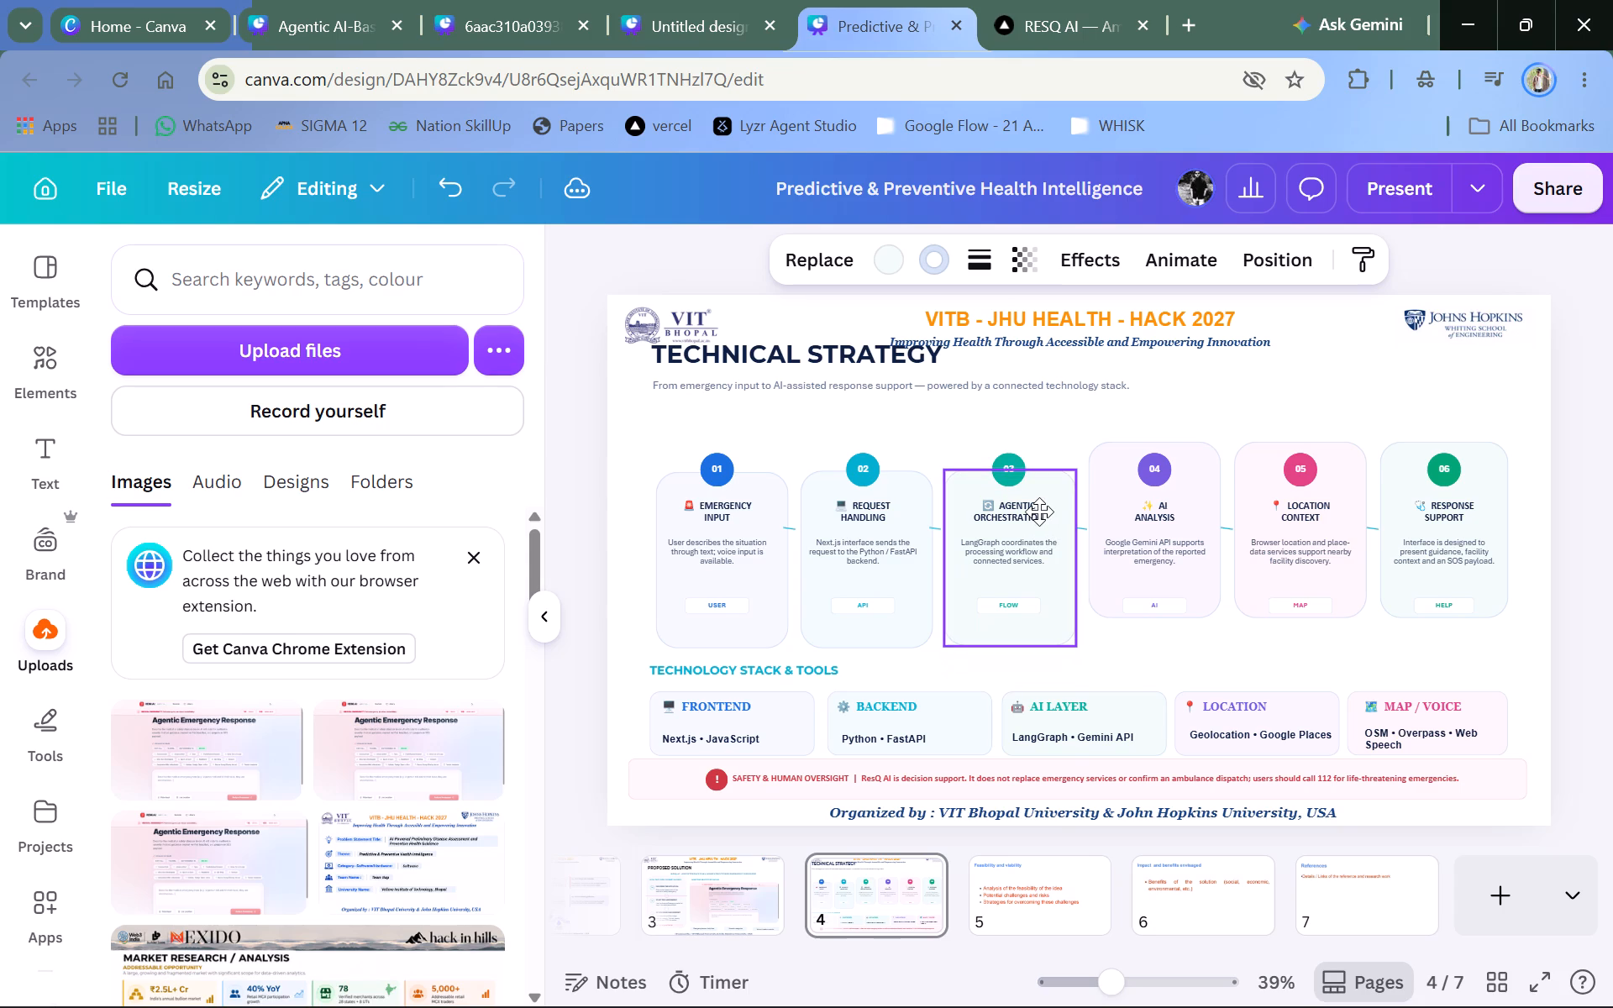
left_click_drag(1039, 512, 1048, 511)
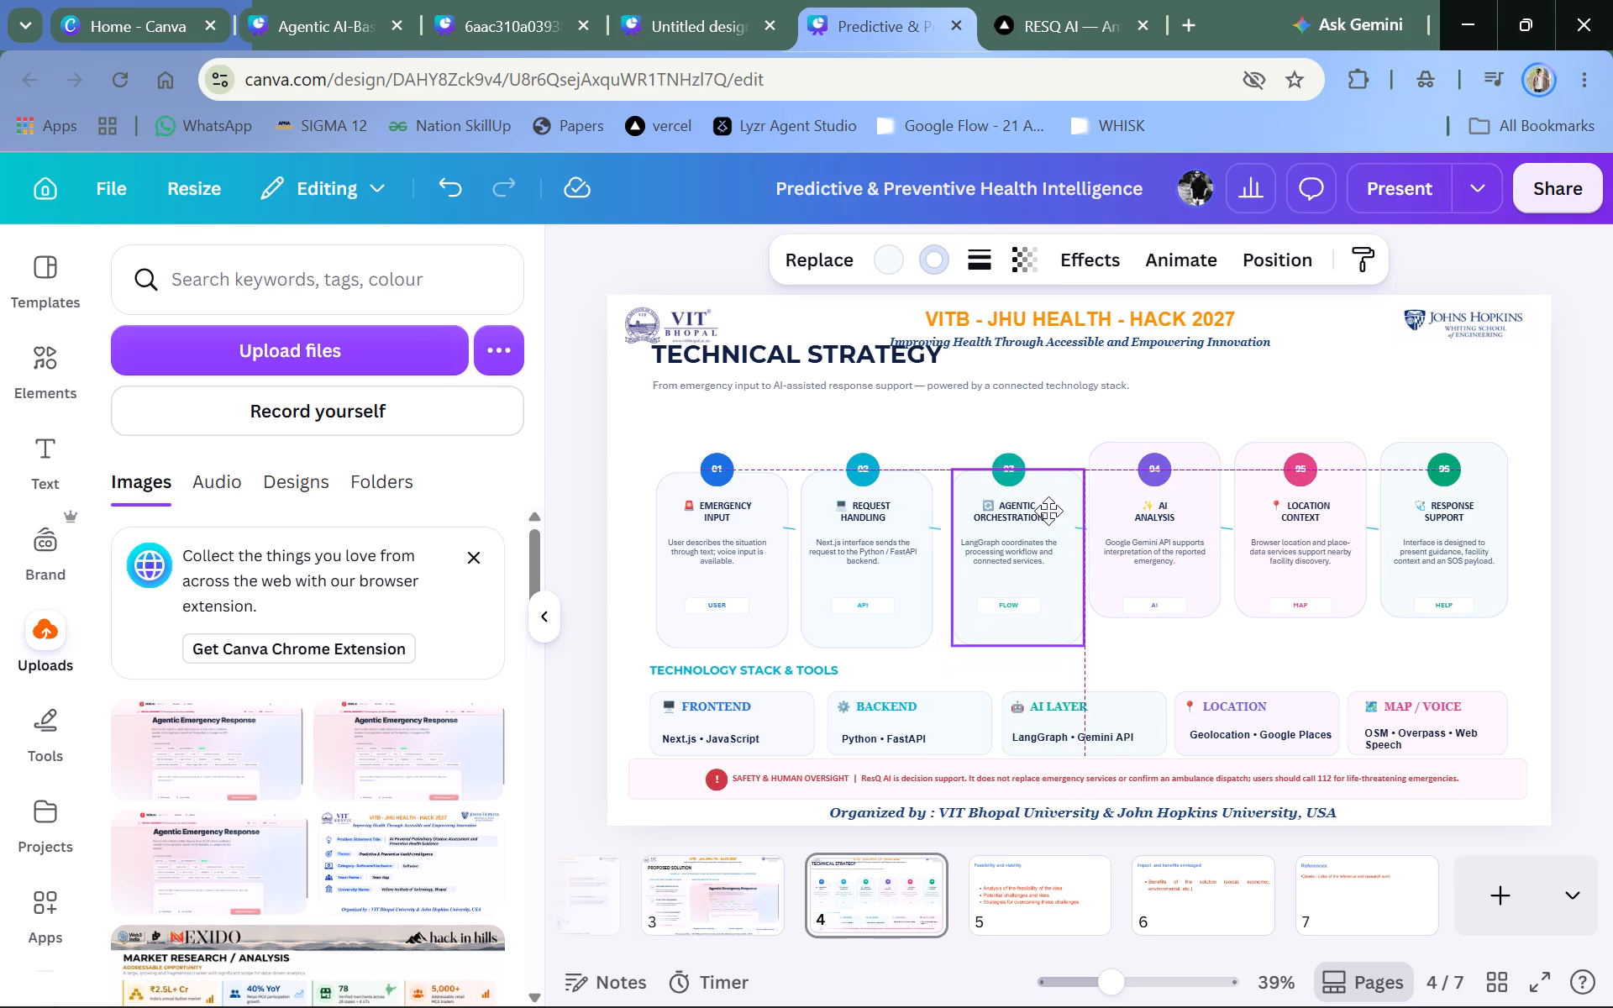
left_click_drag(1048, 511, 1040, 511)
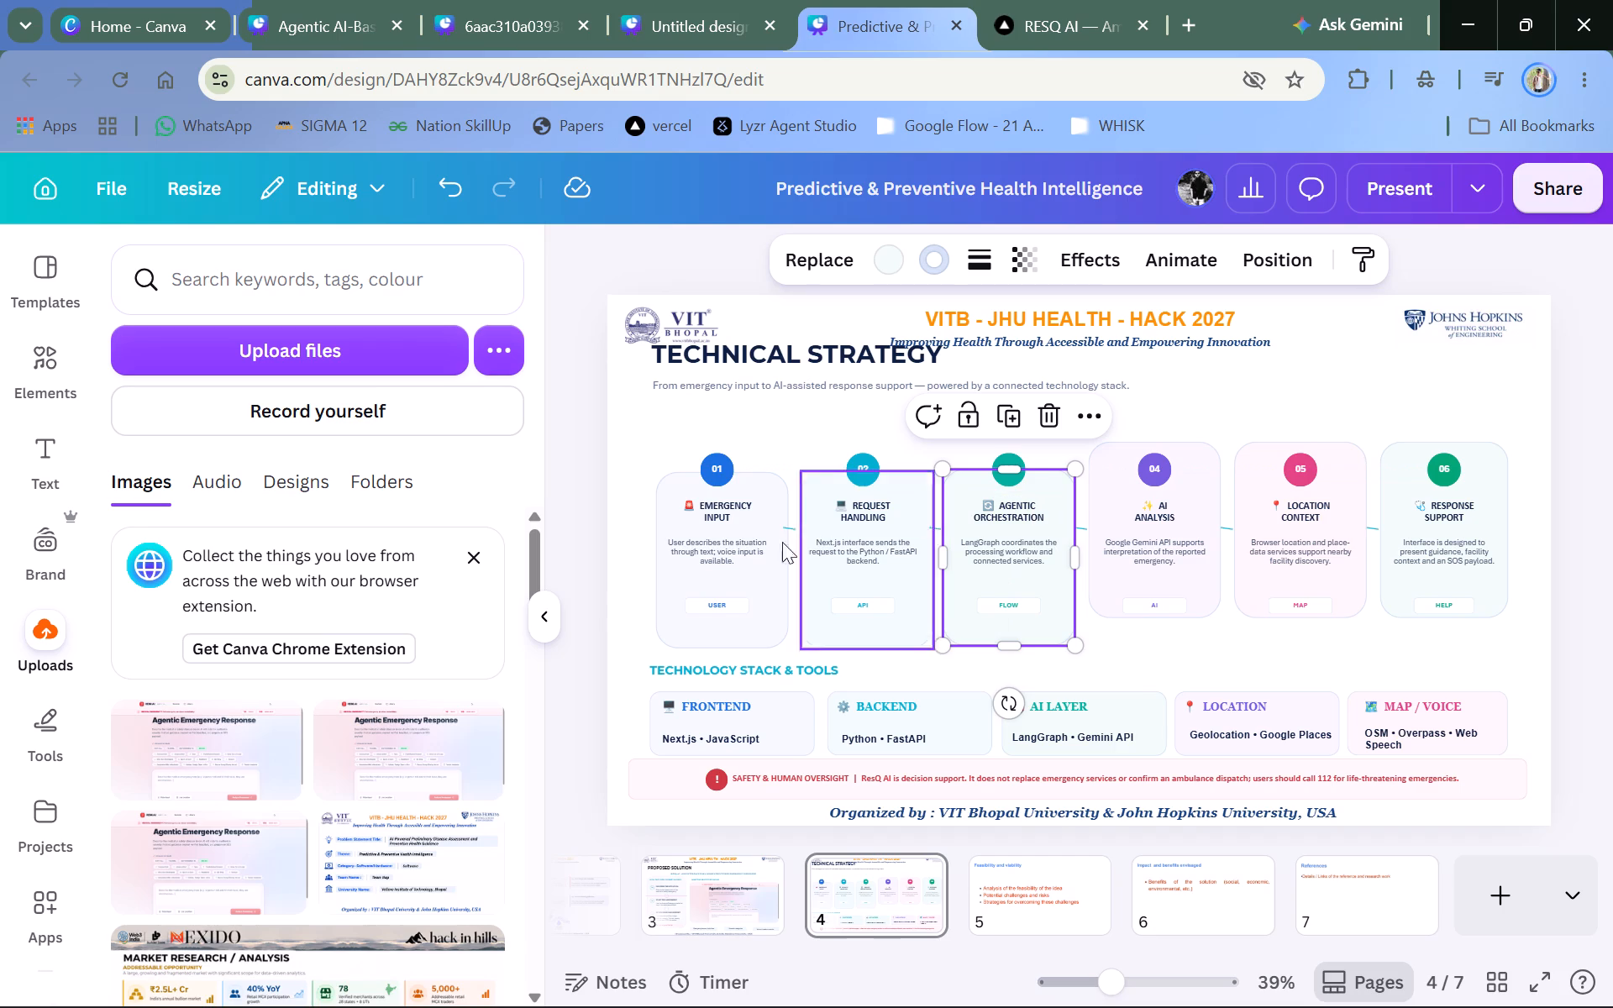
double_click(596, 629)
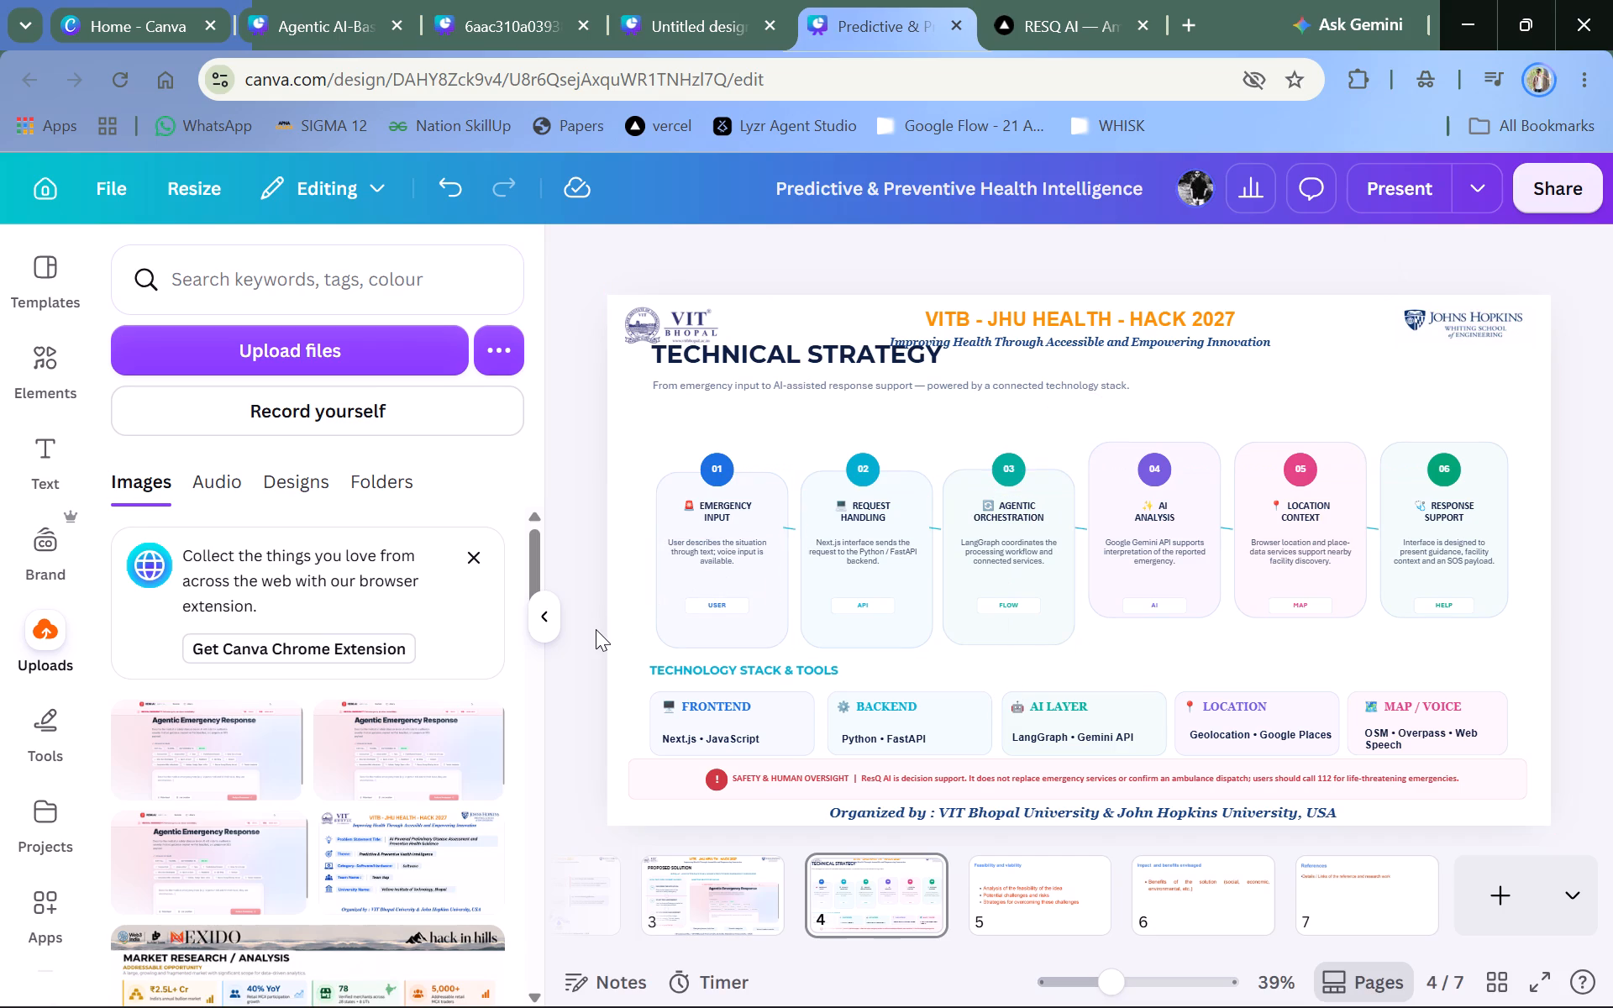
double_click(1027, 643)
left_click(1014, 641)
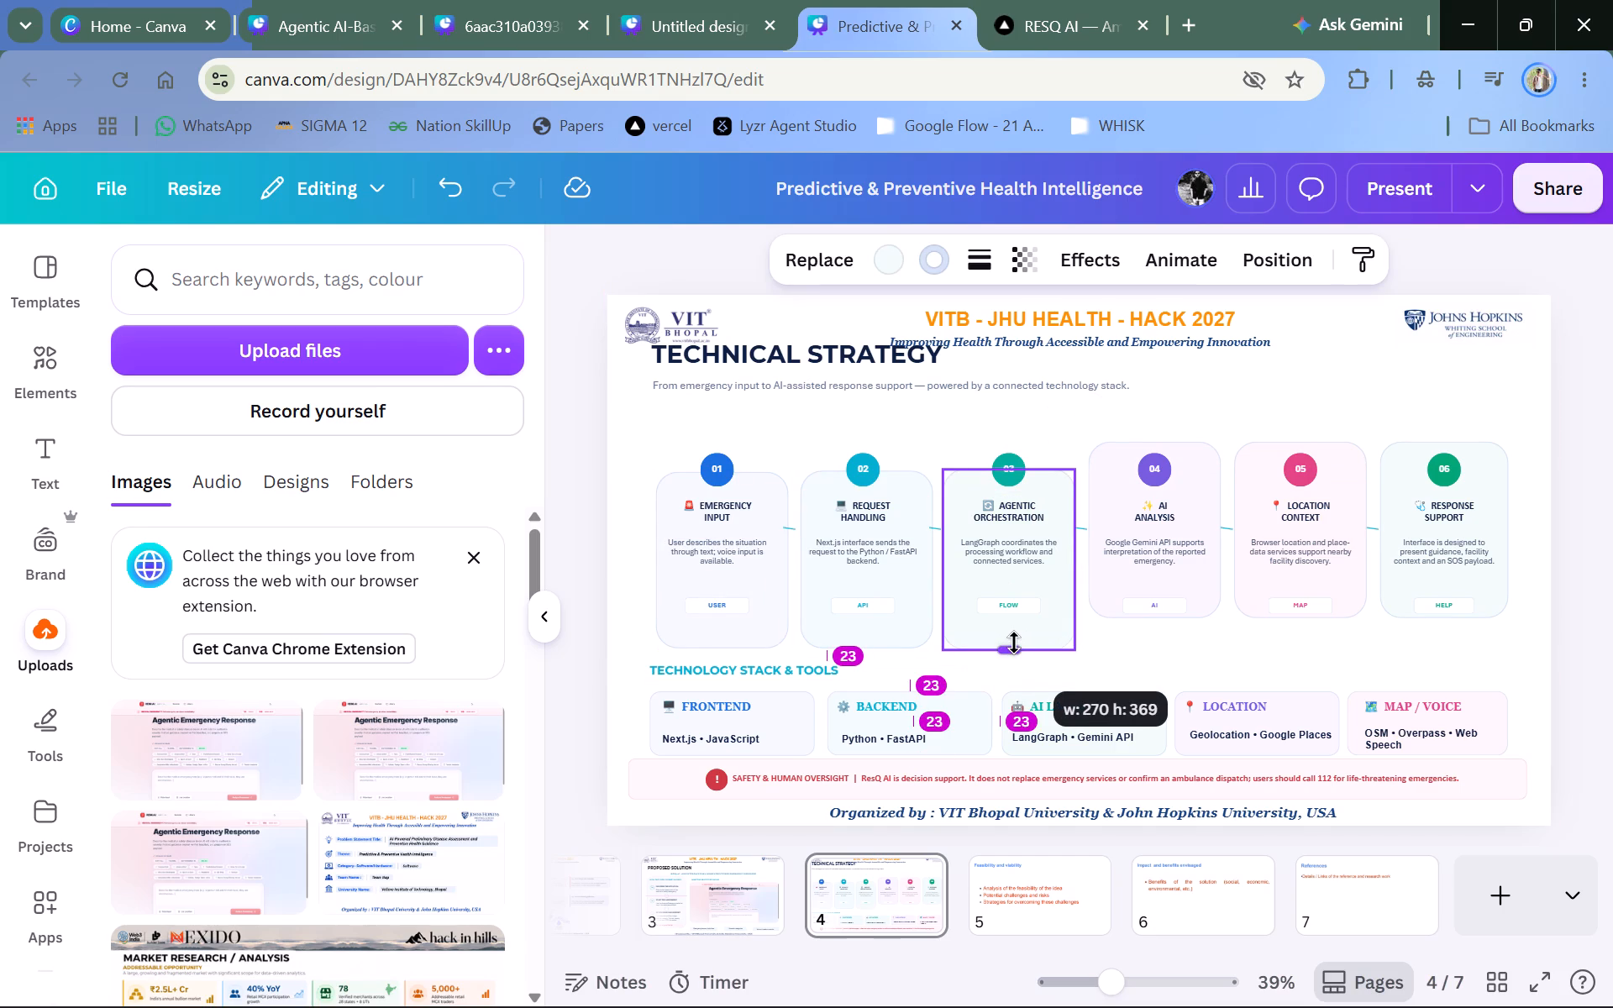
double_click(562, 720)
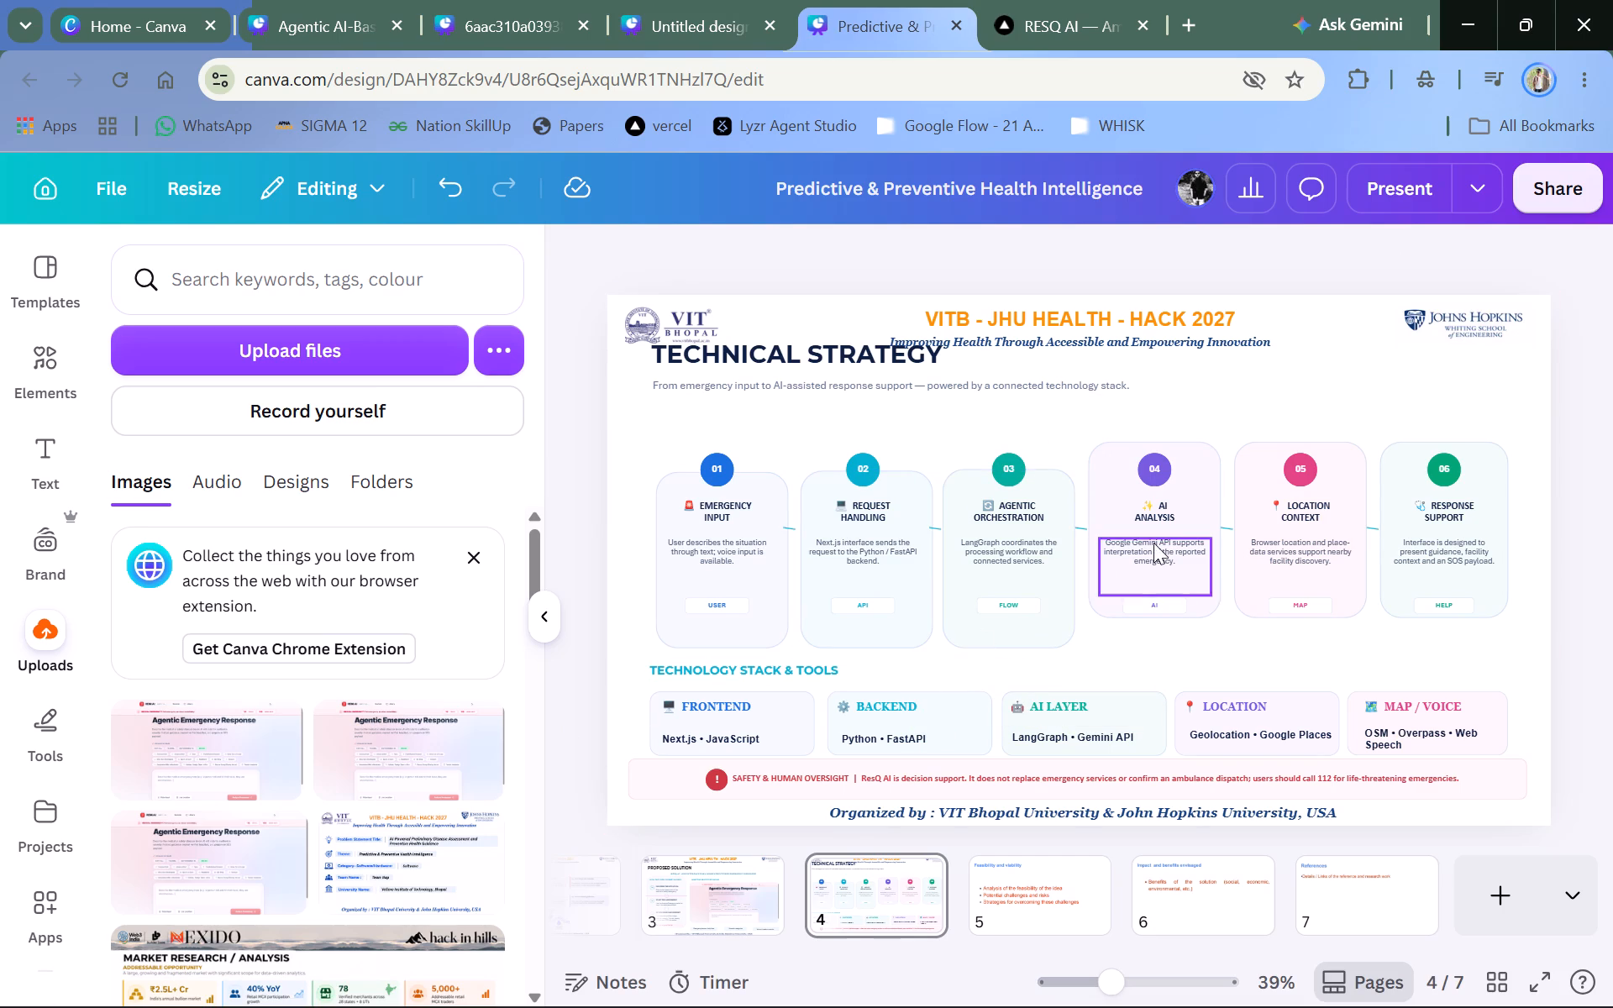
Move the AI Analysis card's background shape down level with the Agentic Orchestration card's background and extend its bottom edge slightly.
left_click(1196, 489)
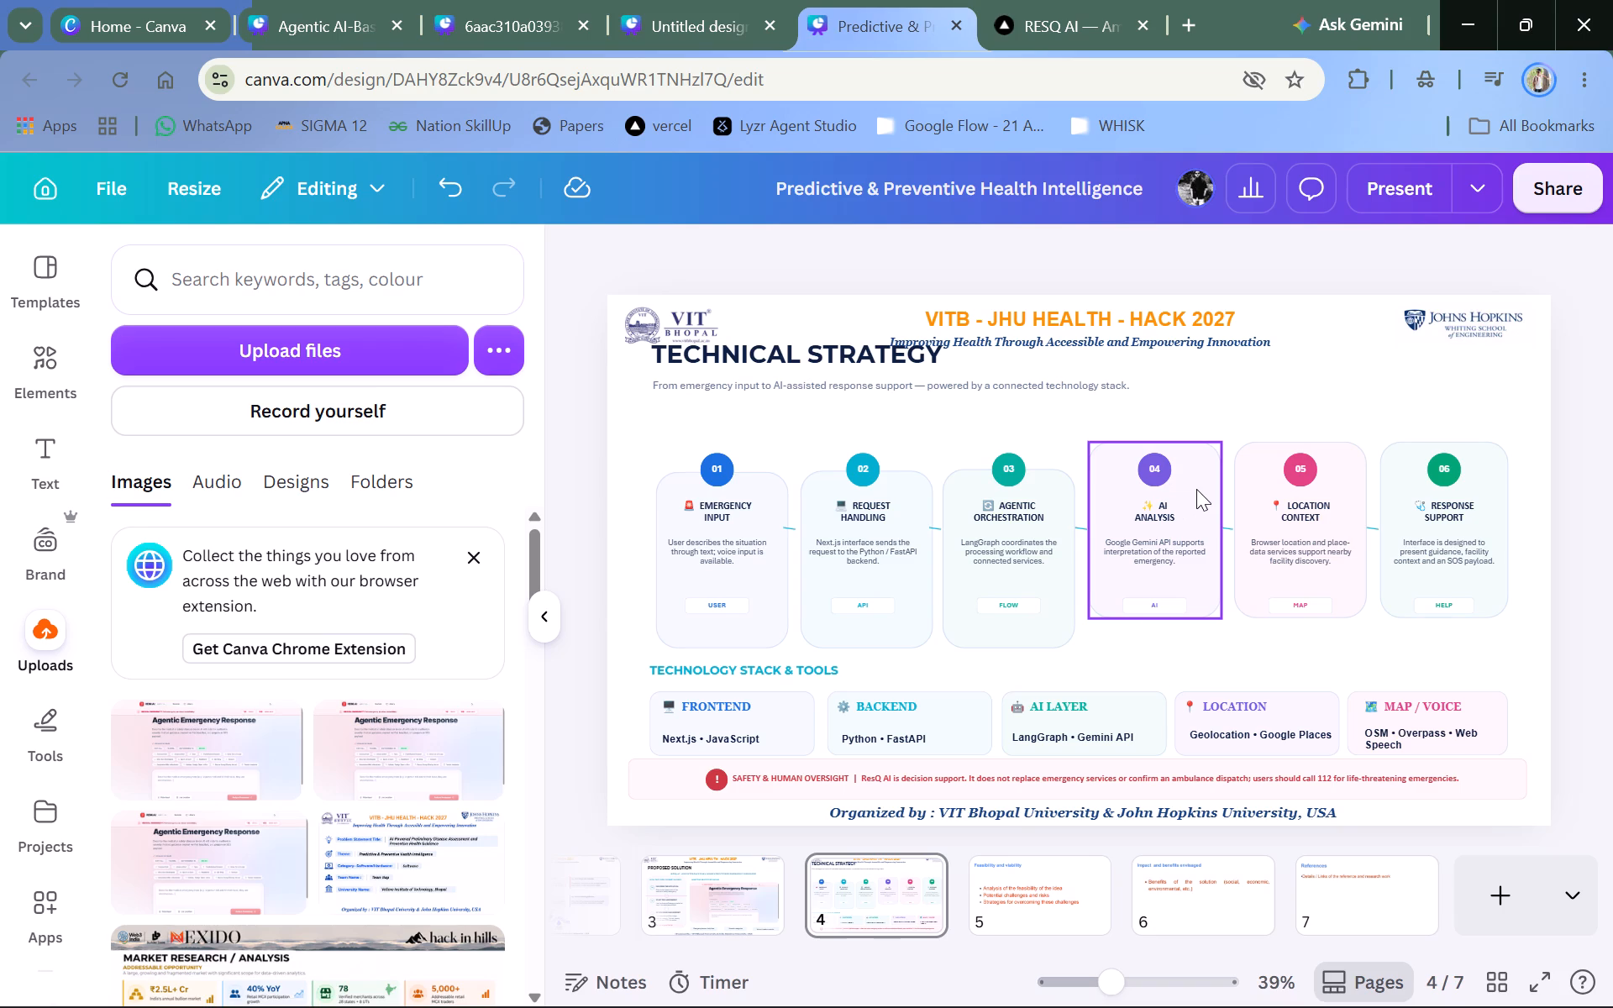
left_click_drag(1184, 481, 1185, 510)
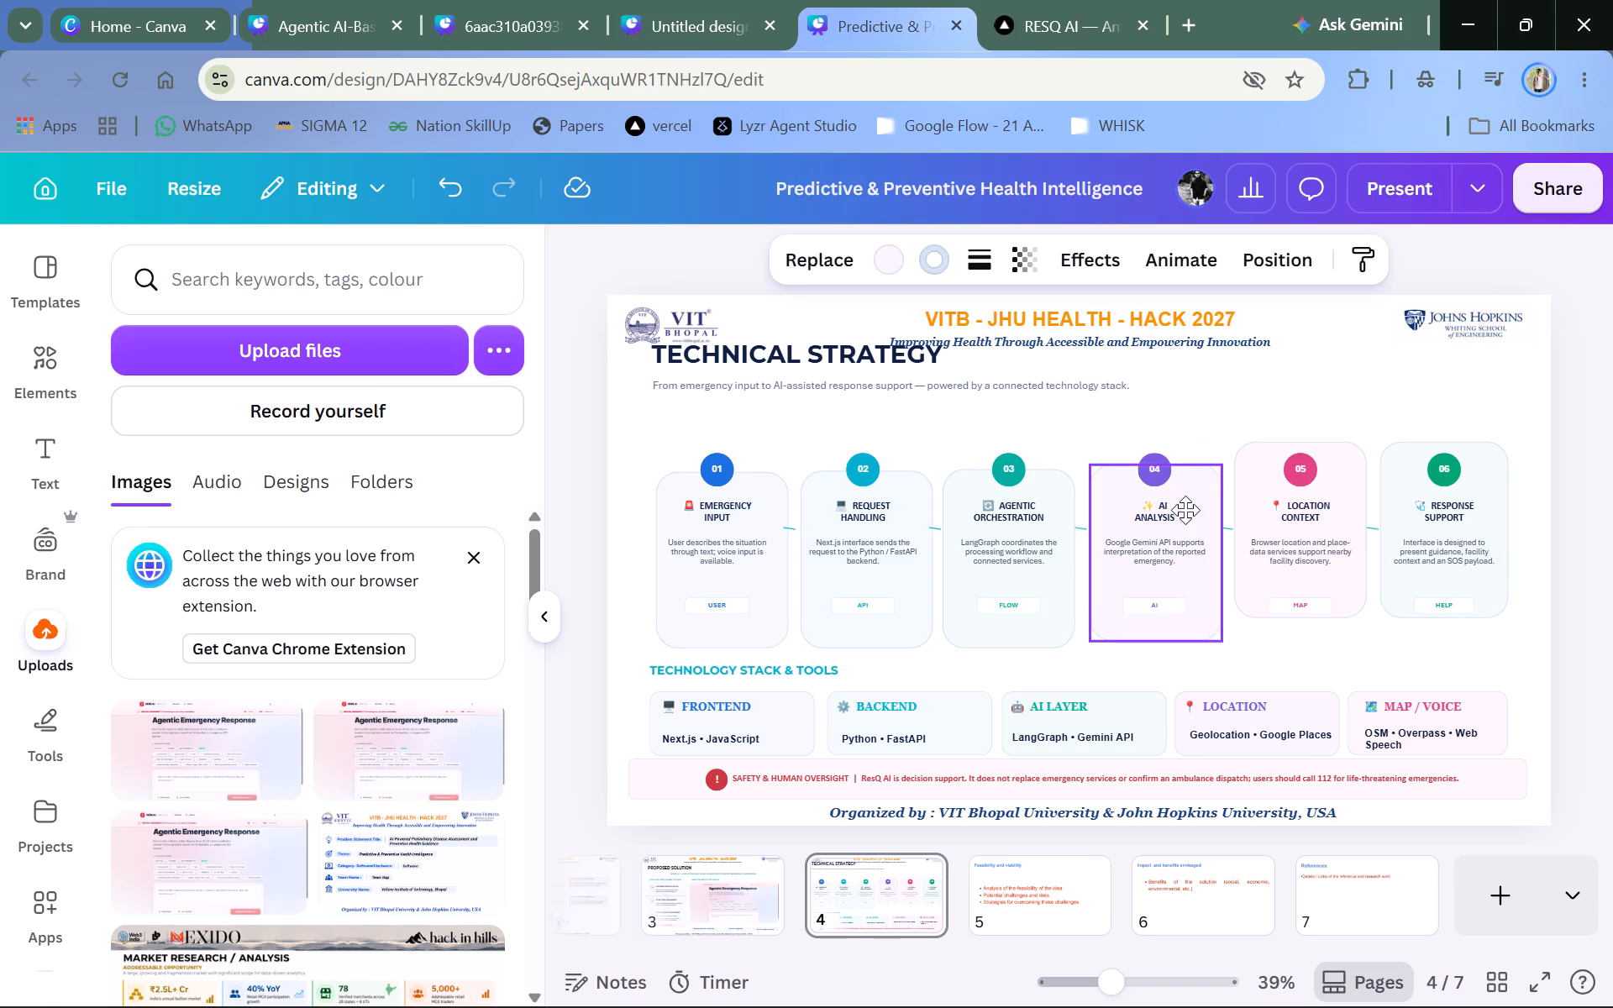
left_click_drag(1185, 510, 1185, 513)
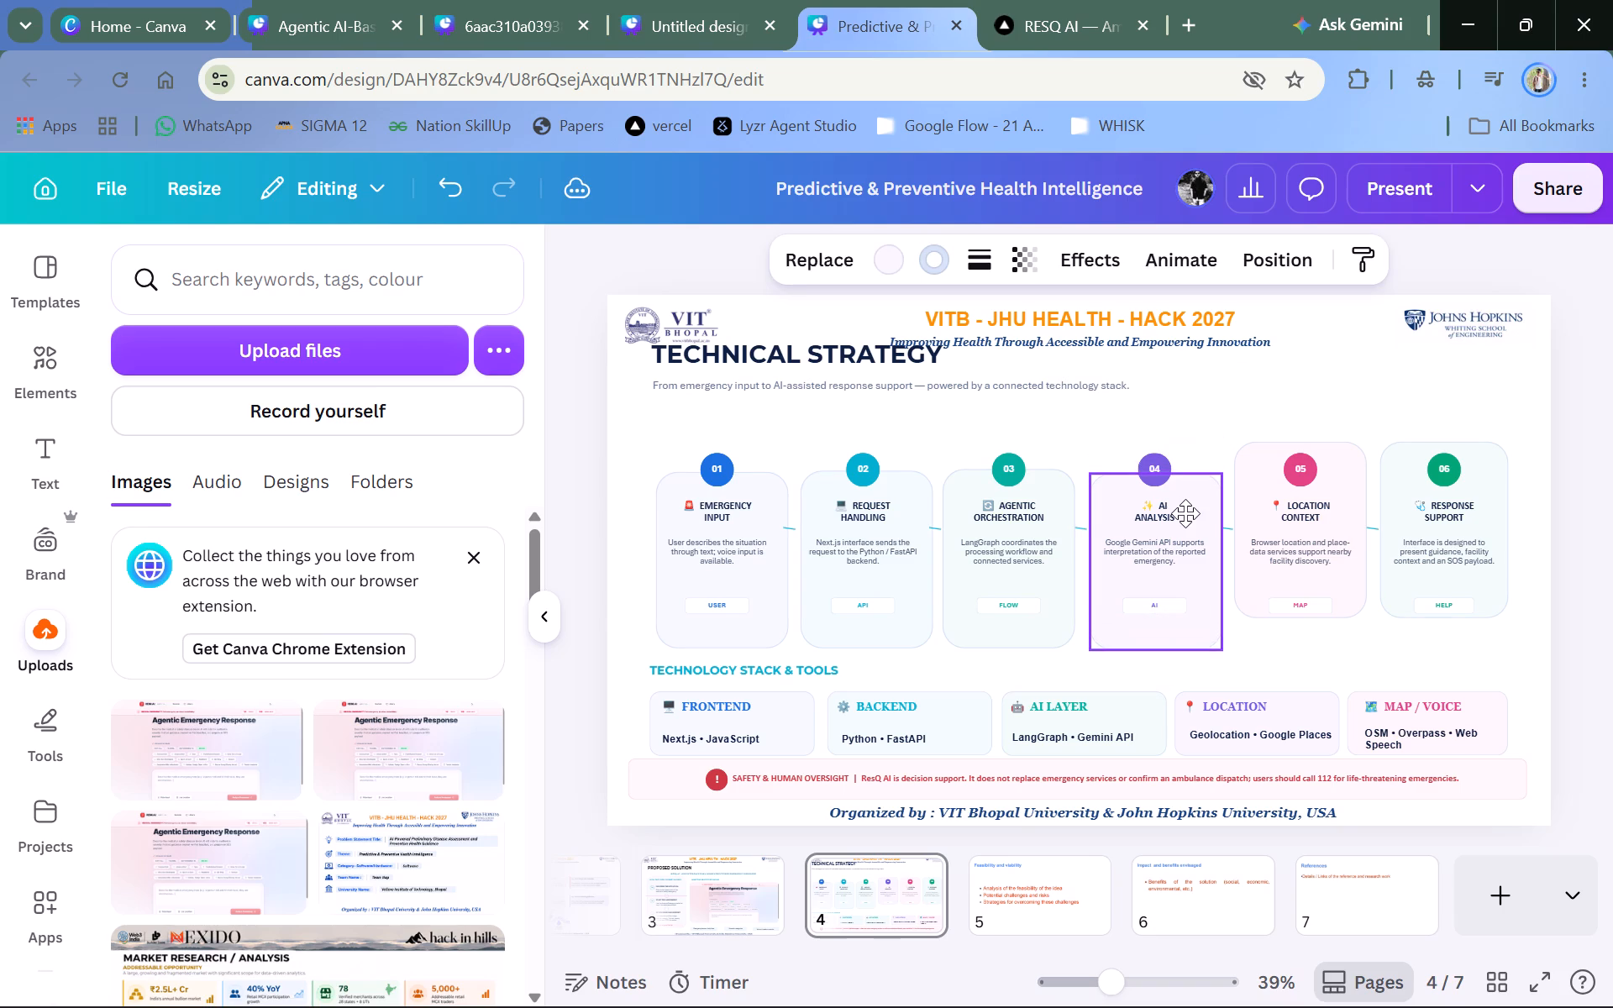
left_click_drag(1185, 513, 1185, 506)
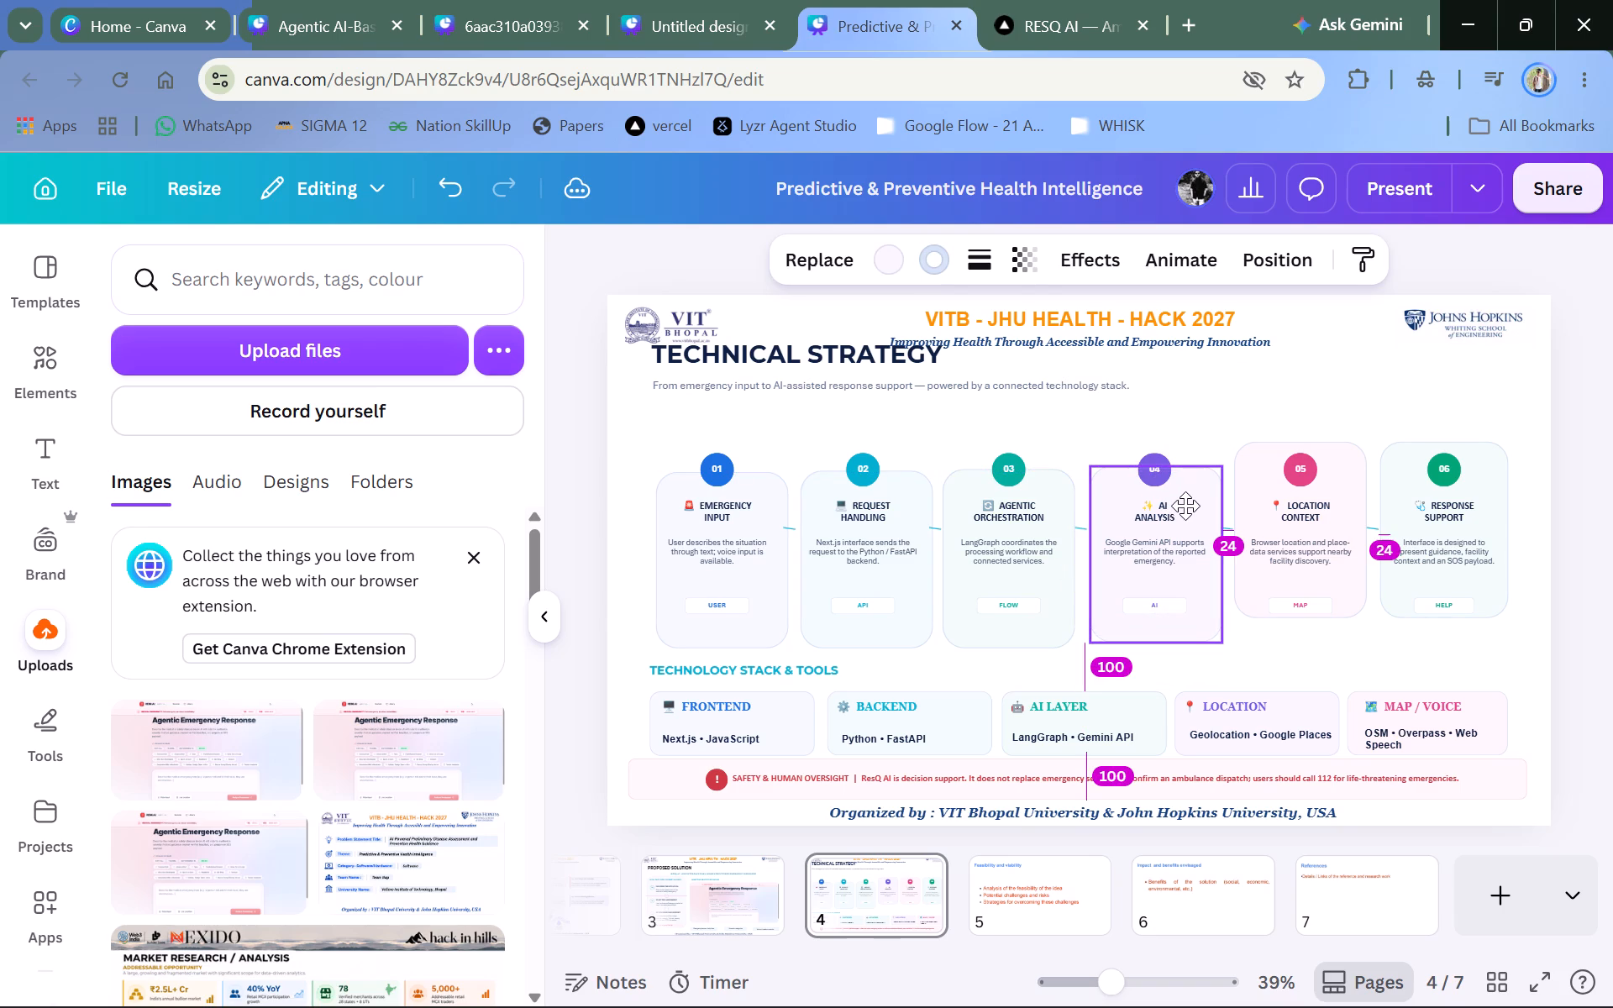
left_click_drag(1185, 506, 1181, 519)
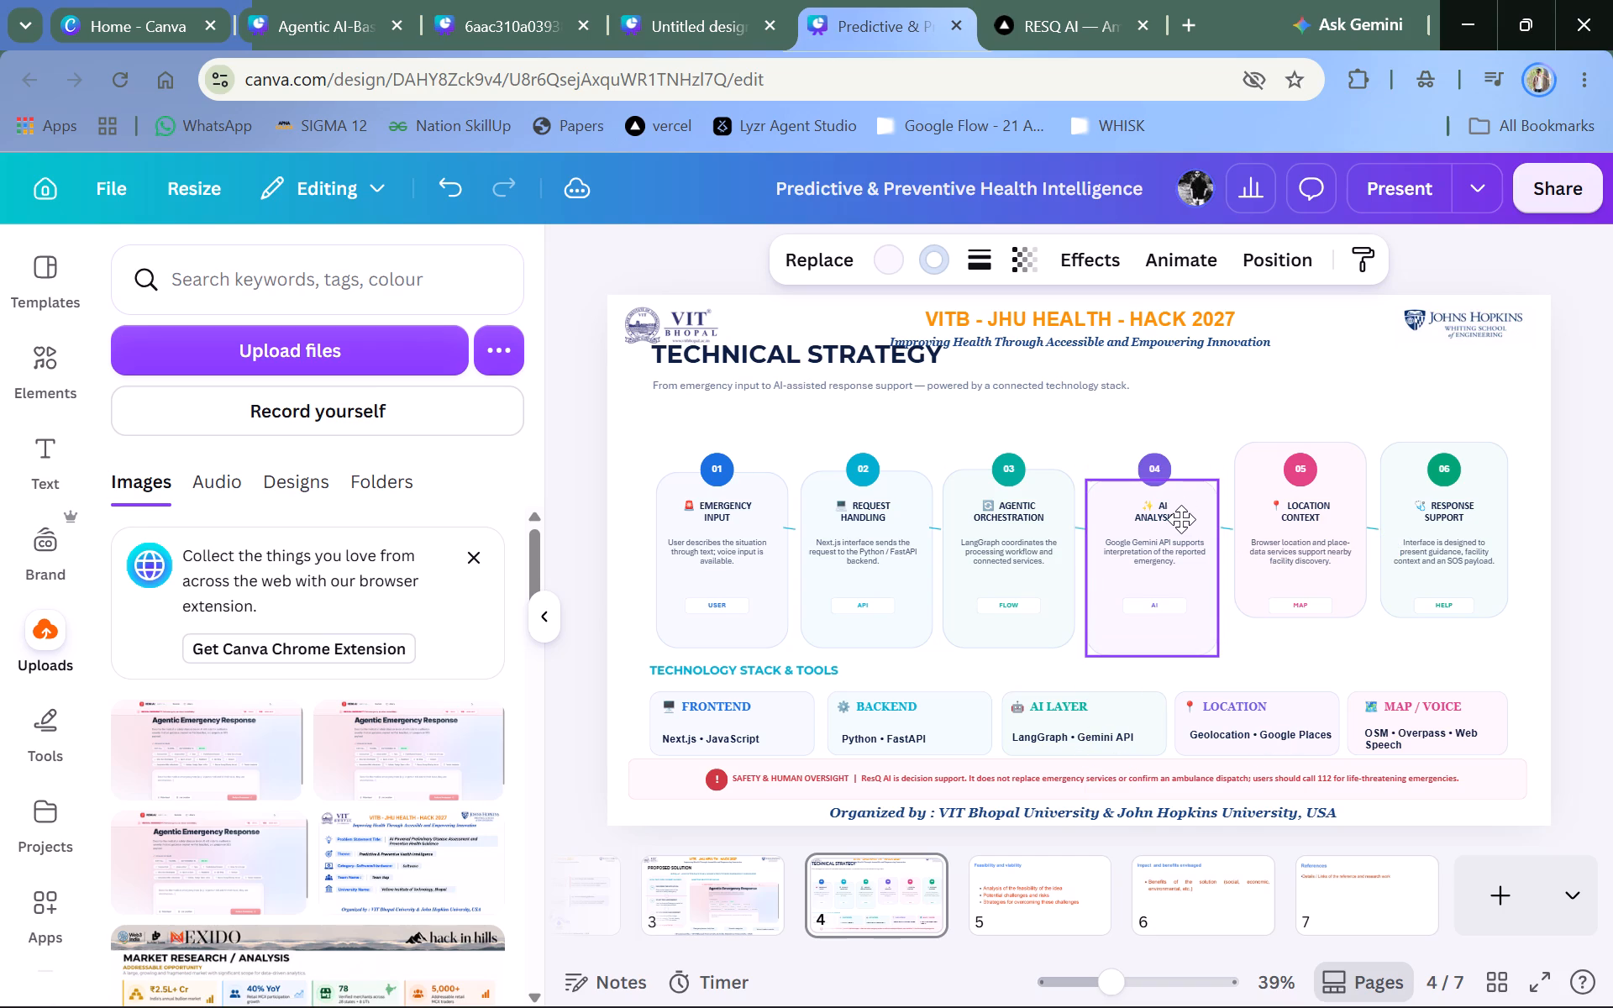
left_click_drag(1181, 519, 1181, 508)
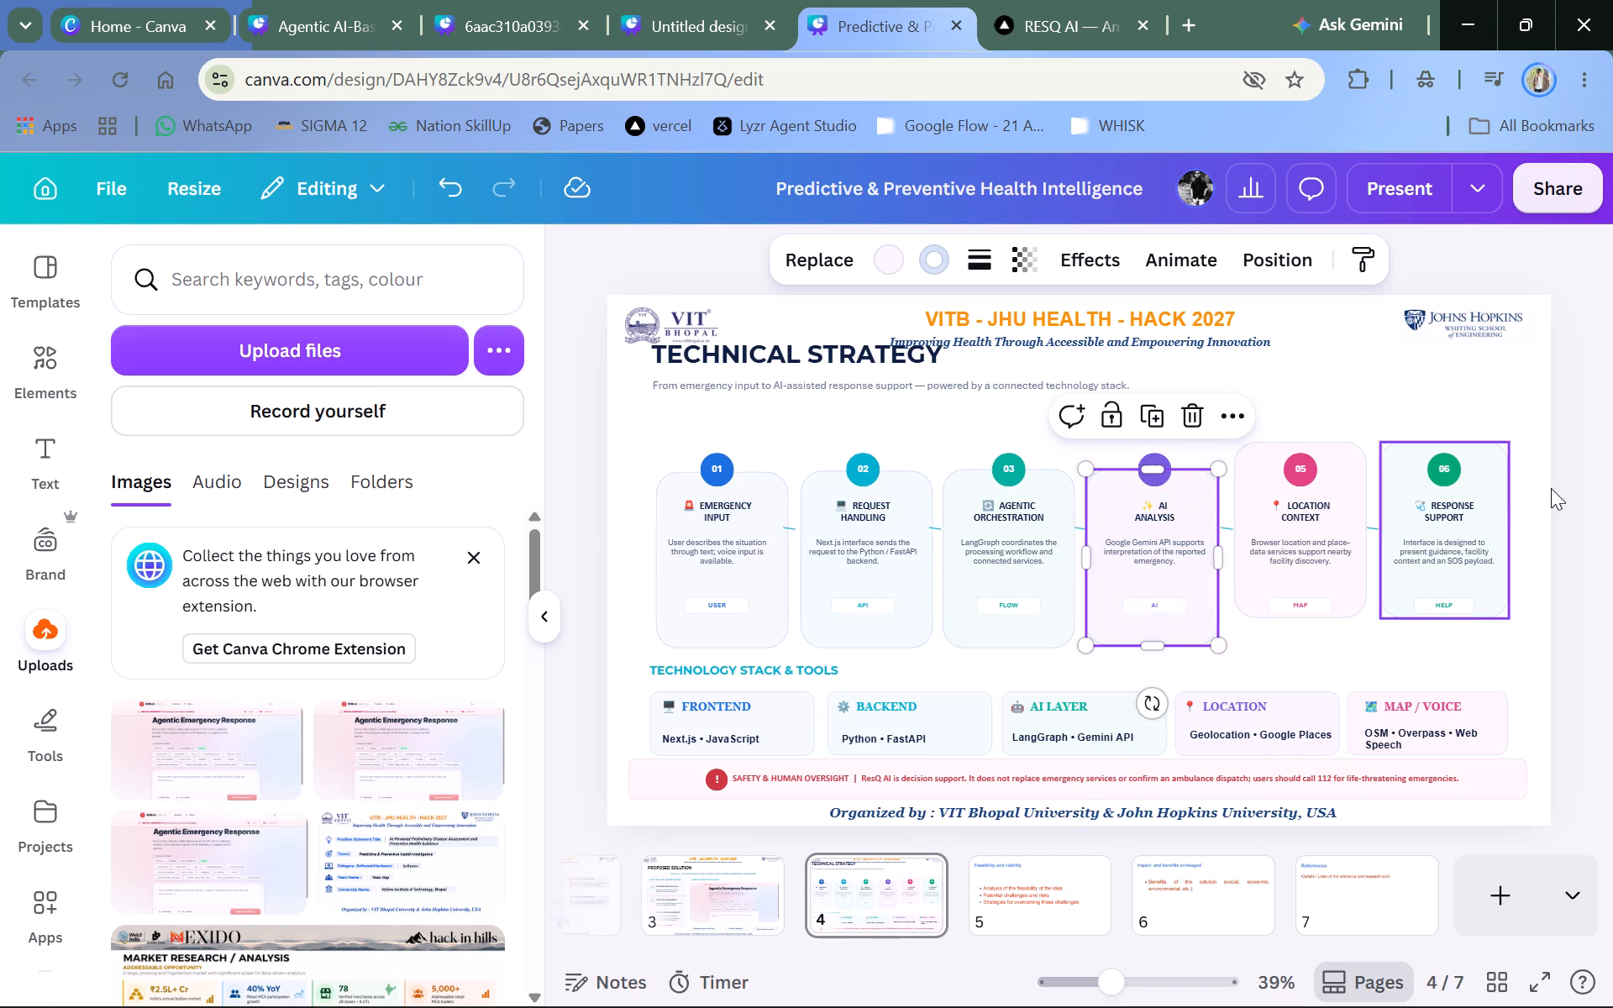
left_click(1574, 501)
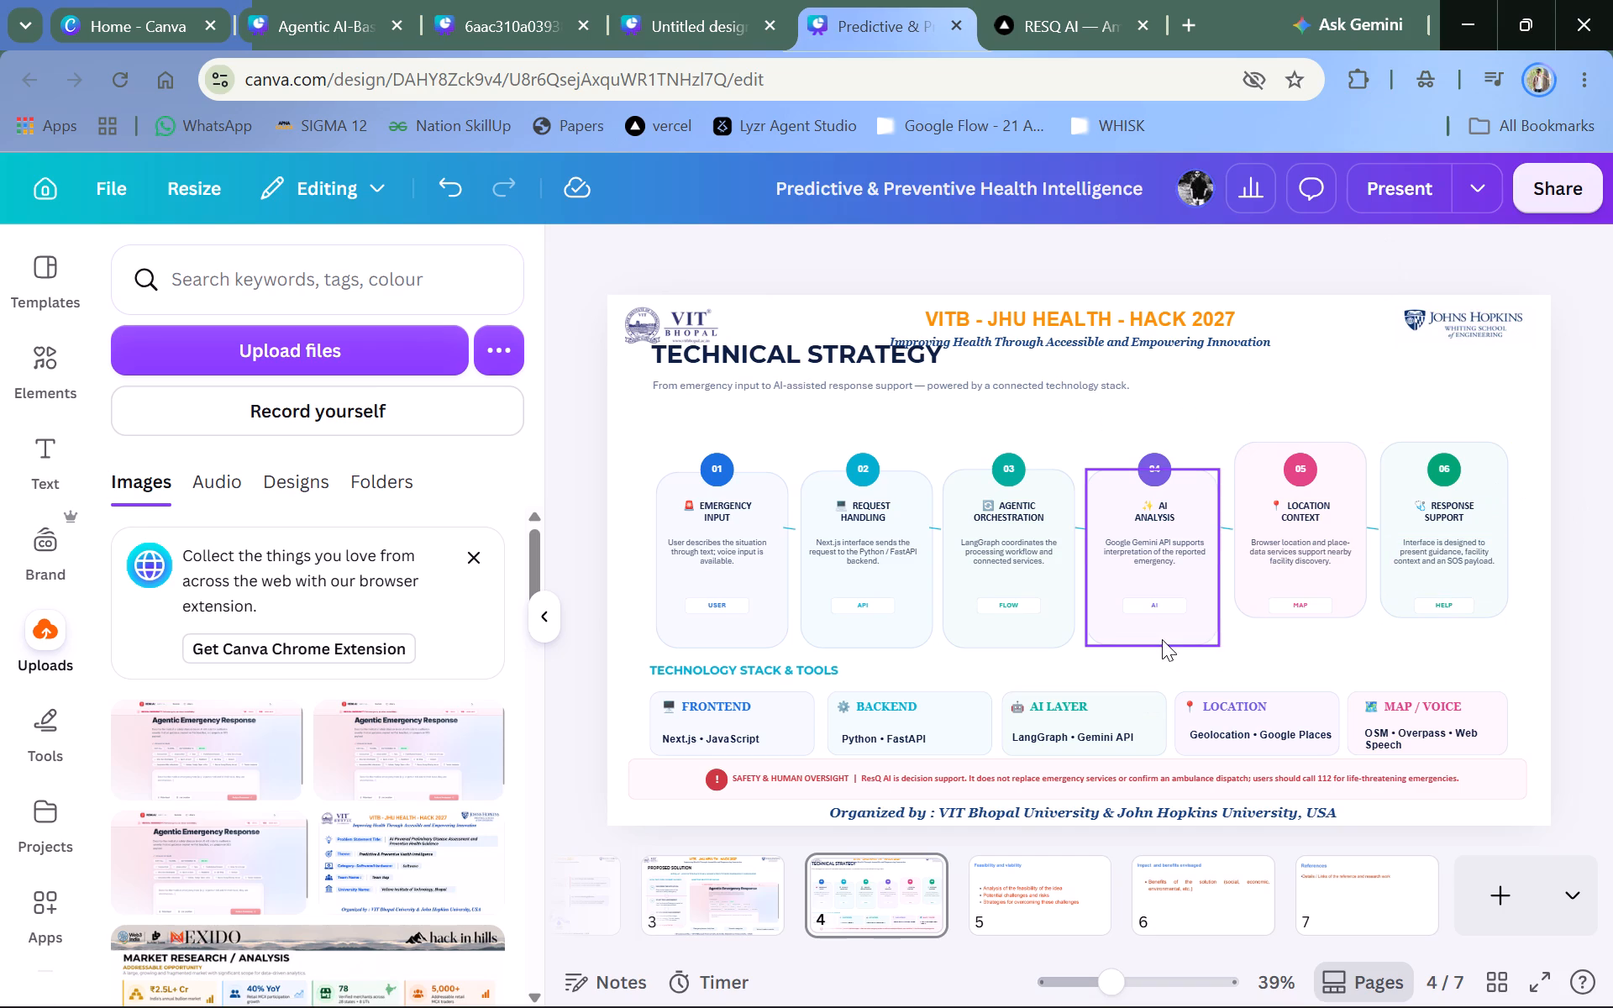
left_click(1162, 639)
left_click(1159, 643)
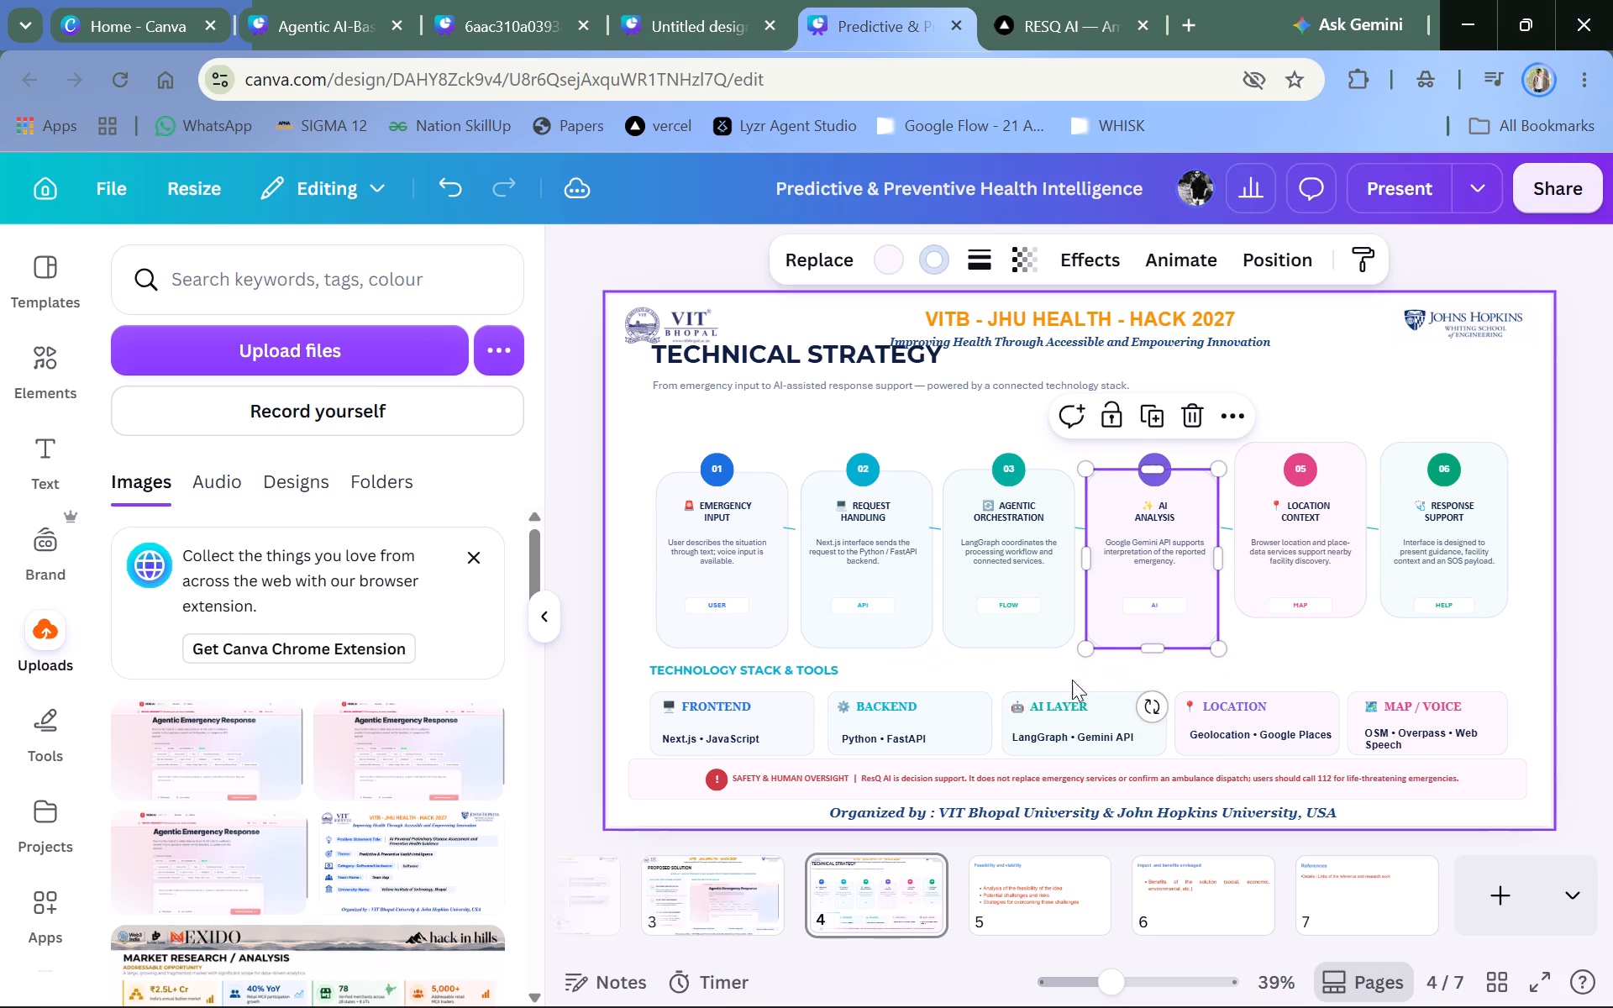
left_click(1584, 570)
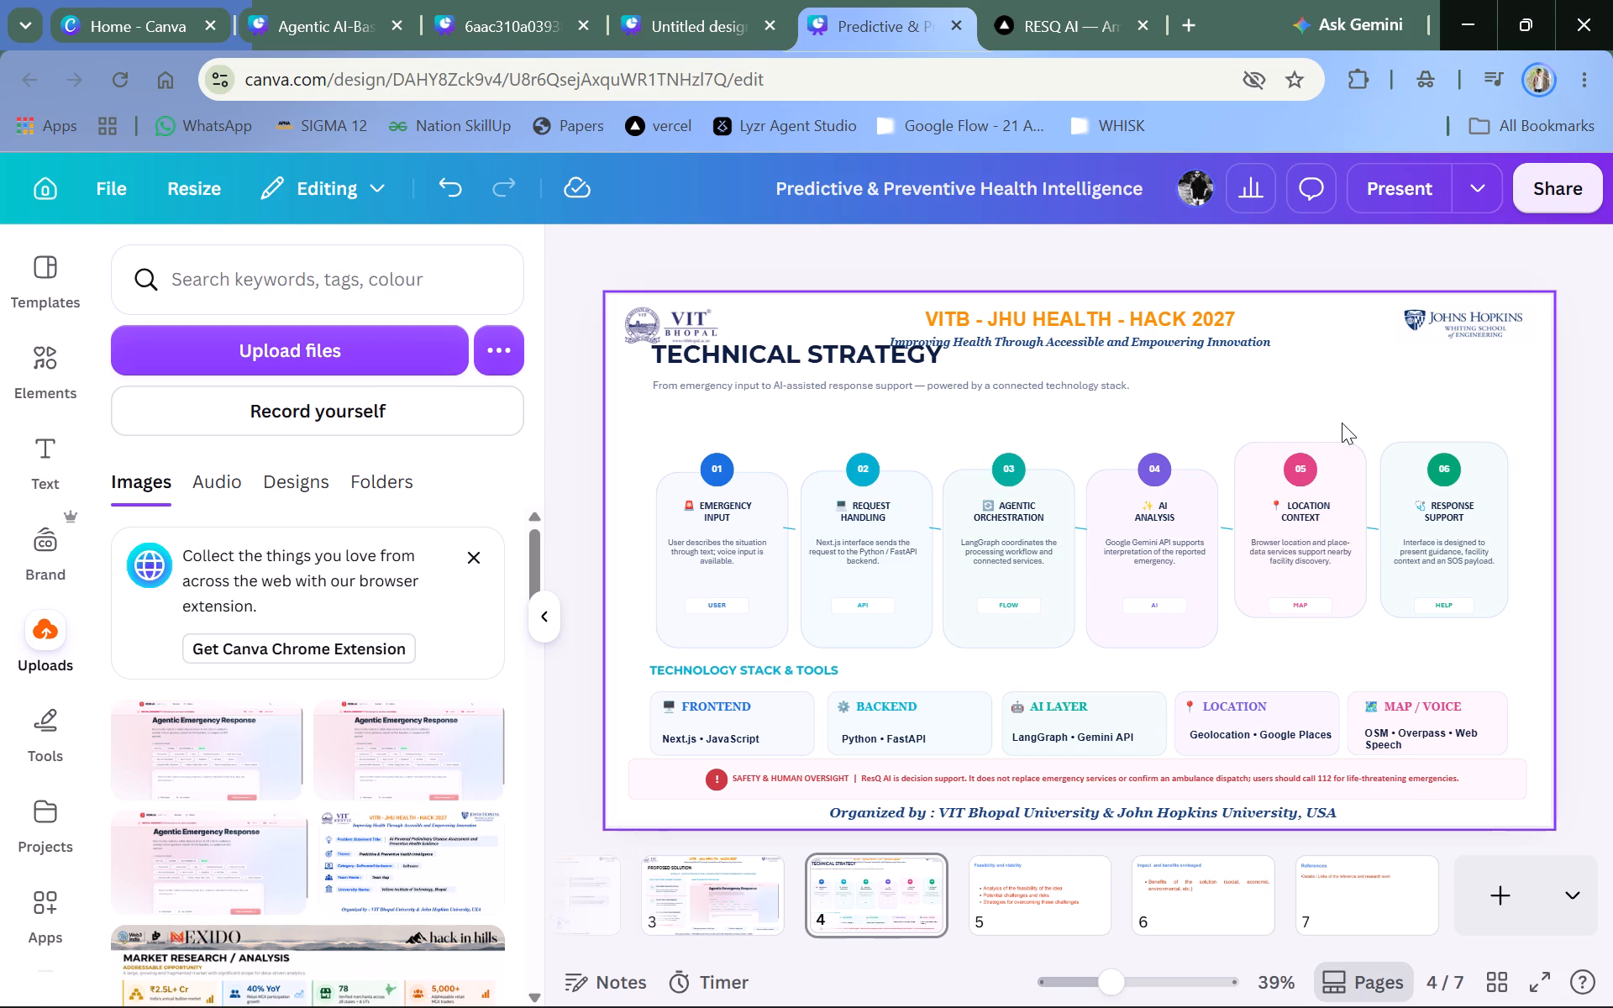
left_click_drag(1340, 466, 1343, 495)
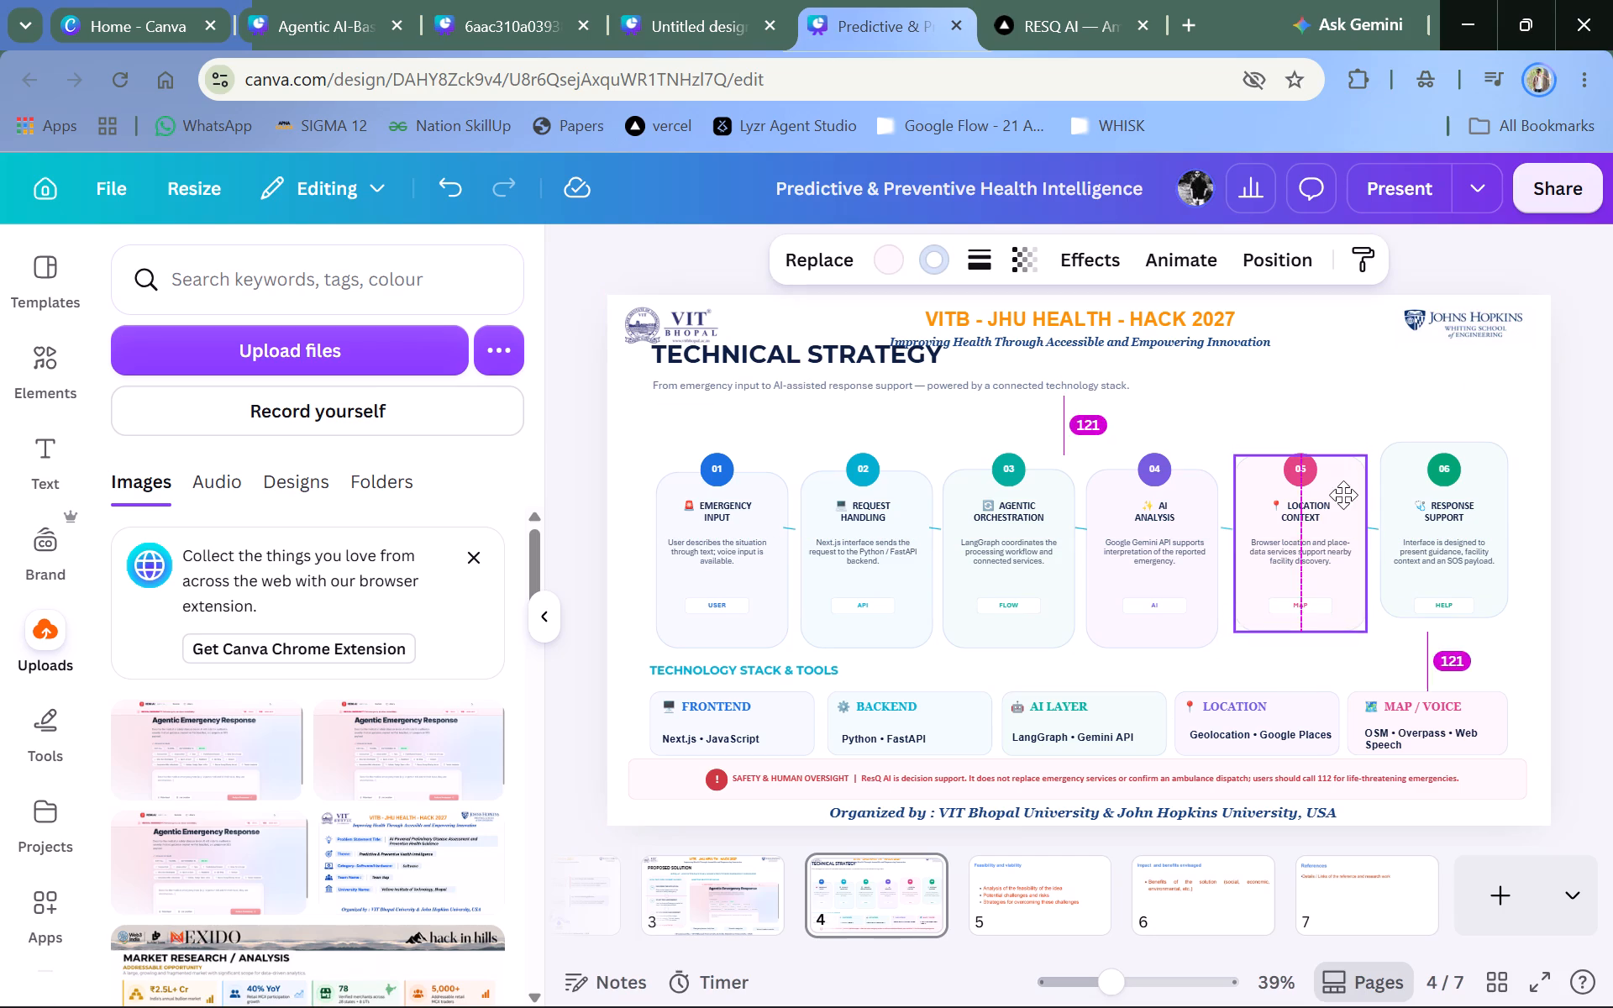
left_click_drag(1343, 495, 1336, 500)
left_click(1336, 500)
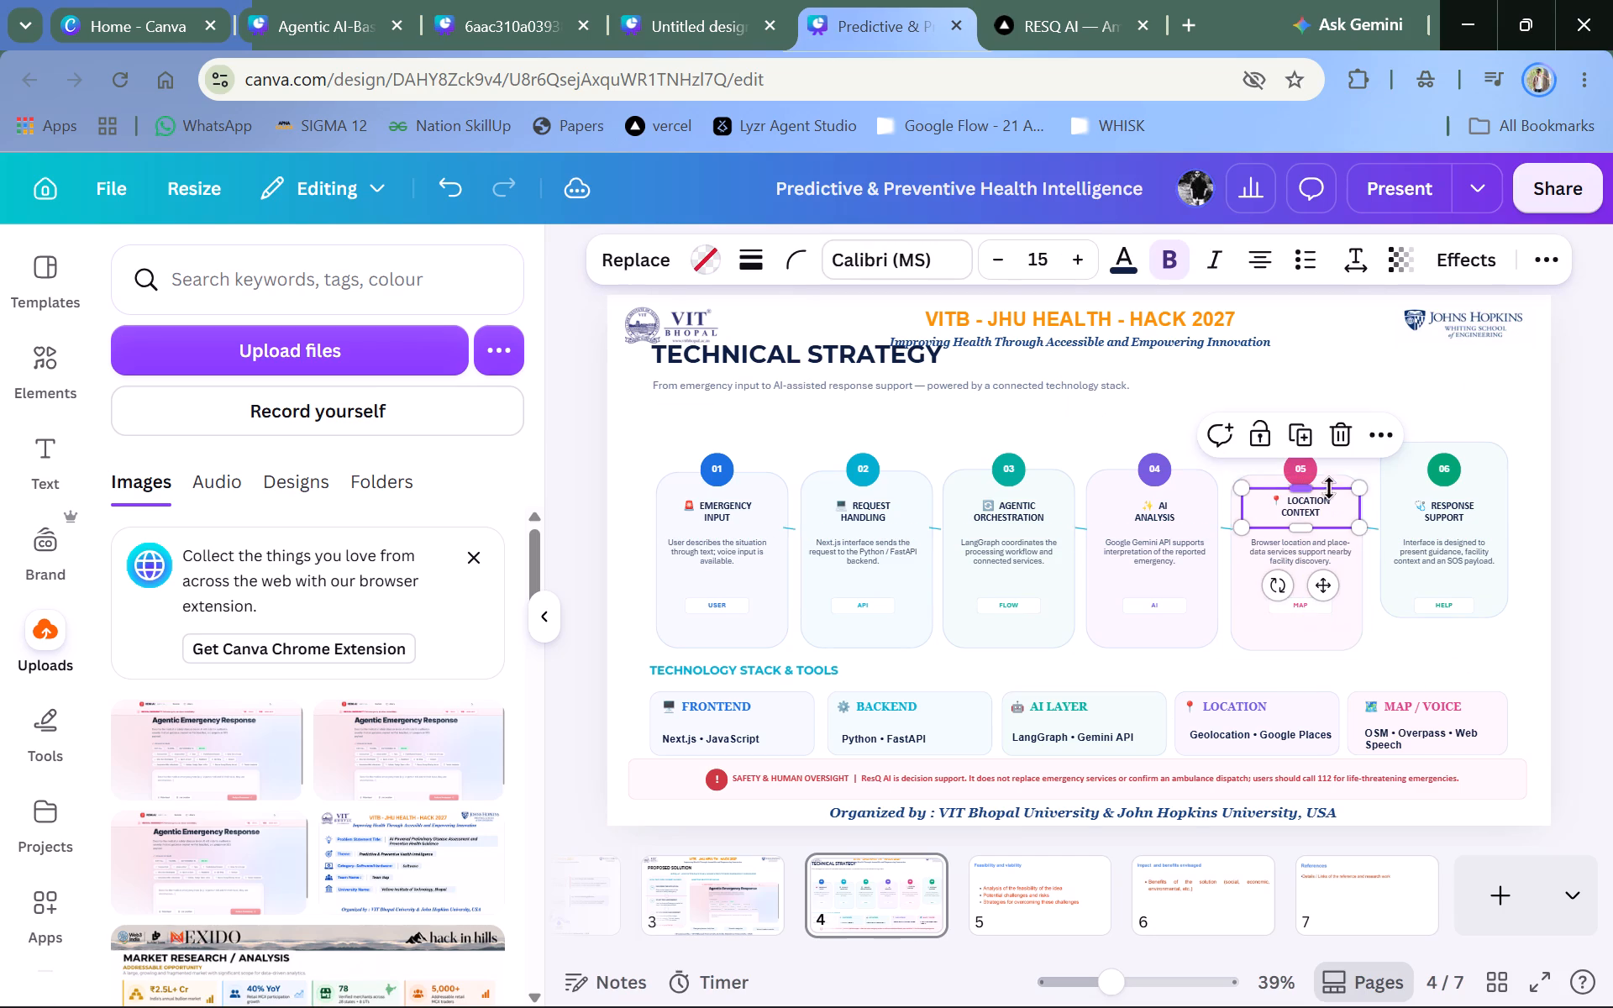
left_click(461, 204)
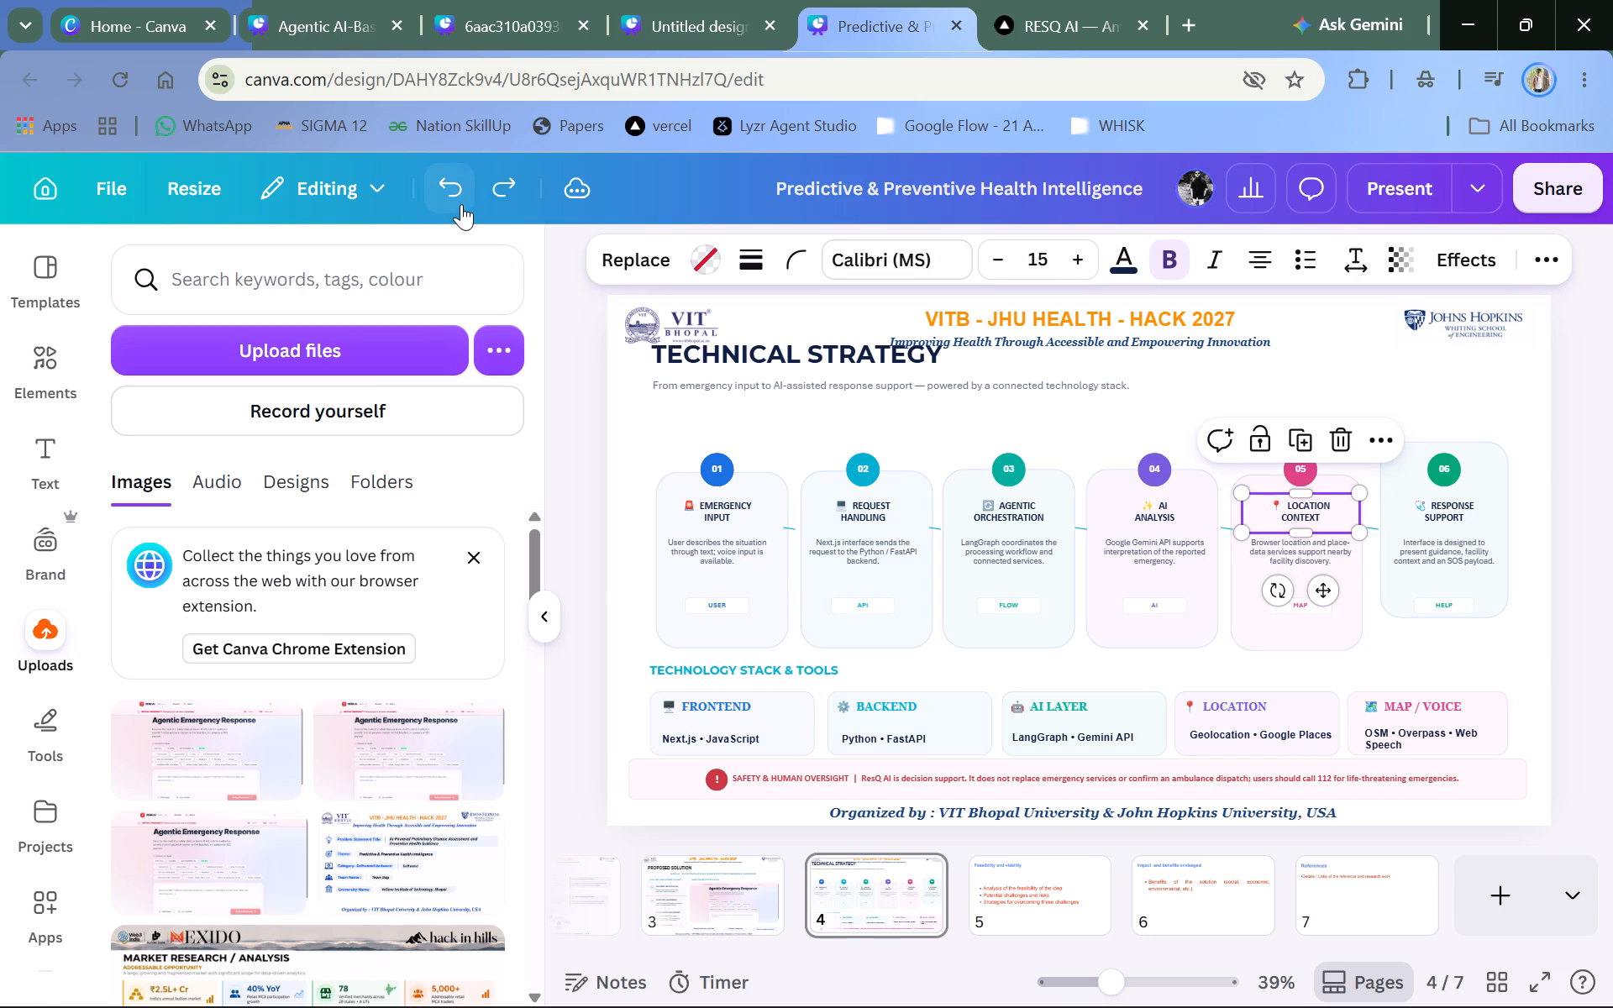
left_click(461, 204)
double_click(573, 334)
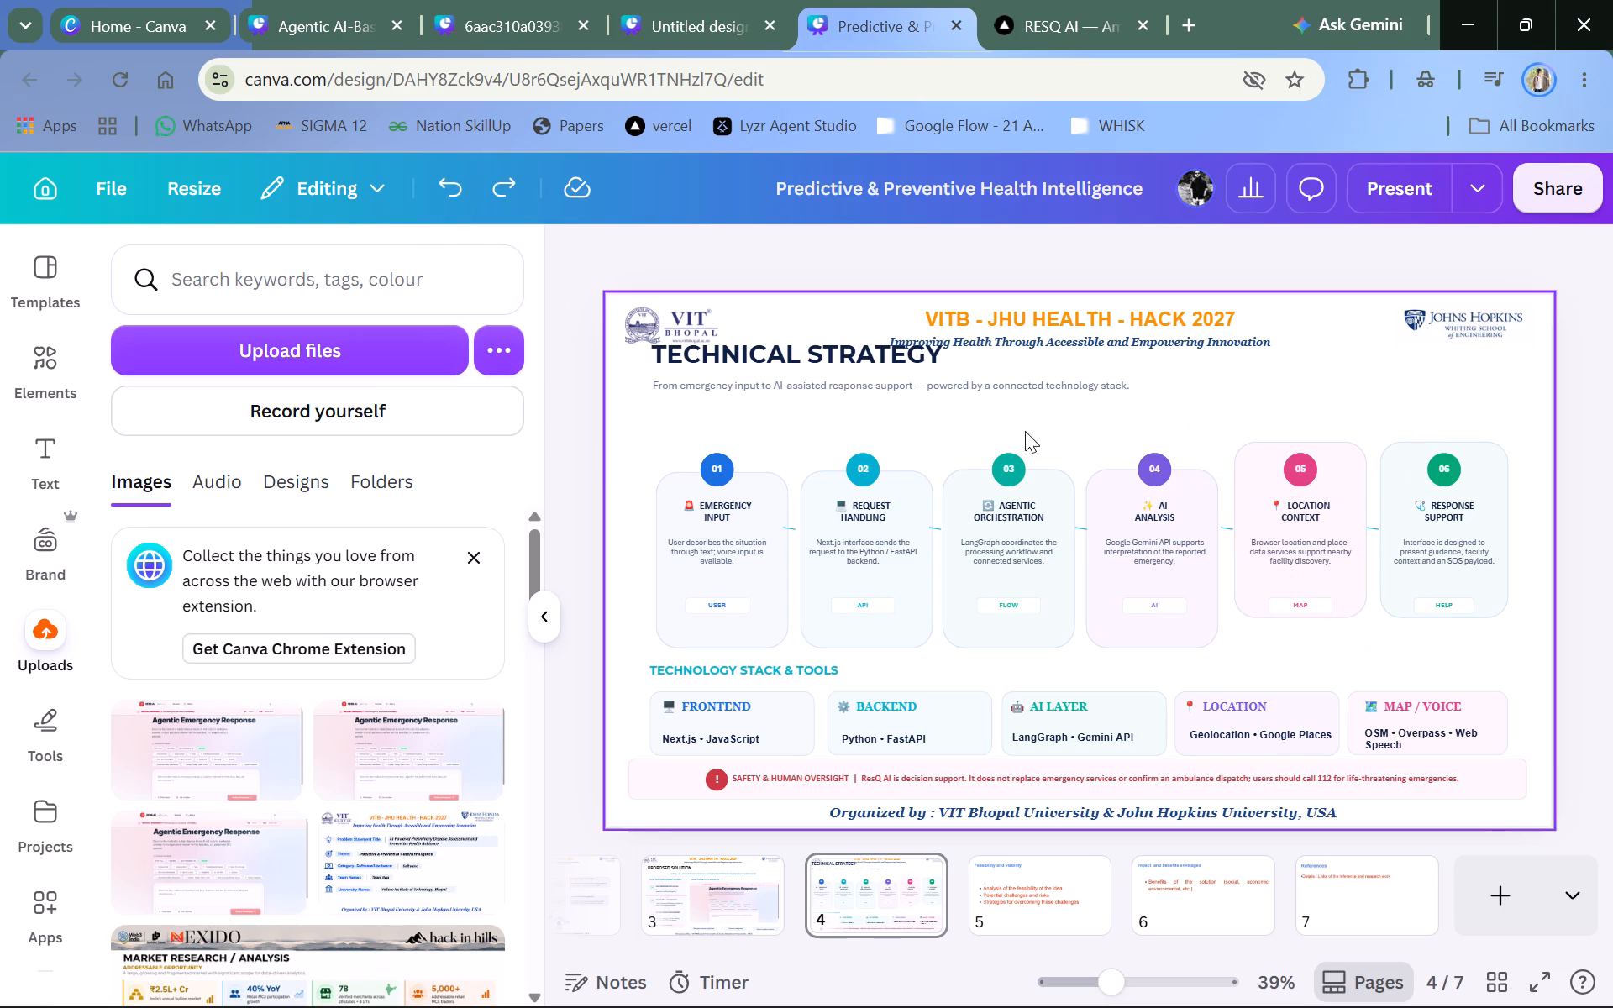
Move the Location Context card's background shape down and adjust its bottom and top edges to line up with the AI Analysis card's background.
left_click_drag(1341, 464, 1339, 503)
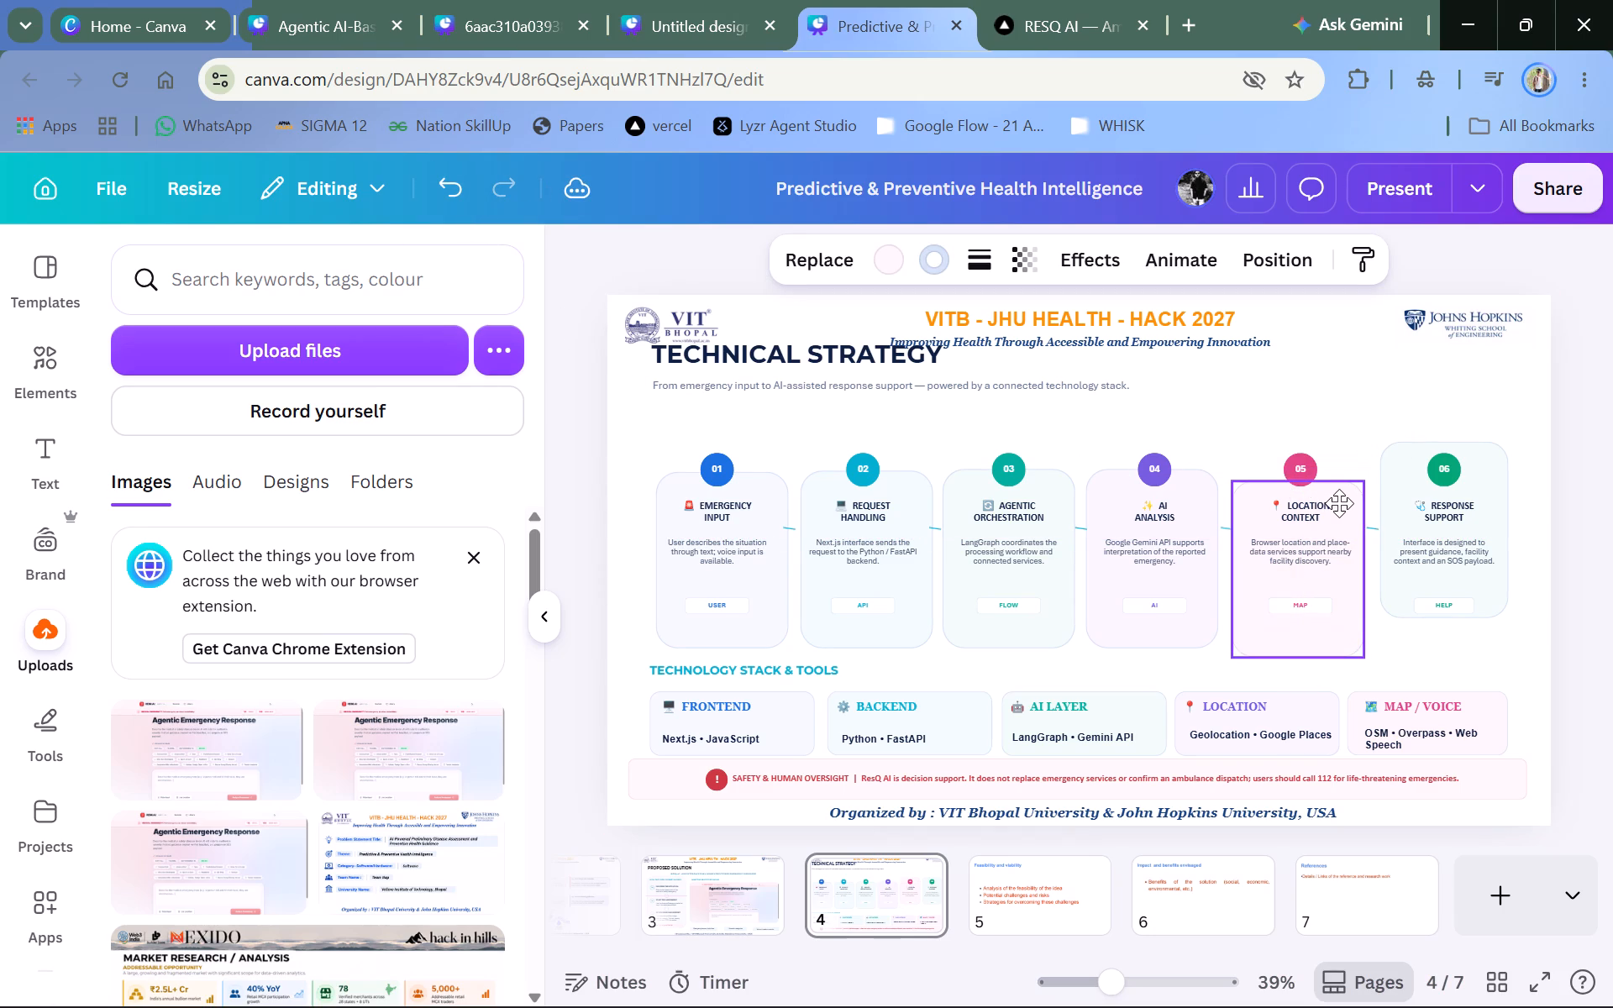
left_click_drag(1339, 503, 1339, 494)
left_click(1300, 648)
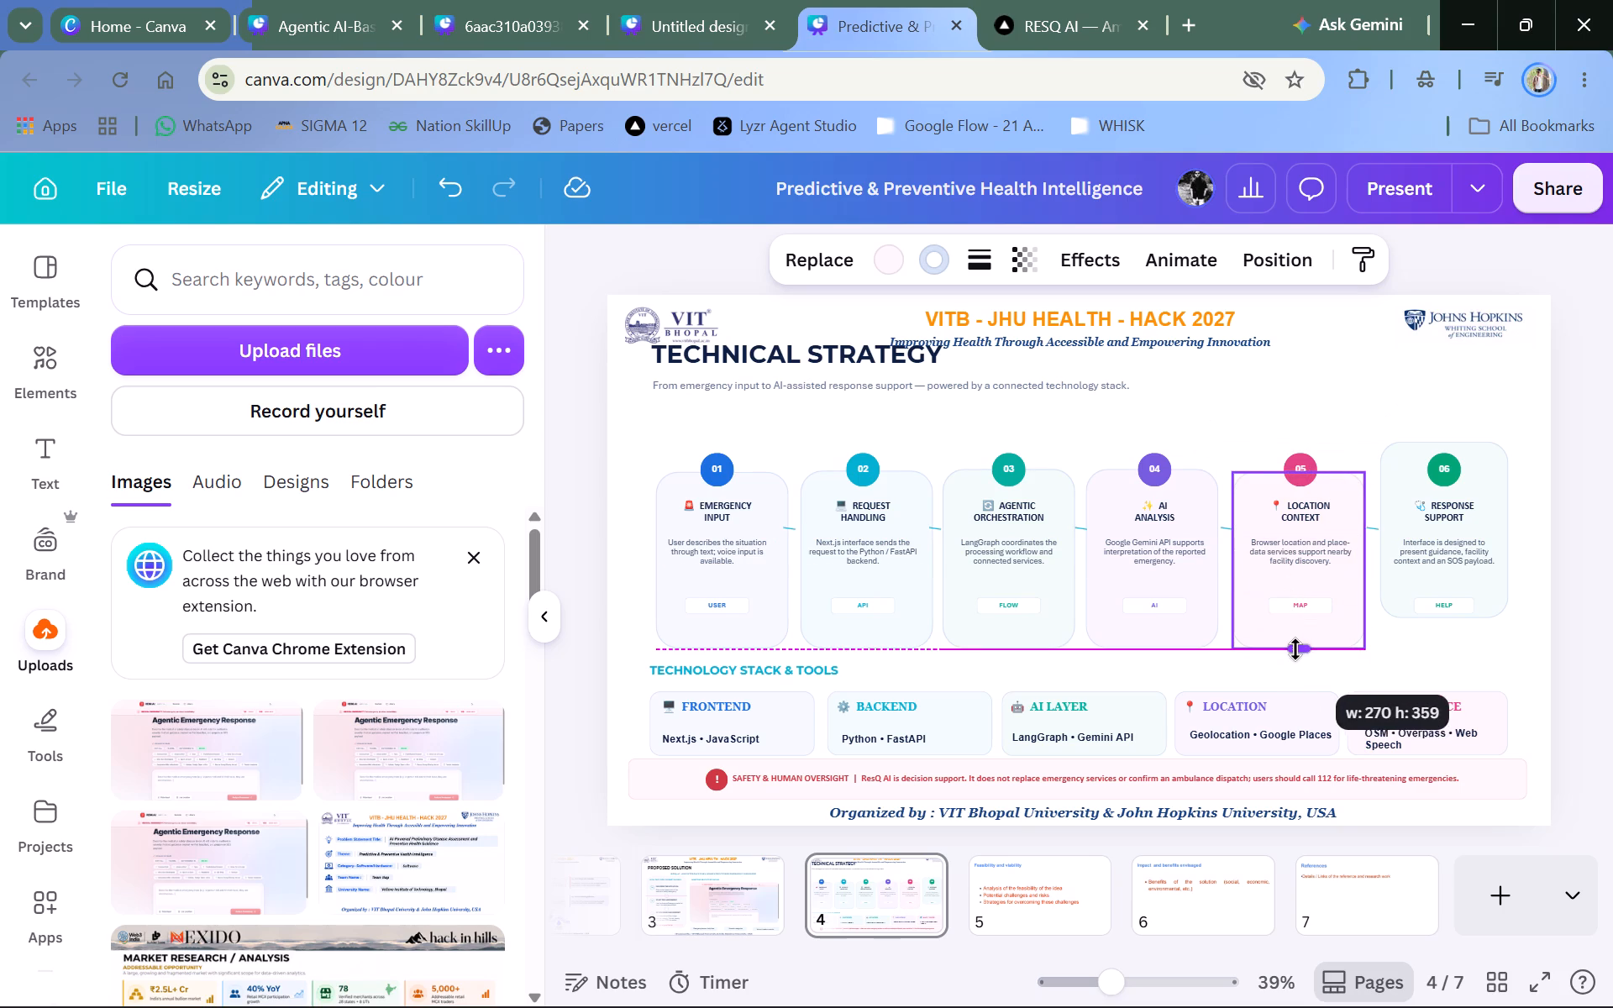
double_click(573, 695)
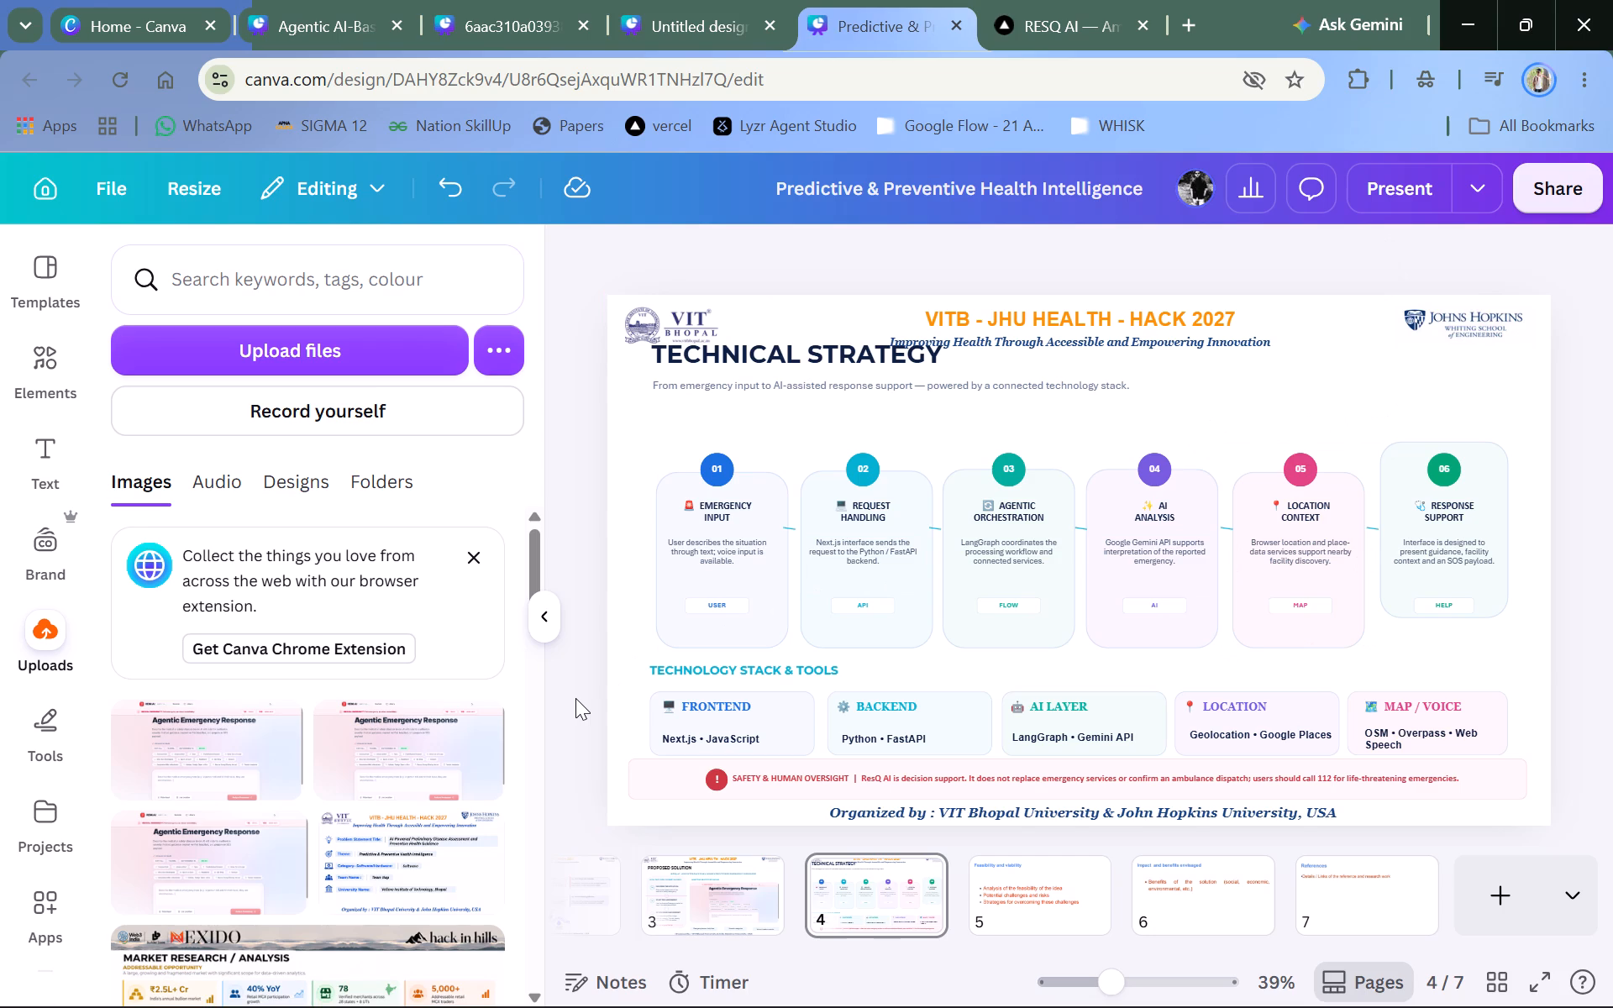
double_click(1237, 491)
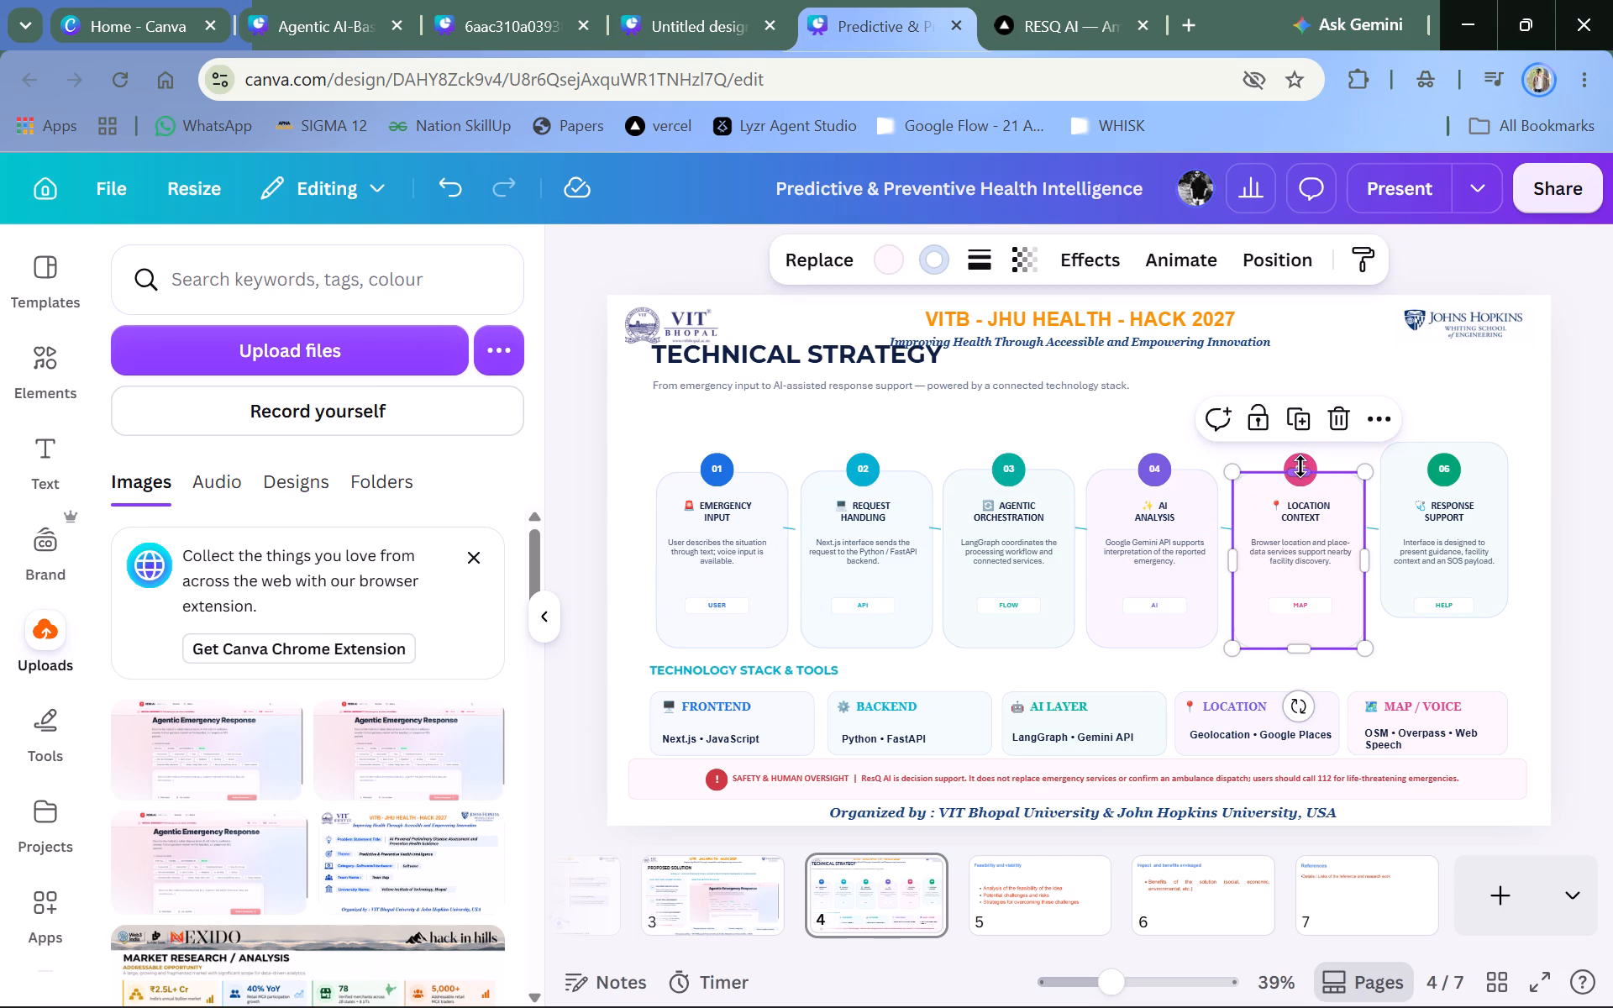
left_click_drag(1300, 466, 1314, 454)
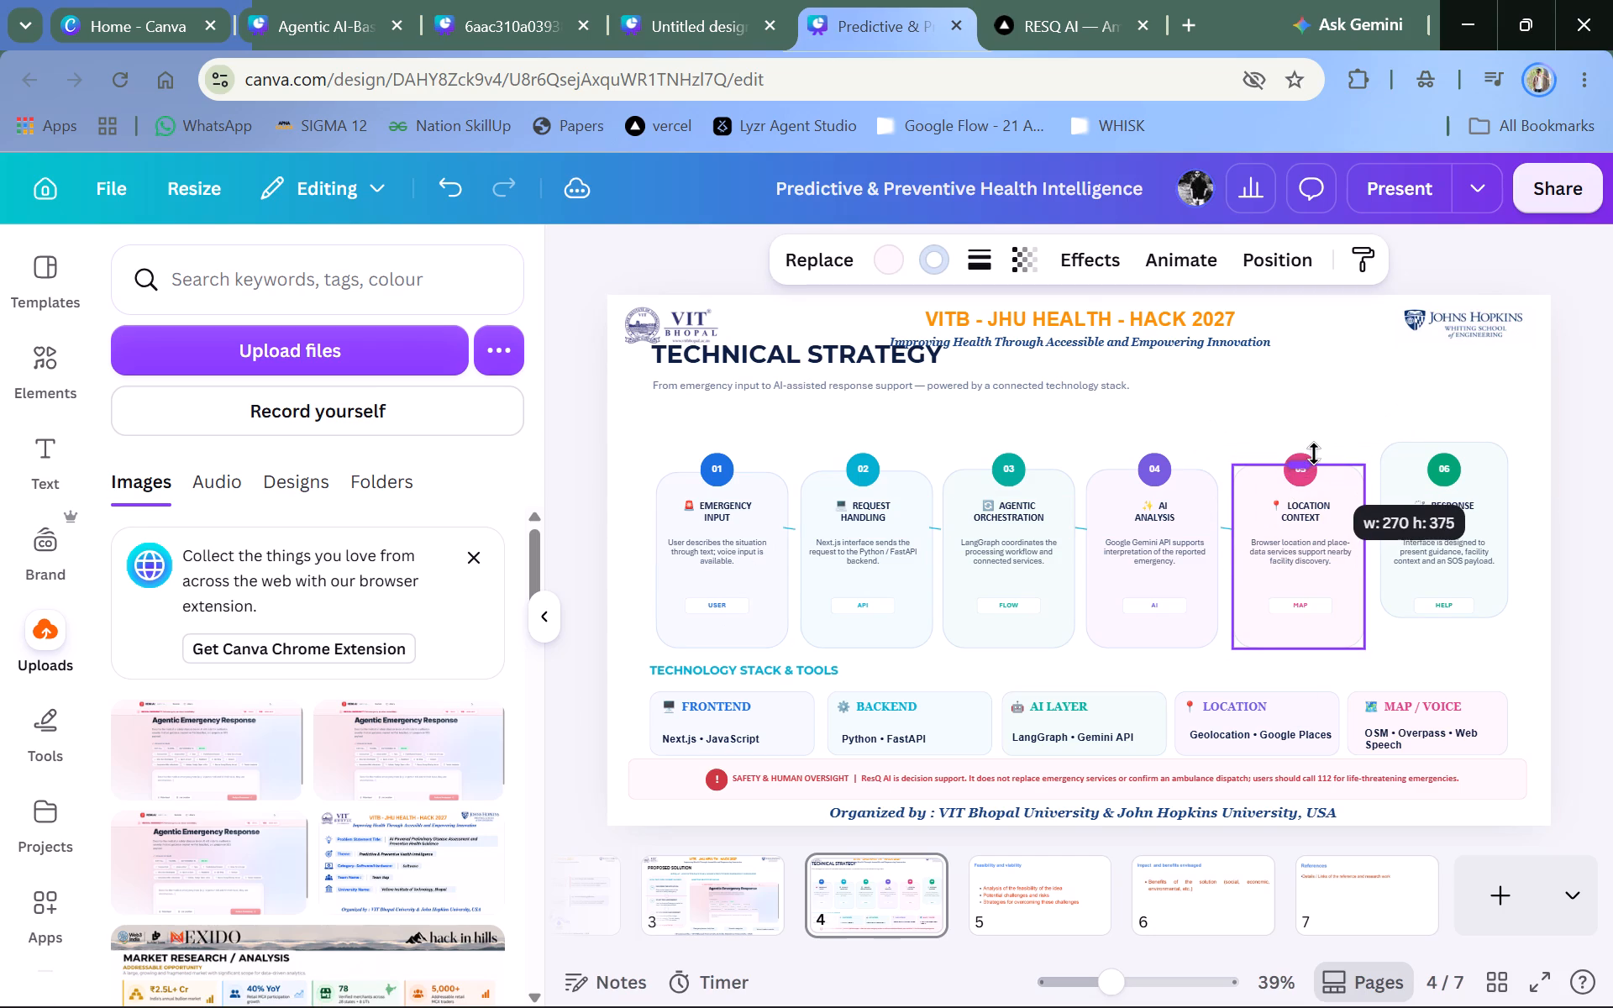
left_click_drag(1314, 454, 1315, 457)
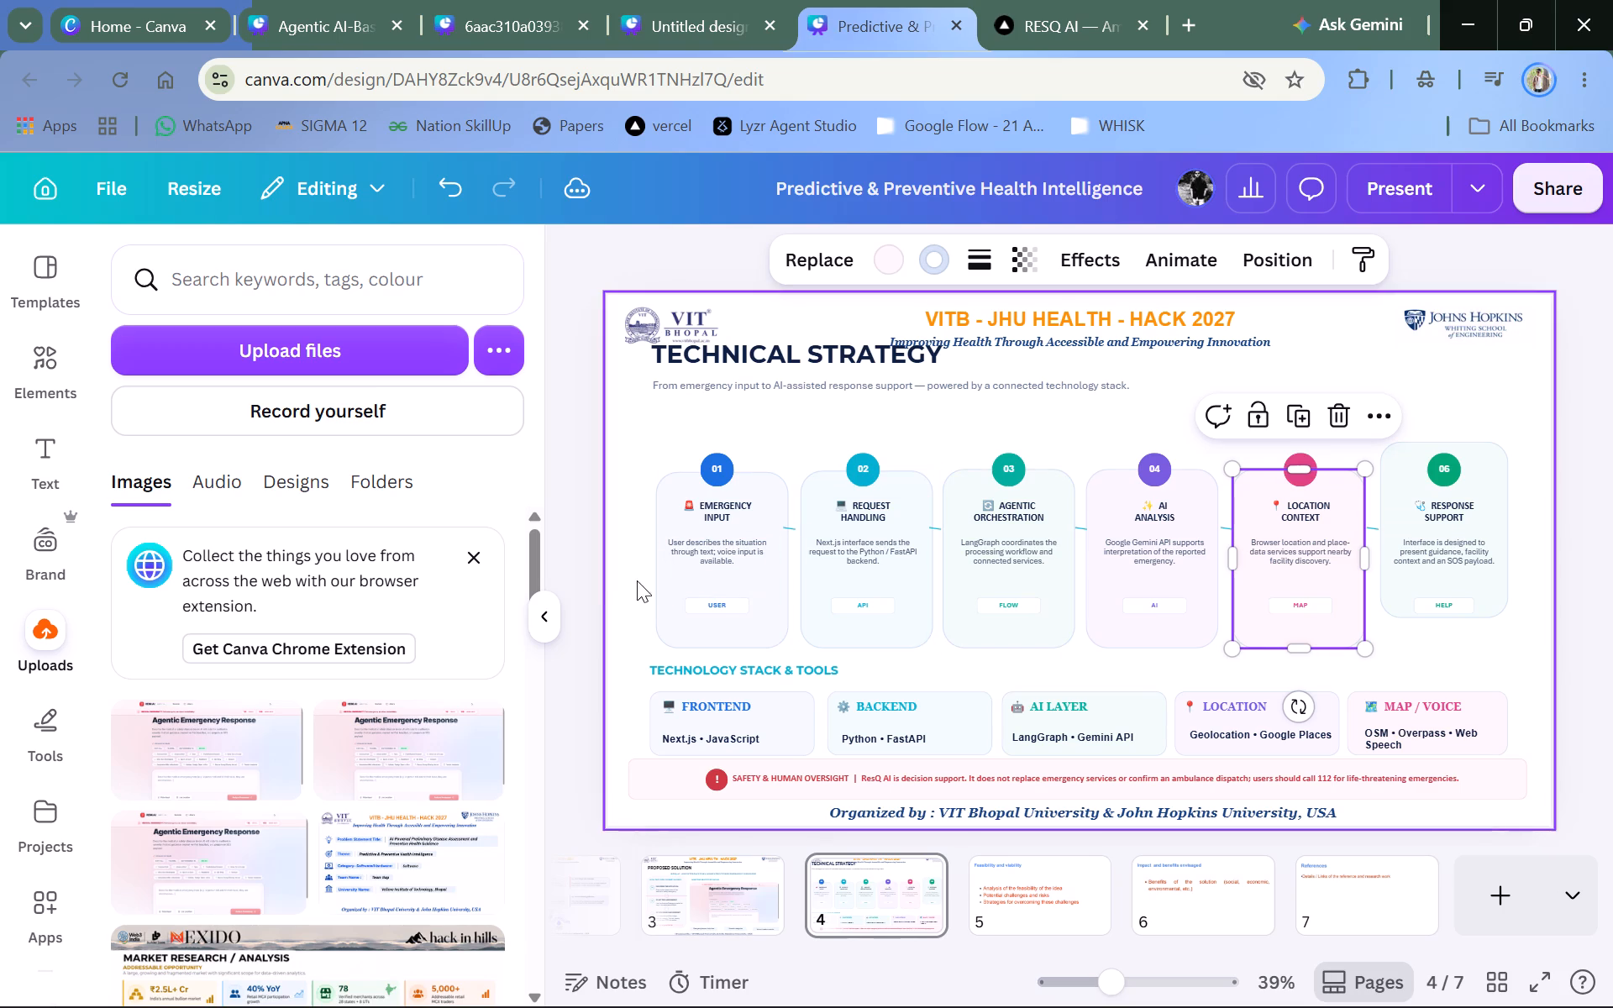
double_click(580, 577)
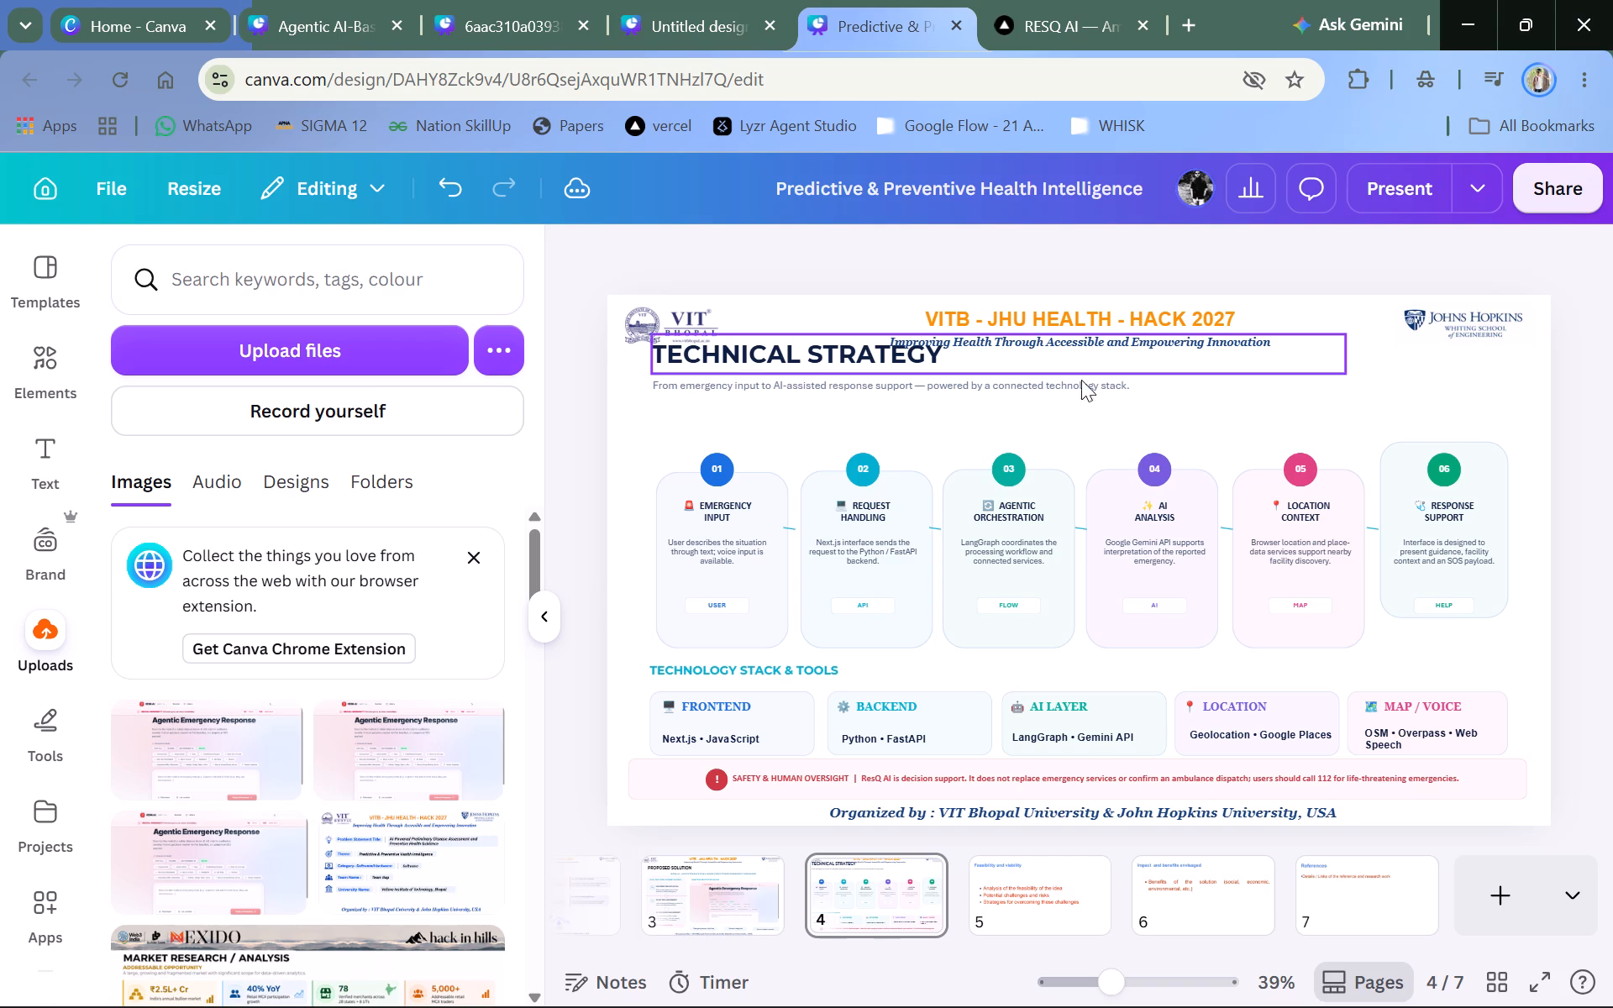
Move the Response Support card's background shape down and raise its top edge slightly to line up with the Location Context card's background.
left_click_drag(1483, 468, 1478, 501)
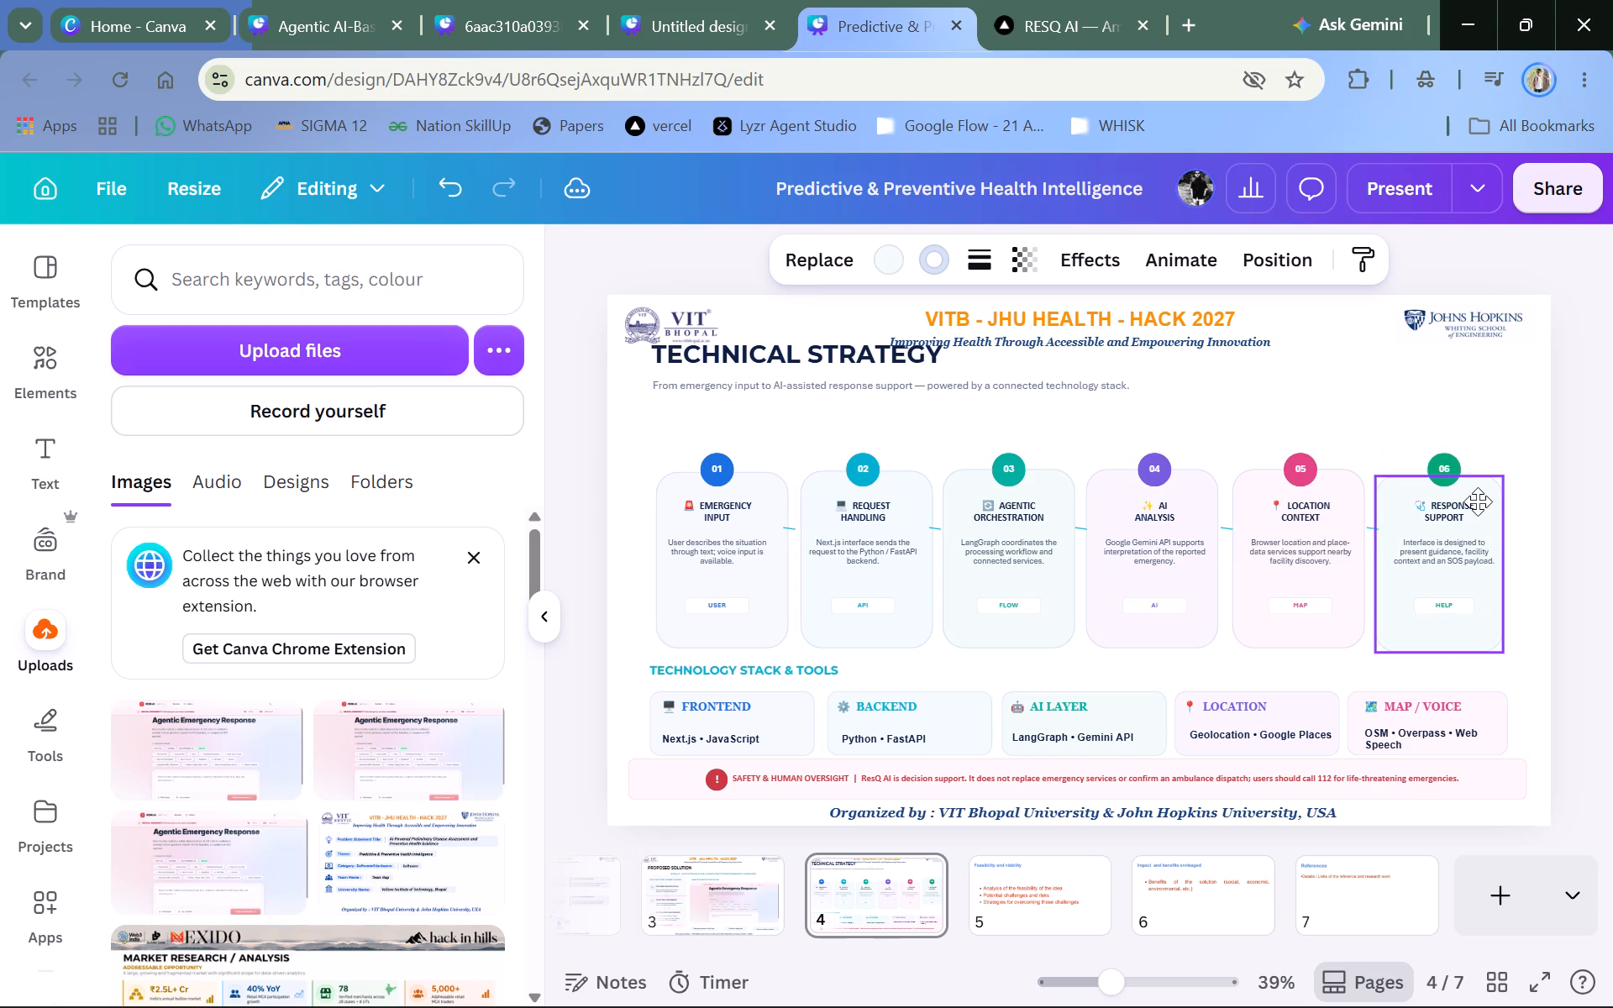
left_click_drag(1478, 501, 1482, 500)
left_click(1605, 553)
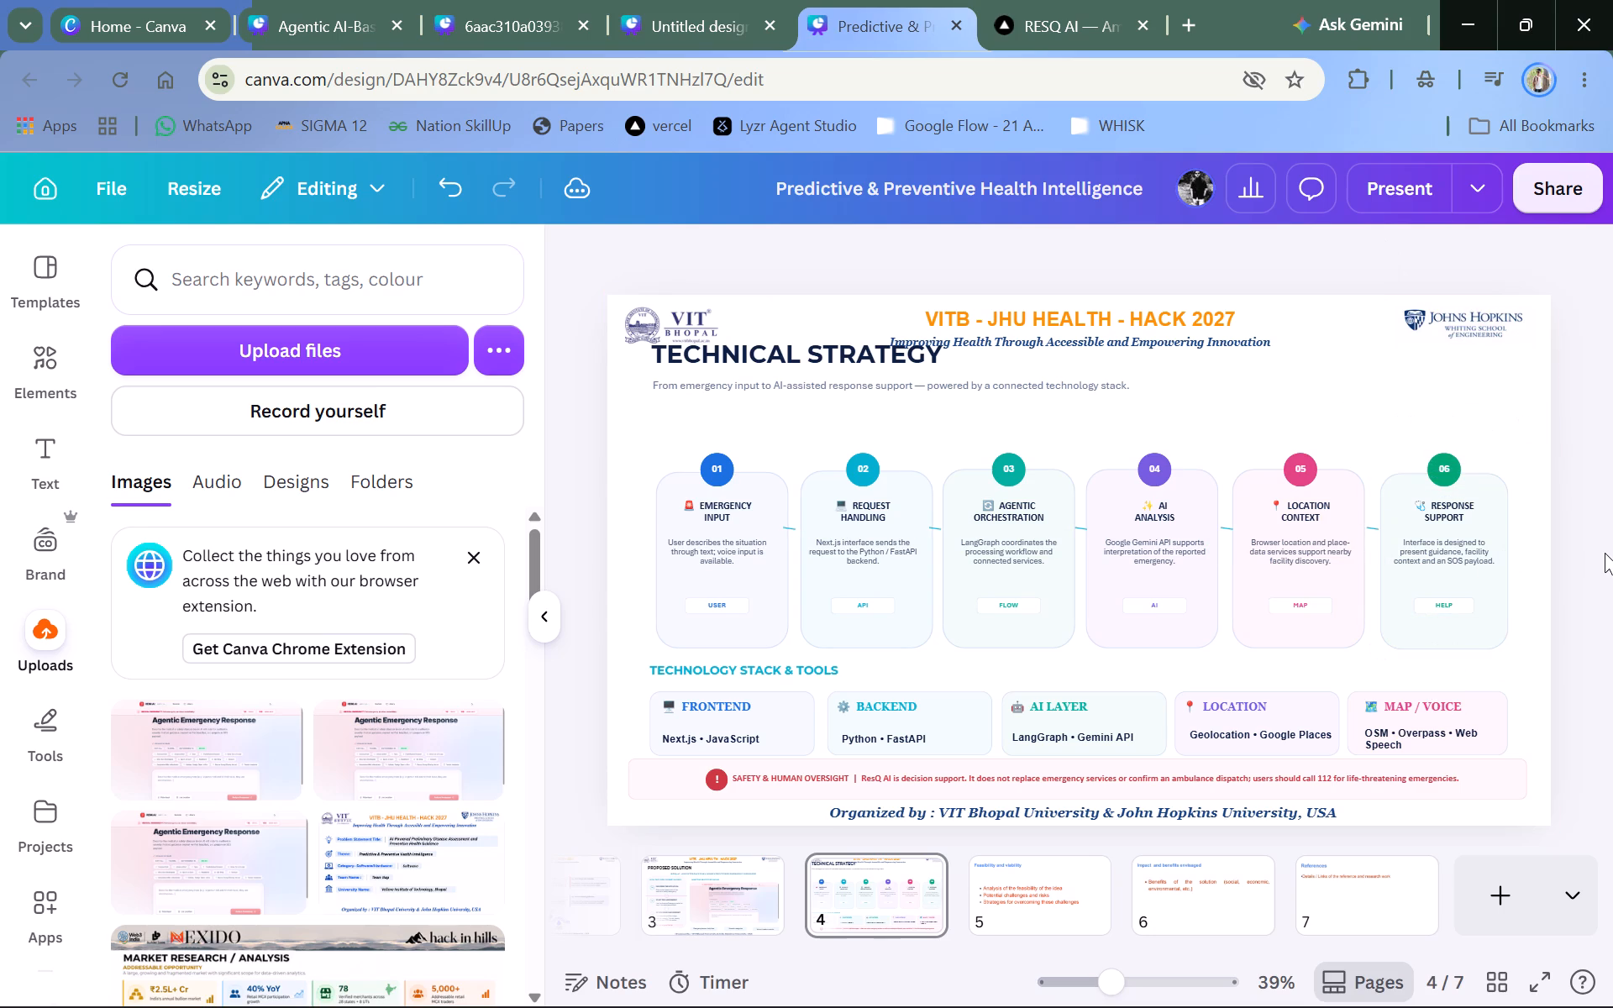
left_click(1396, 484)
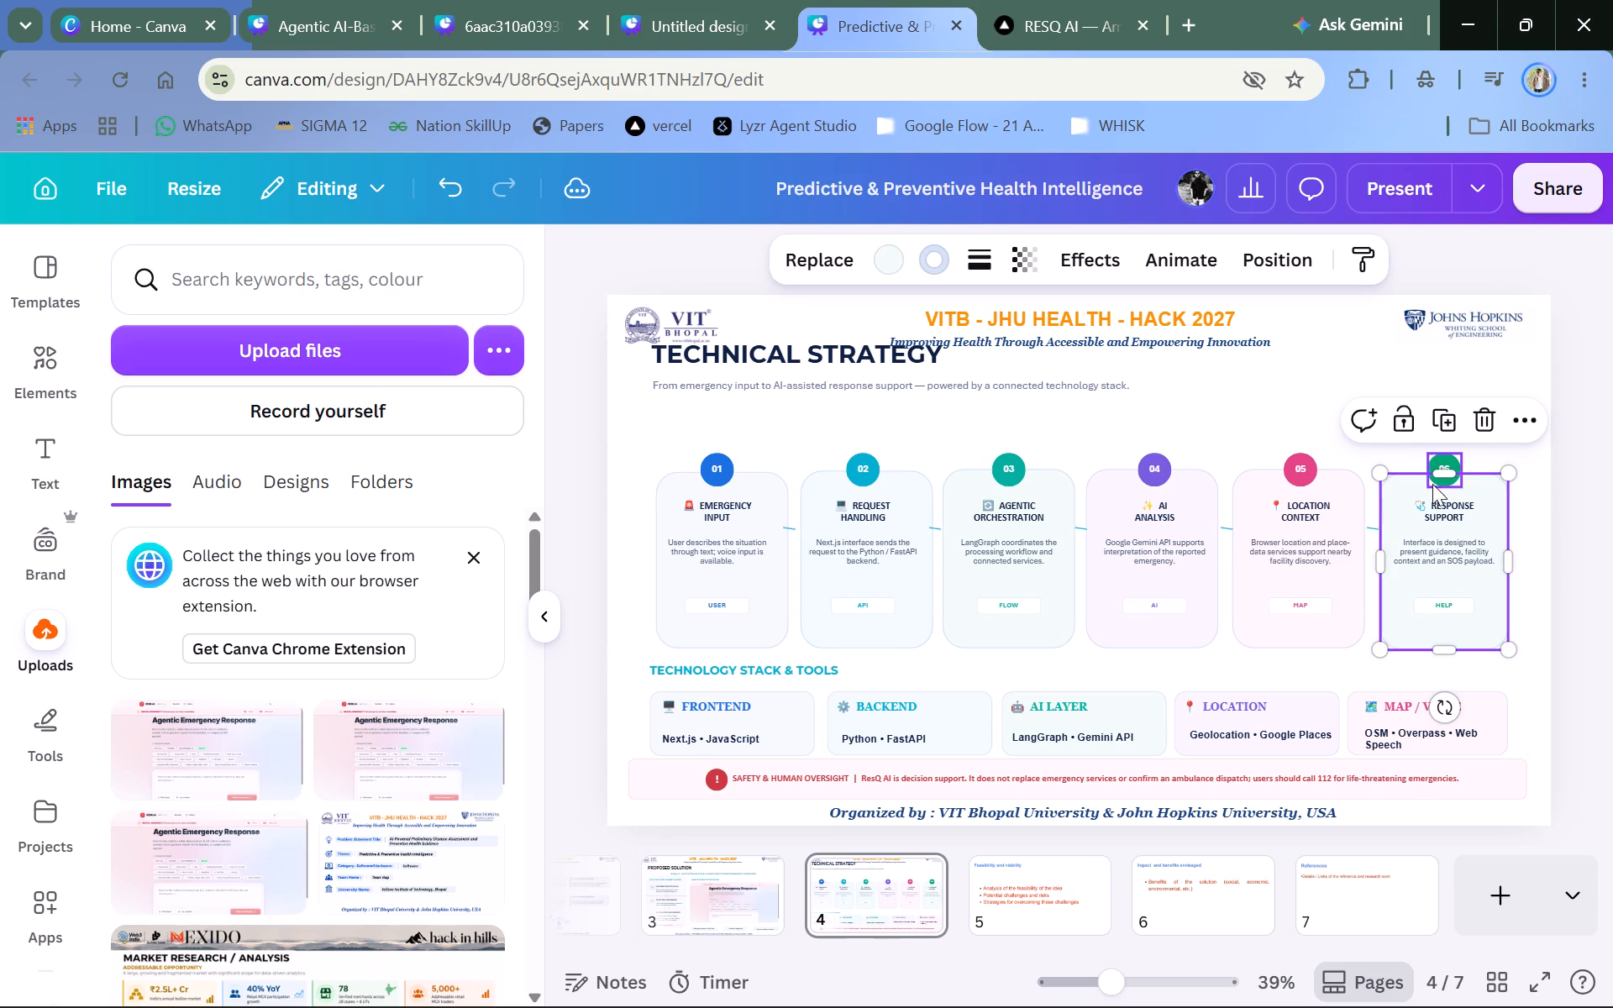
left_click_drag(1442, 478, 1439, 468)
left_click(1561, 449)
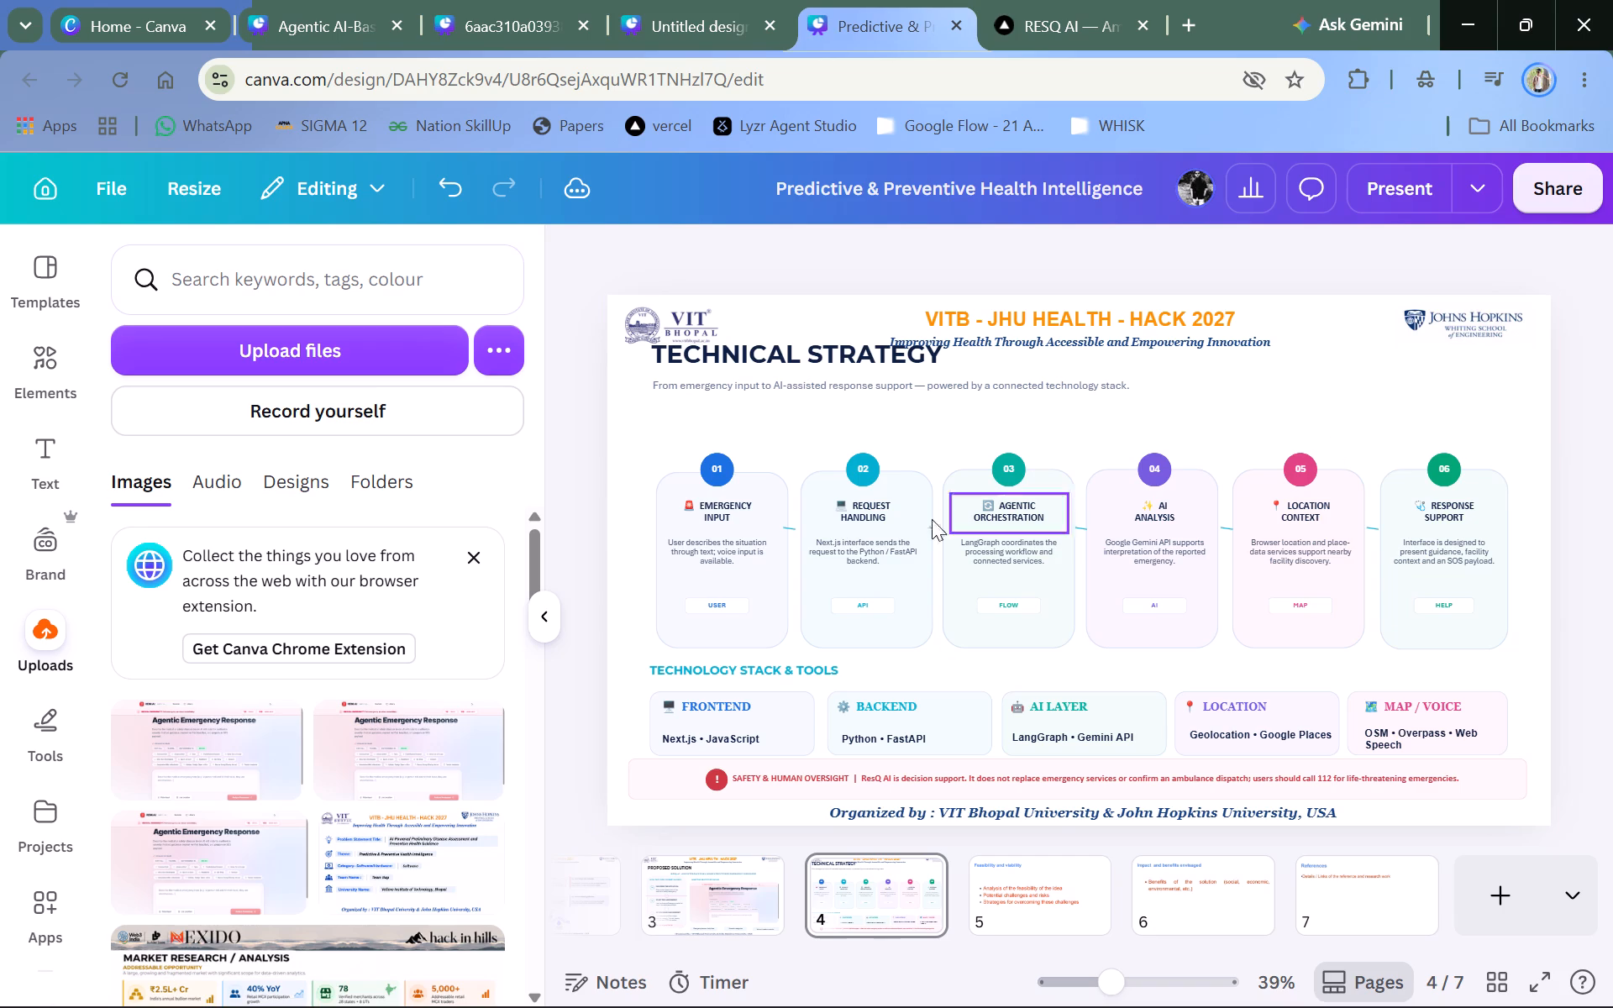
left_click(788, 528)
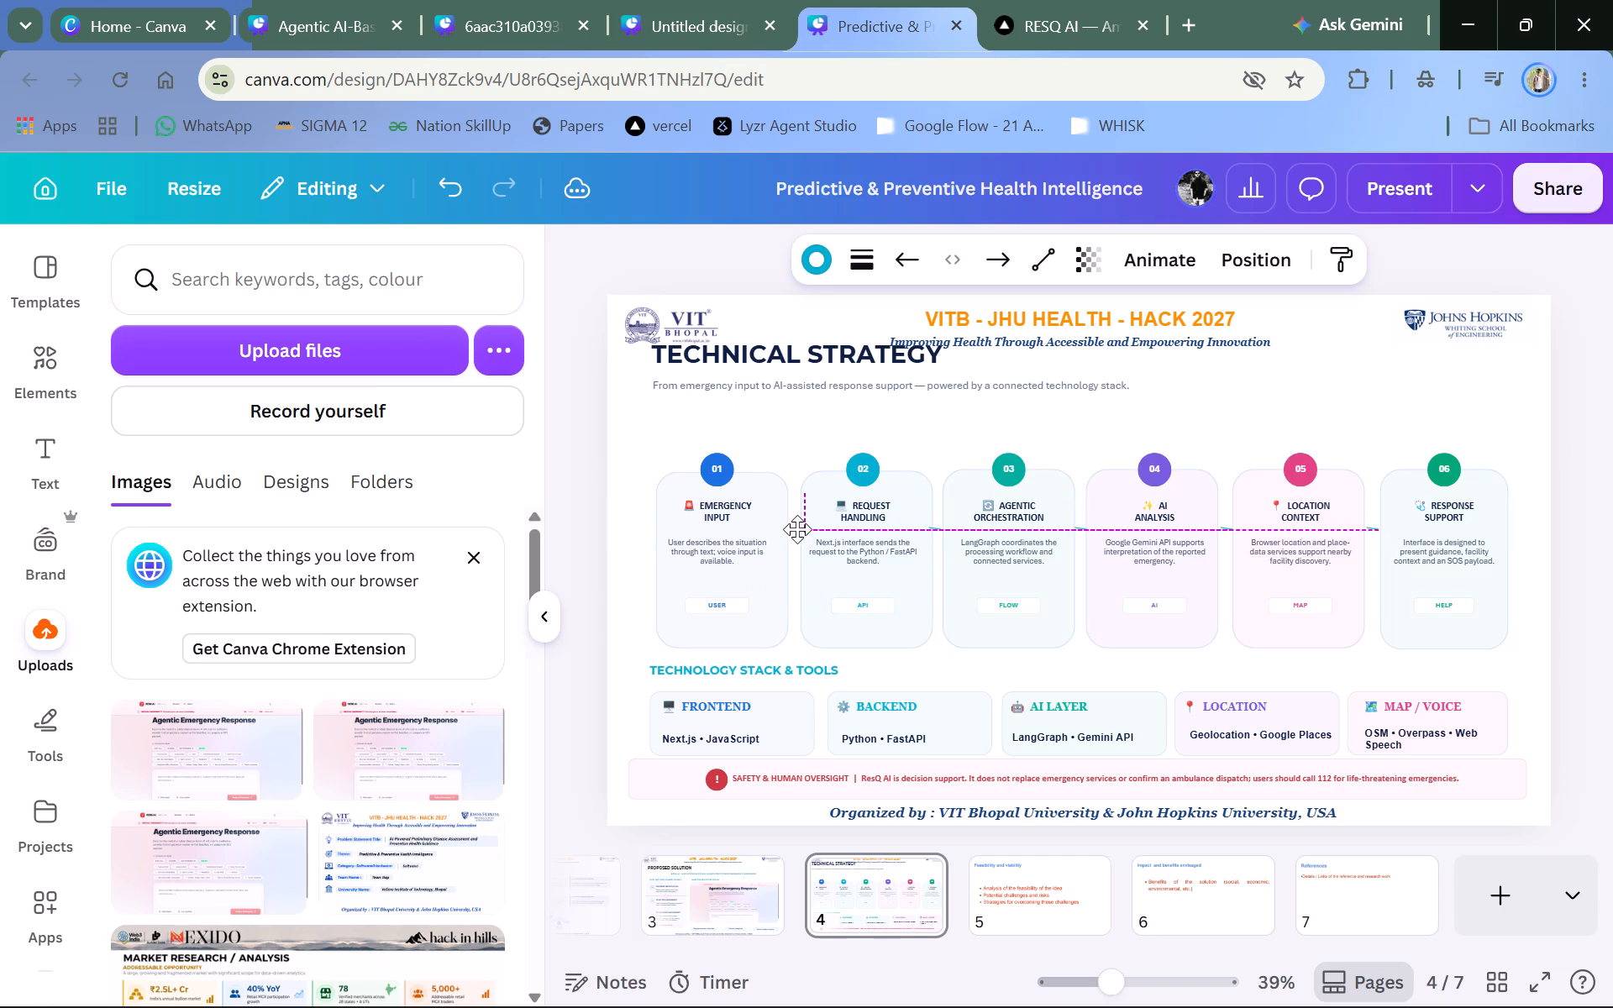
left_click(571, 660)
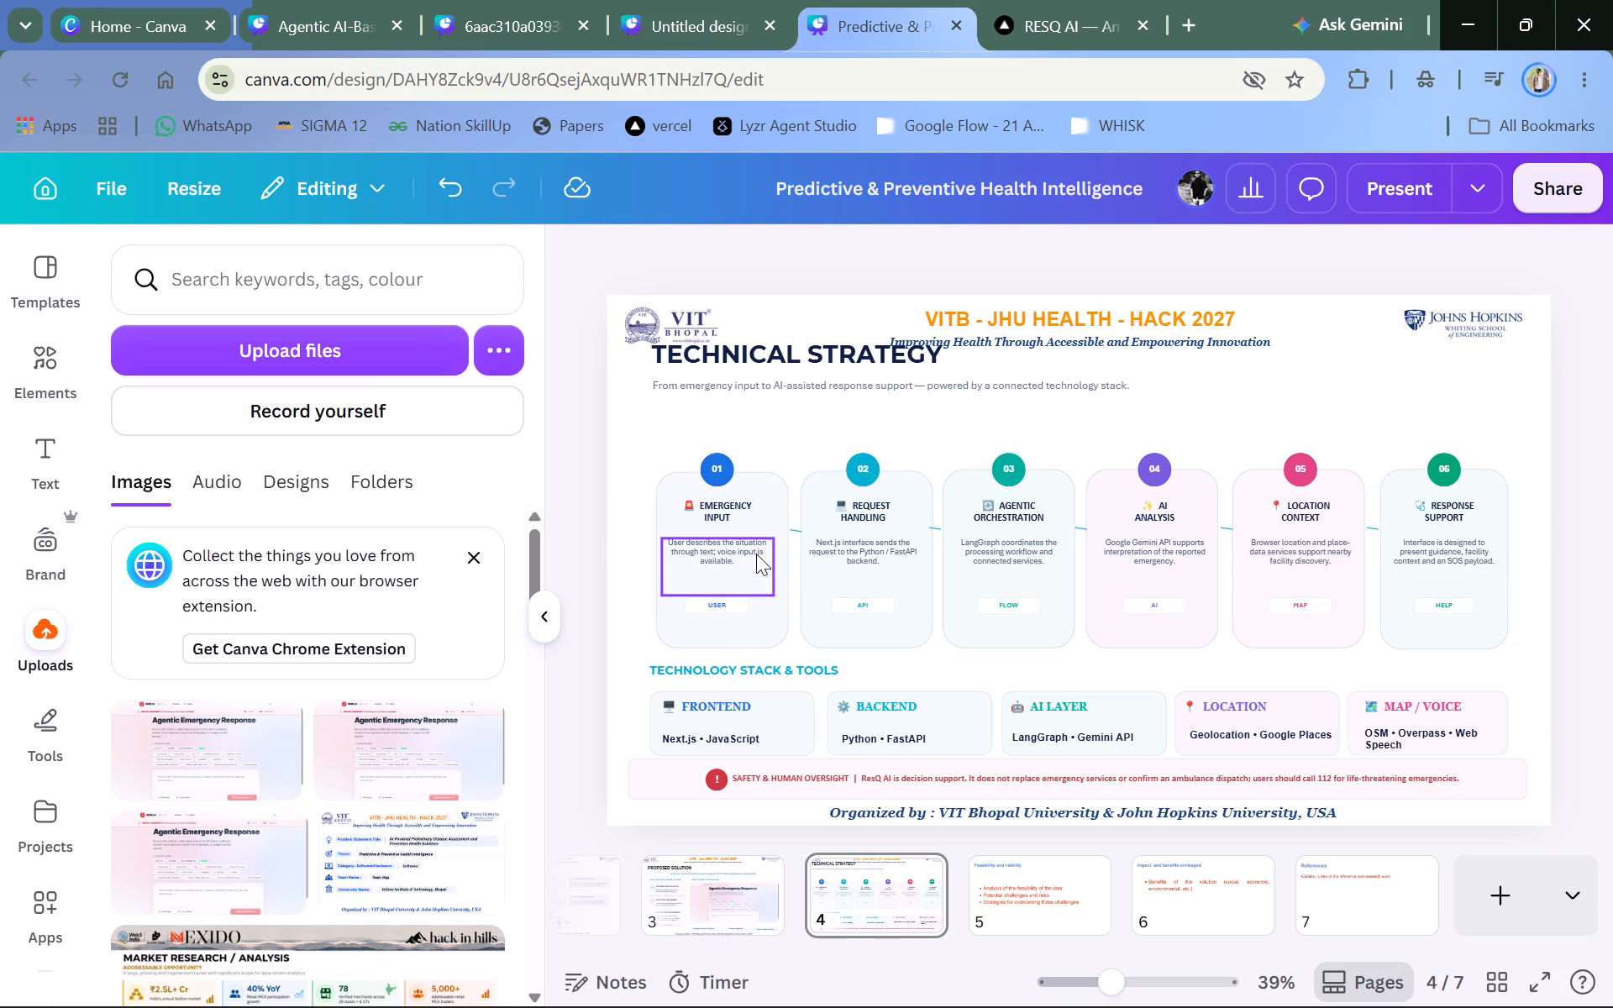
Delete the five short connector lines between the six process cards on the Technical Strategy slide.
double_click(795, 532)
key("BackSpace")
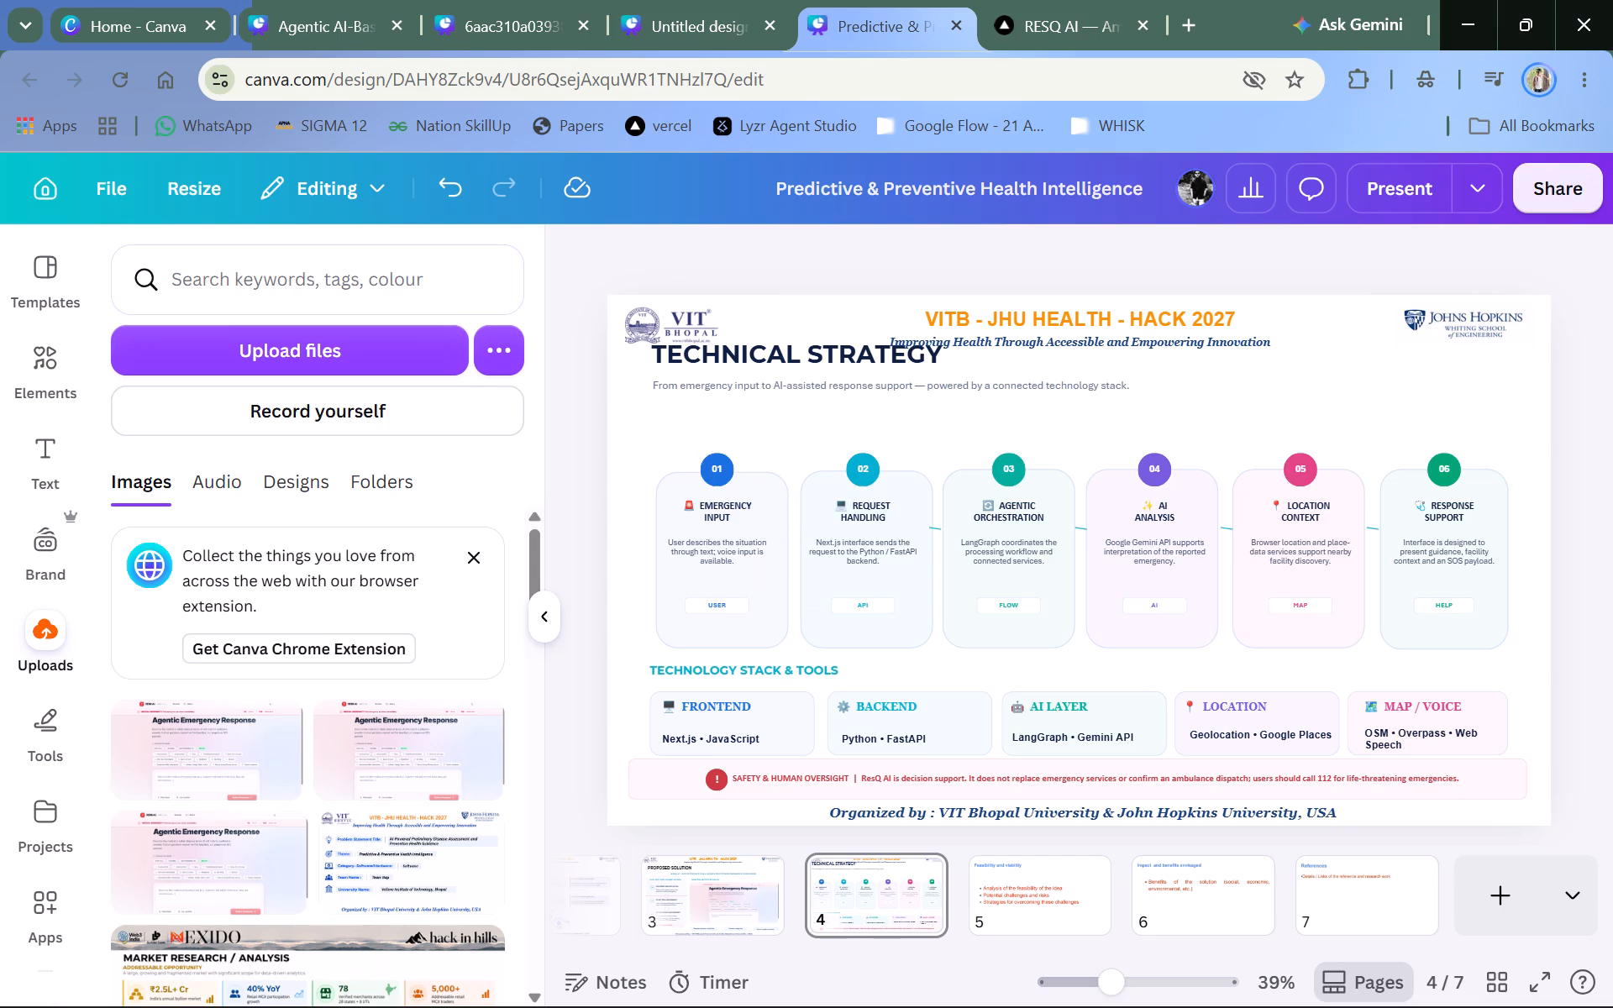
double_click(940, 527)
key("BackSpace")
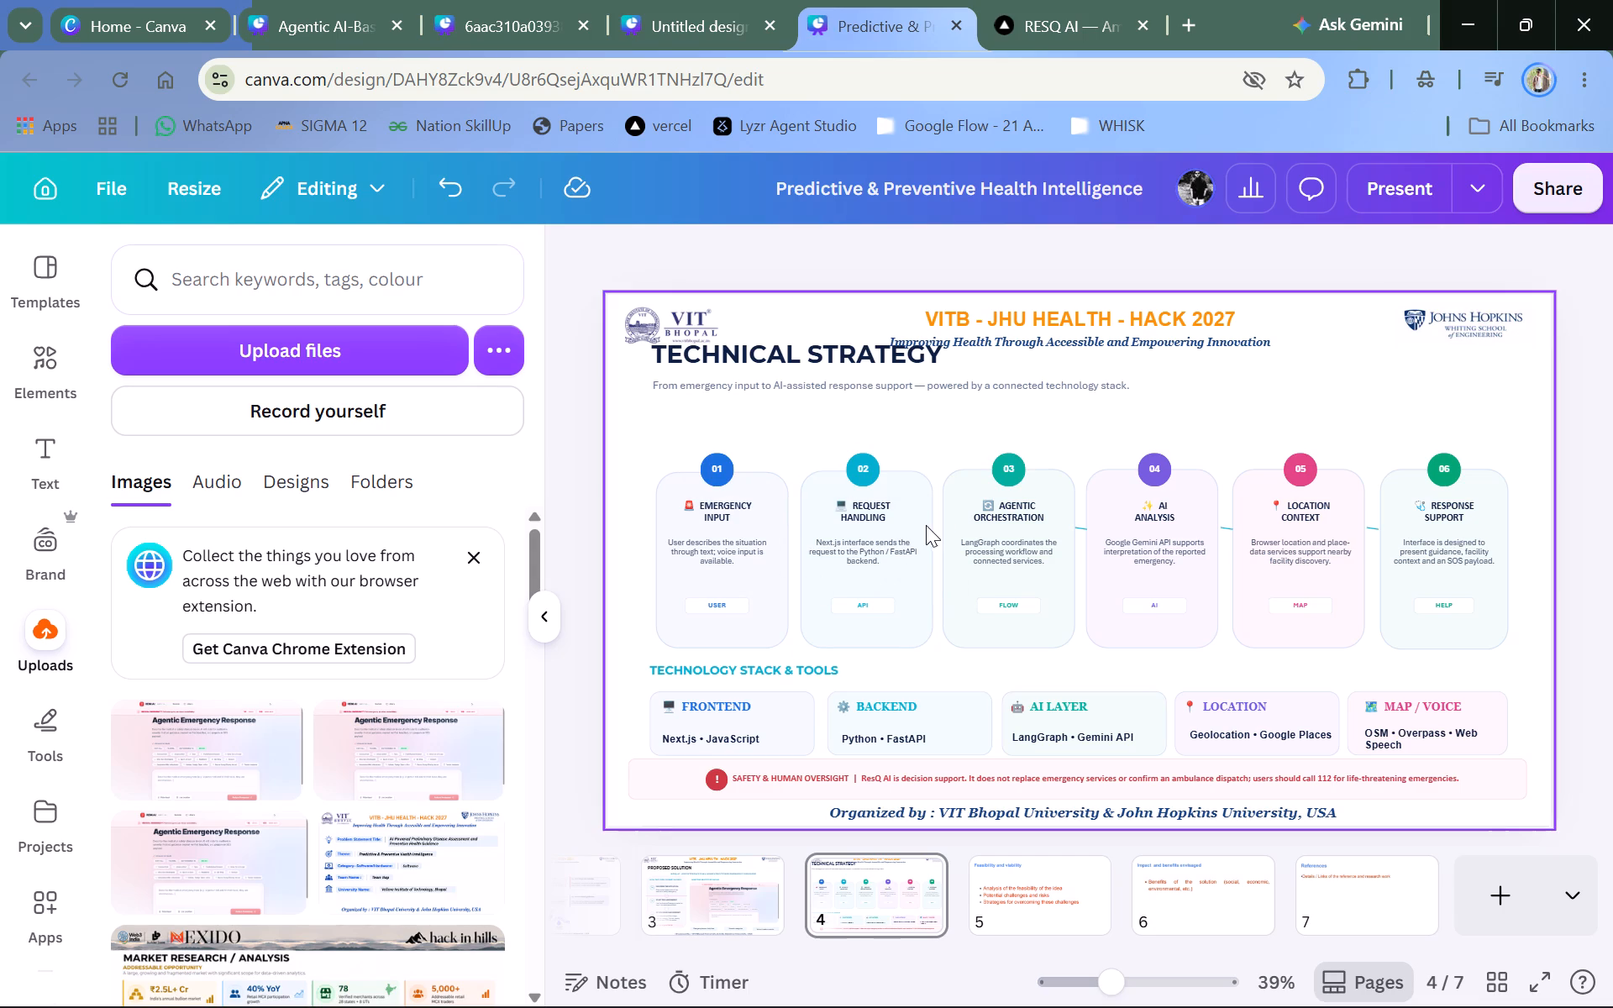
double_click(1082, 530)
key("BackSpace")
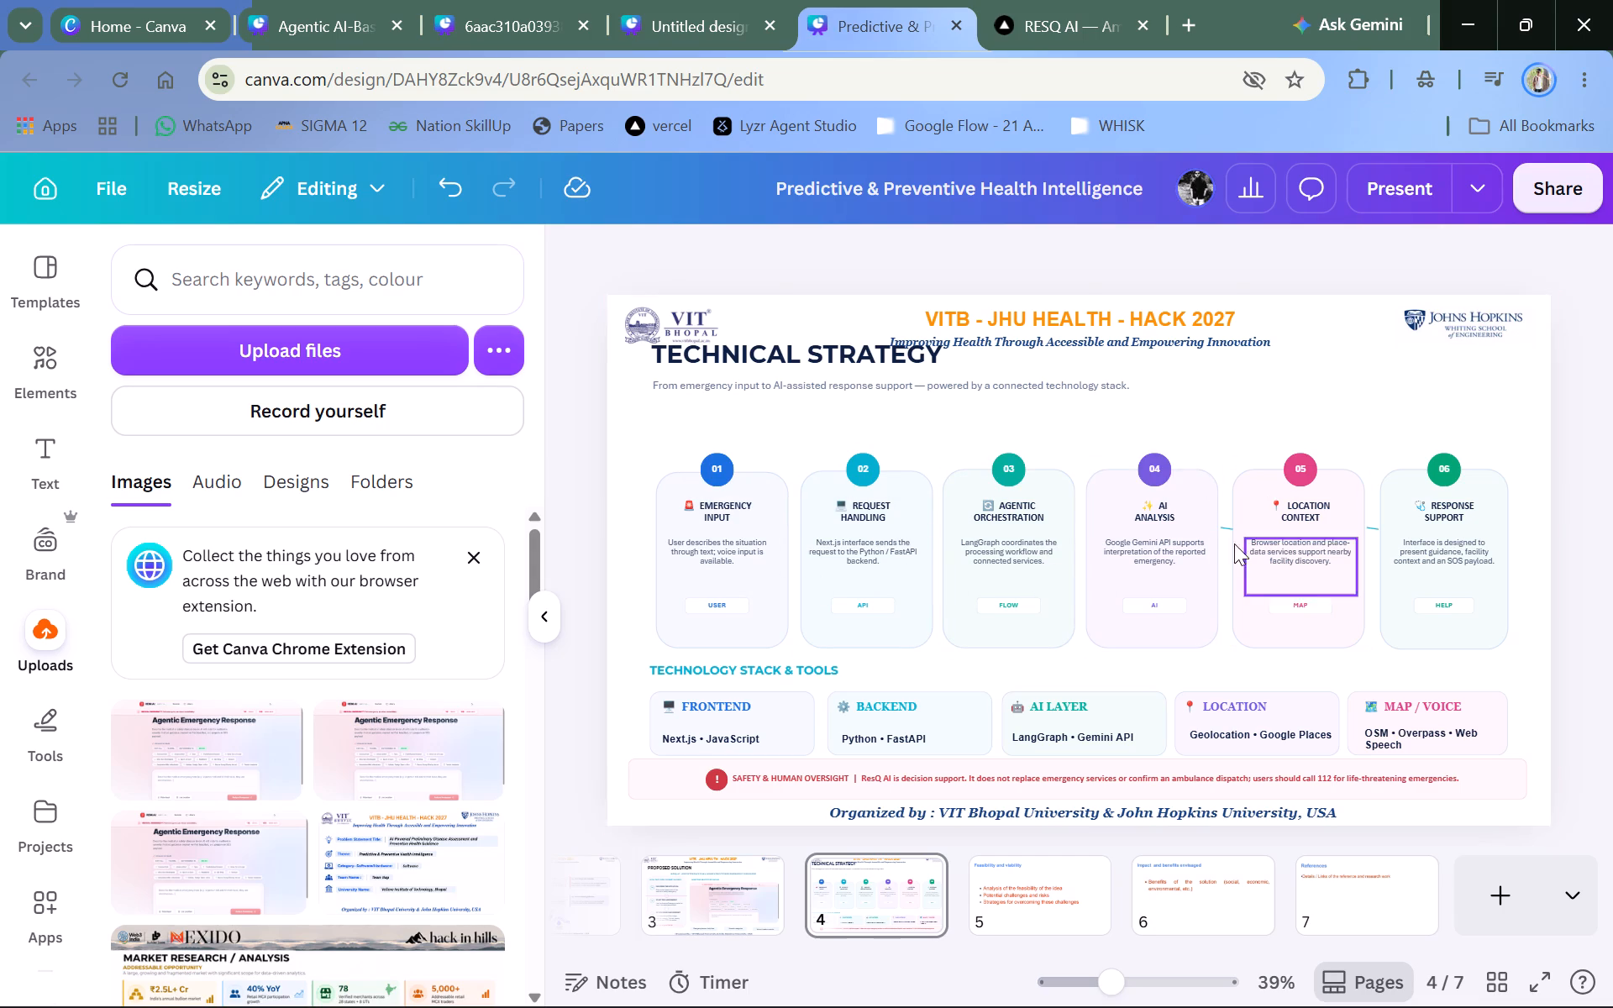
triple_click(1227, 534)
key("BackSpace")
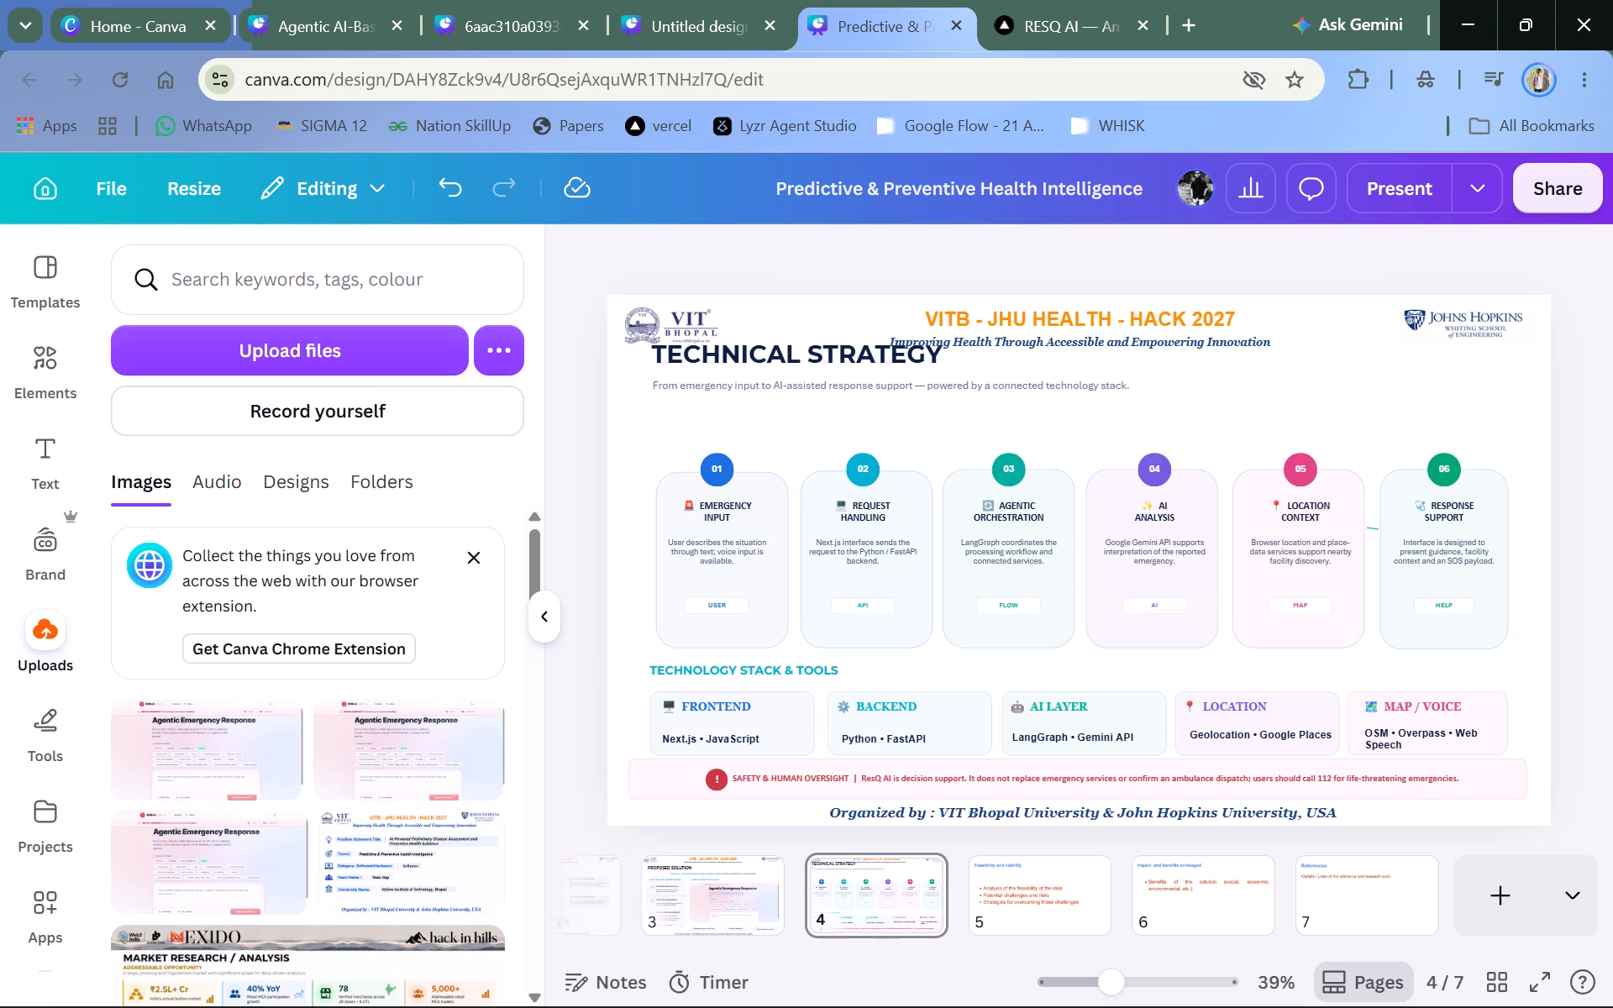
double_click(1369, 527)
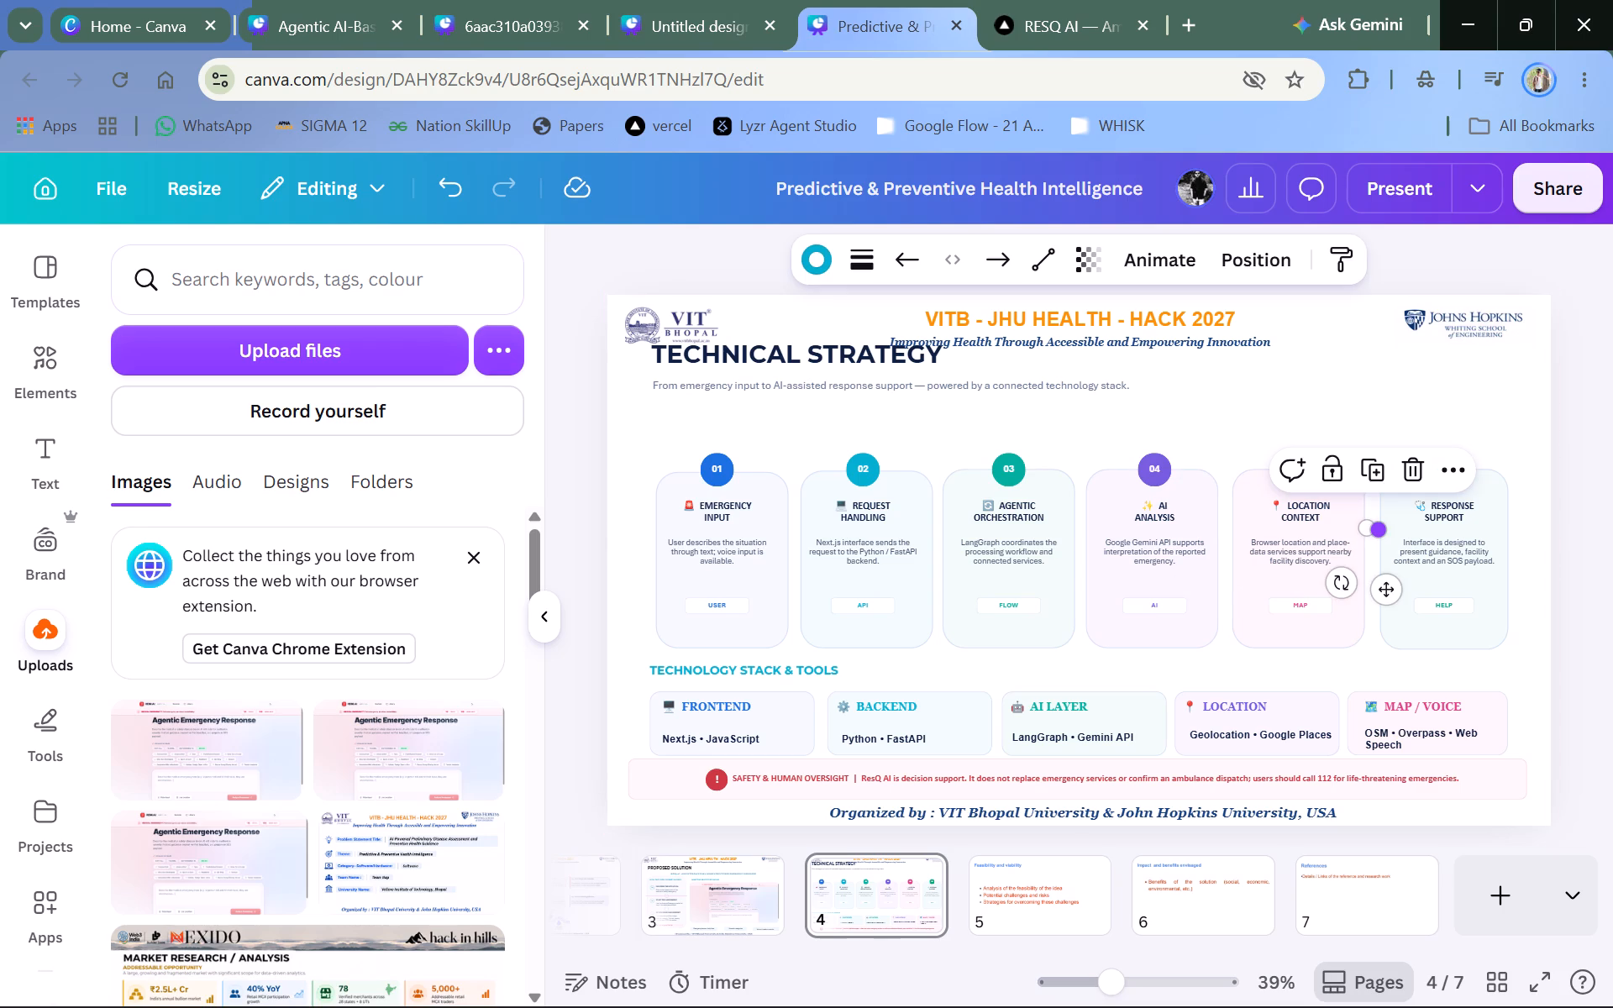
key("BackSpace")
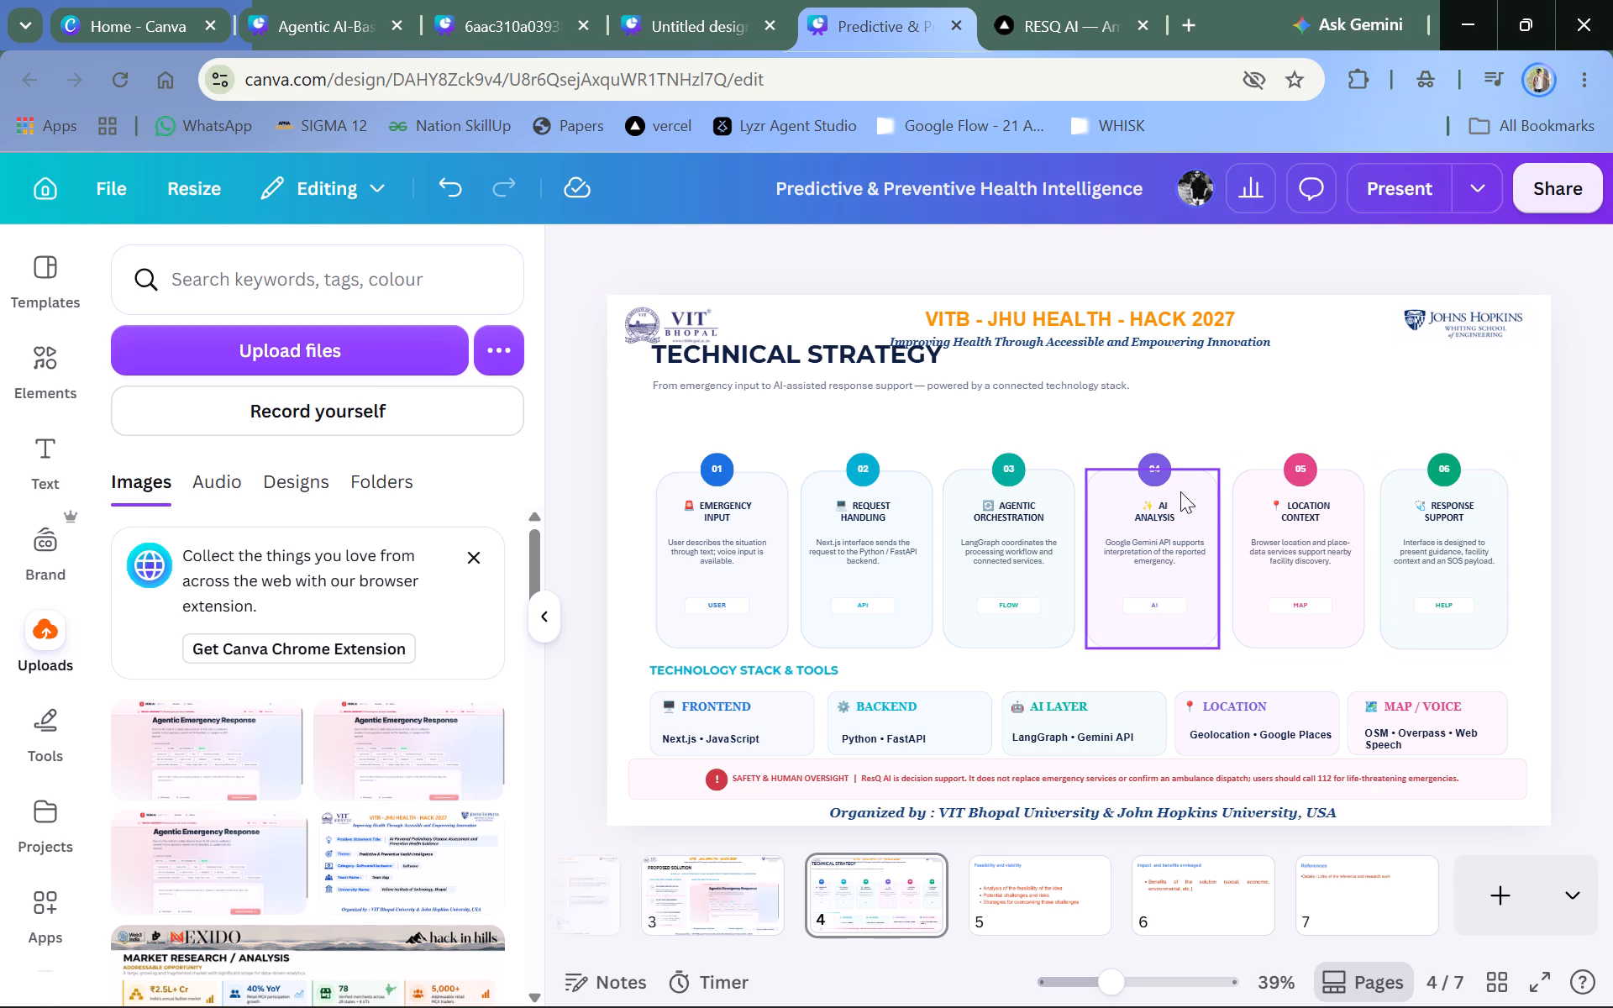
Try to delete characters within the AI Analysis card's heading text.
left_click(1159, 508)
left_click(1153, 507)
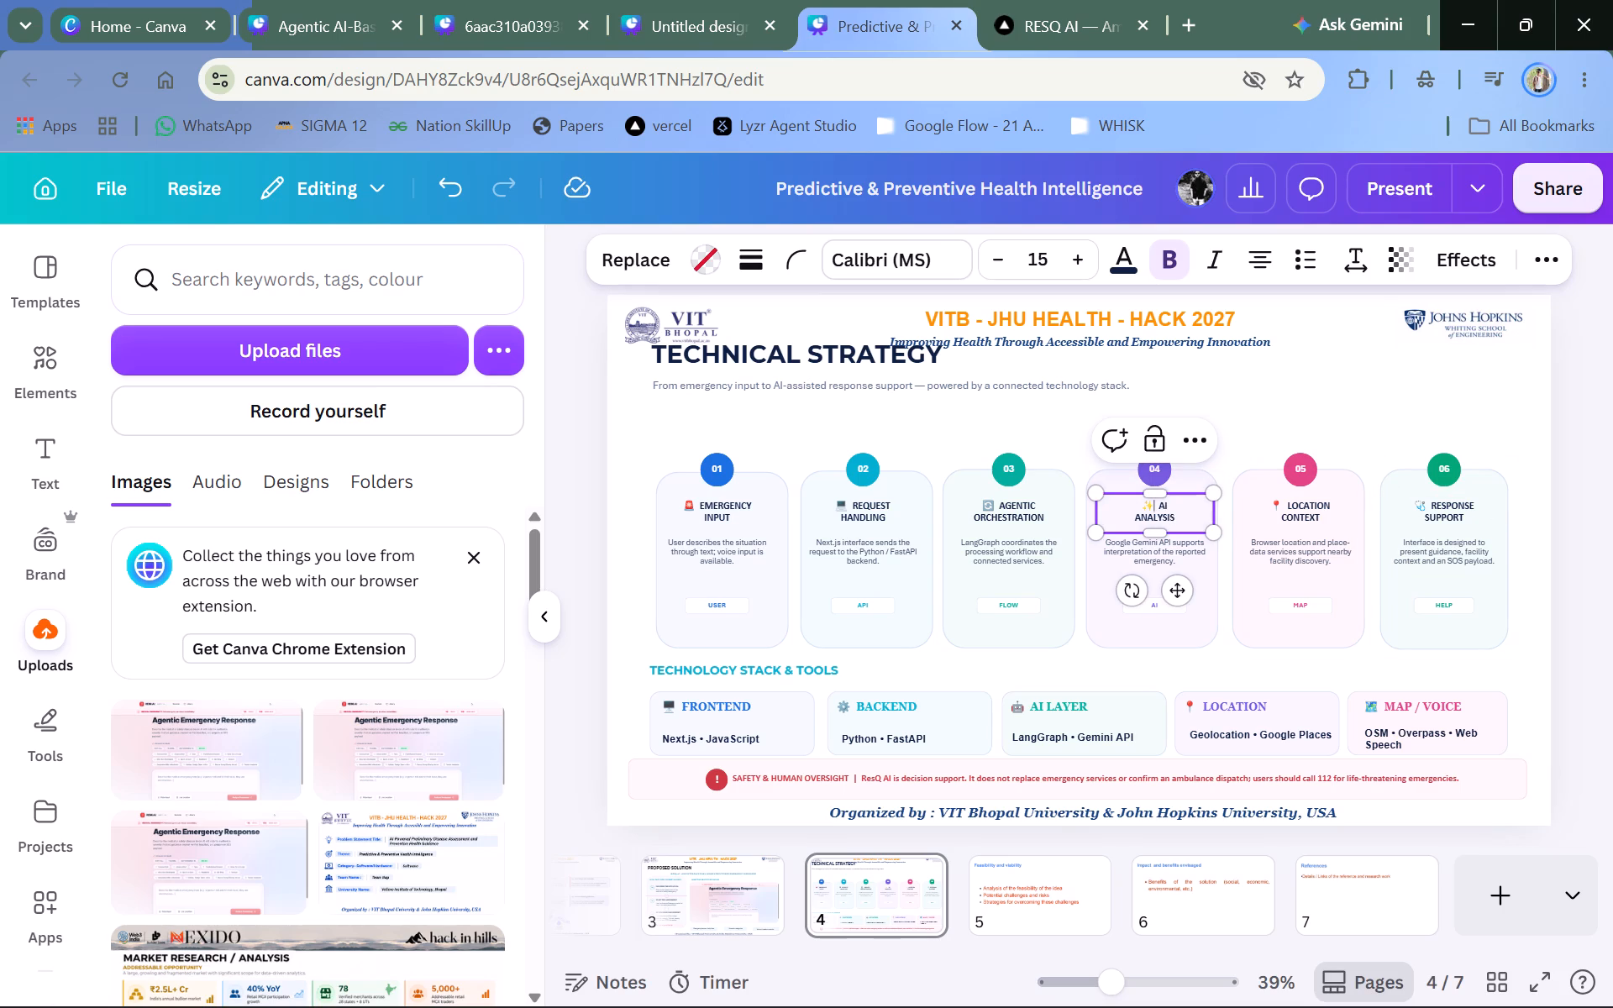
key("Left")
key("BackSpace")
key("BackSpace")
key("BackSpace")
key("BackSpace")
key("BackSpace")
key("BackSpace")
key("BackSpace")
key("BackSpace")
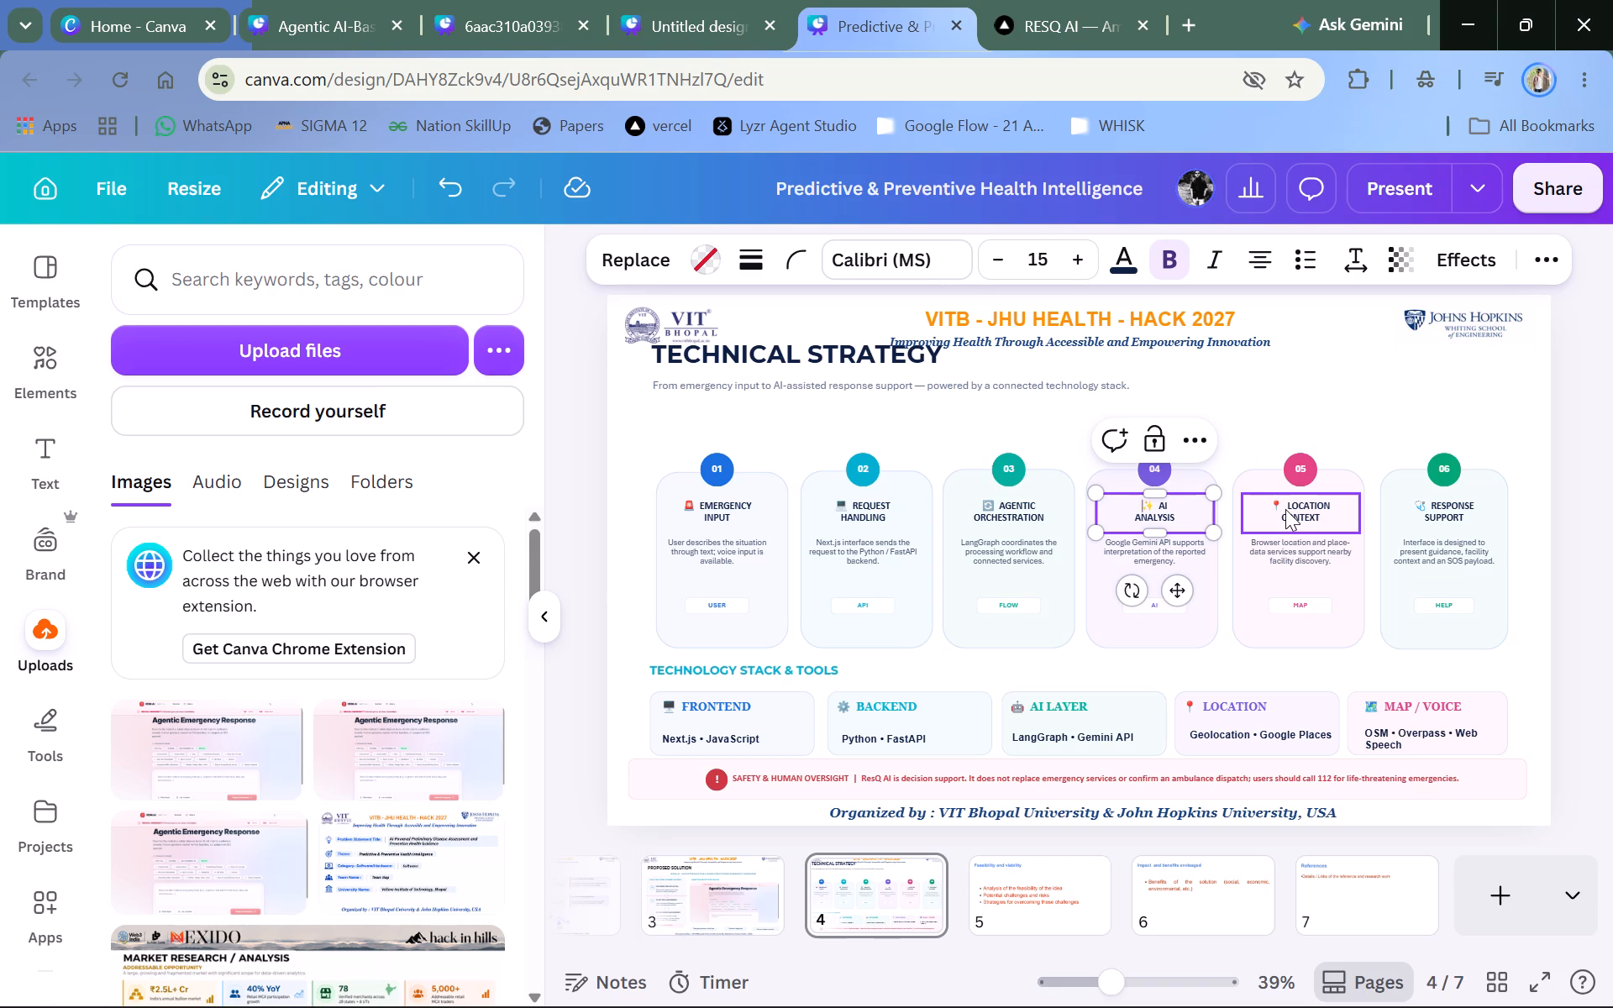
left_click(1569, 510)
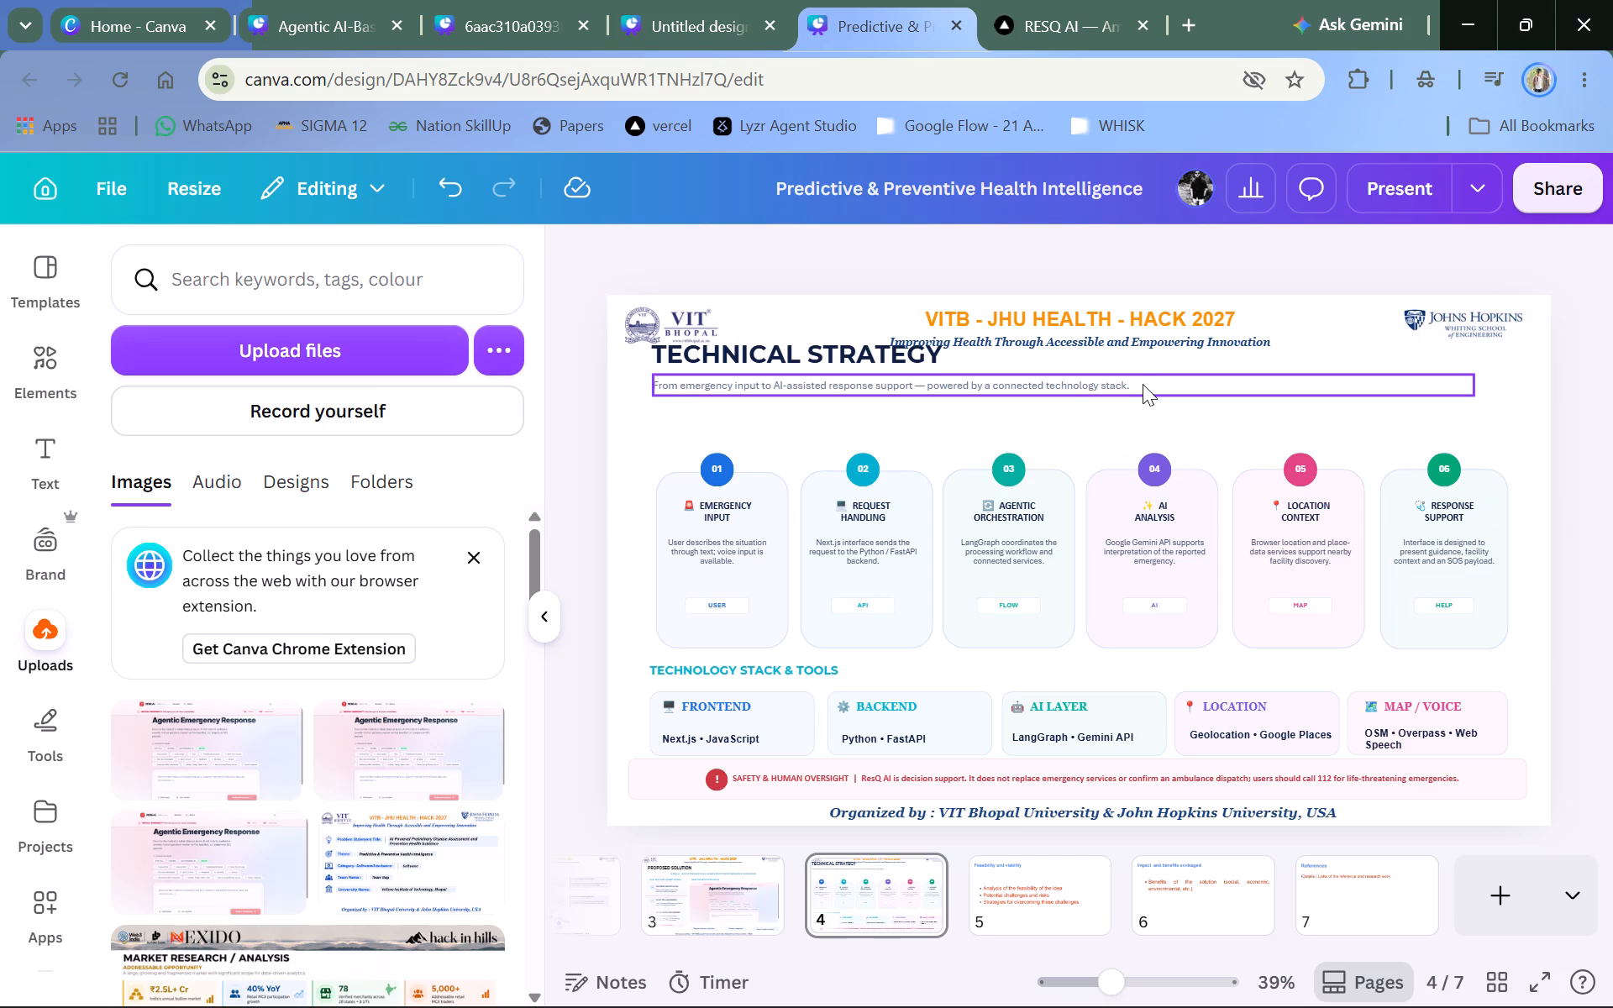
Move the "From emergency input to AI-assisted response support" subtitle down to just above the numbered circles and extend its text box's top edge upward.
left_click_drag(1138, 384, 1132, 414)
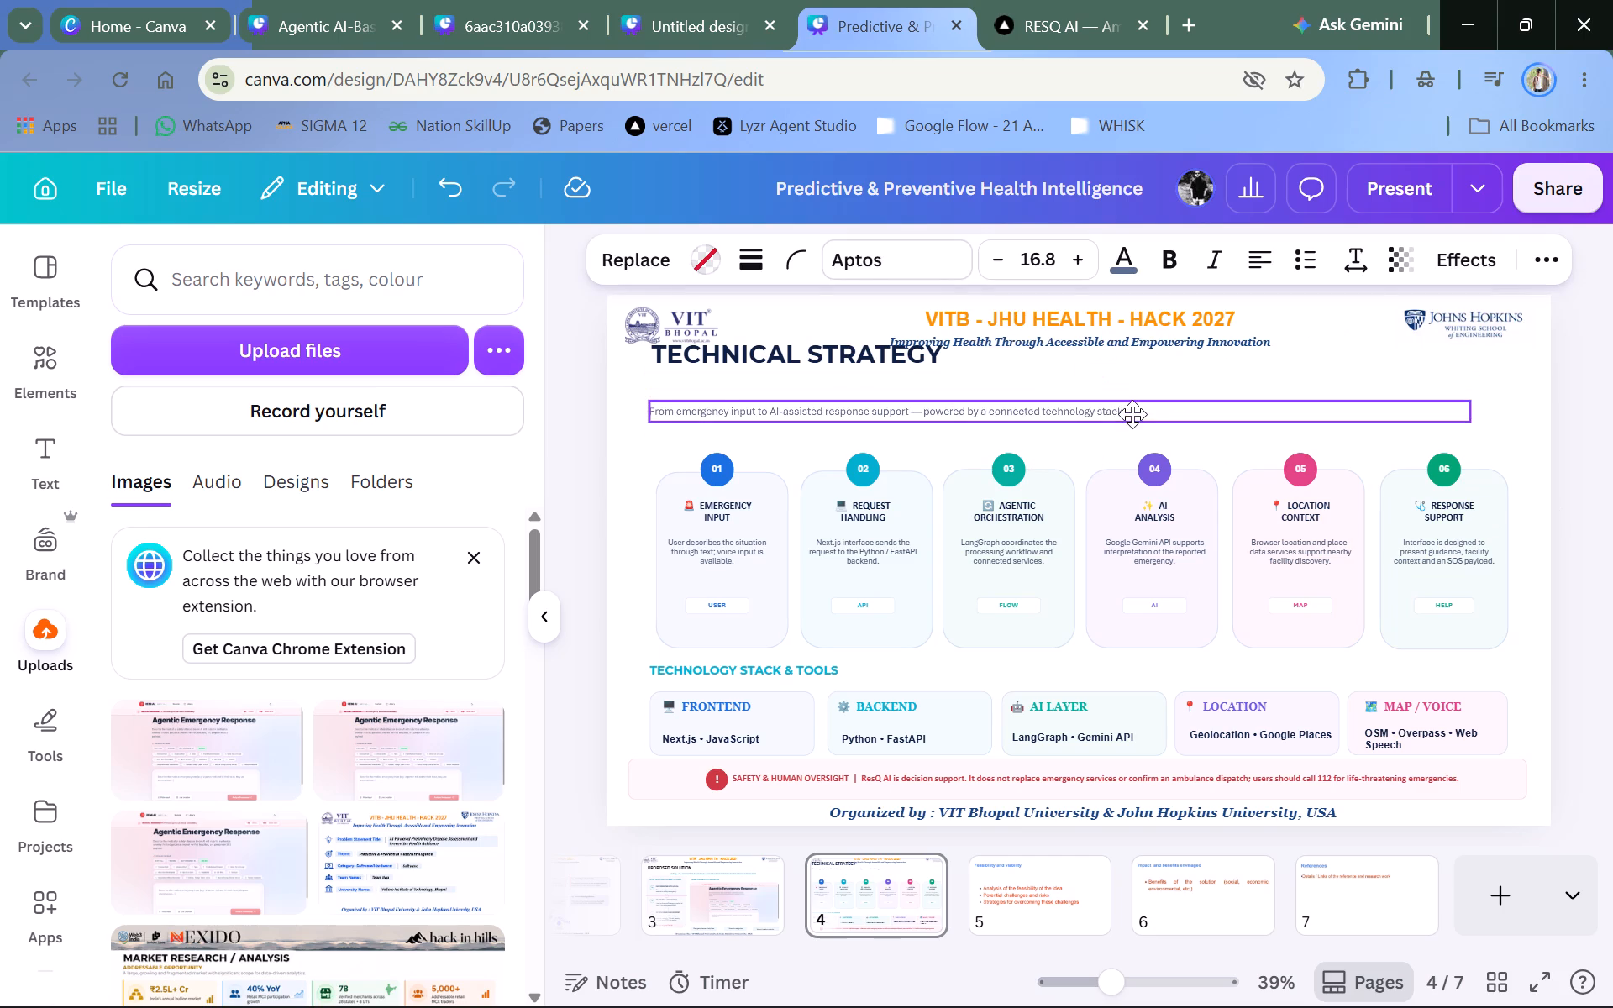
left_click_drag(1132, 414, 1132, 434)
double_click(1132, 434)
left_click_drag(1132, 434, 1132, 431)
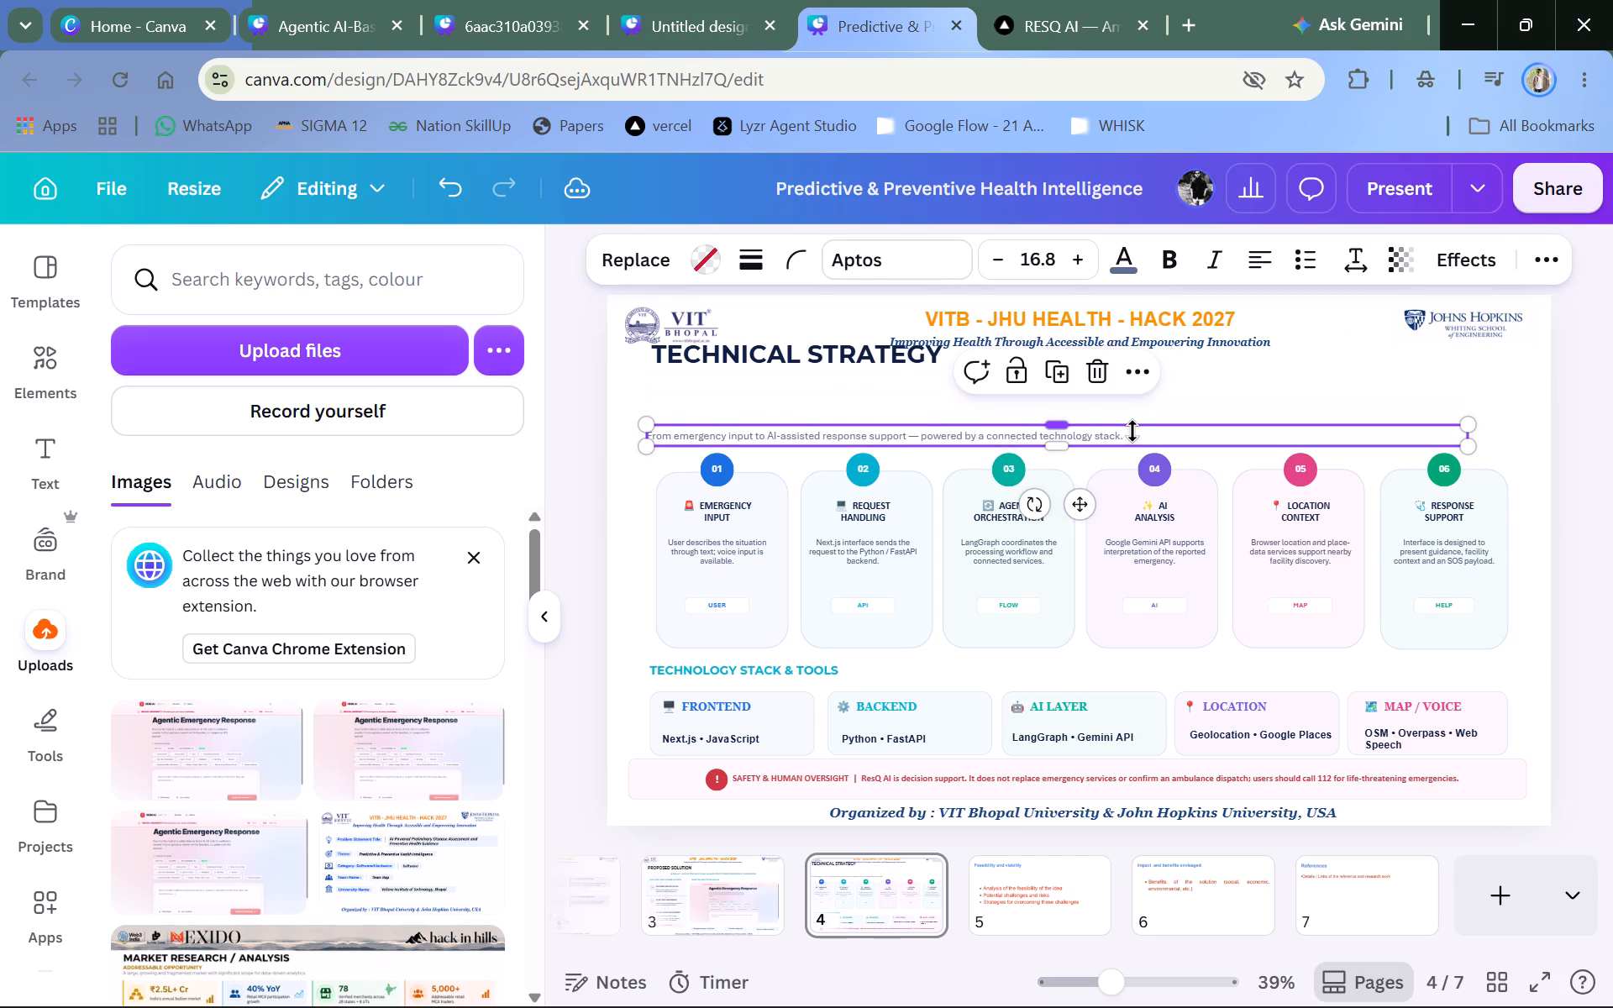
left_click_drag(1132, 431, 1132, 423)
left_click(1132, 423)
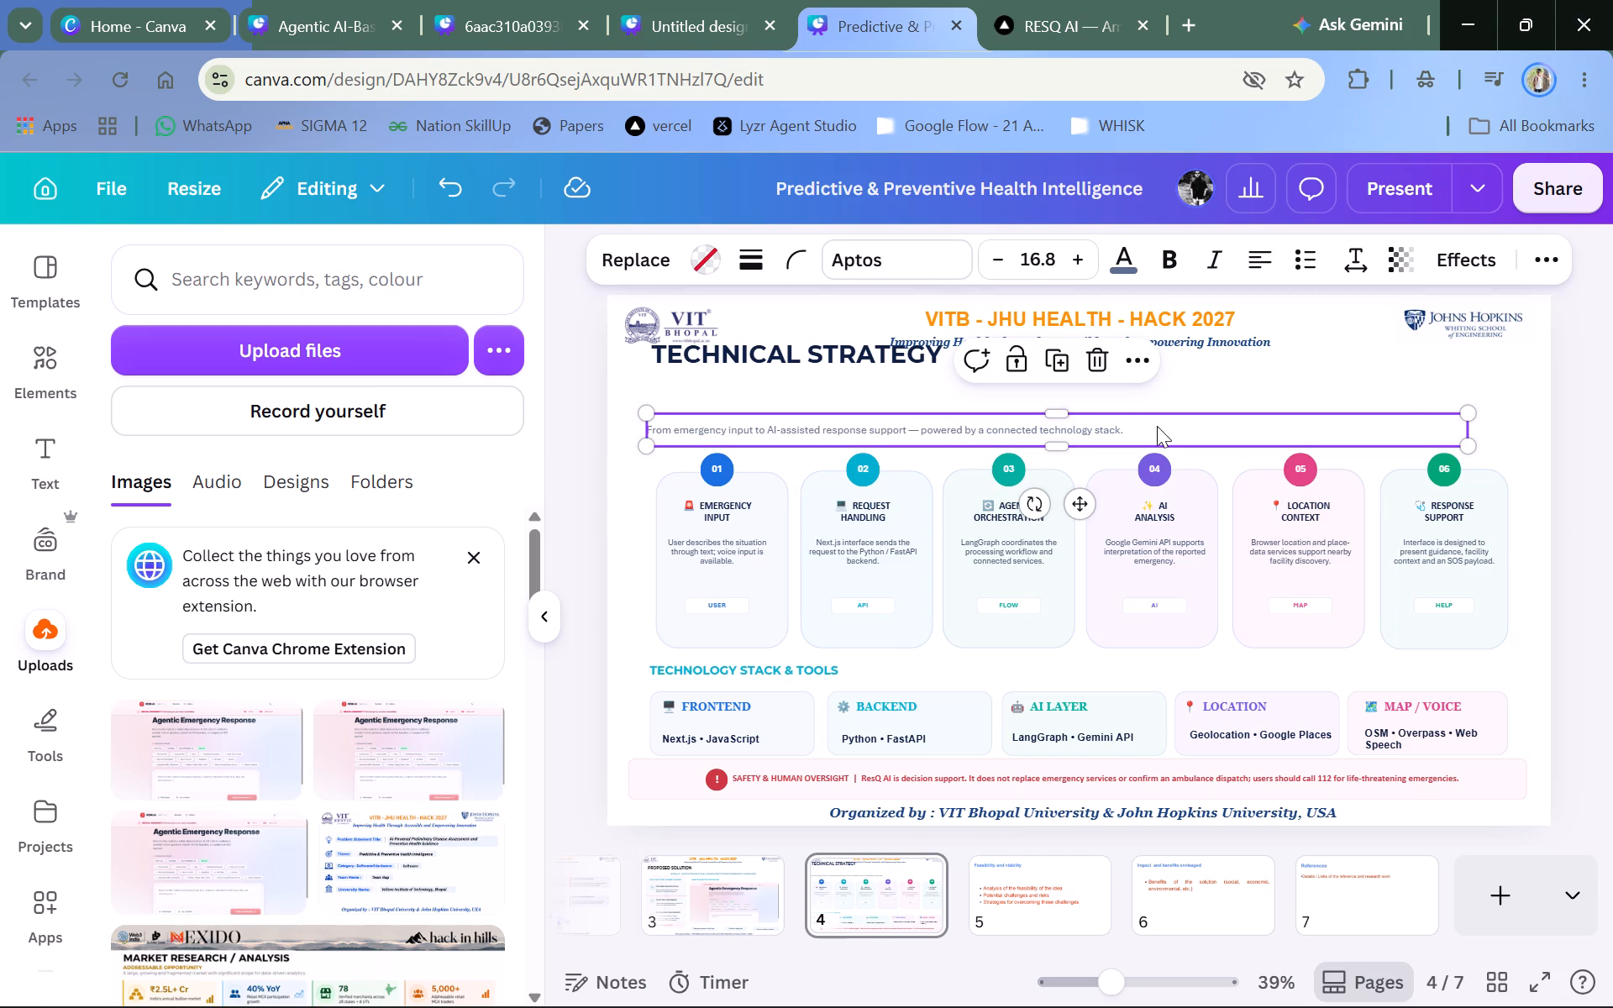
left_click(1612, 417)
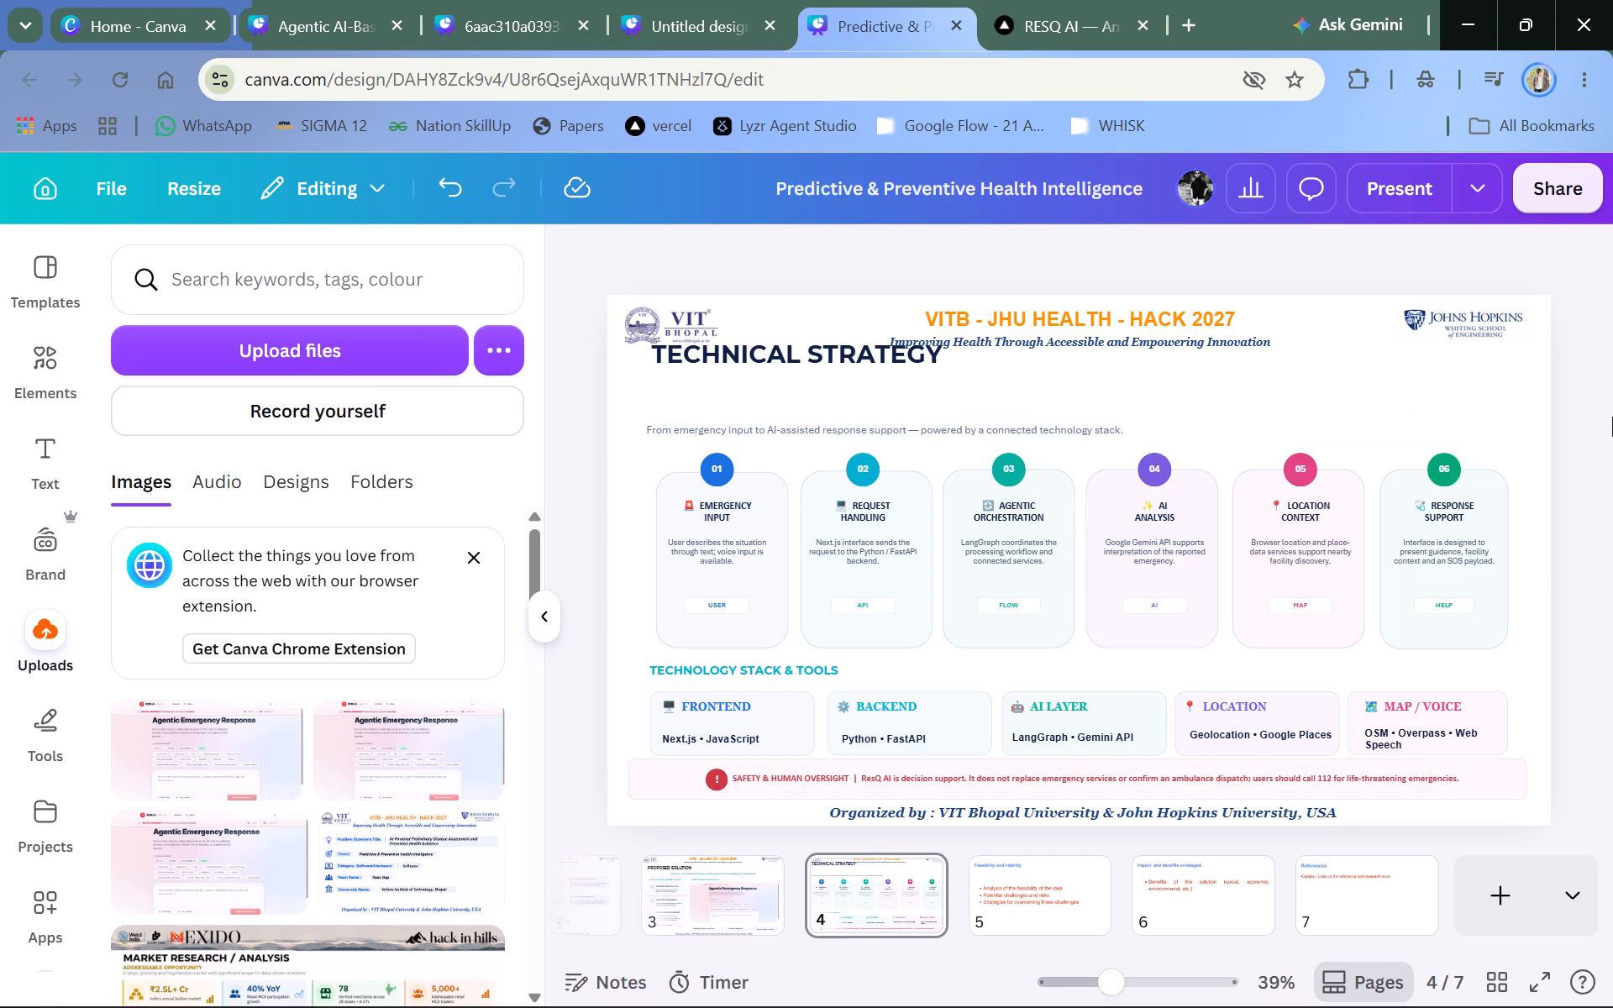
Move the TECHNICAL STRATEGY title down and slightly left so it clears the header tagline and logo.
left_click_drag(778, 352, 775, 360)
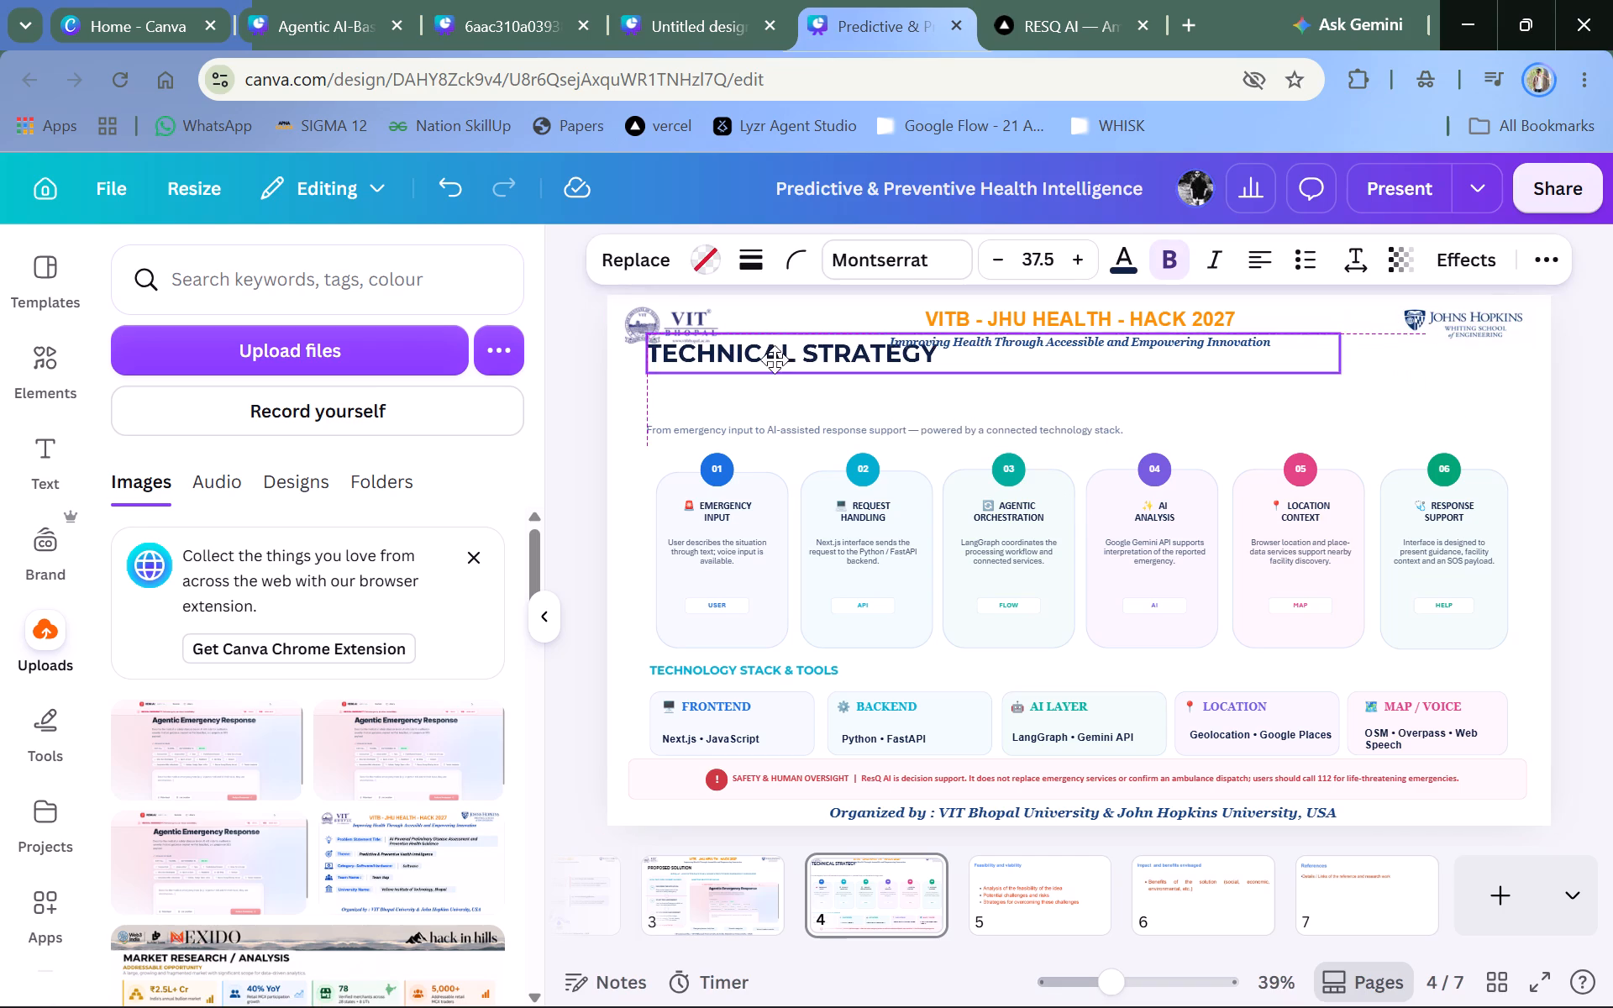
left_click_drag(775, 360, 764, 374)
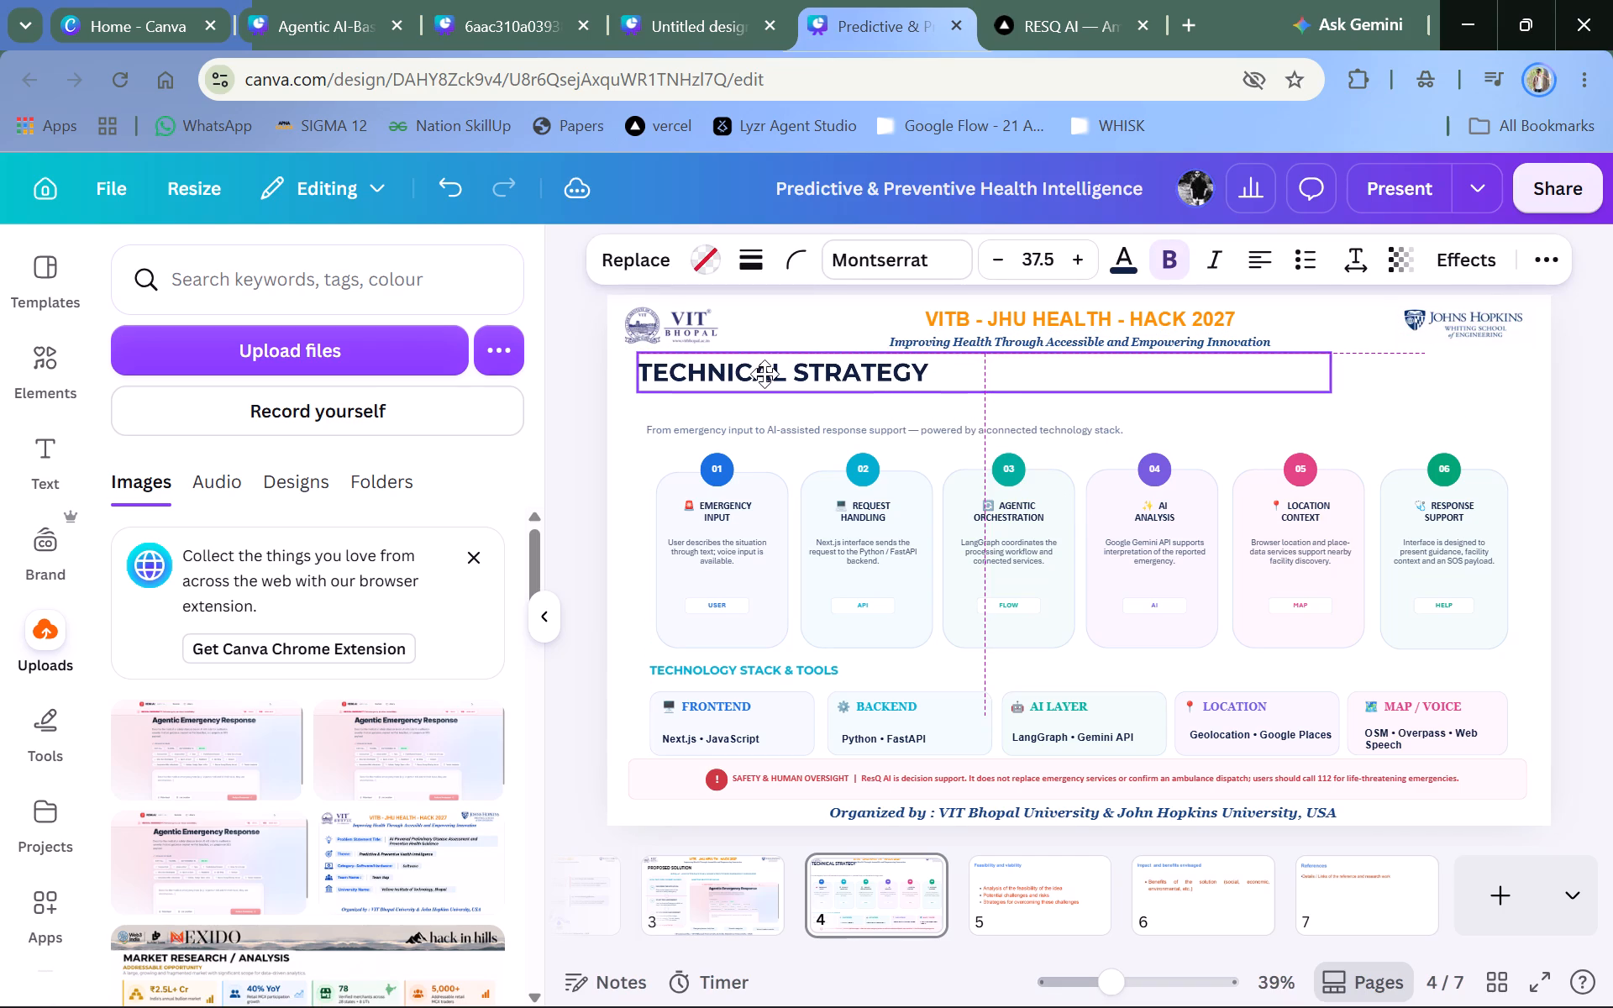
left_click_drag(764, 374, 768, 374)
left_click(554, 405)
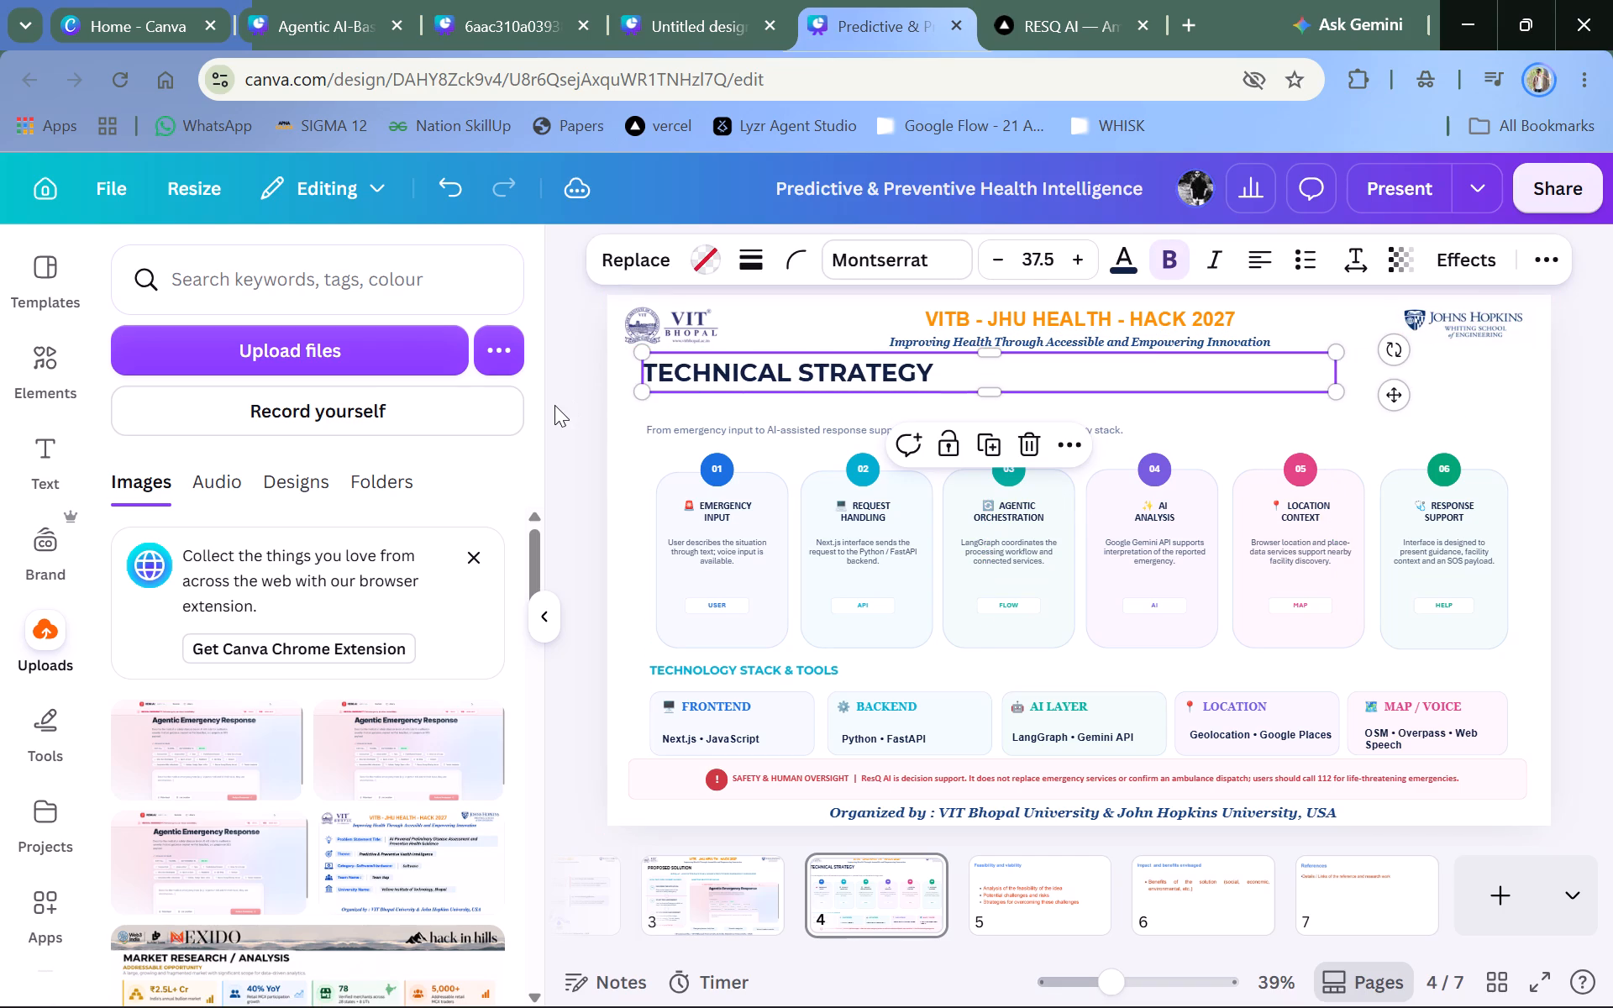
Set the subtitle above the process cards to Trebuchet MS at font size 25.
left_click(770, 435)
left_click(867, 249)
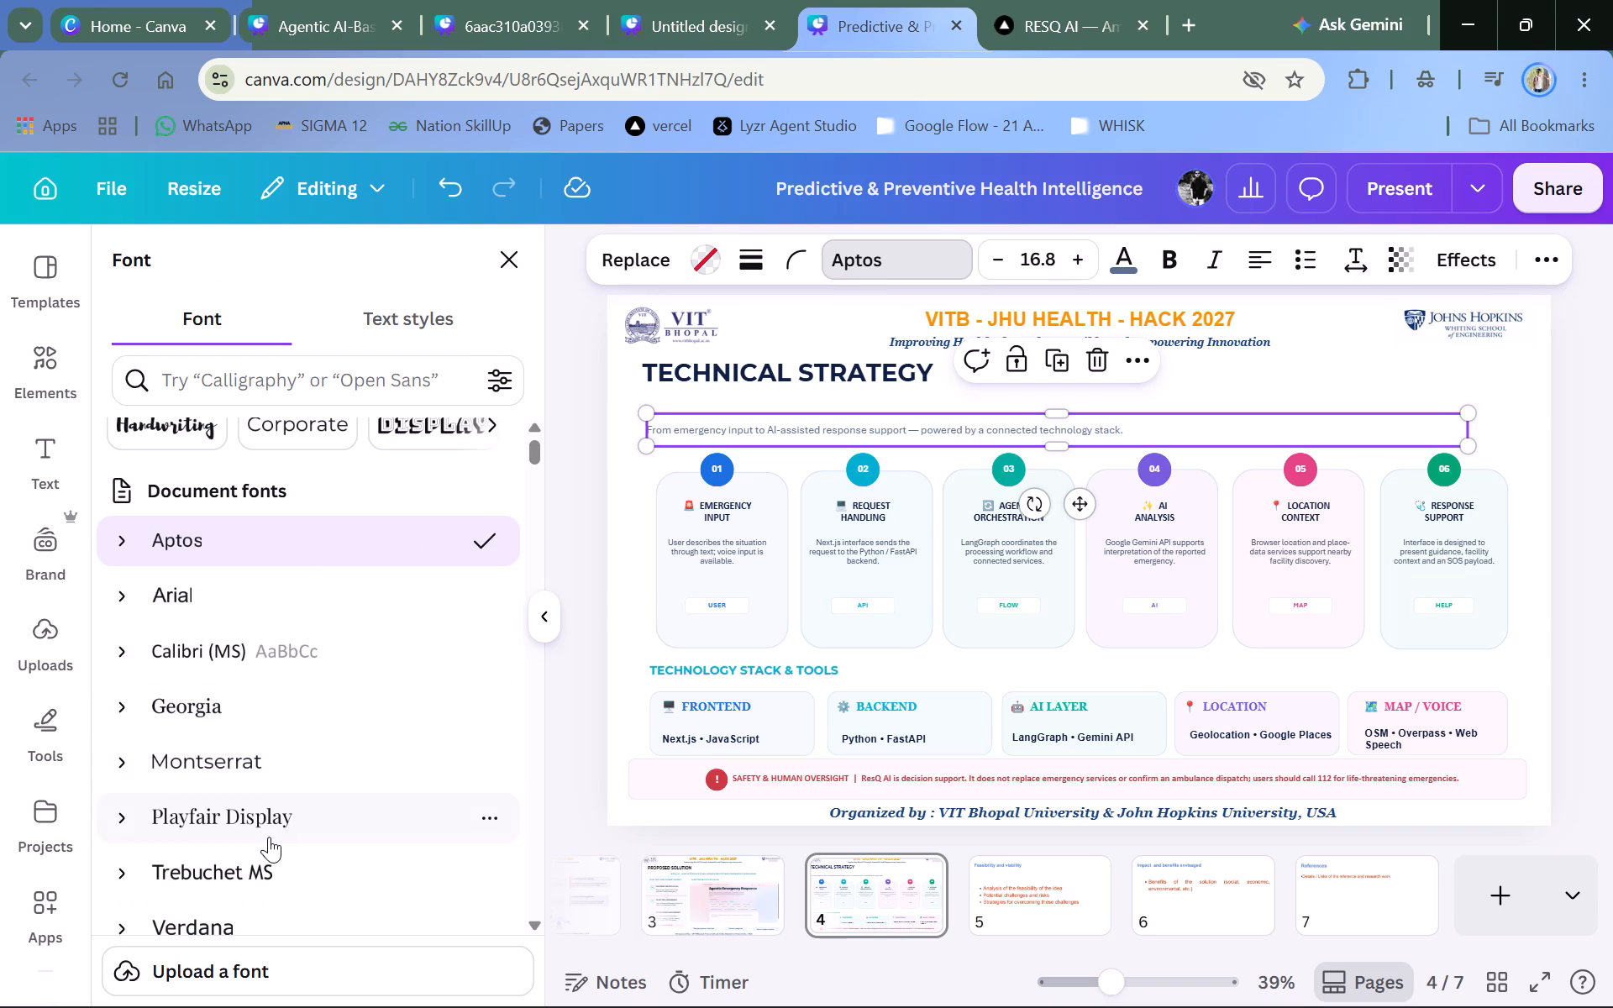
double_click(264, 859)
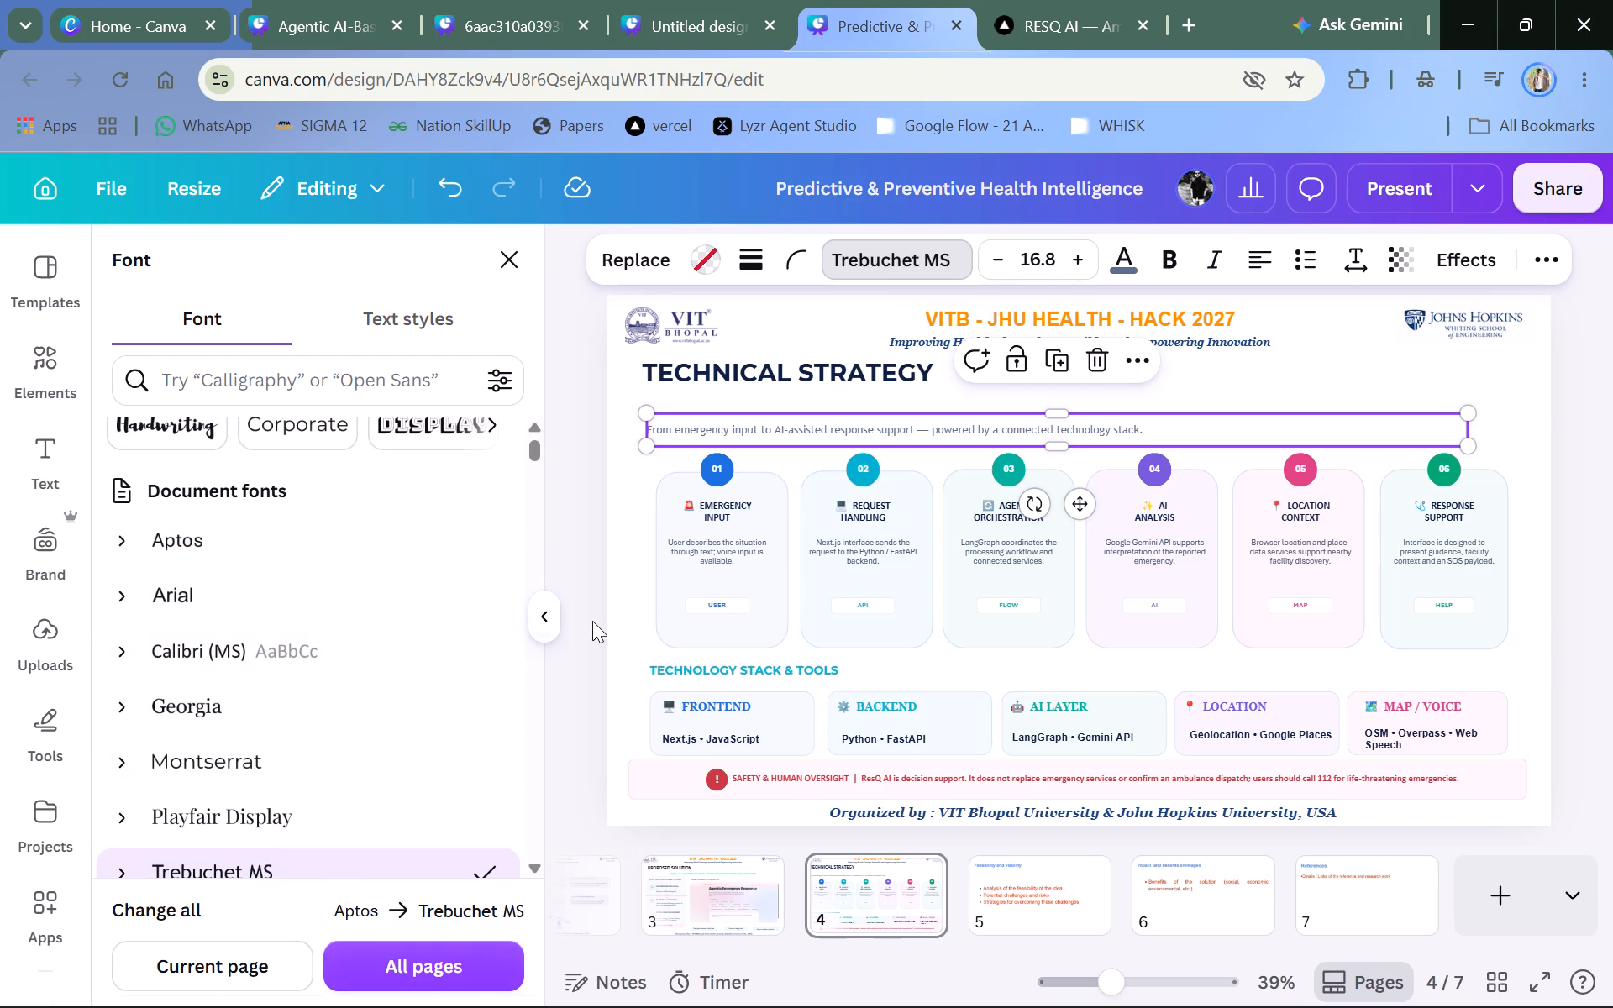
double_click(596, 619)
double_click(809, 433)
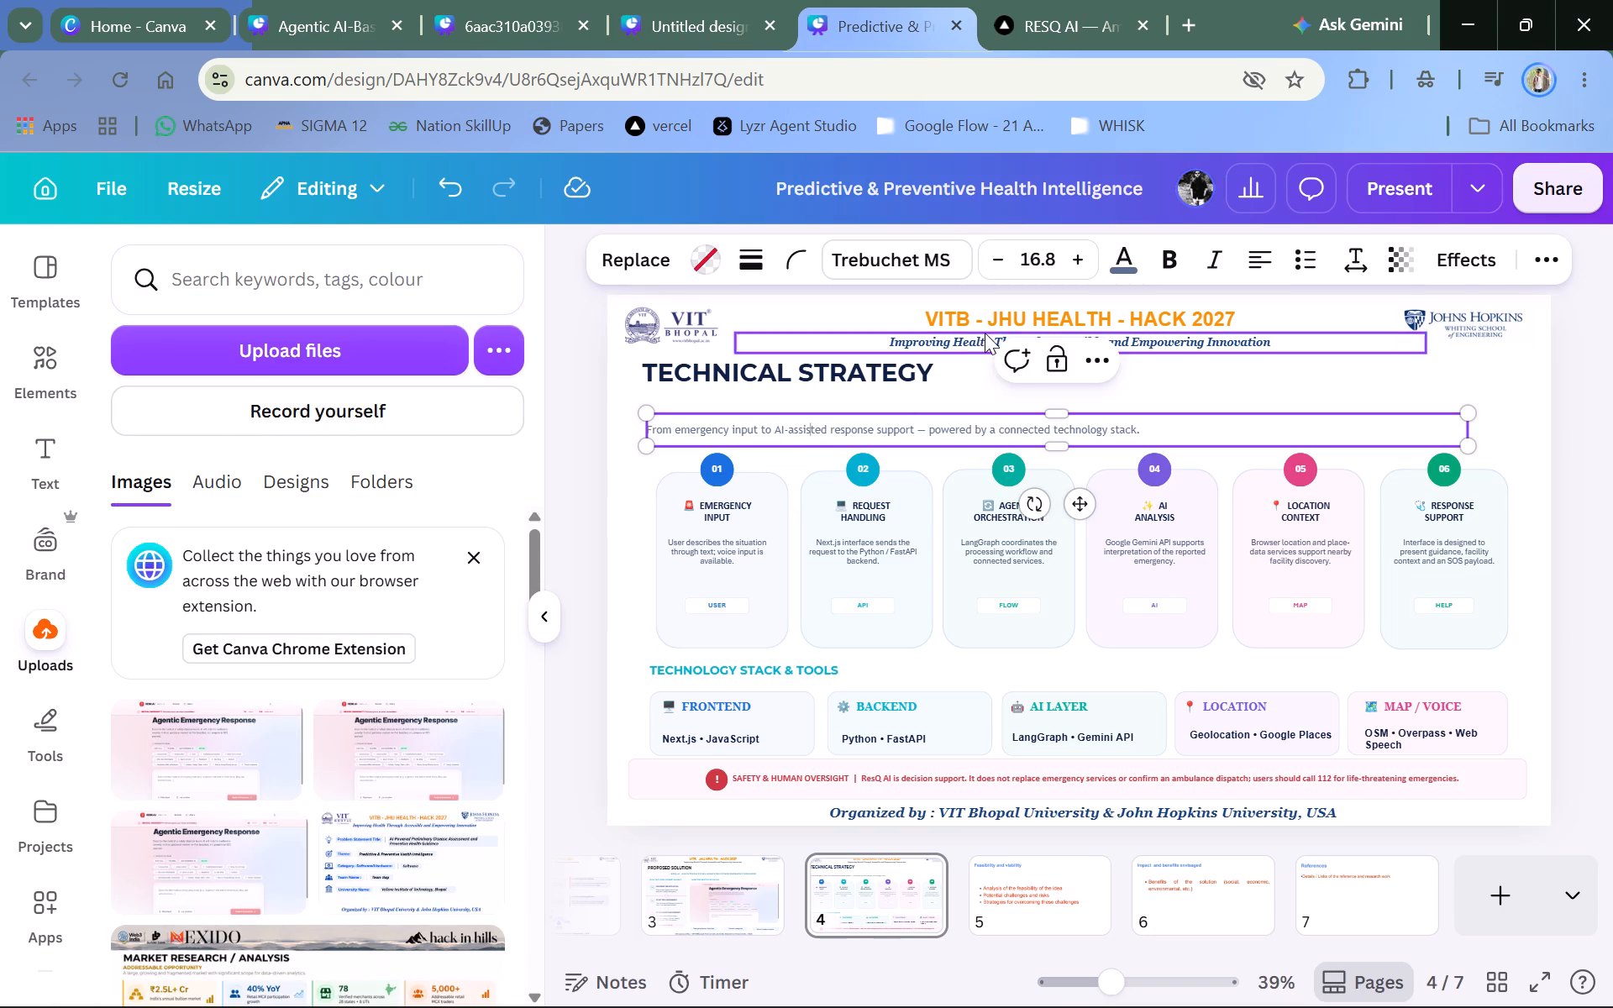
double_click(1047, 267)
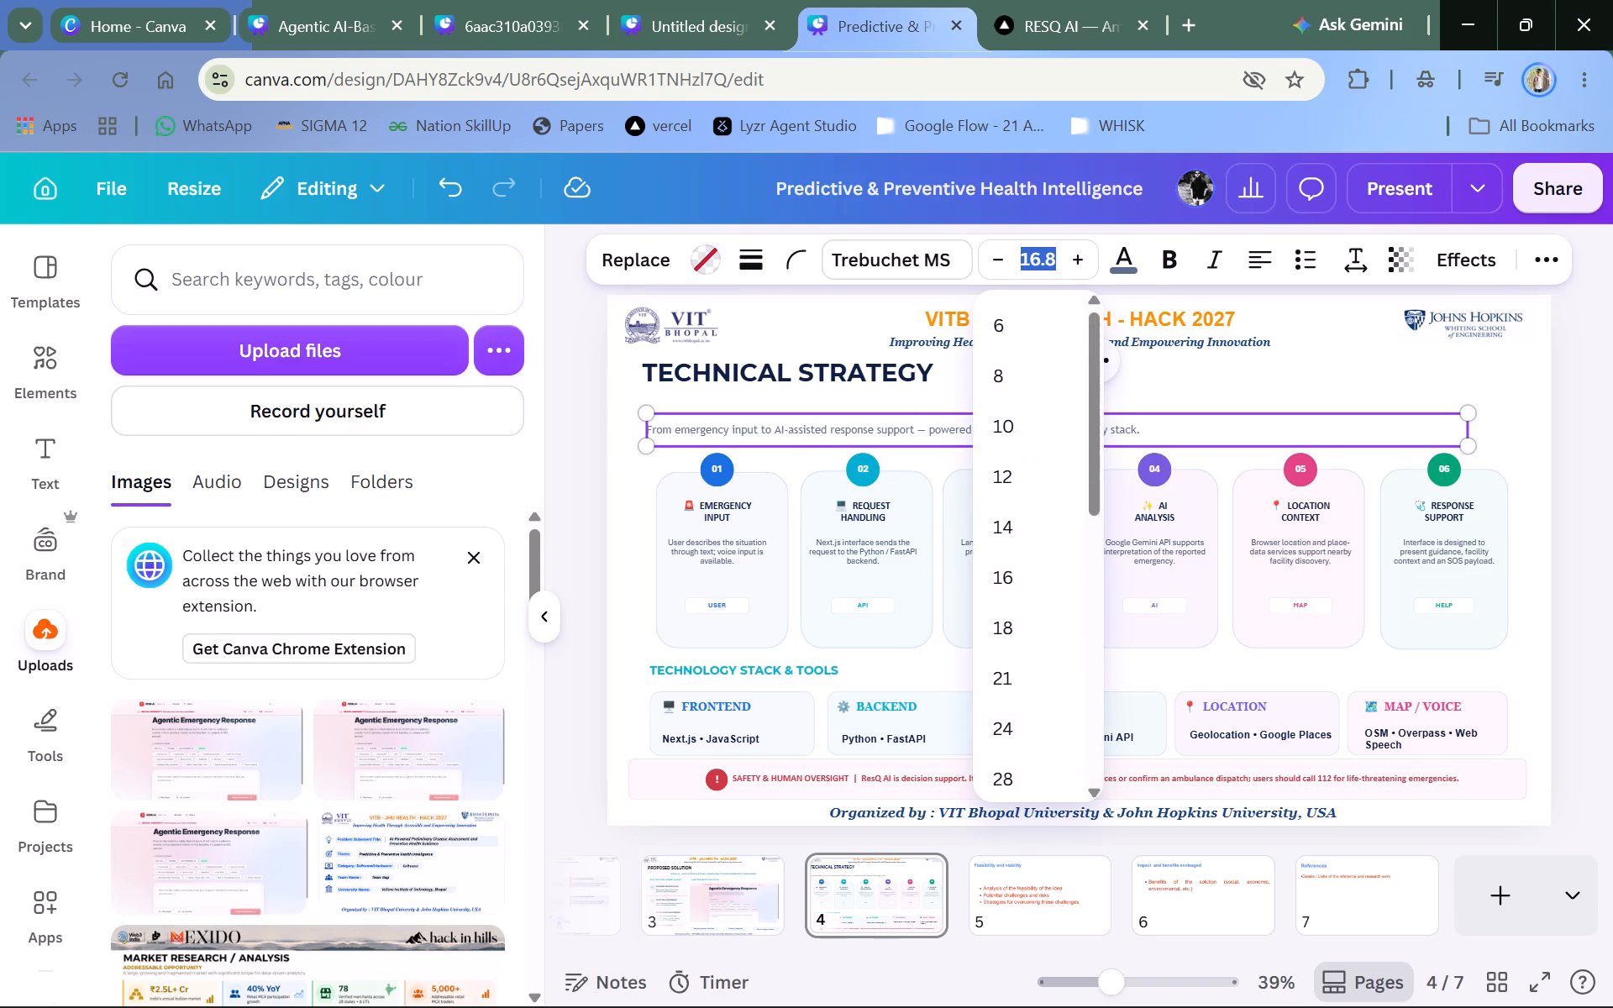
type("25")
key("Return")
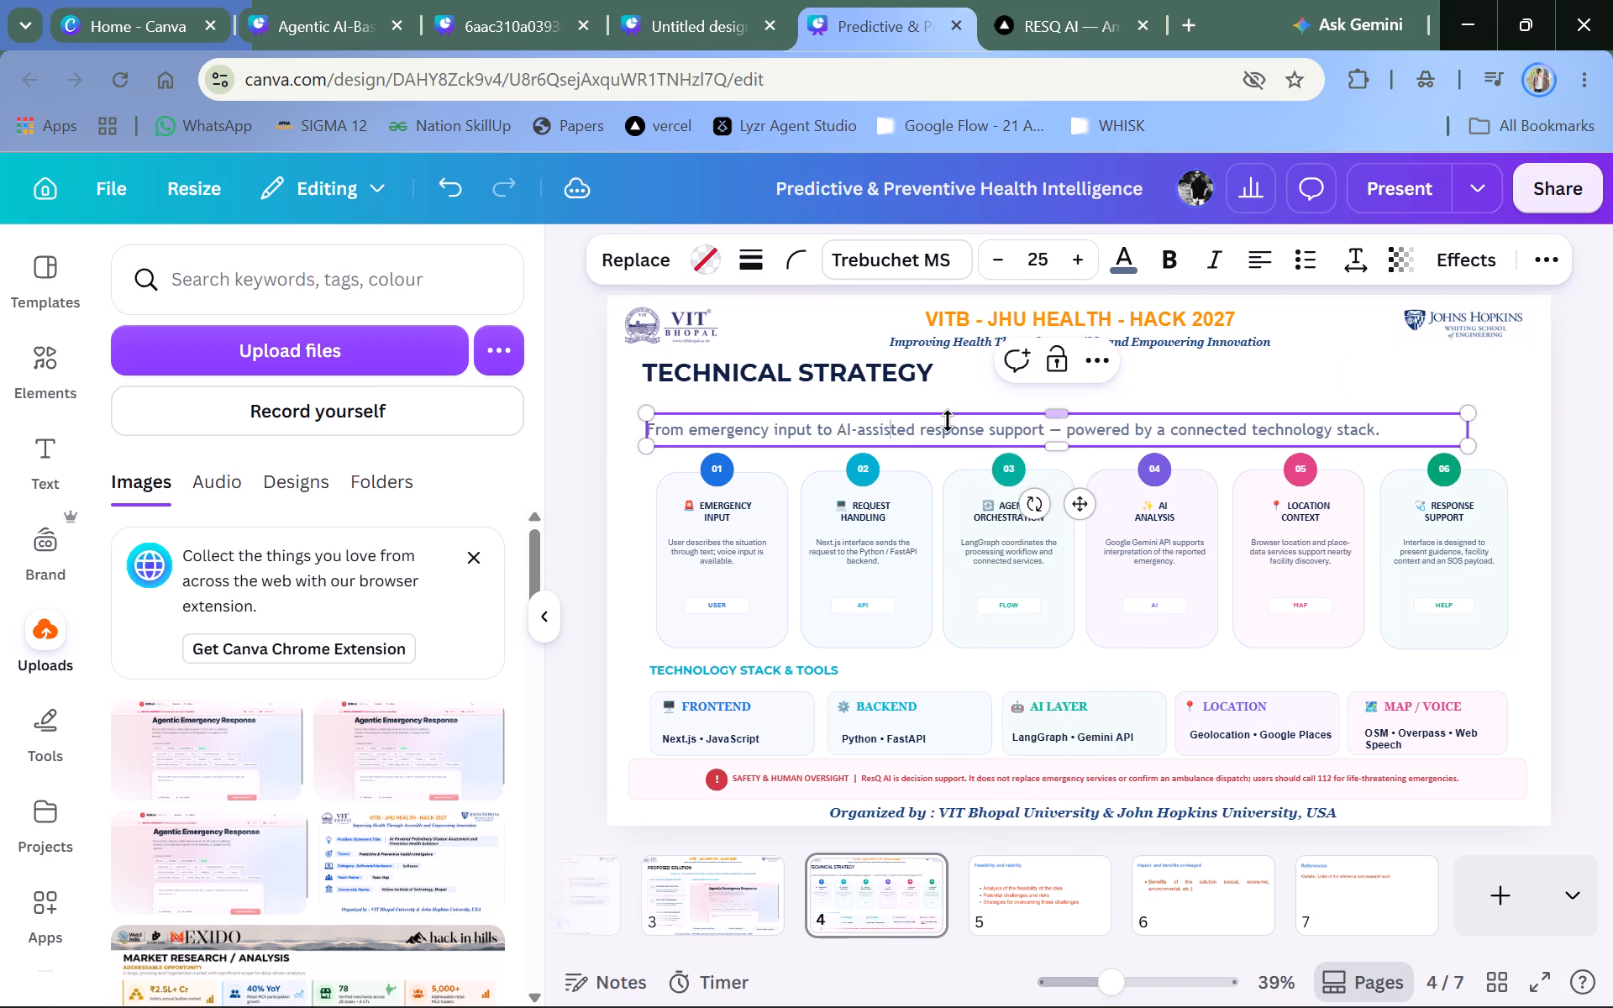
left_click(586, 475)
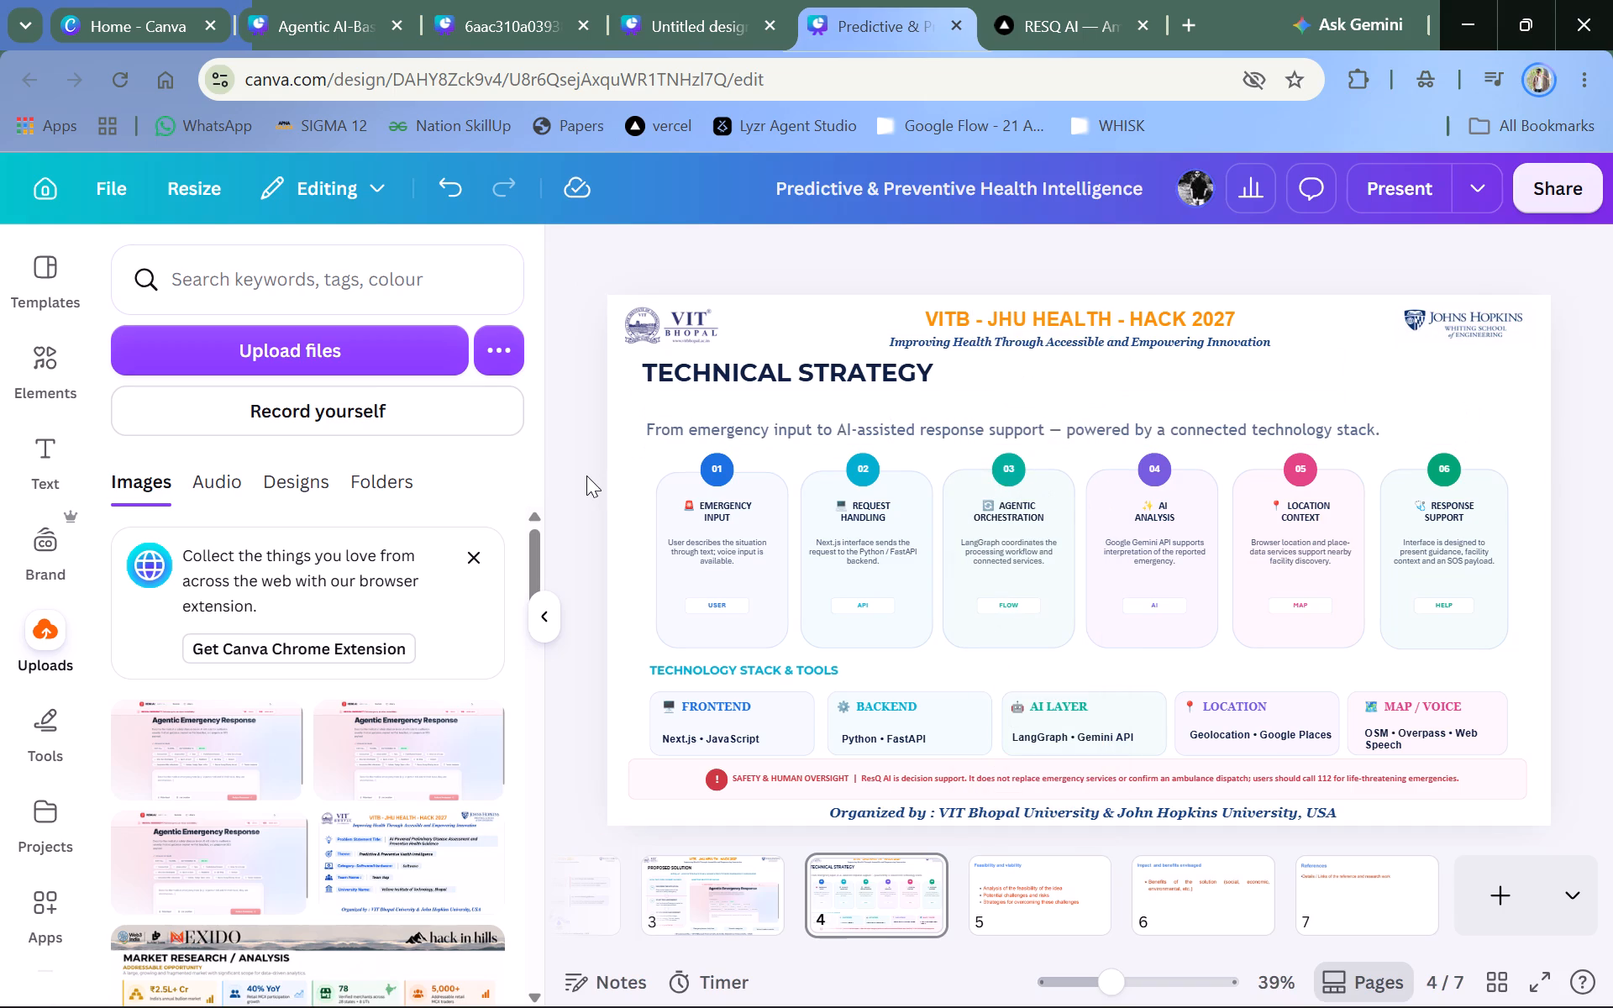
Increase the font size of the number 01 in the Emergency Input card's circle to 17.
triple_click(722, 466)
left_click(722, 466)
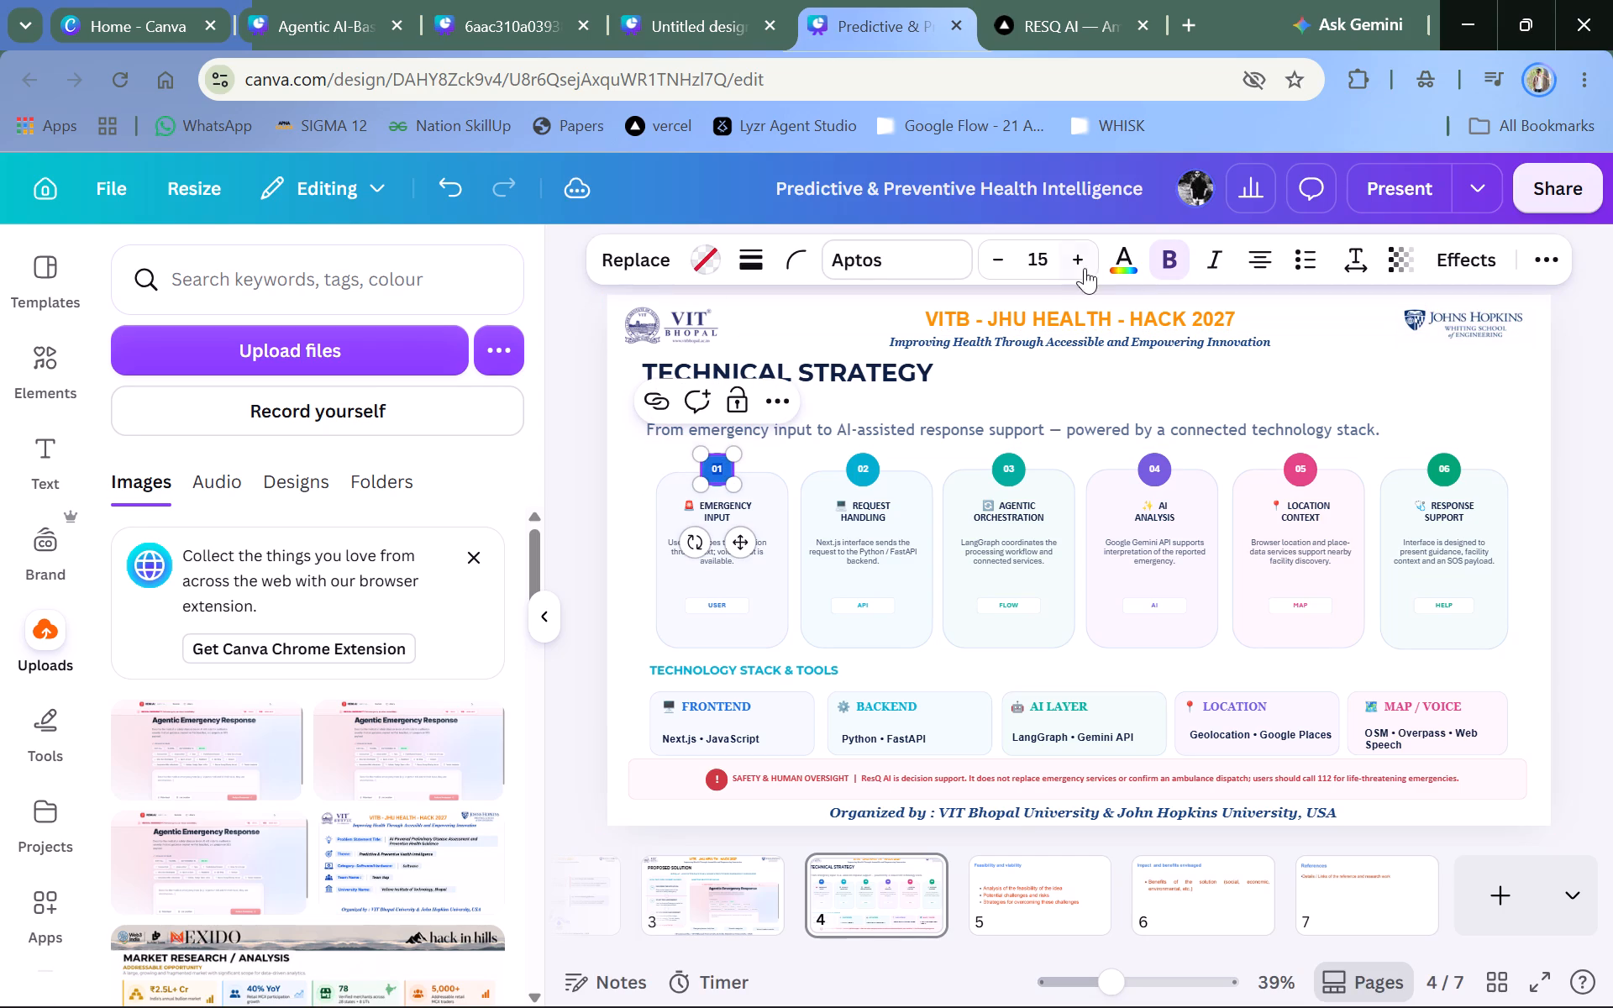
double_click(1091, 261)
double_click(1091, 261)
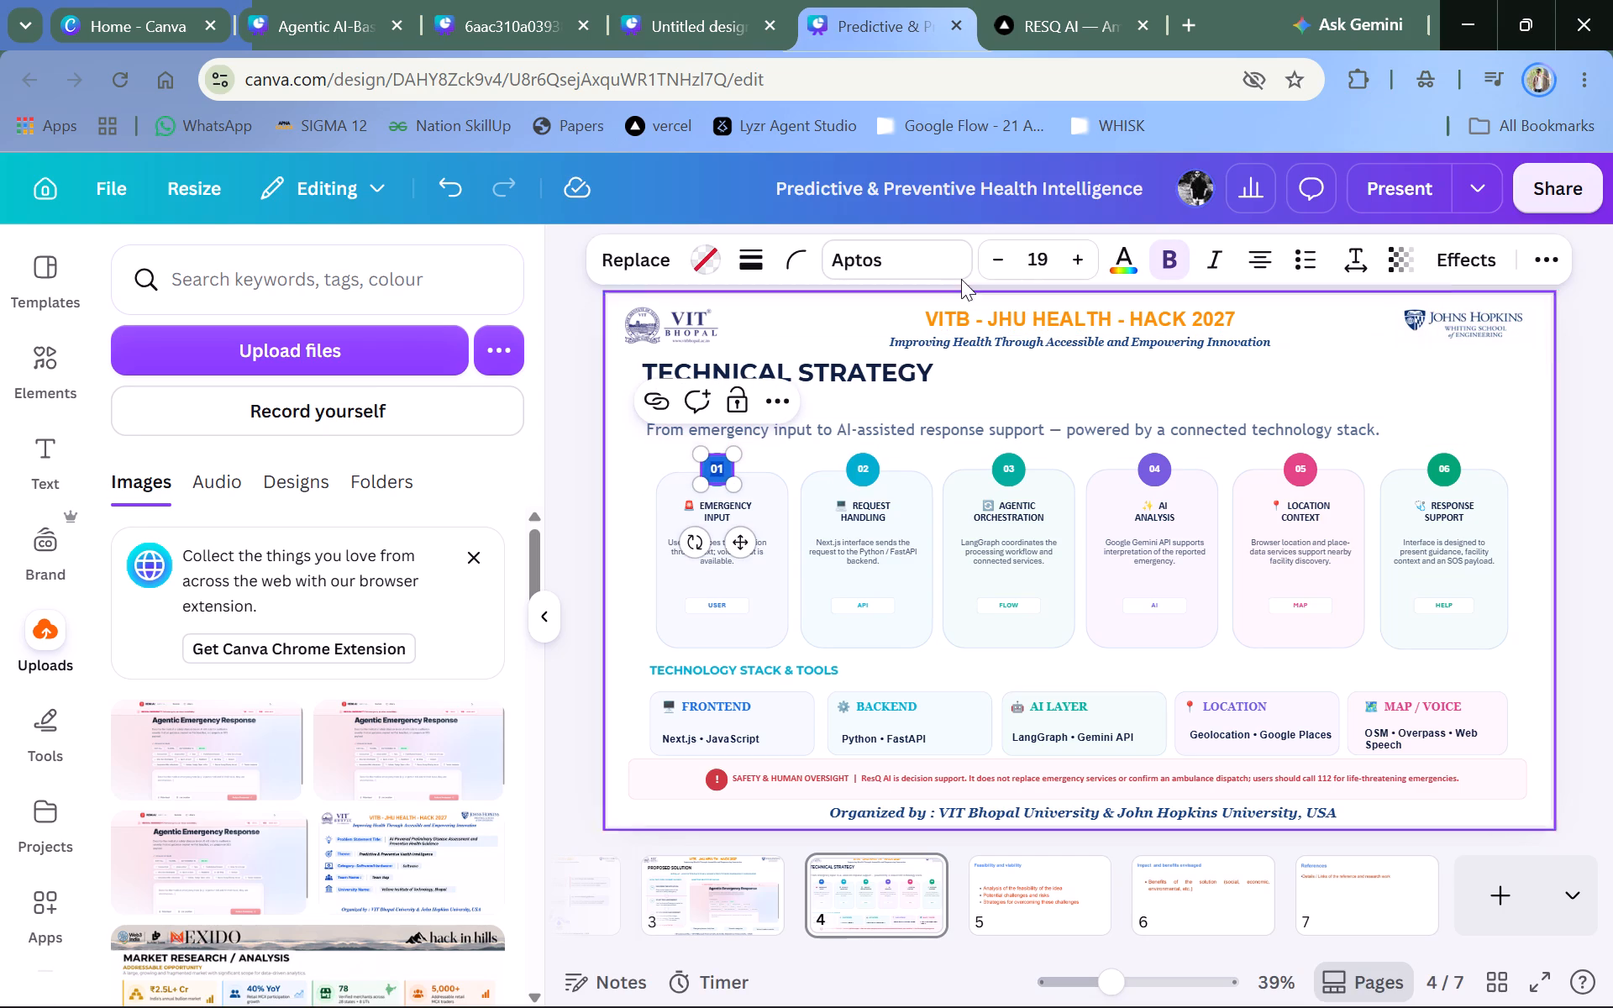
double_click(994, 256)
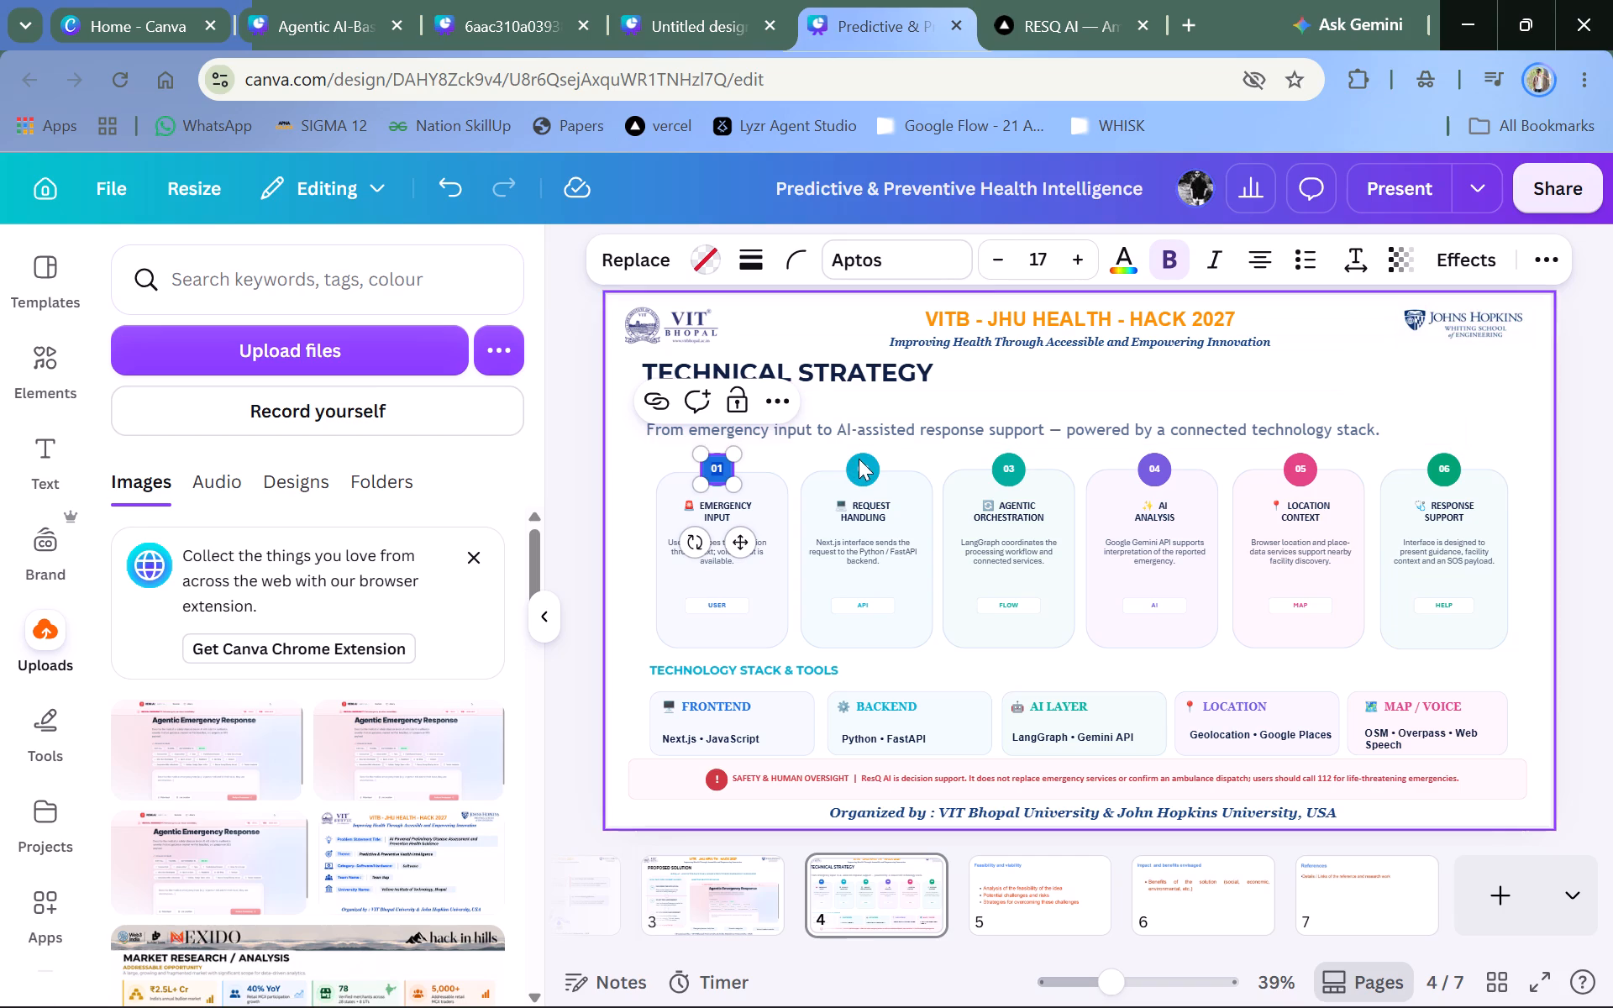
Set the font size of the number 02 in the Request Handling card's circle to 18.
double_click(859, 459)
triple_click(1069, 271)
double_click(1069, 271)
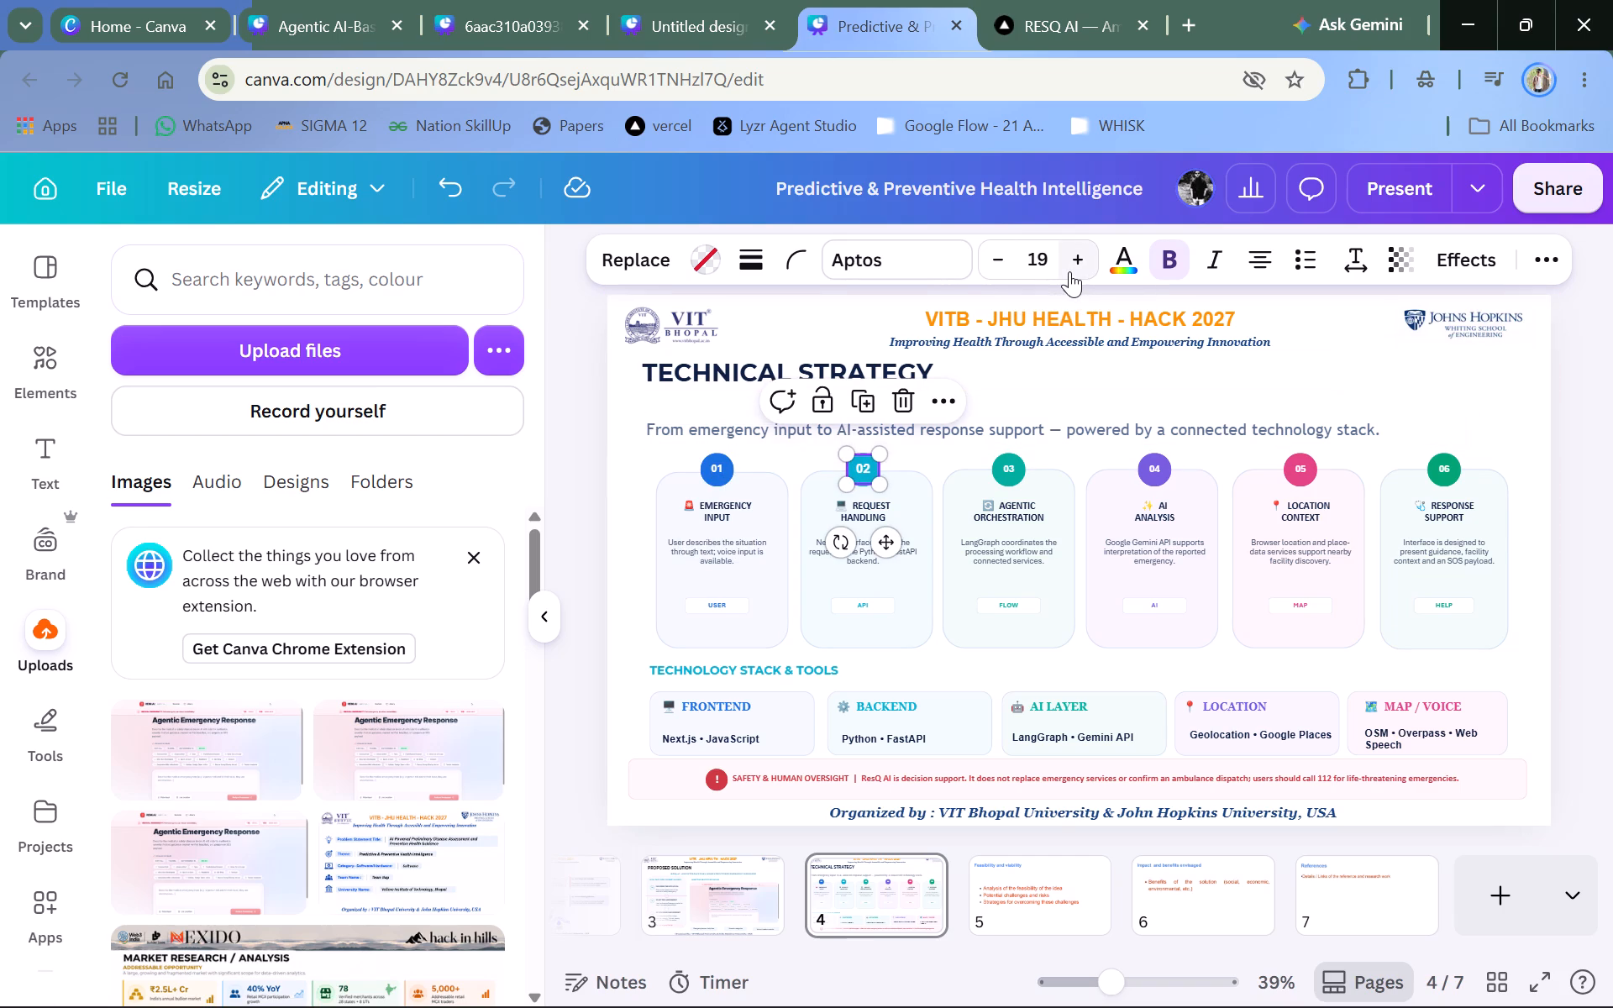
left_click(1036, 244)
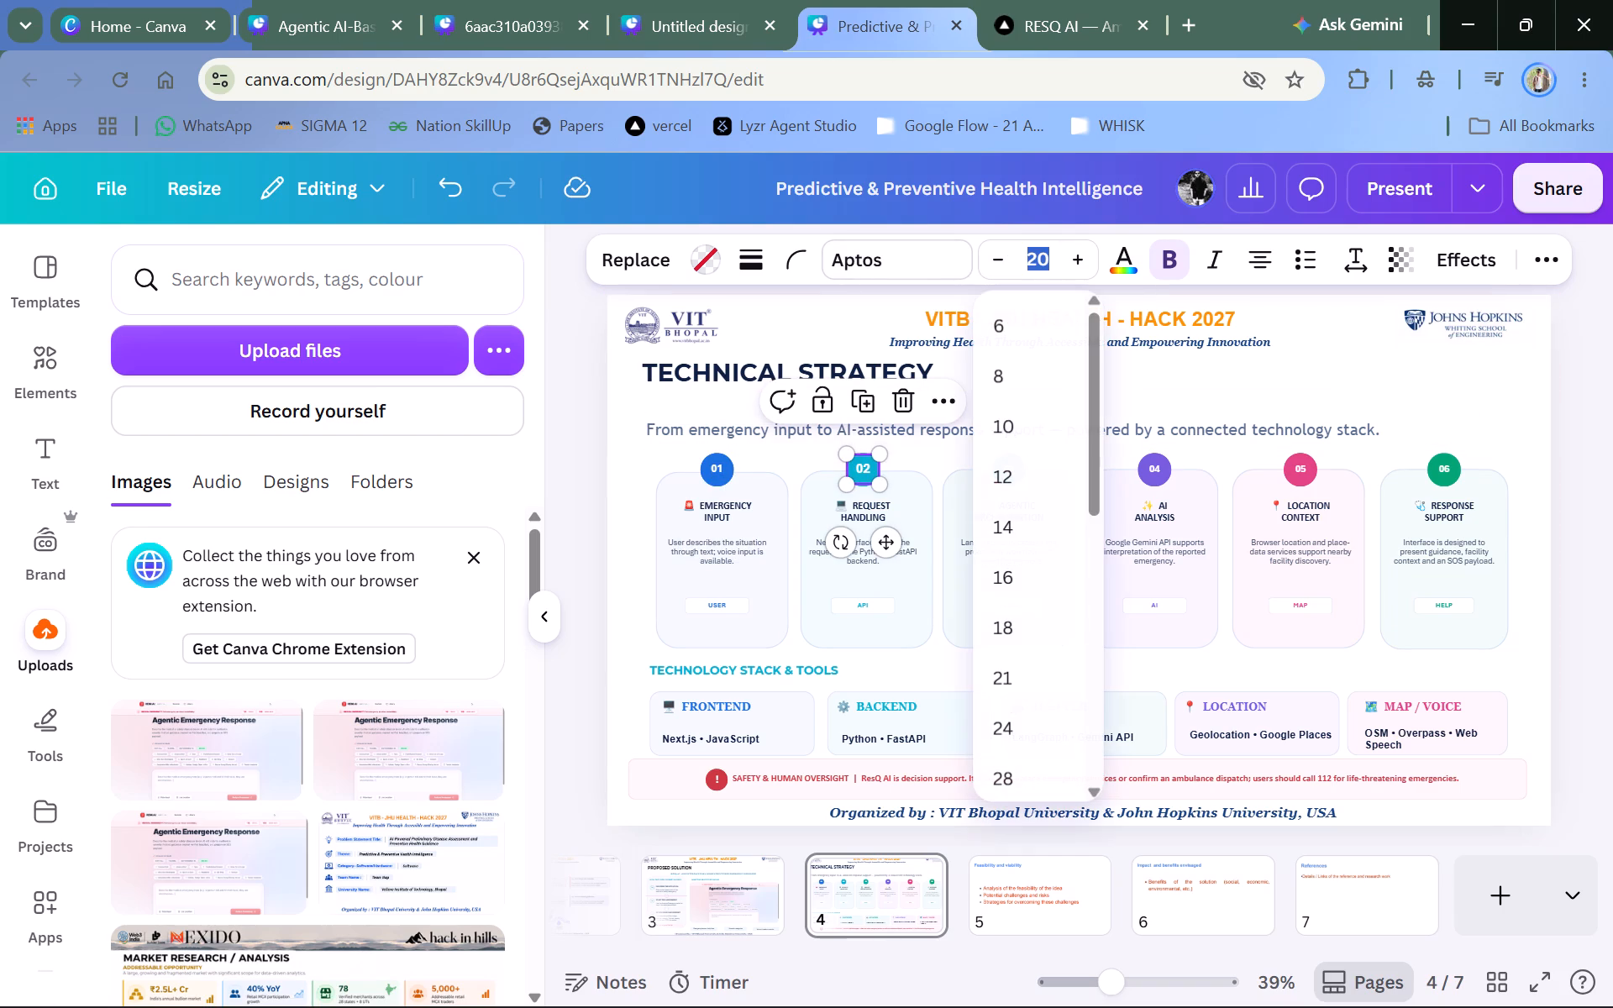
type("18")
key("Return")
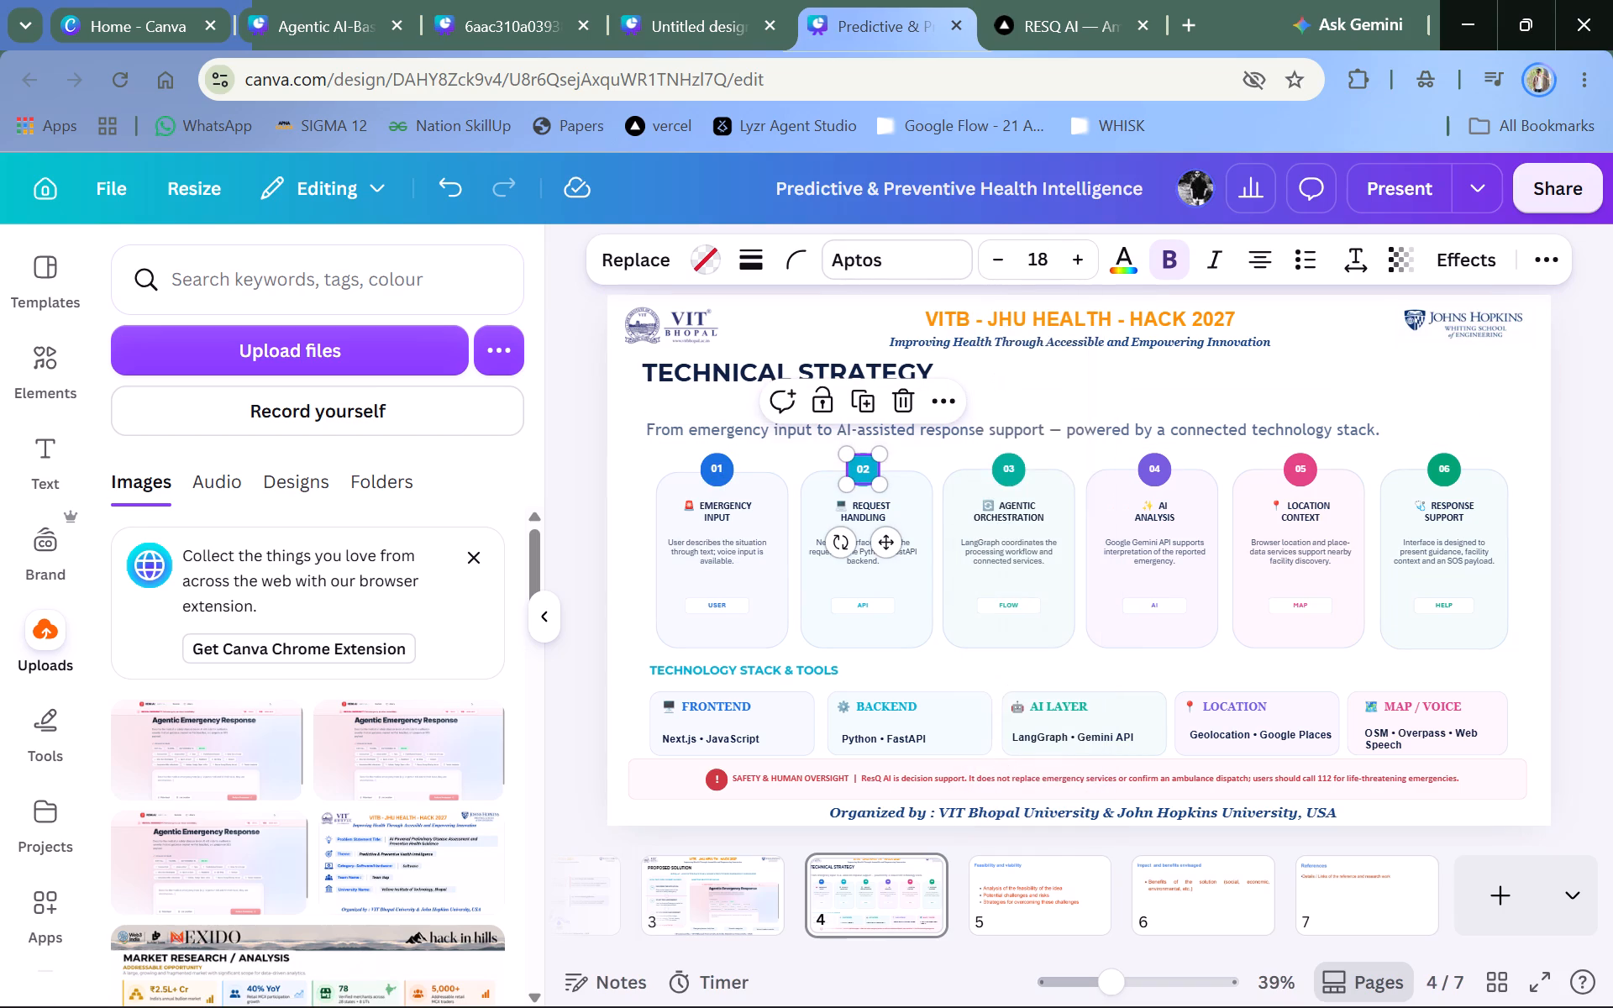
Set the numbers 03 and 04 in the Agentic Orchestration and AI Analysis circles to font size 18.
double_click(1014, 464)
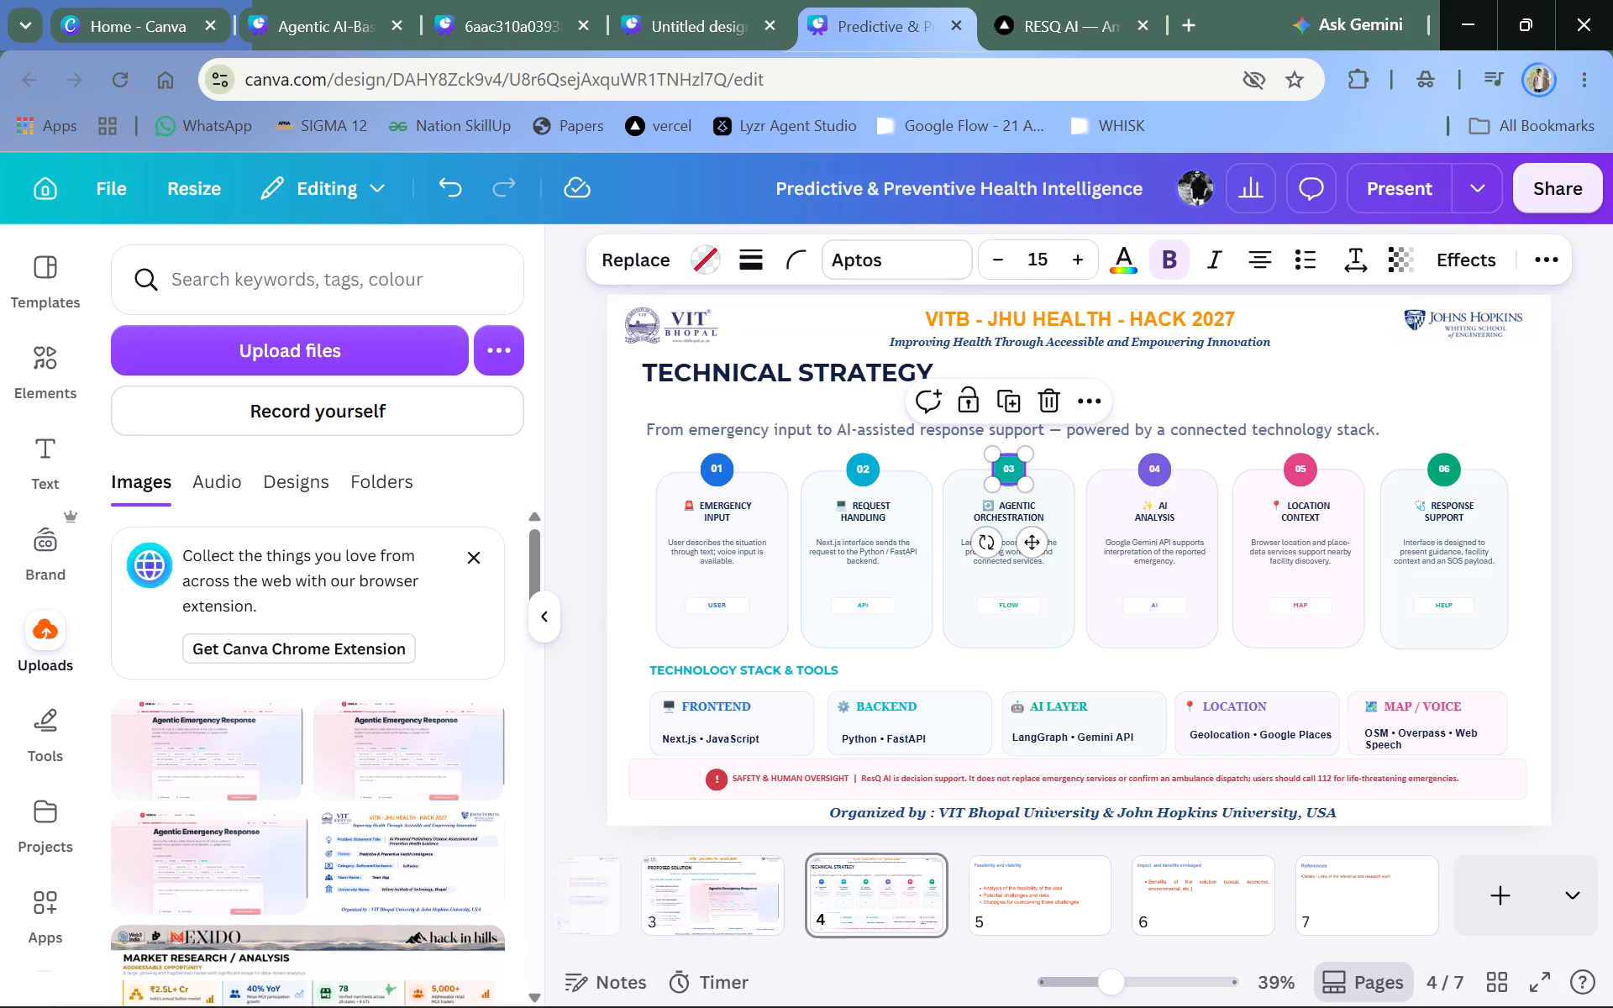
double_click(1043, 270)
type("18")
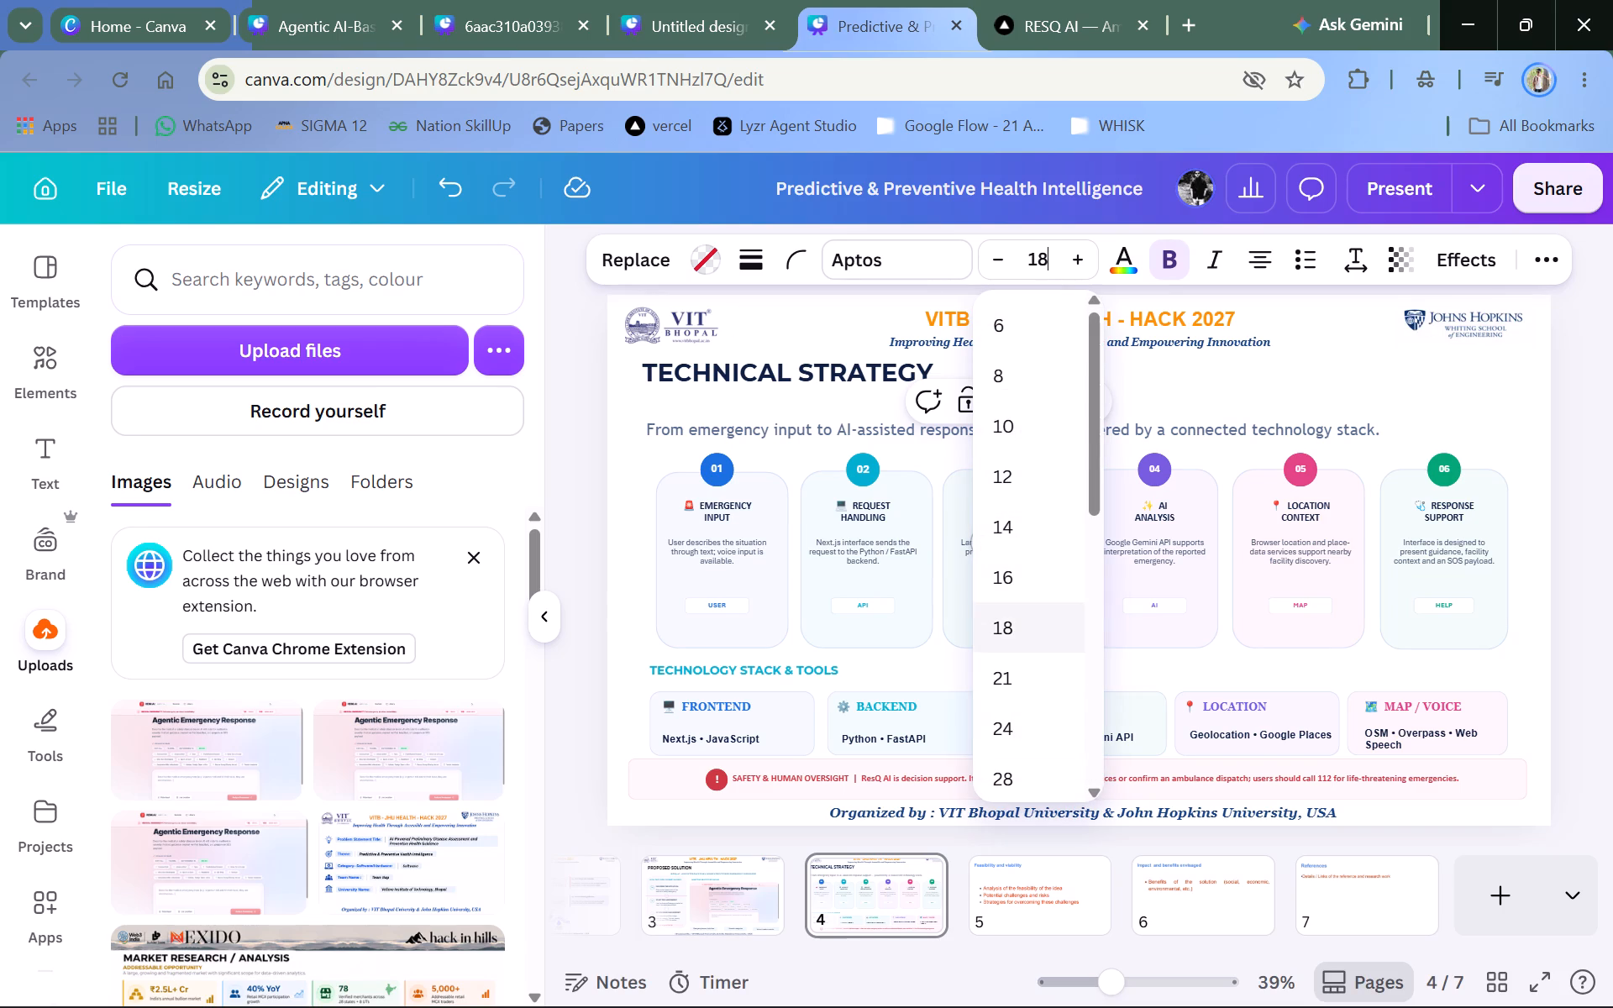
key("Return")
left_click(1155, 459)
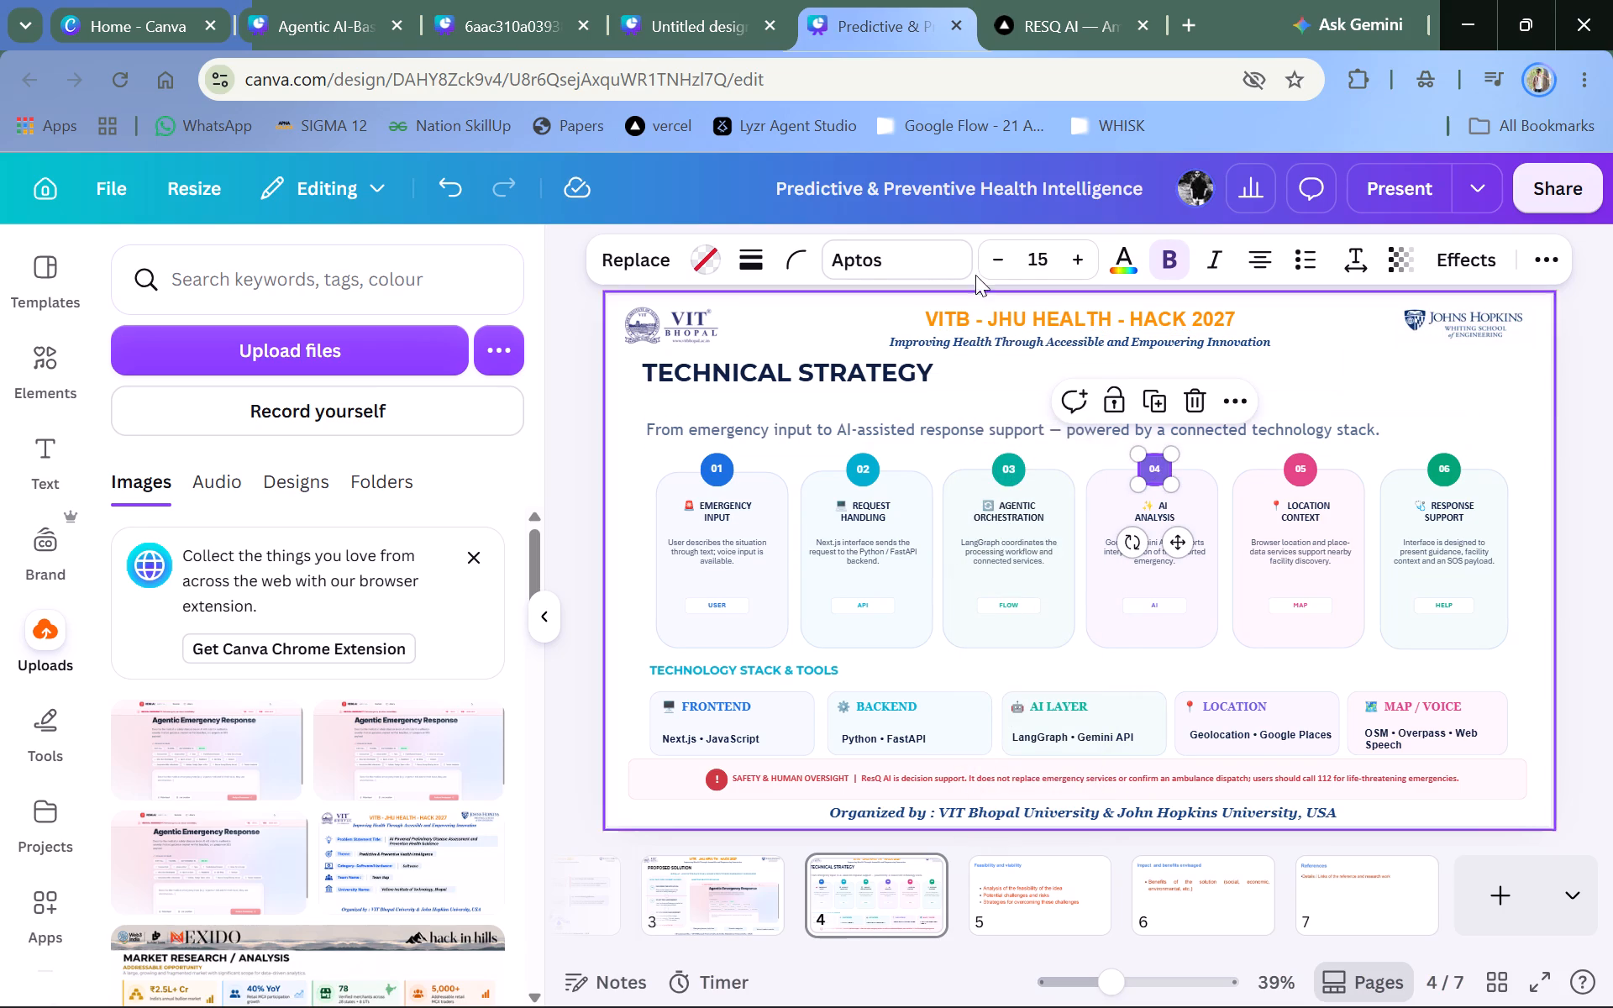
double_click(1037, 257)
type("18")
key("Return")
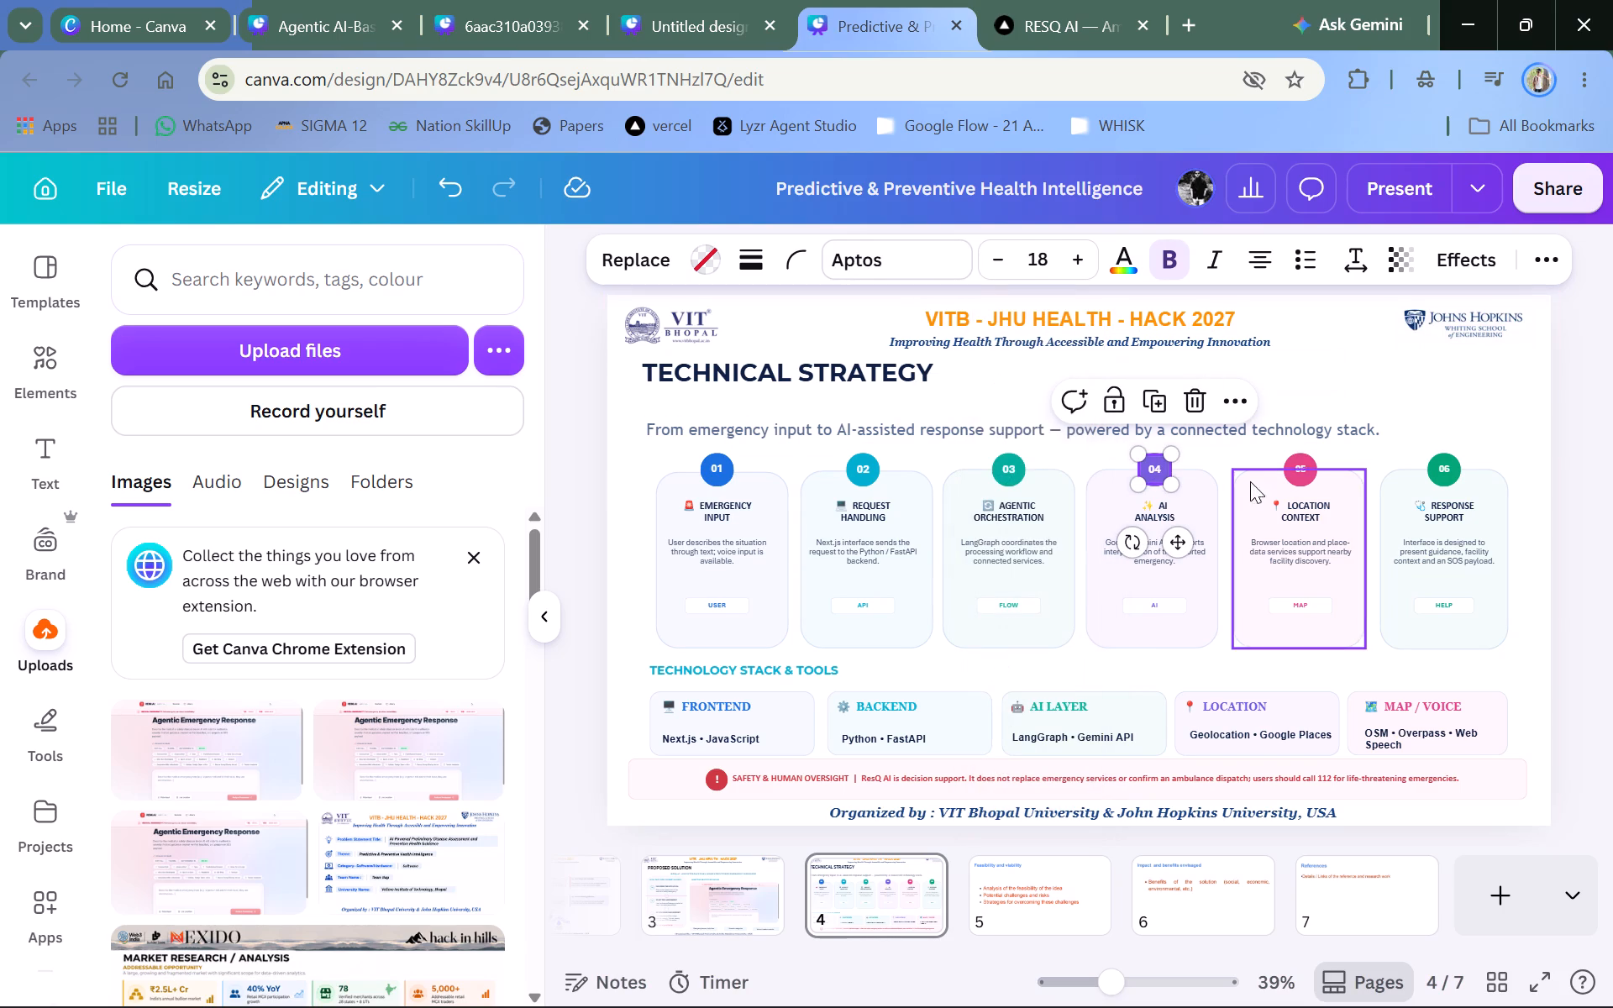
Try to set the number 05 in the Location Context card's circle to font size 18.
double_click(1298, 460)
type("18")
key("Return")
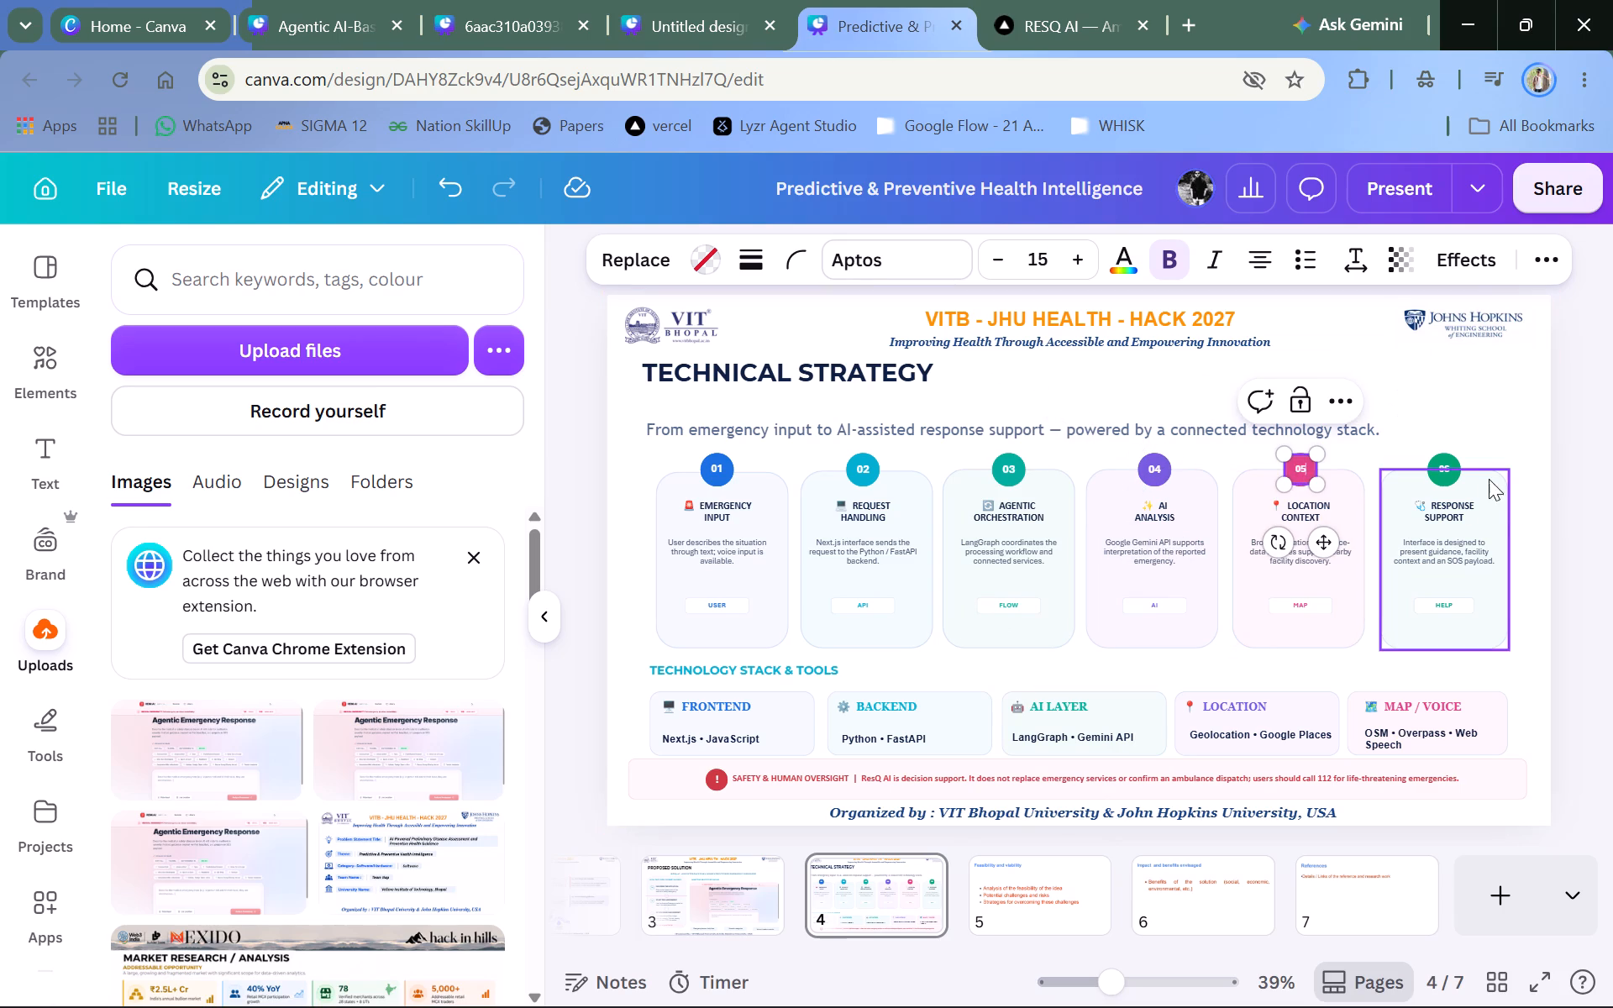
Set the font size of the number 06 in the Response Support card's circle to 18.
left_click(1444, 459)
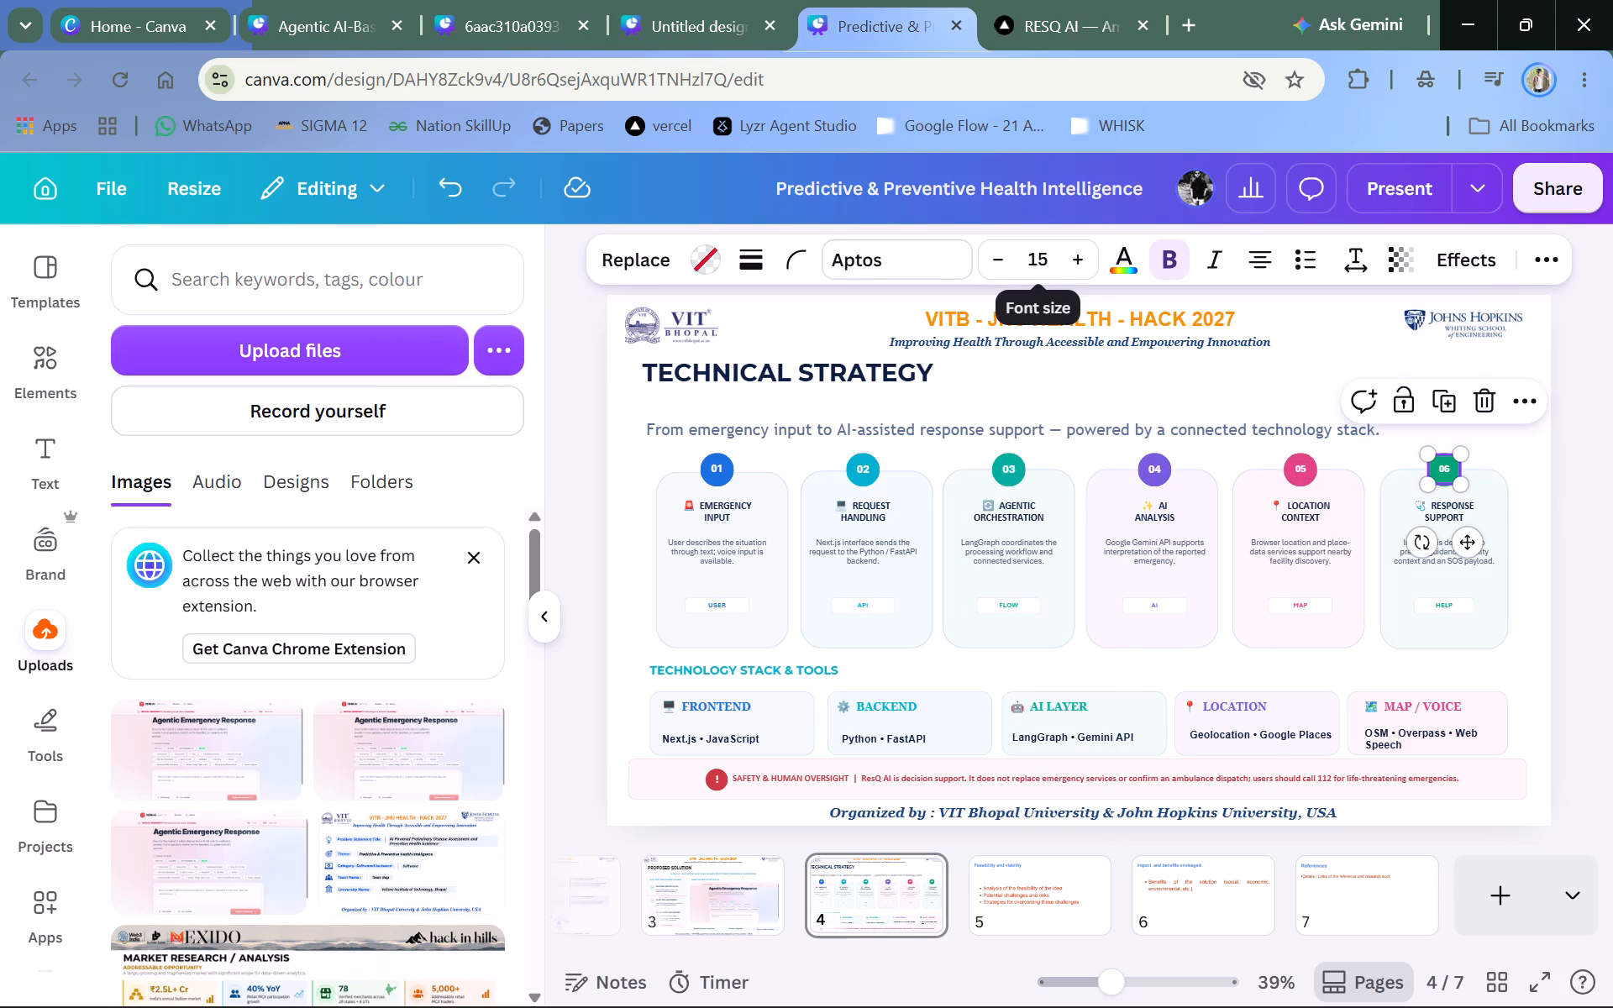
double_click(1048, 259)
type("18")
key("Return")
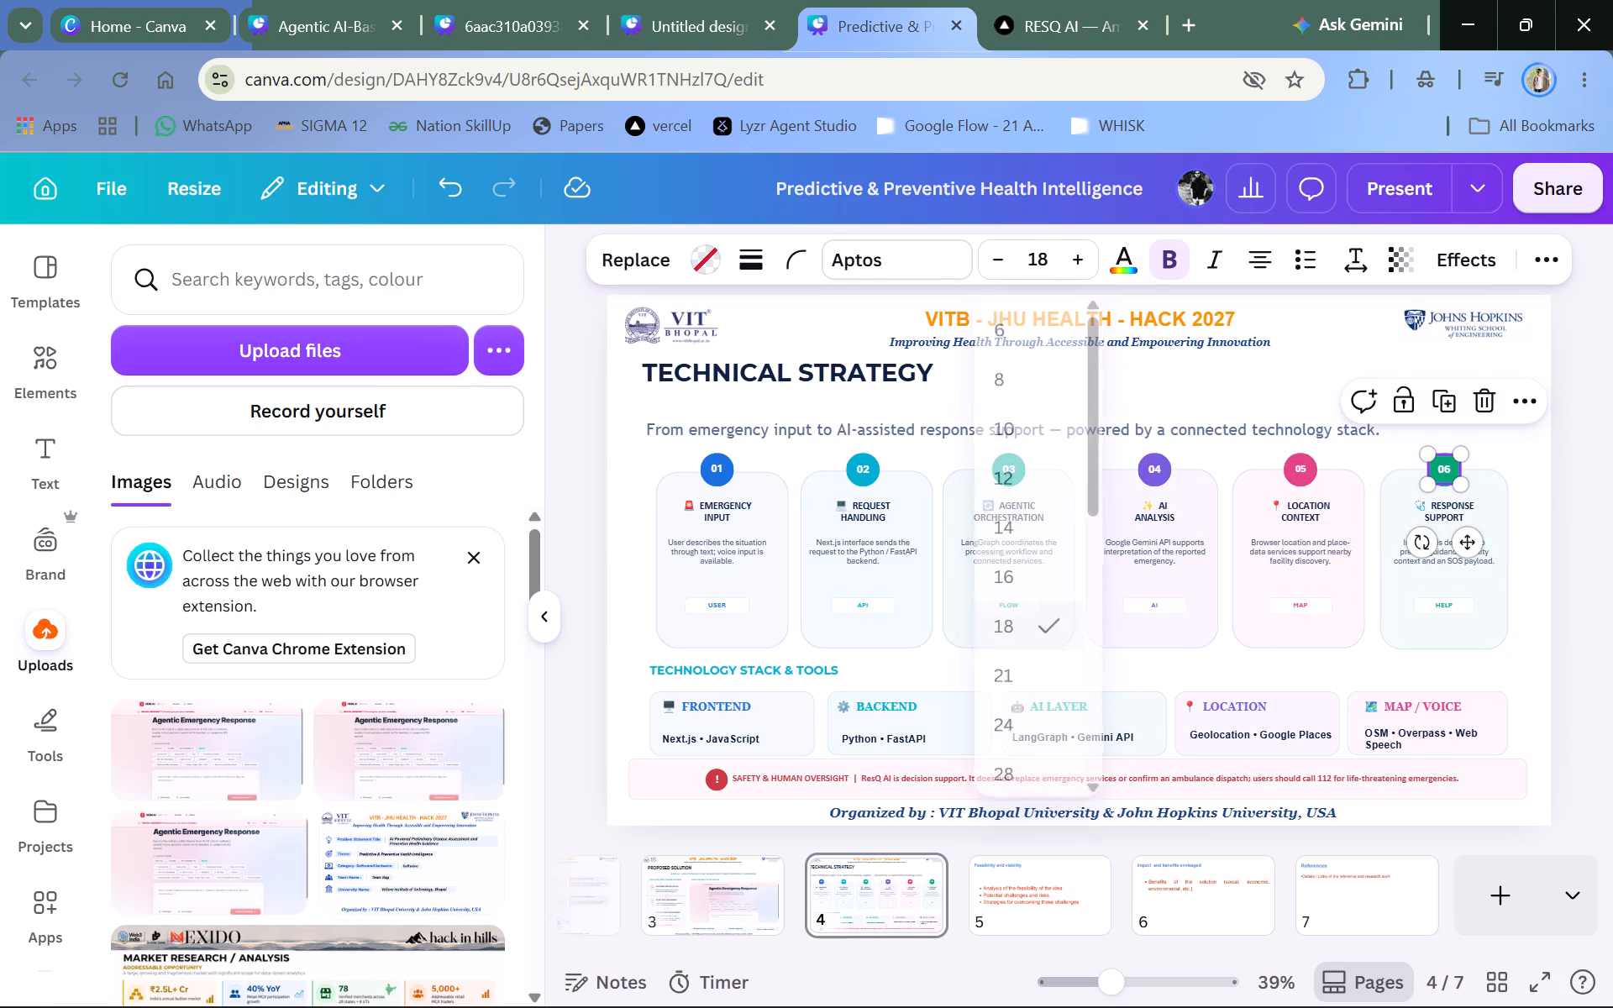
double_click(576, 461)
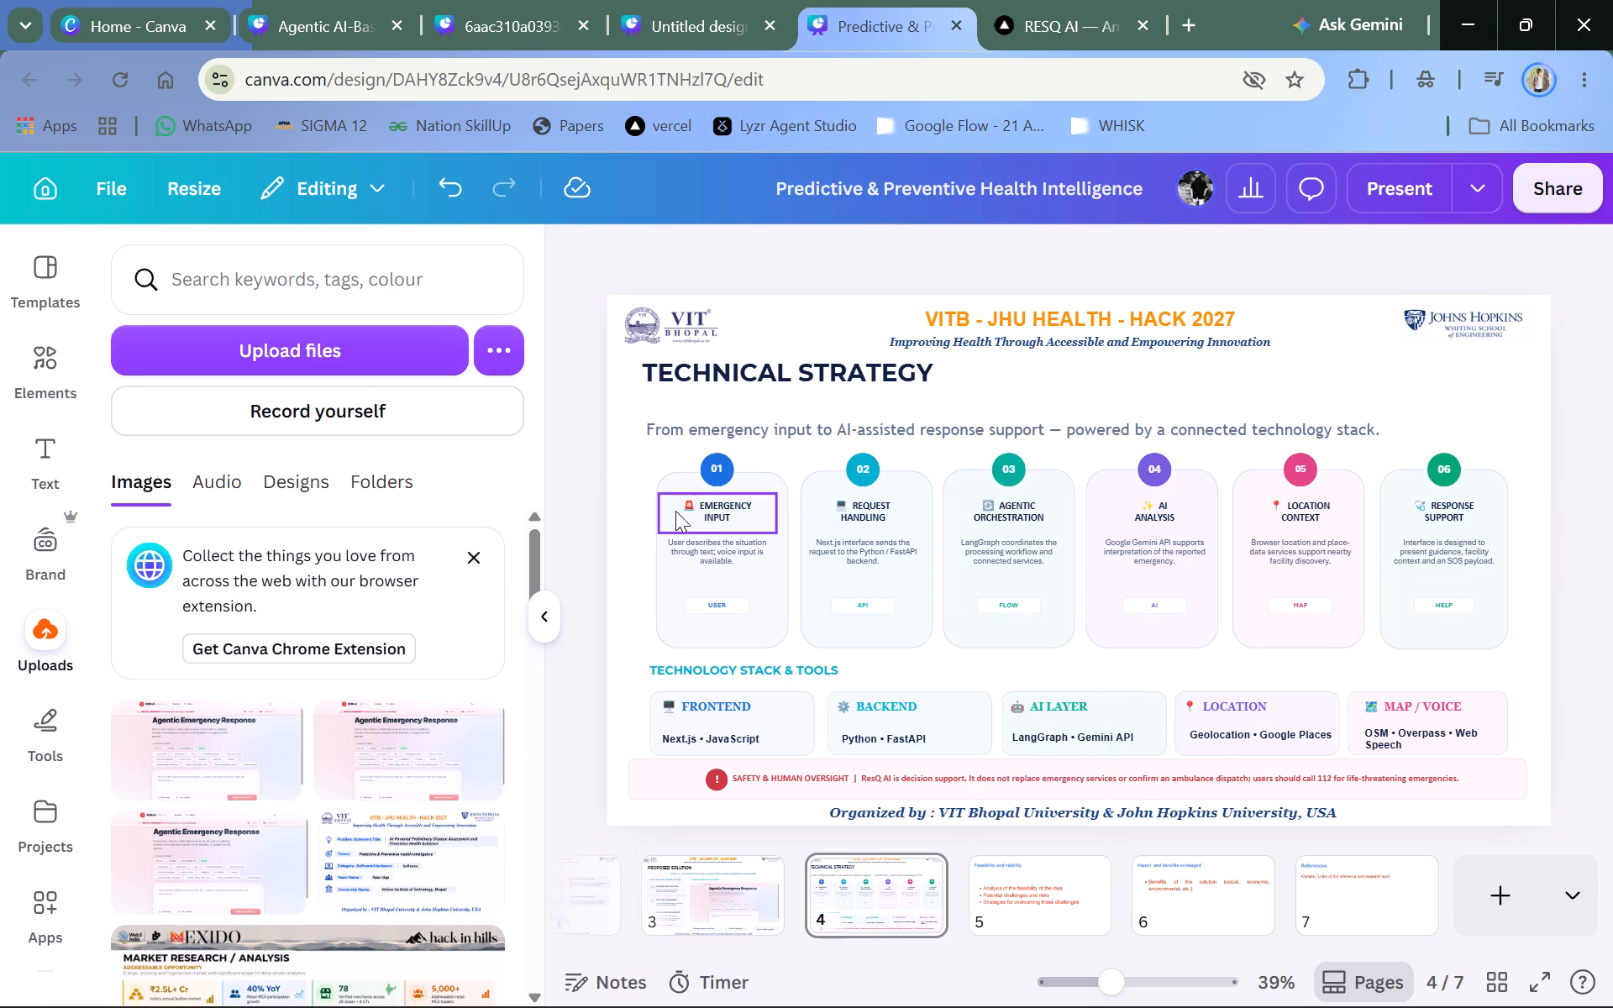
Set the word EMERGENCY in the Emergency Input card's heading to Playfair Display at font size 18.
double_click(702, 511)
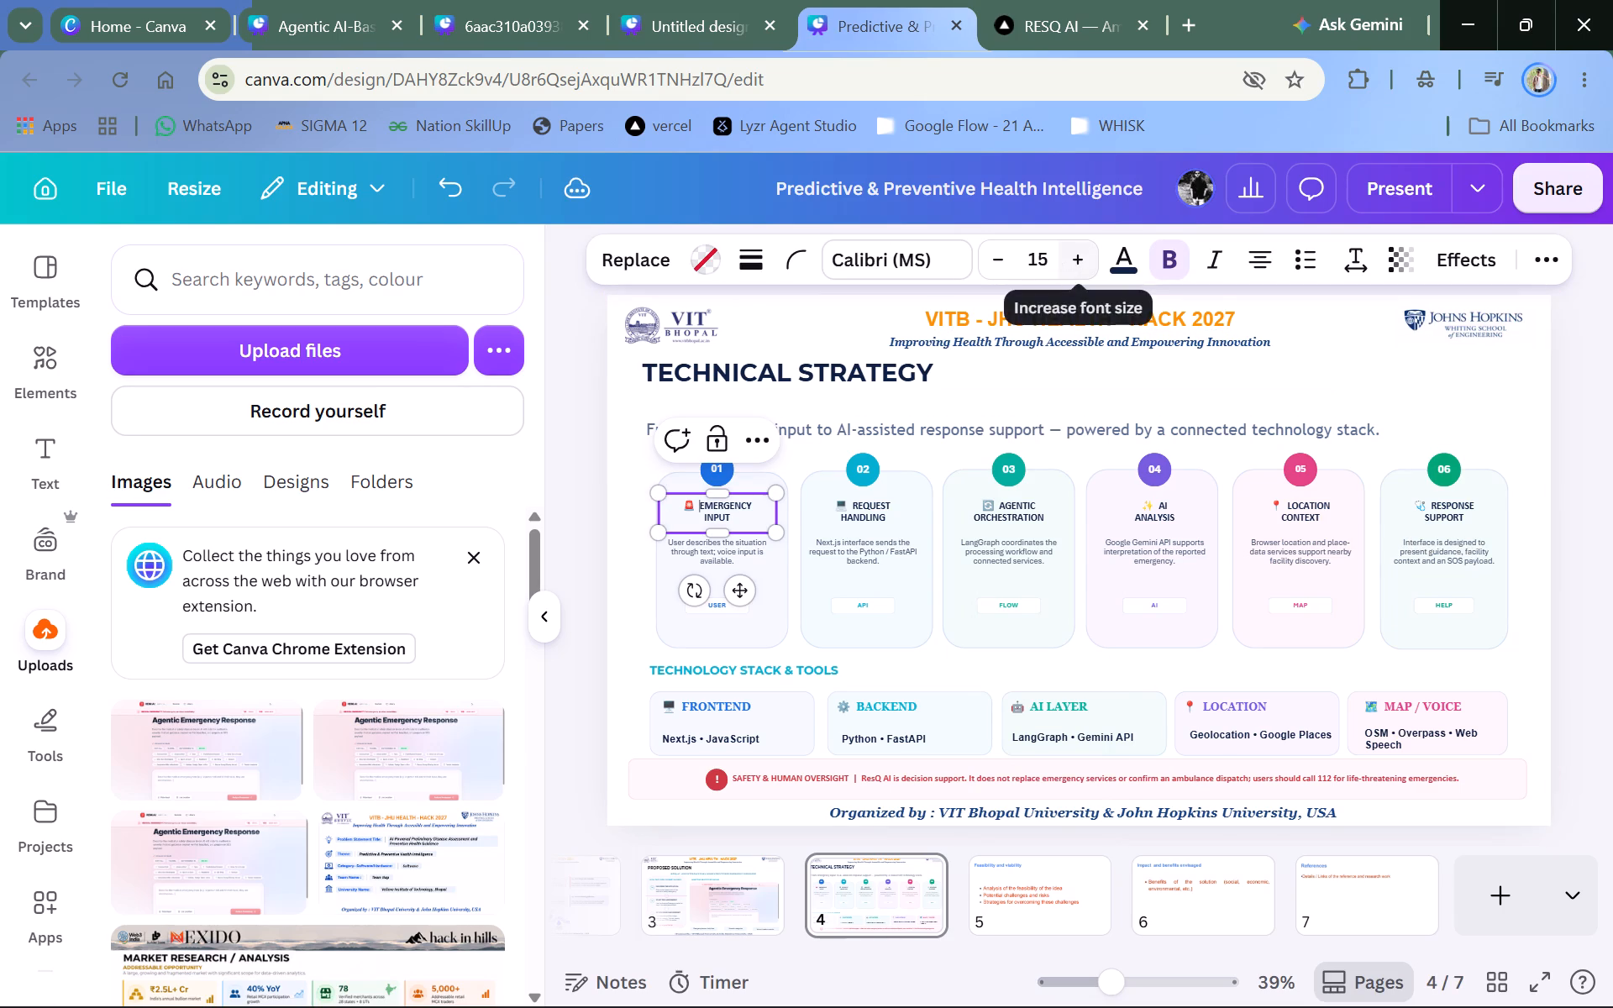
double_click(1048, 265)
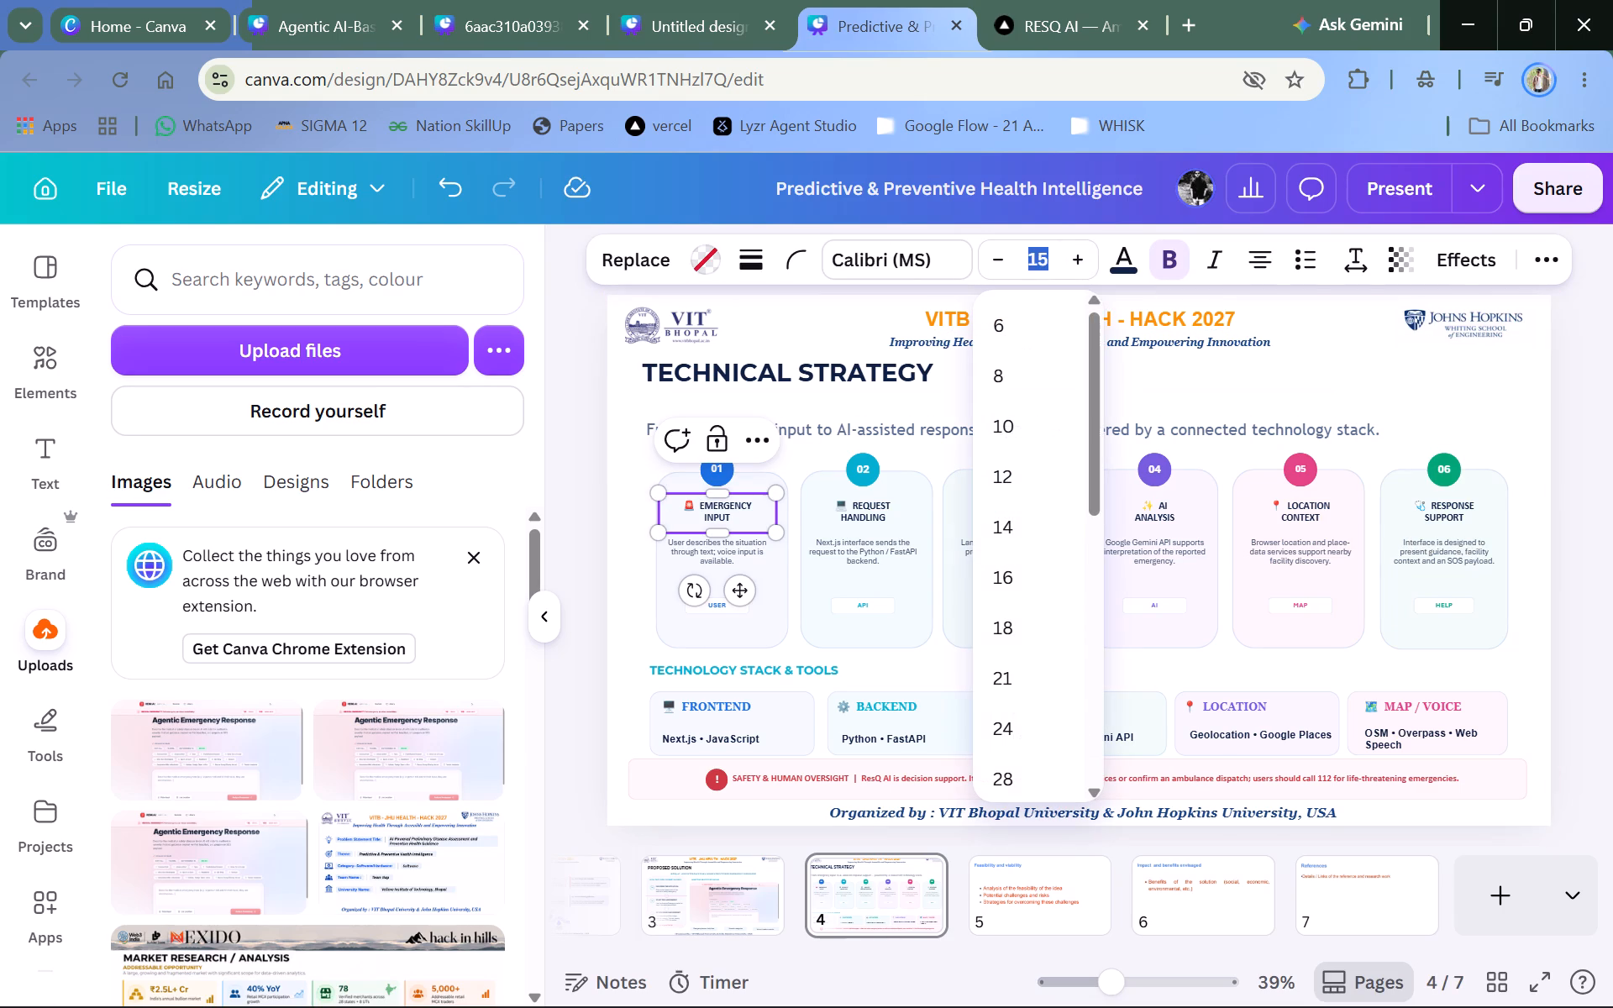
type("18")
key("Return")
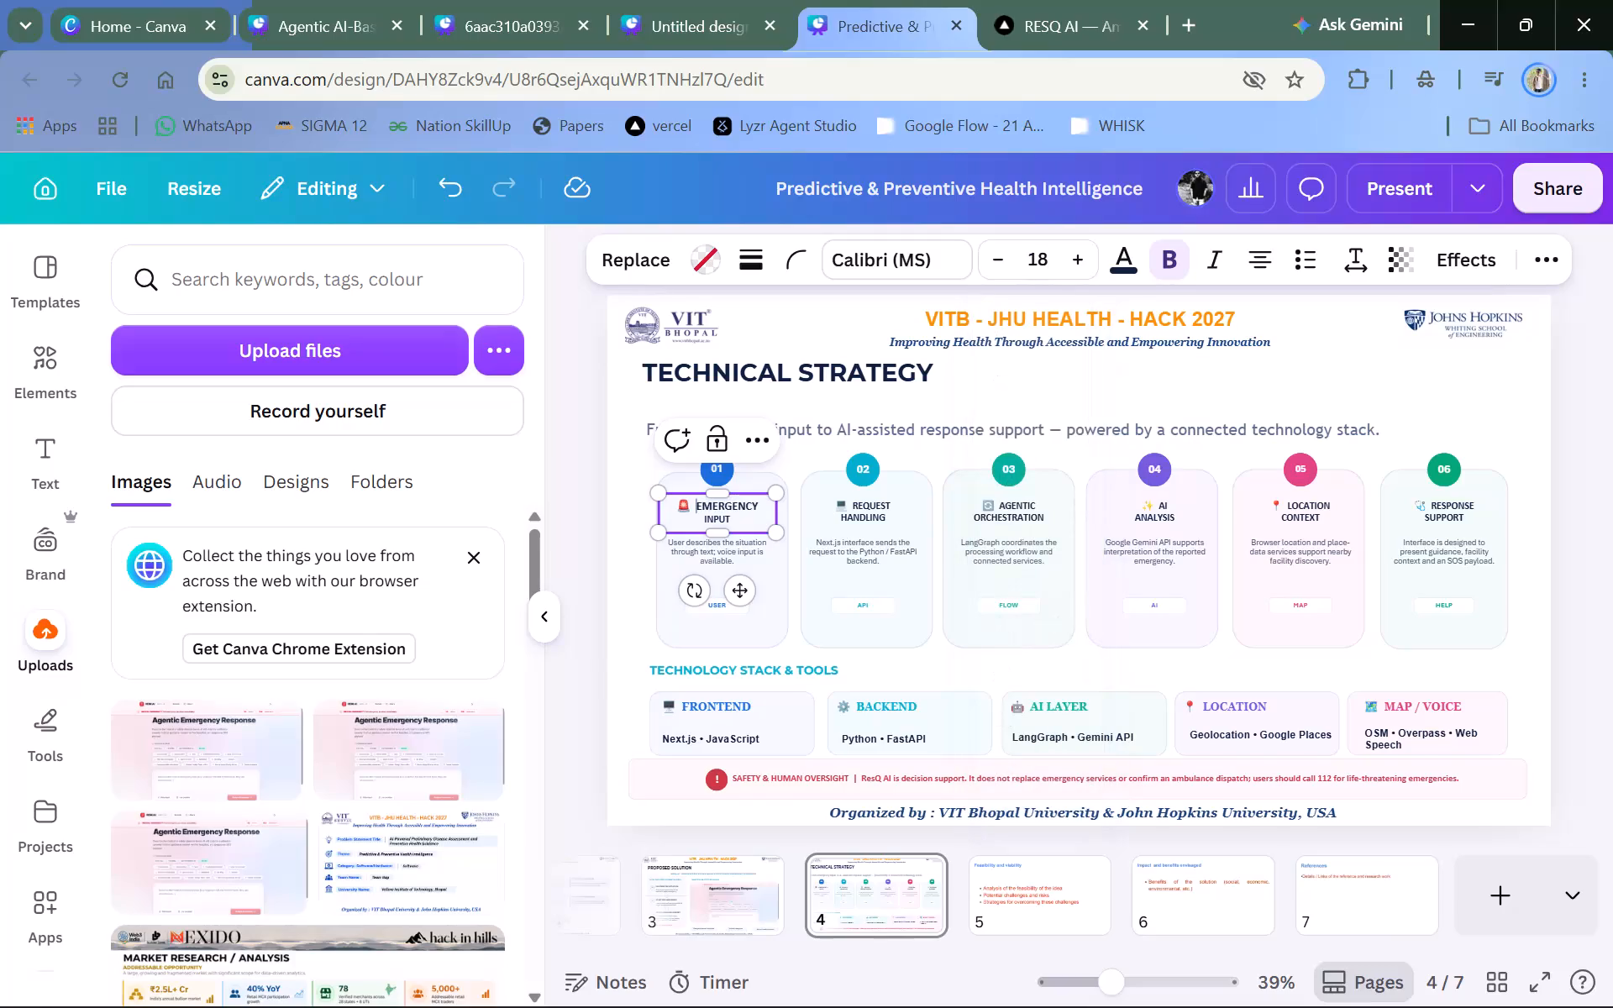
double_click(925, 247)
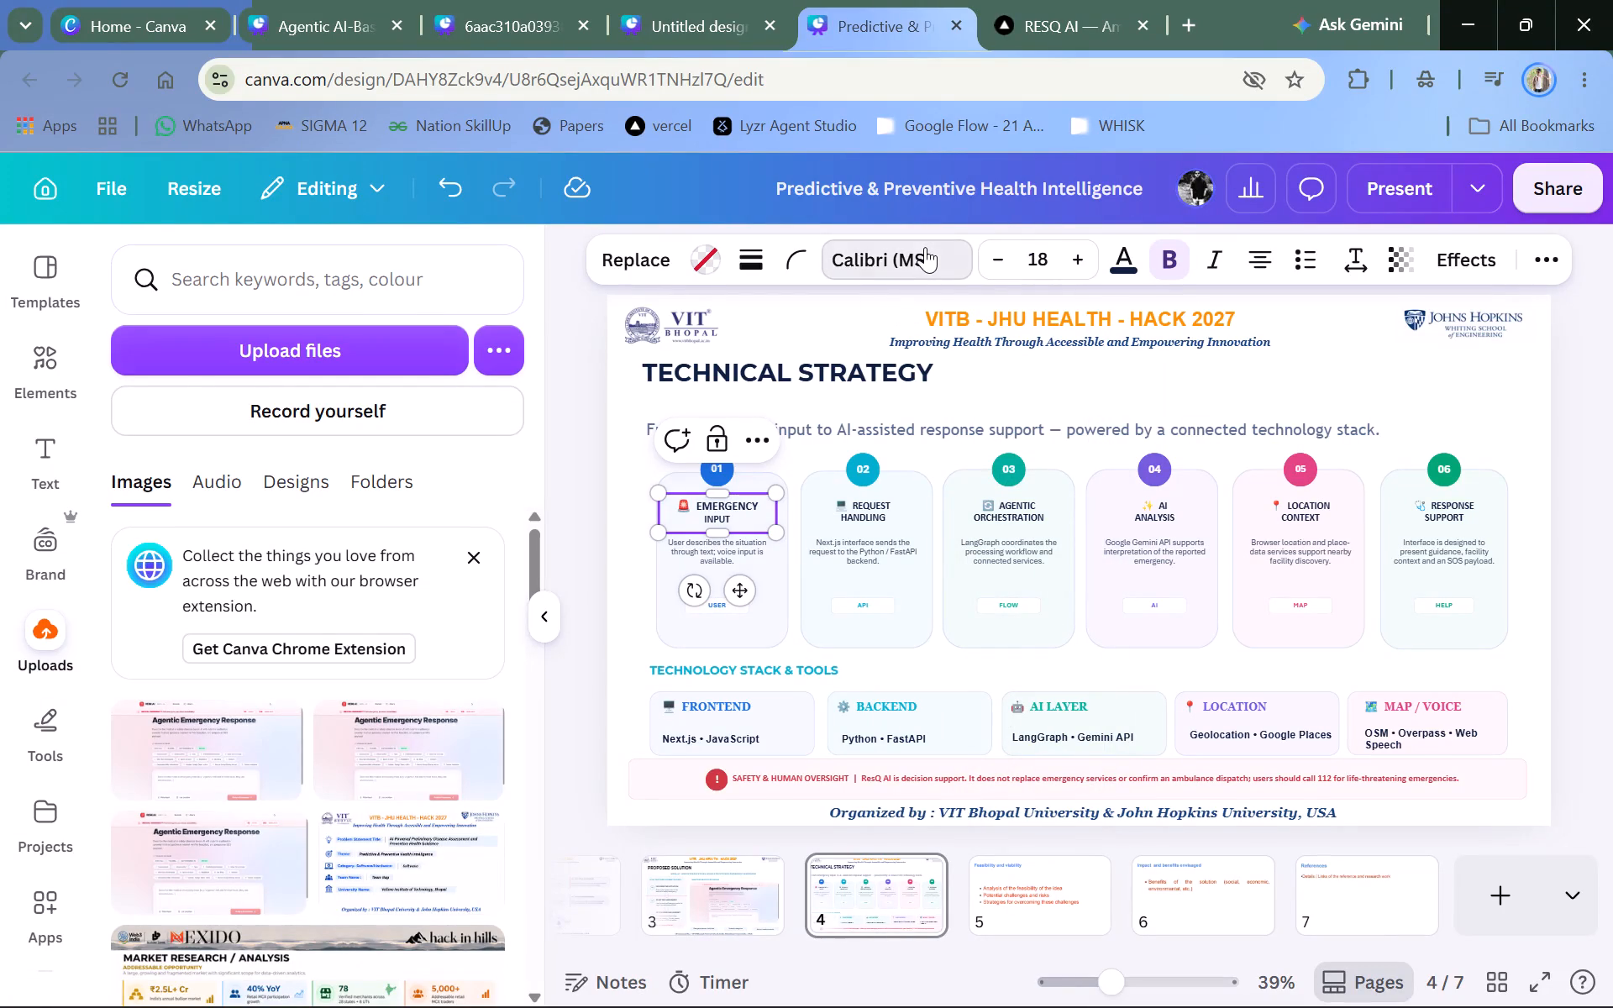
left_click(925, 247)
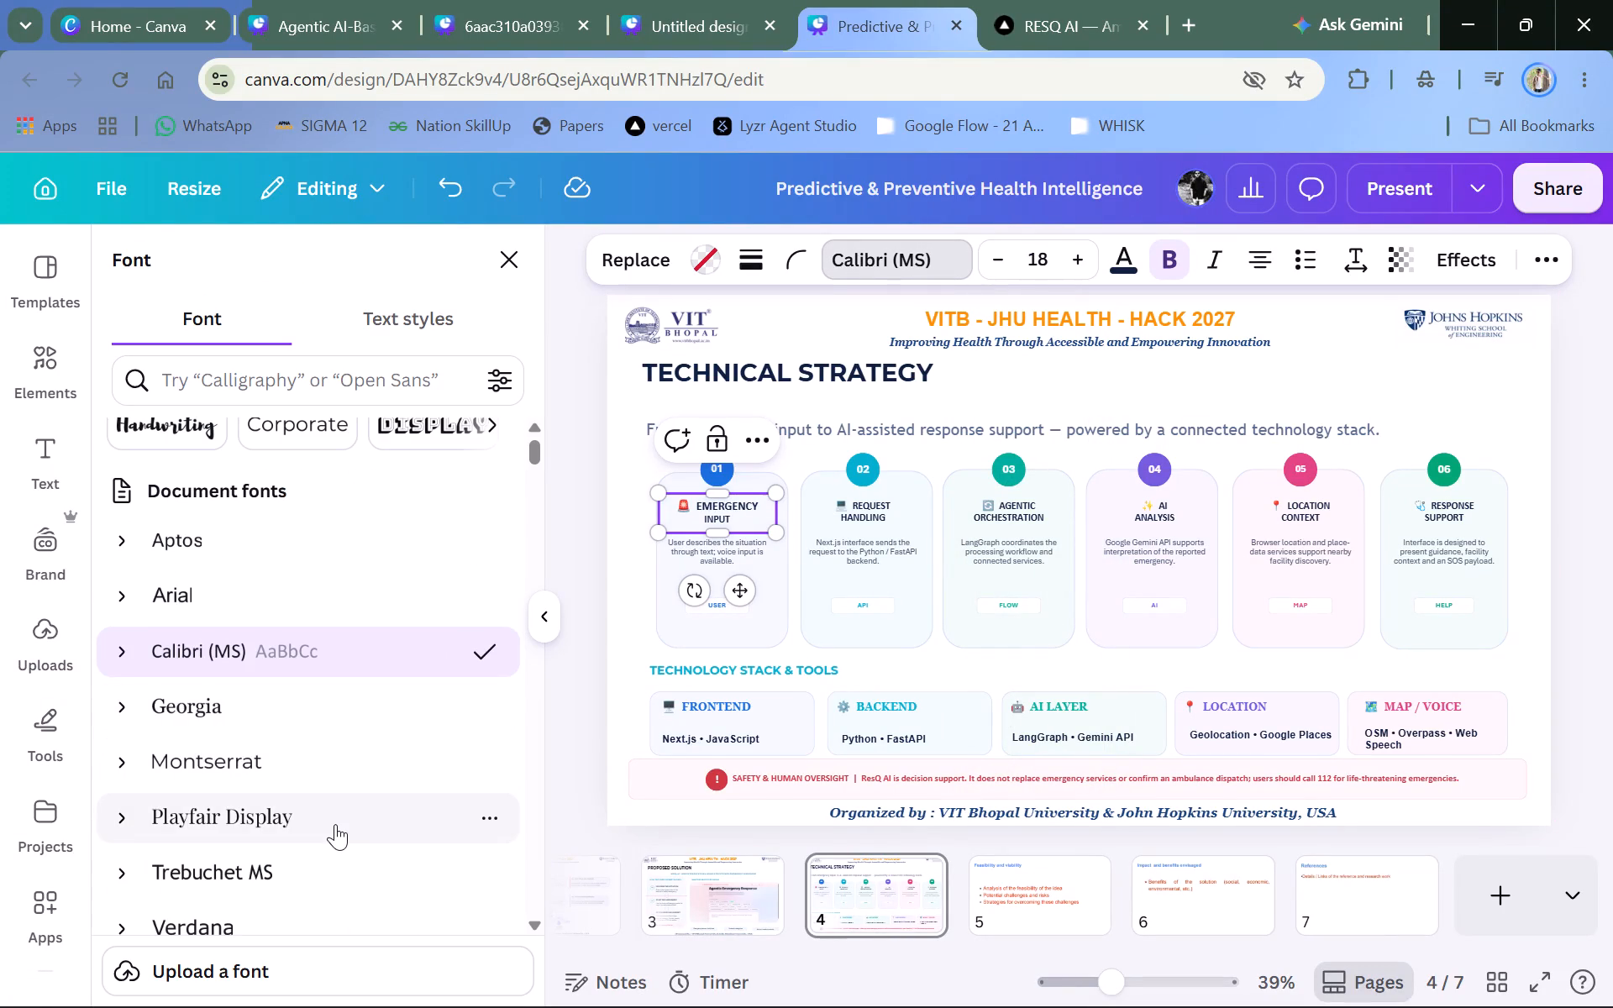
double_click(335, 824)
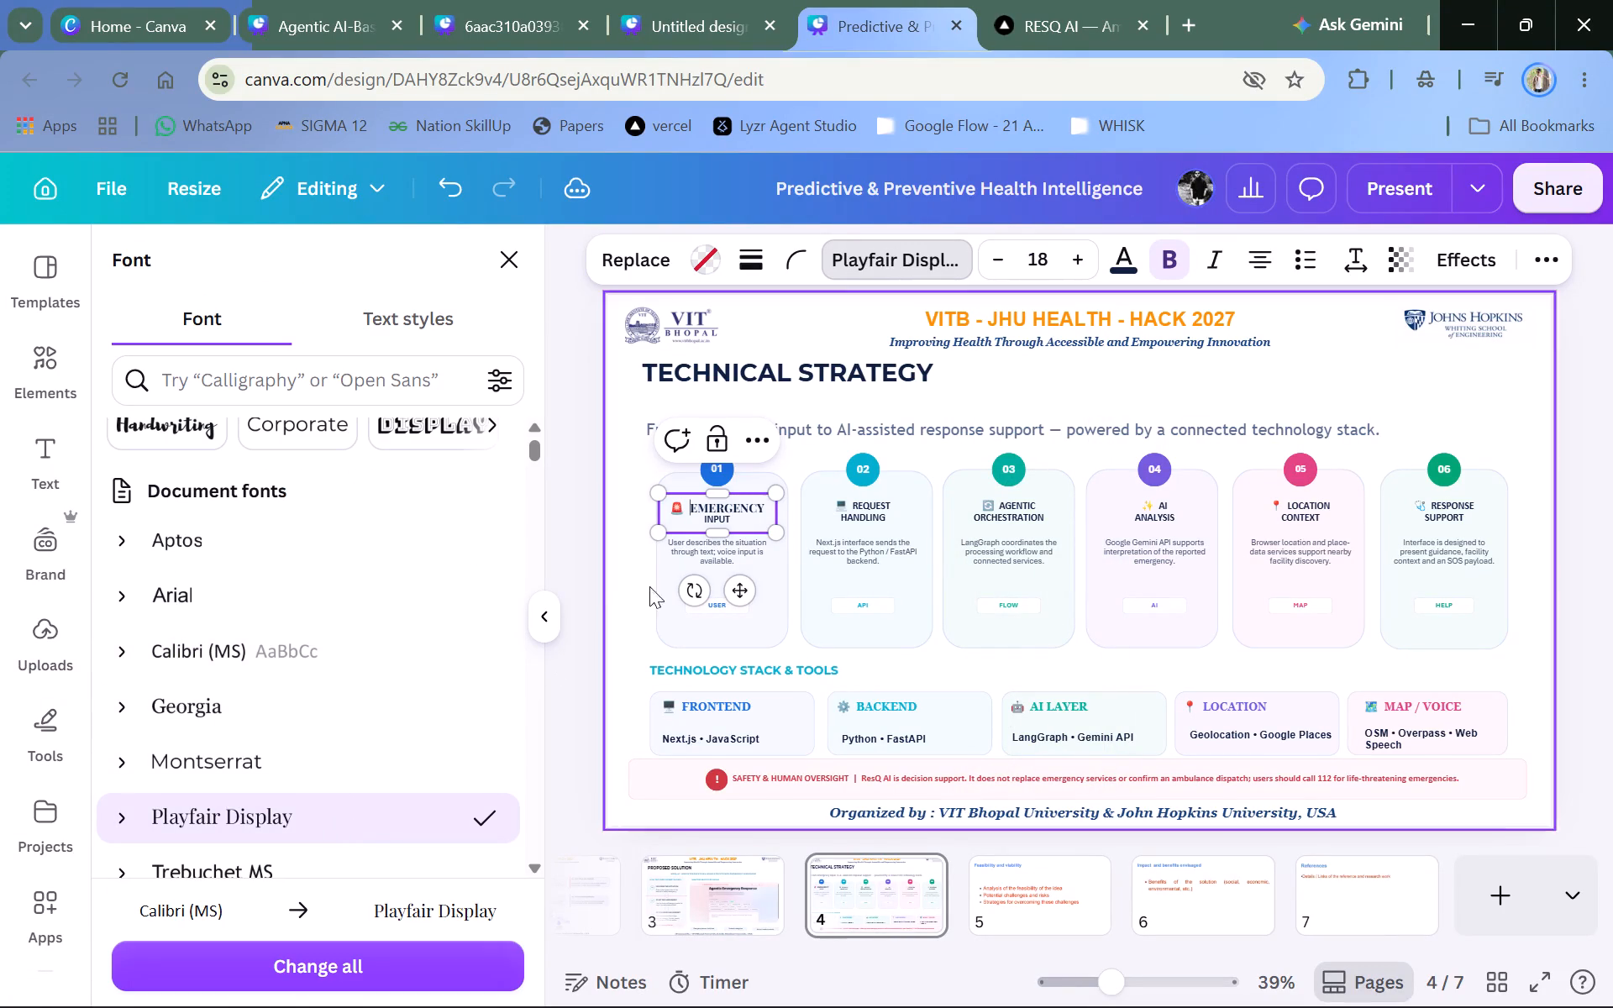
Change the font of the word INPUT in the Emergency Input card's heading to Playfair Display.
triple_click(727, 520)
left_click(727, 520)
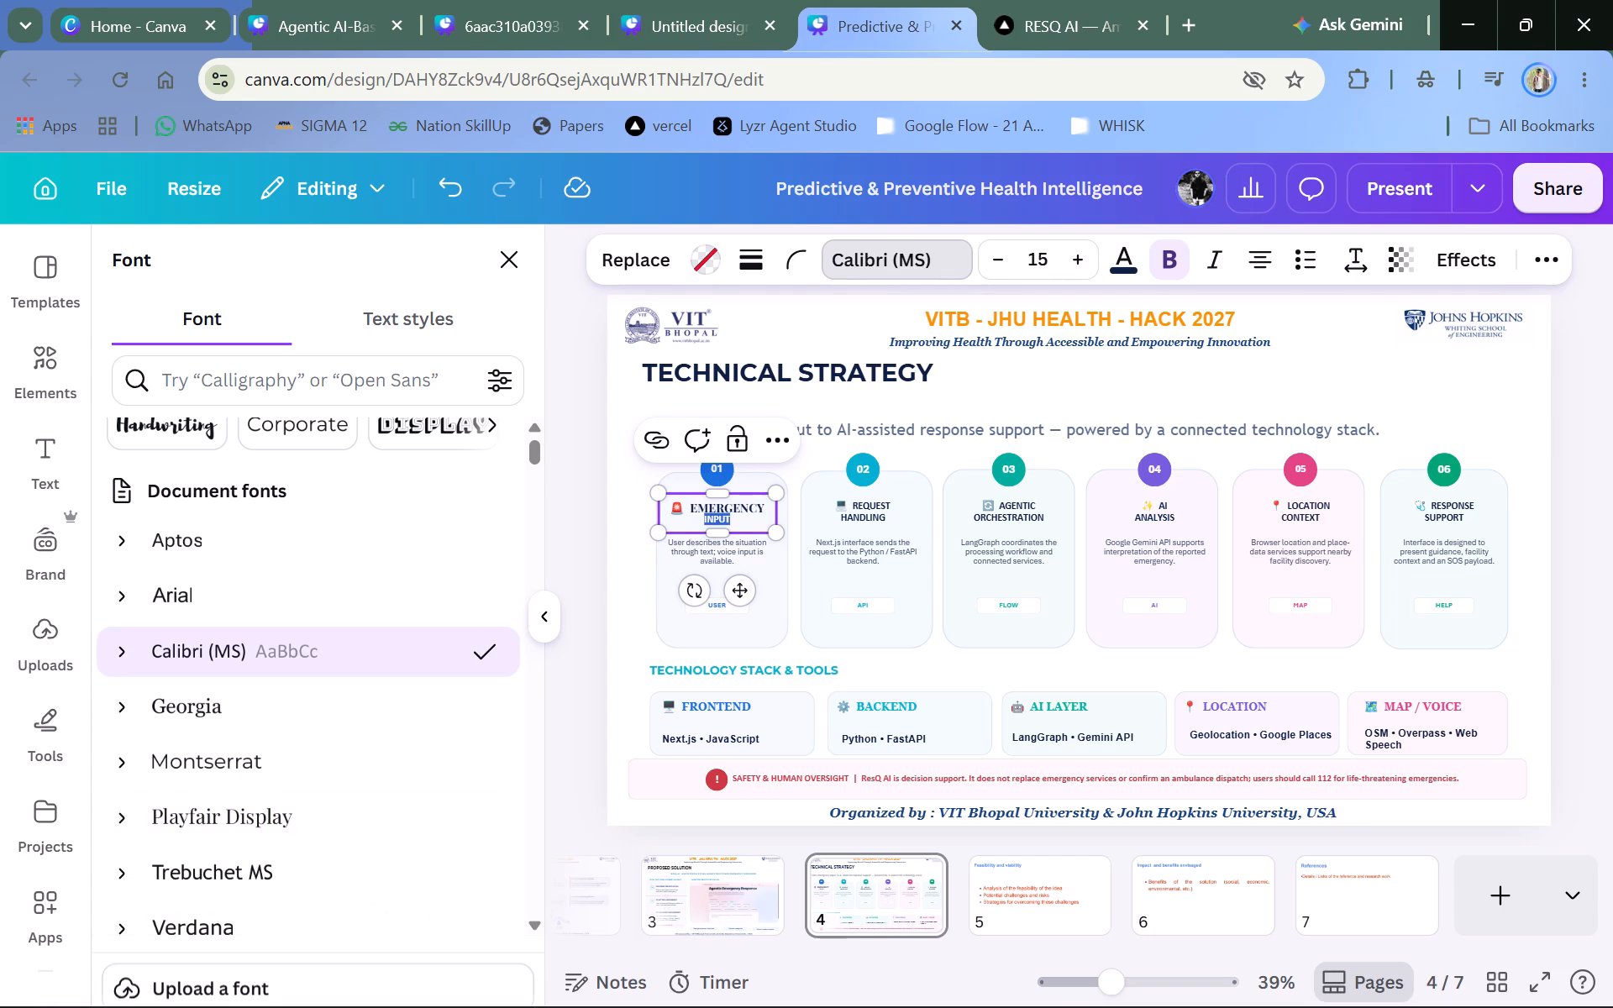
left_click(261, 807)
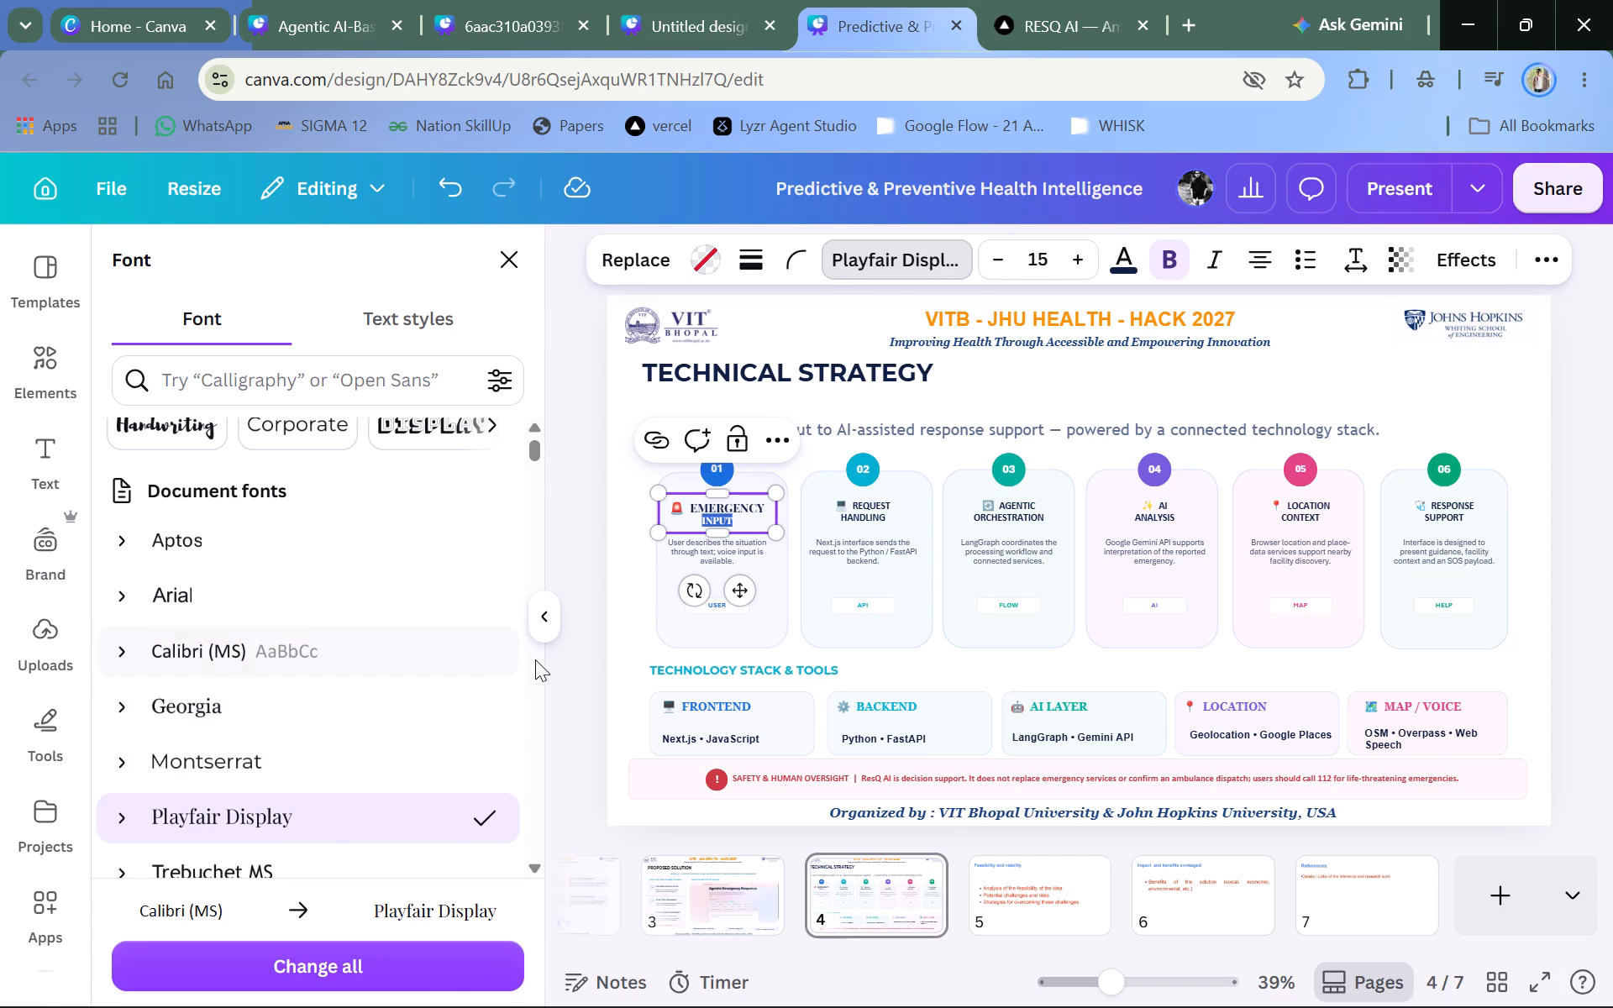
triple_click(564, 653)
left_click(564, 653)
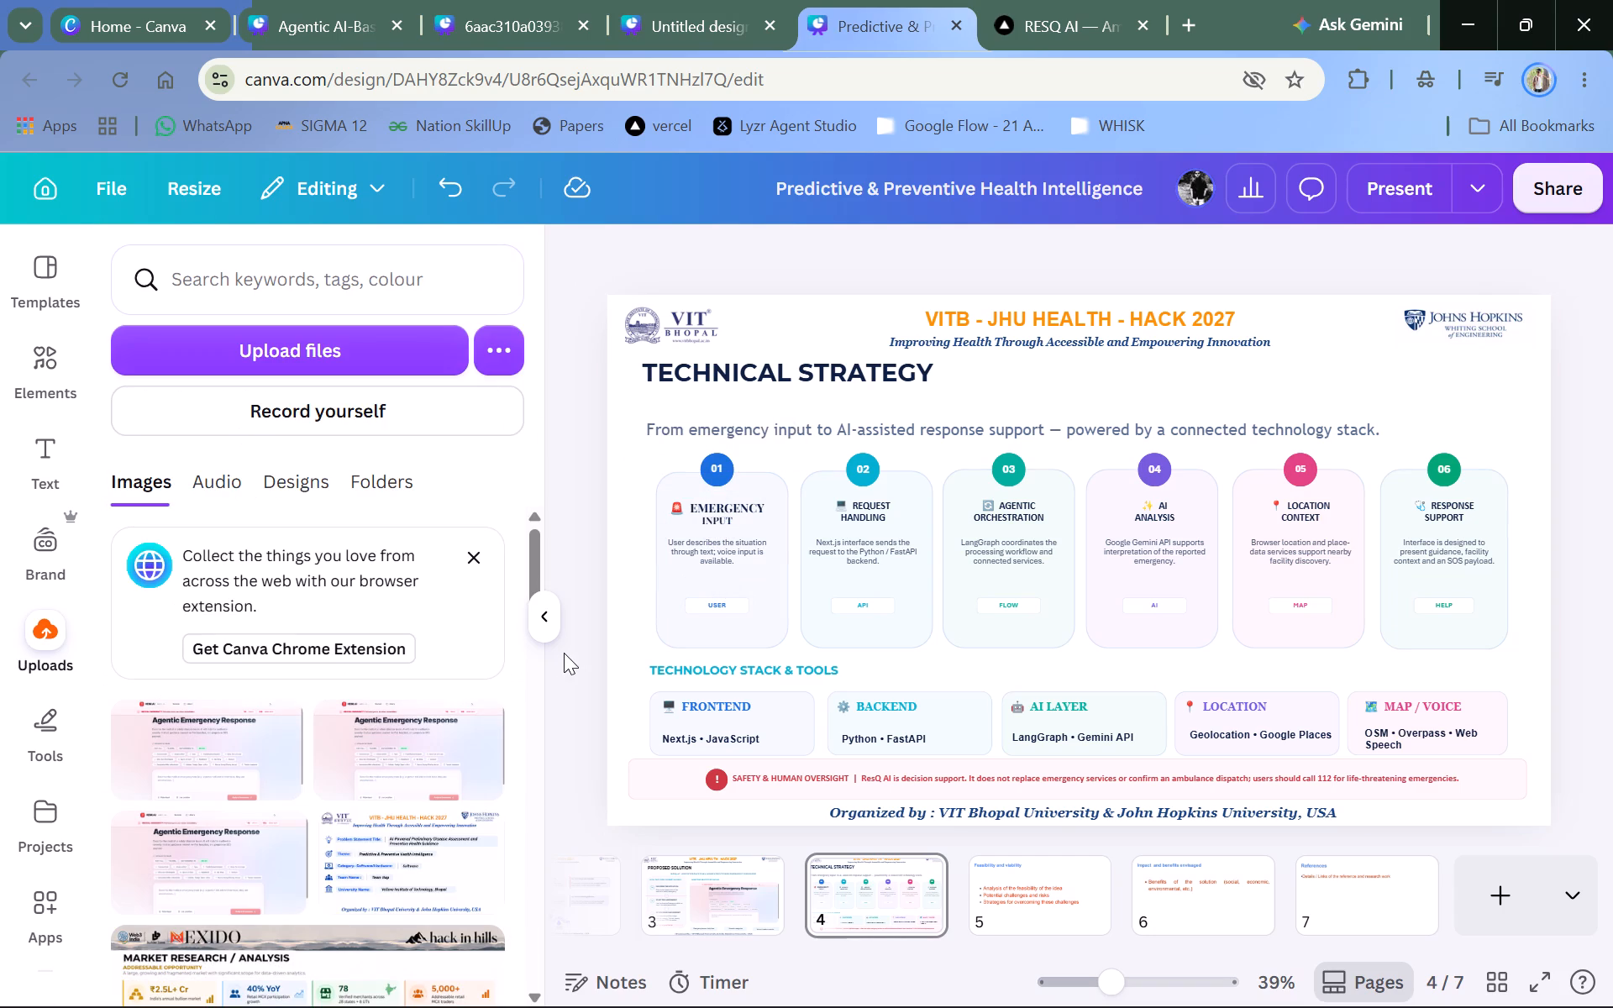
Set the font size of the word INPUT in the Emergency Input card's heading to 18.
double_click(854, 517)
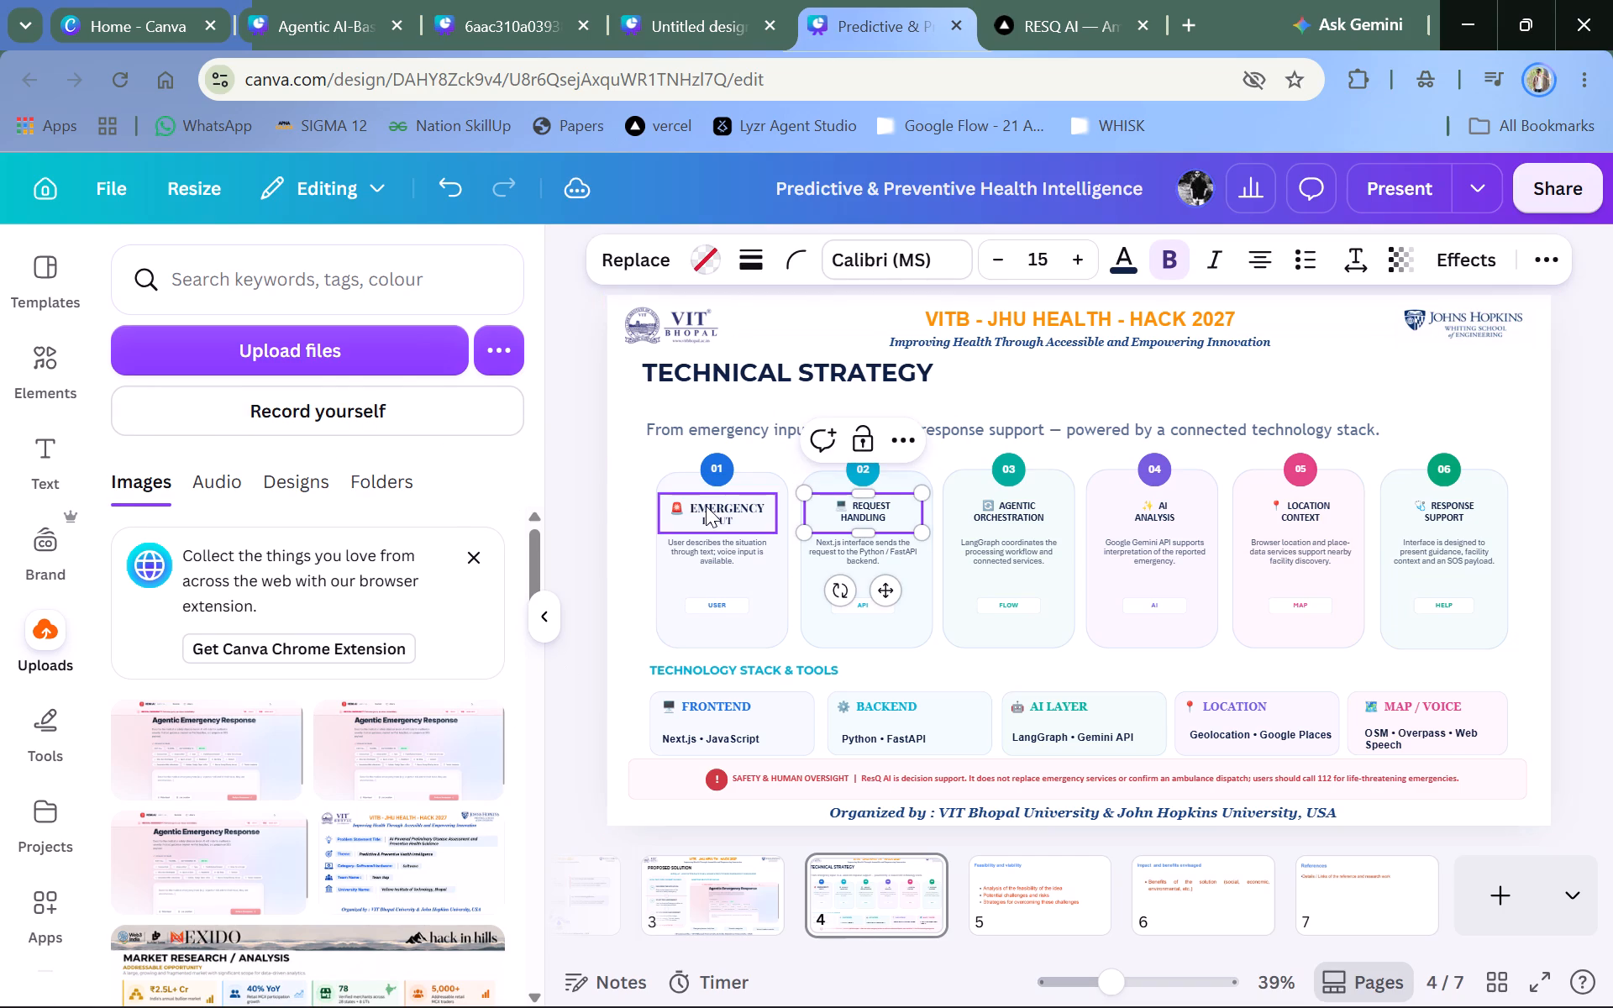
double_click(706, 506)
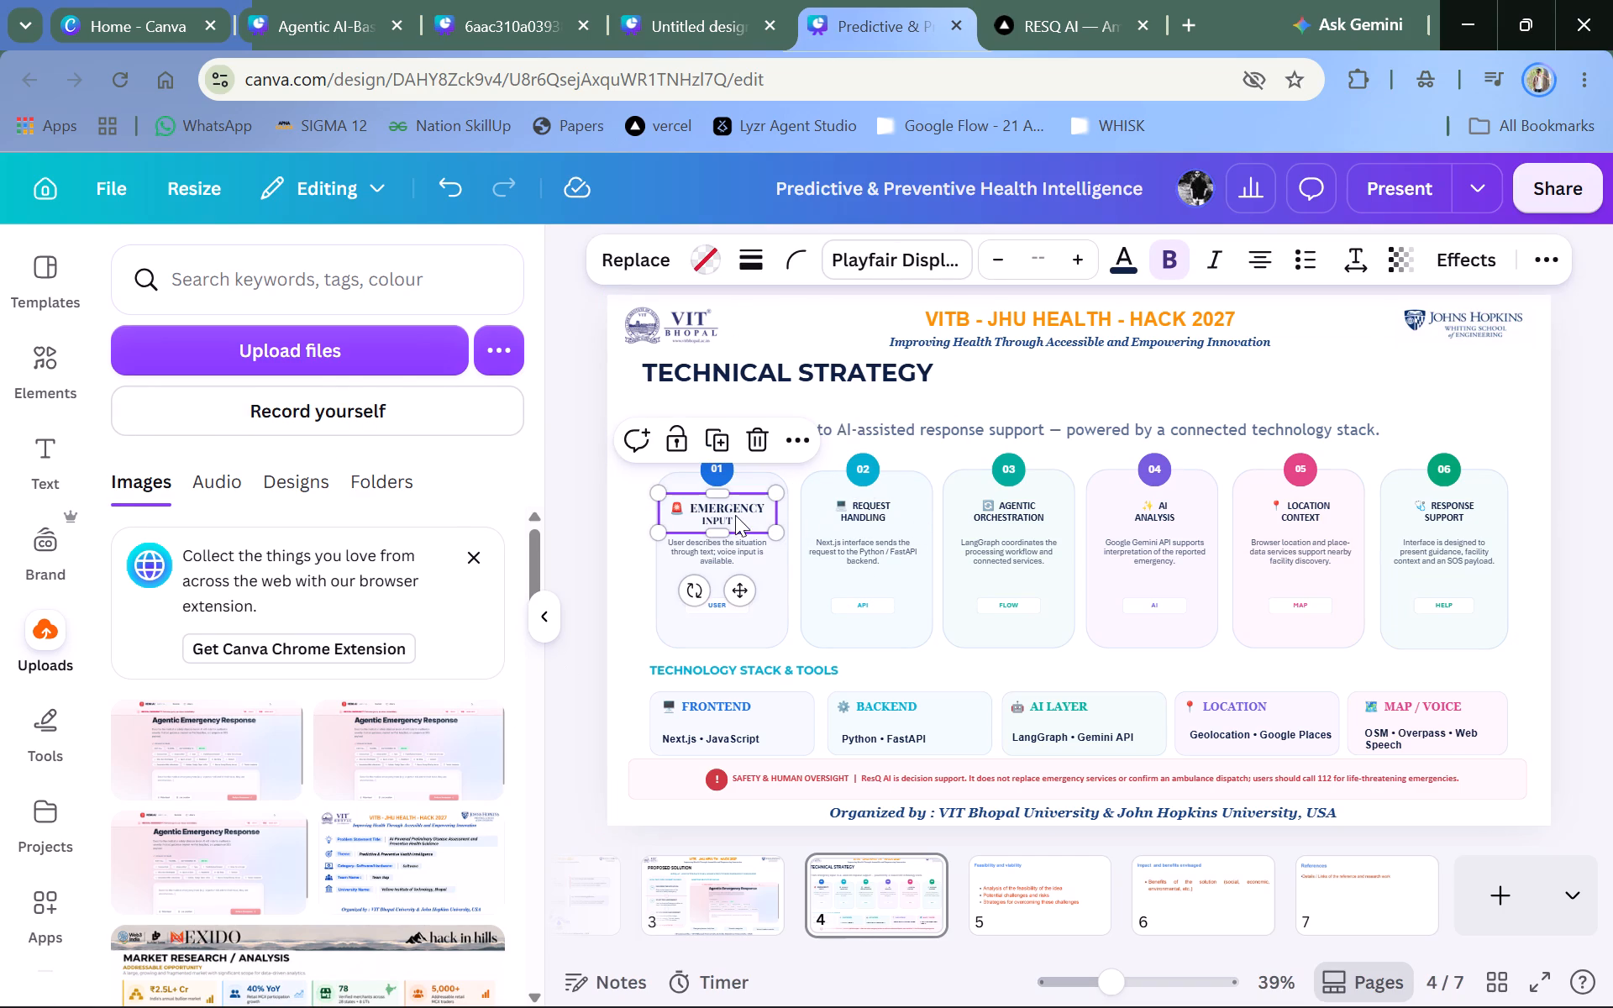
triple_click(735, 515)
left_click(735, 515)
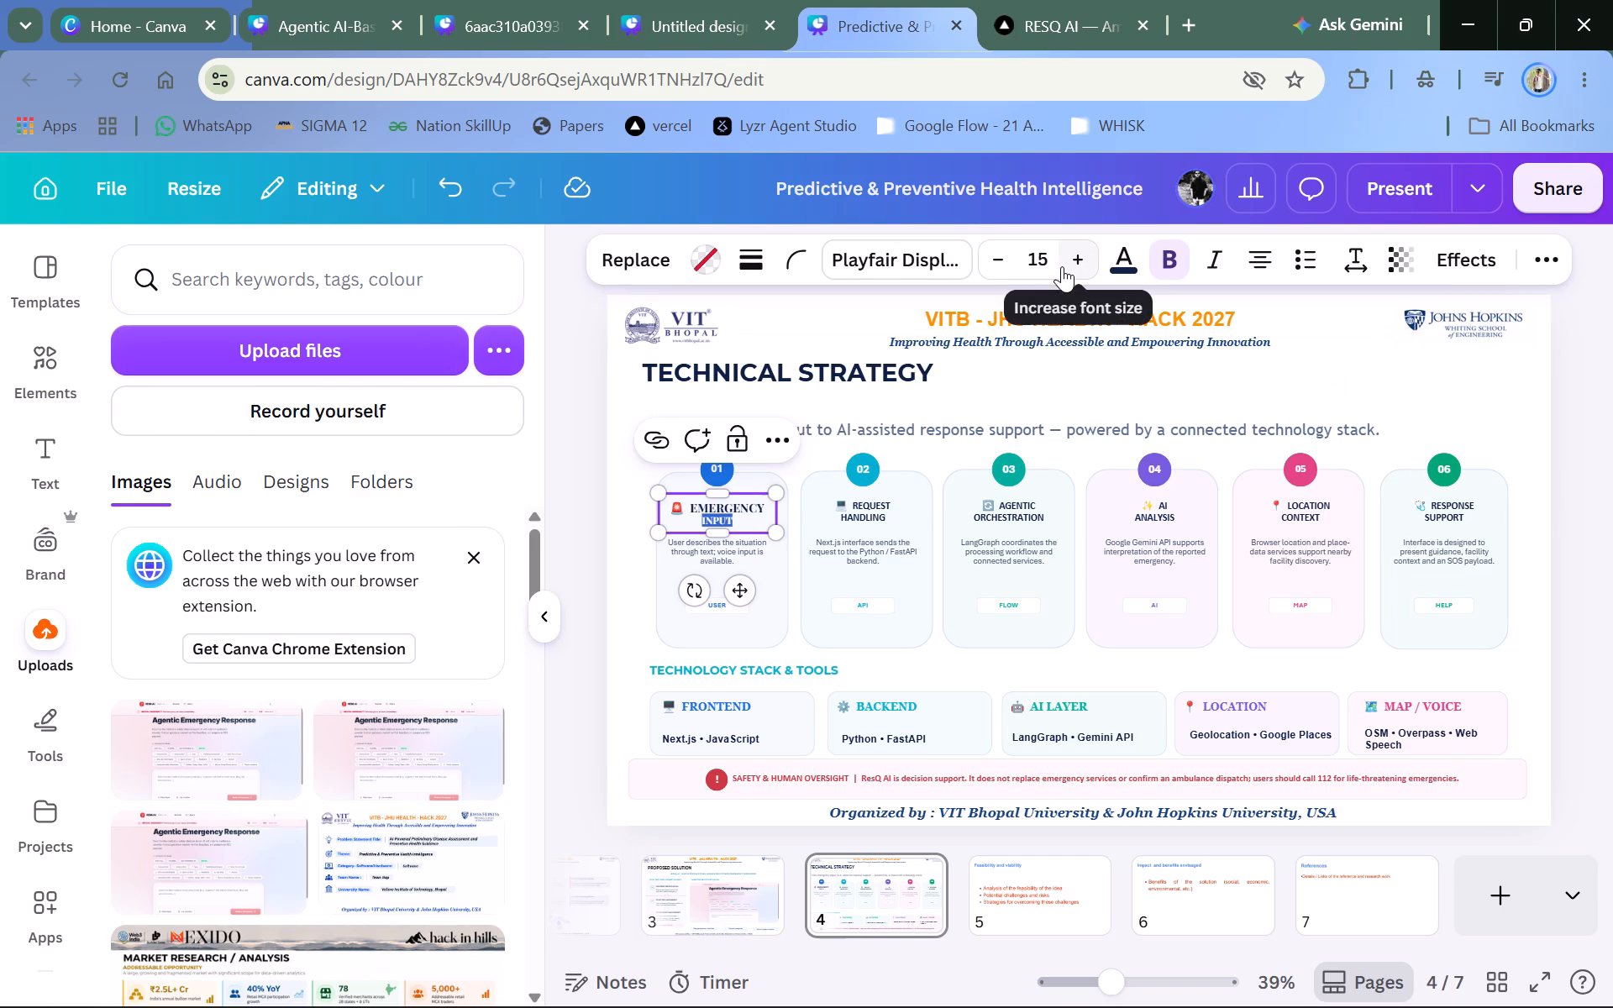
left_click(1032, 258)
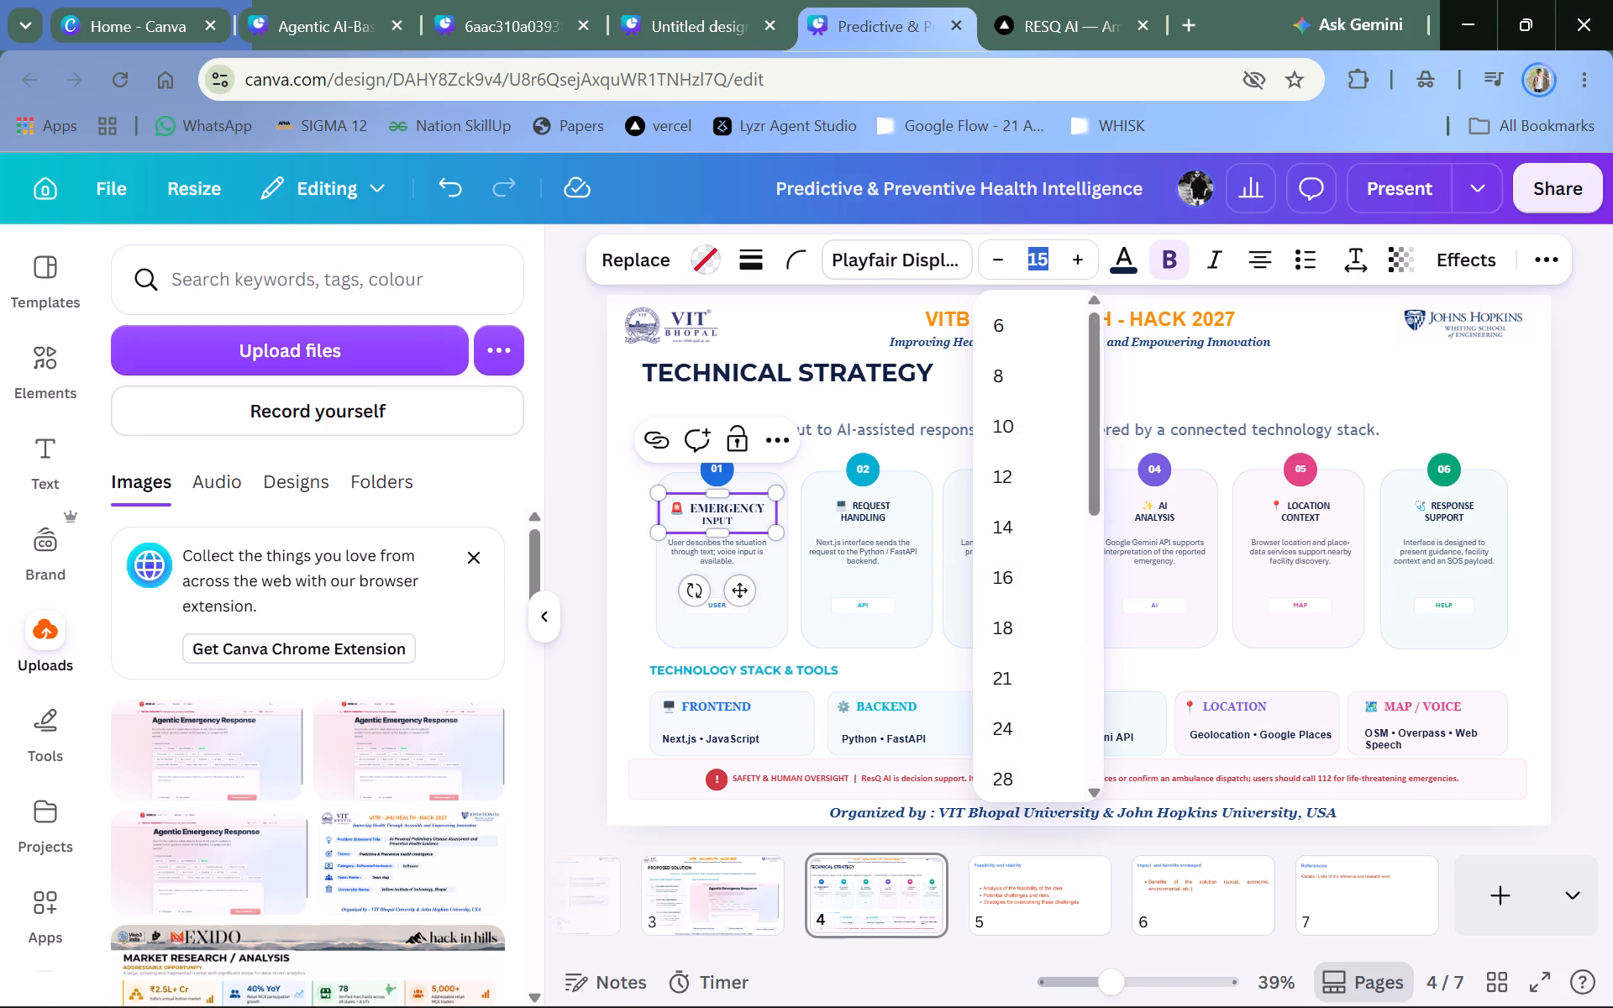
type("18")
key("Return")
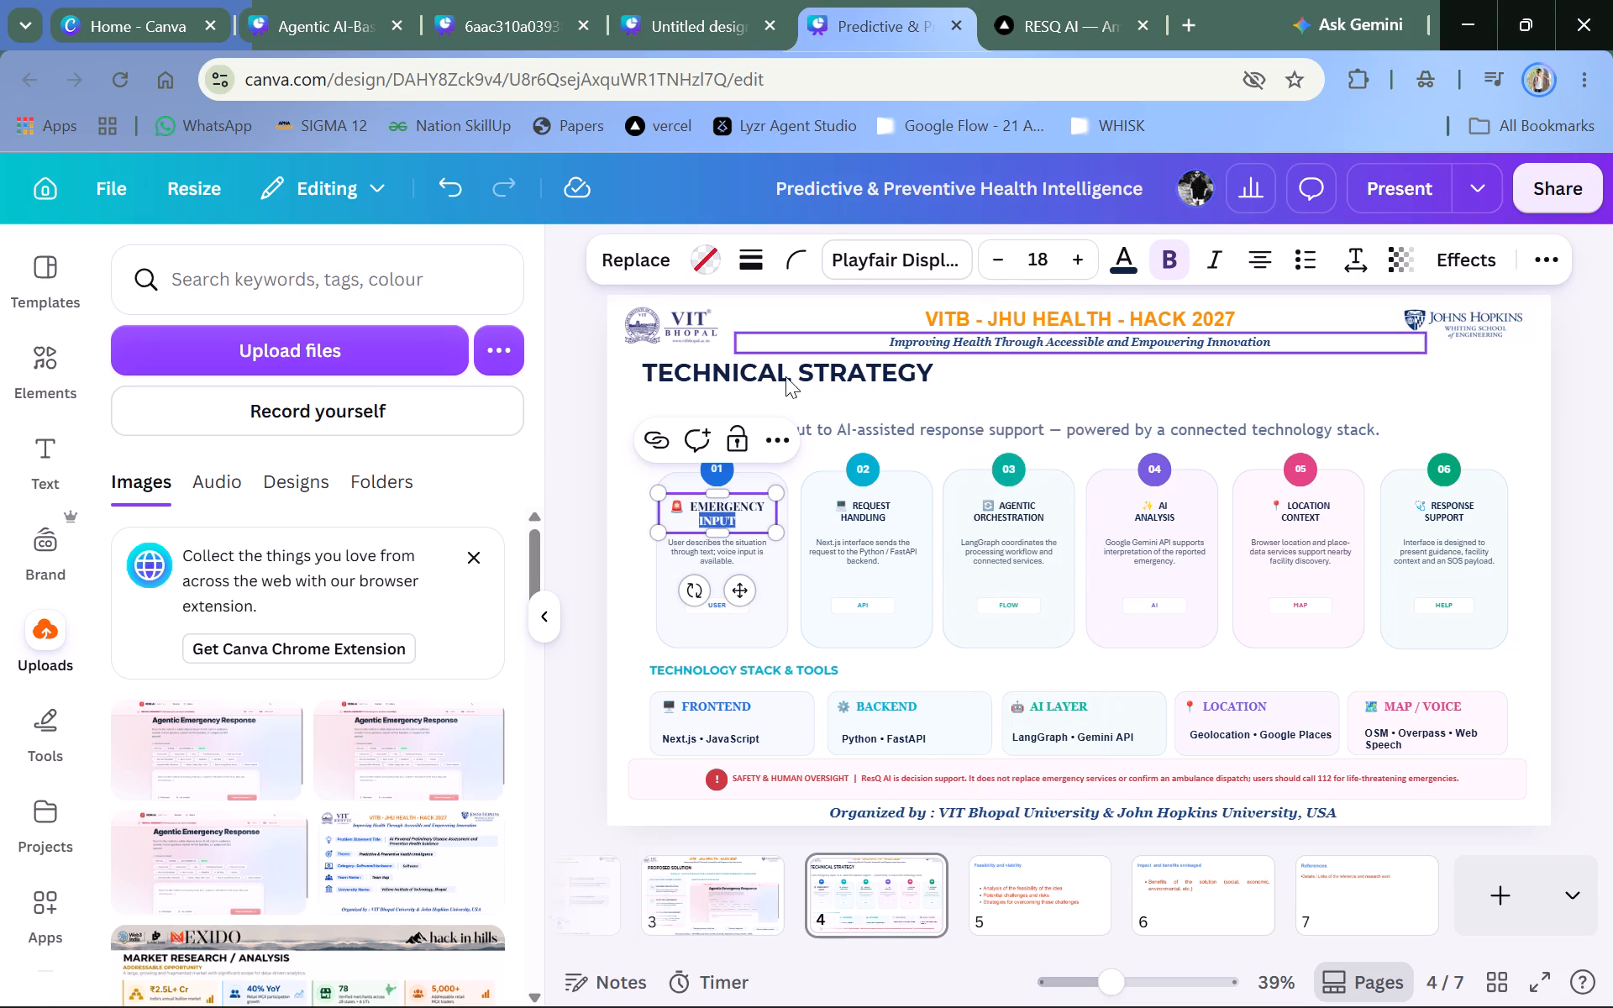
left_click(583, 490)
left_click(754, 499)
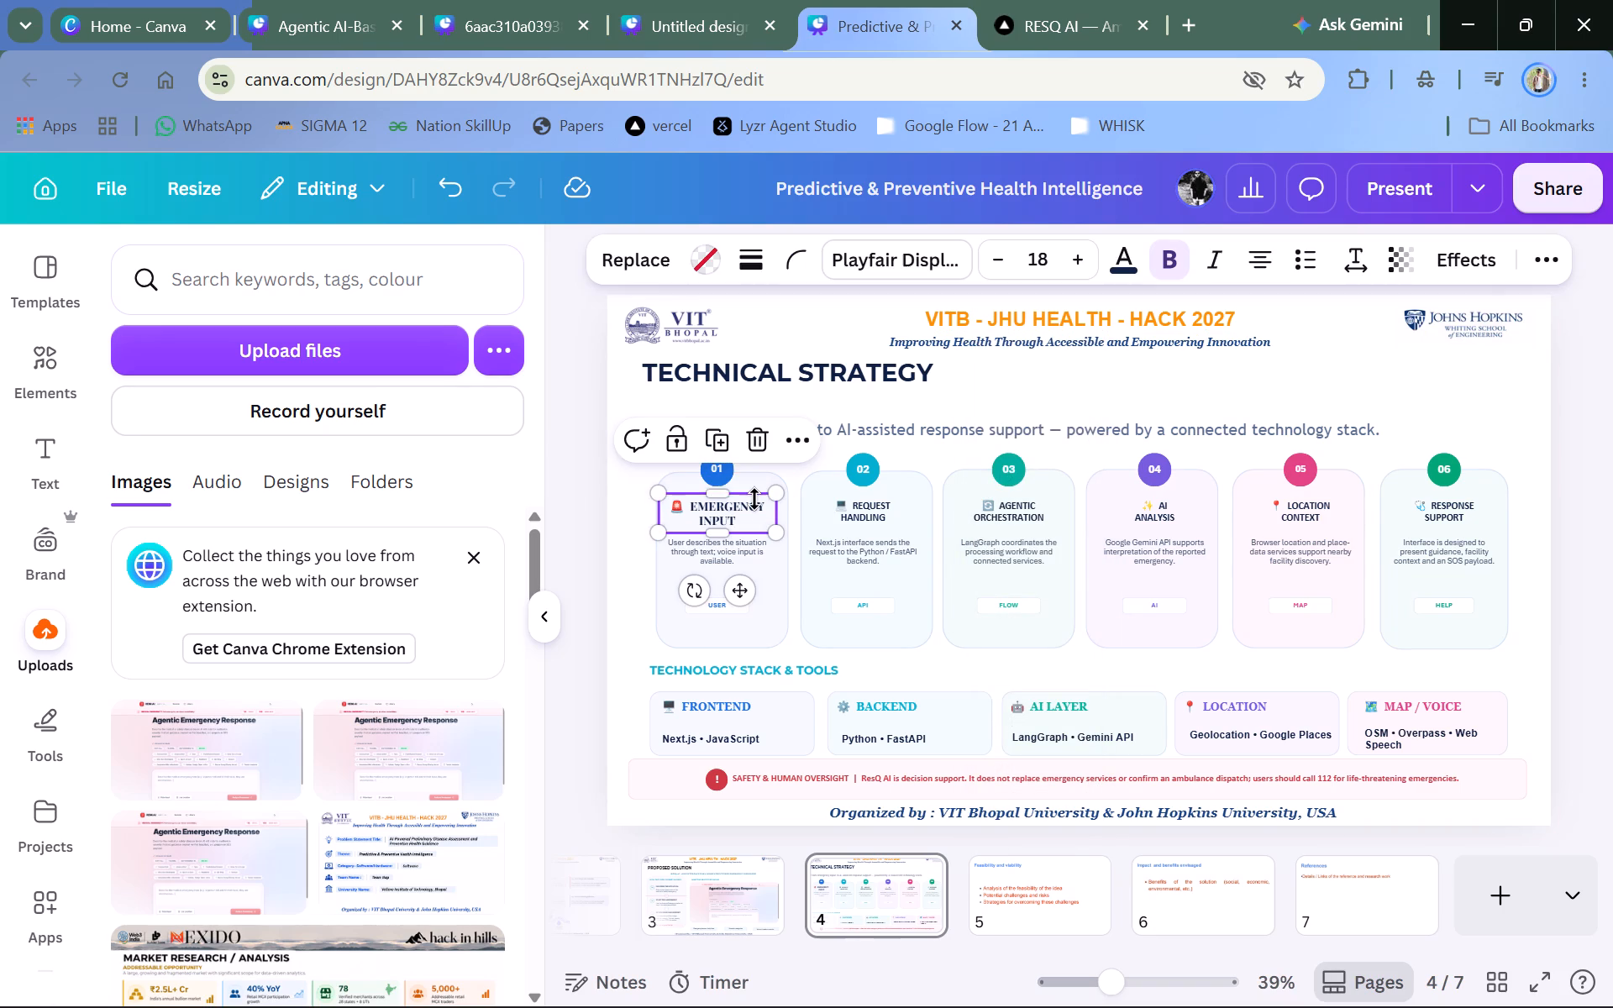
Set the Request Handling card's heading to Playfair Display at font size 18.
left_click(884, 501)
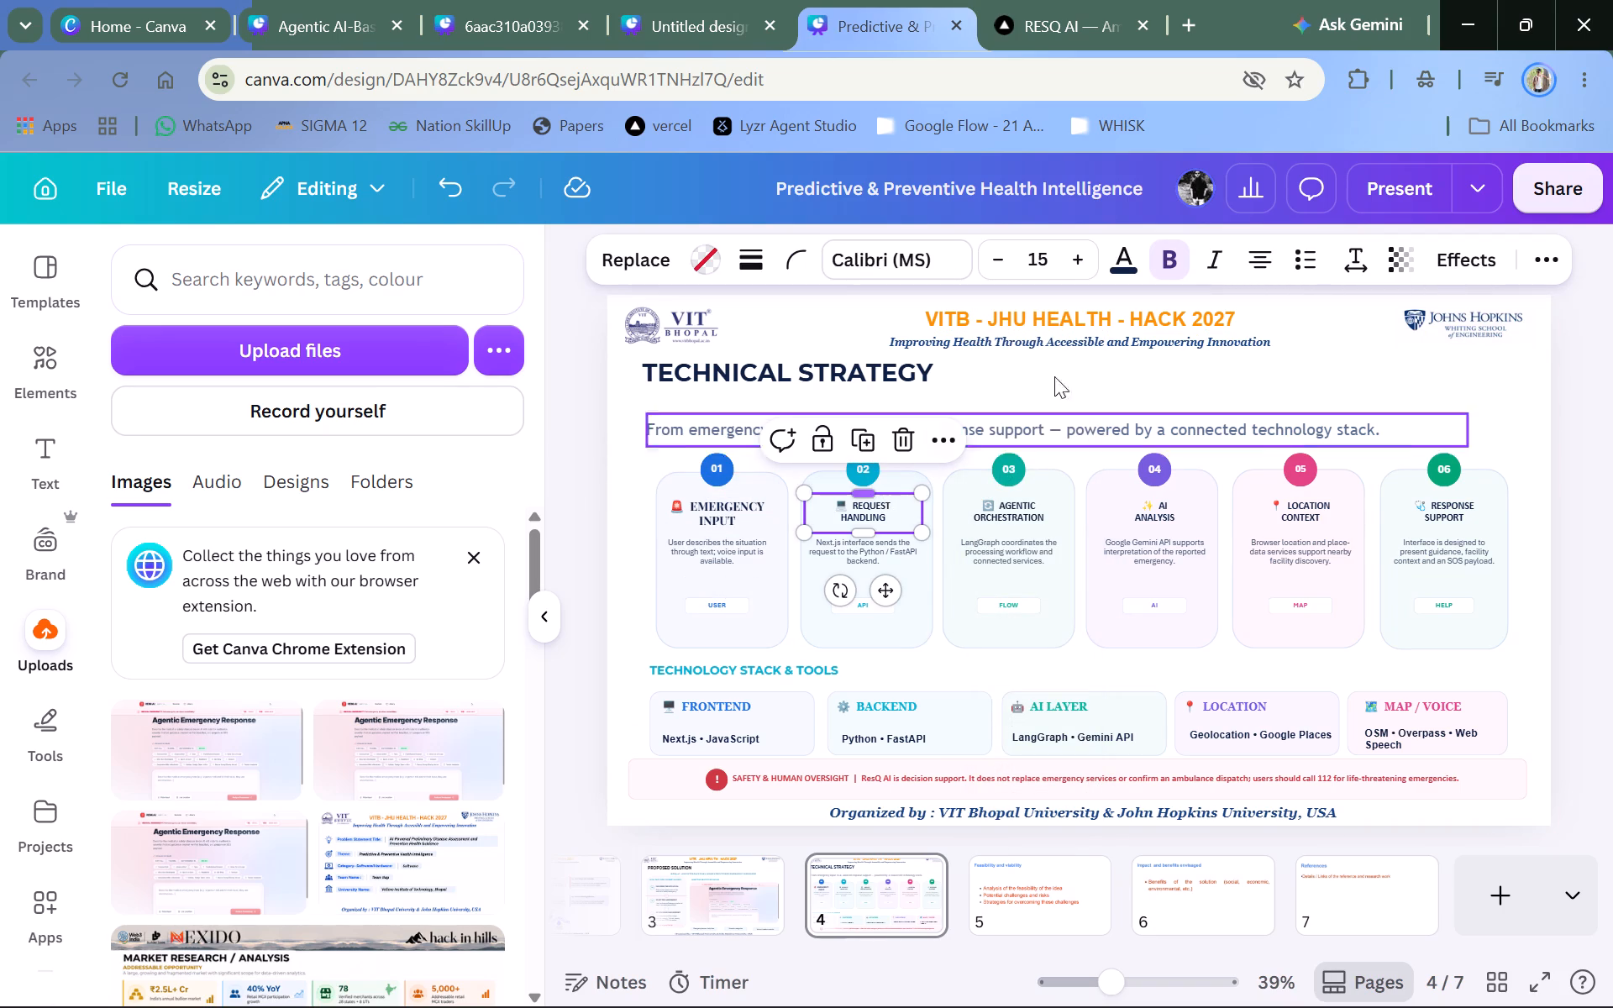
double_click(913, 250)
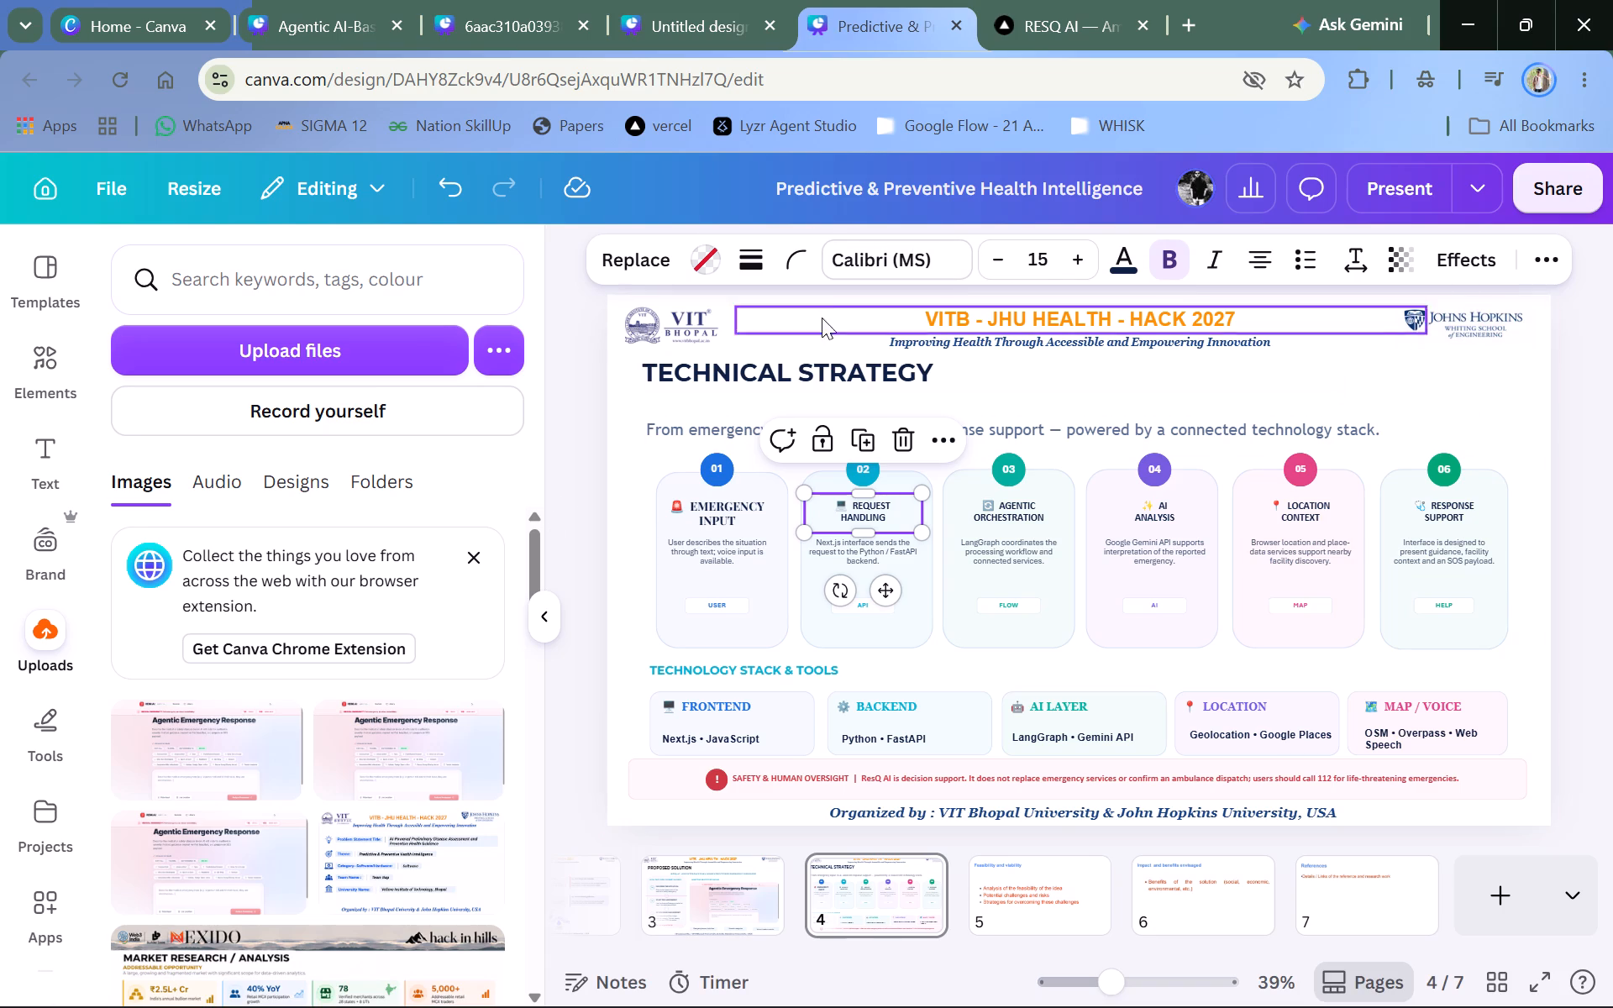
left_click(915, 255)
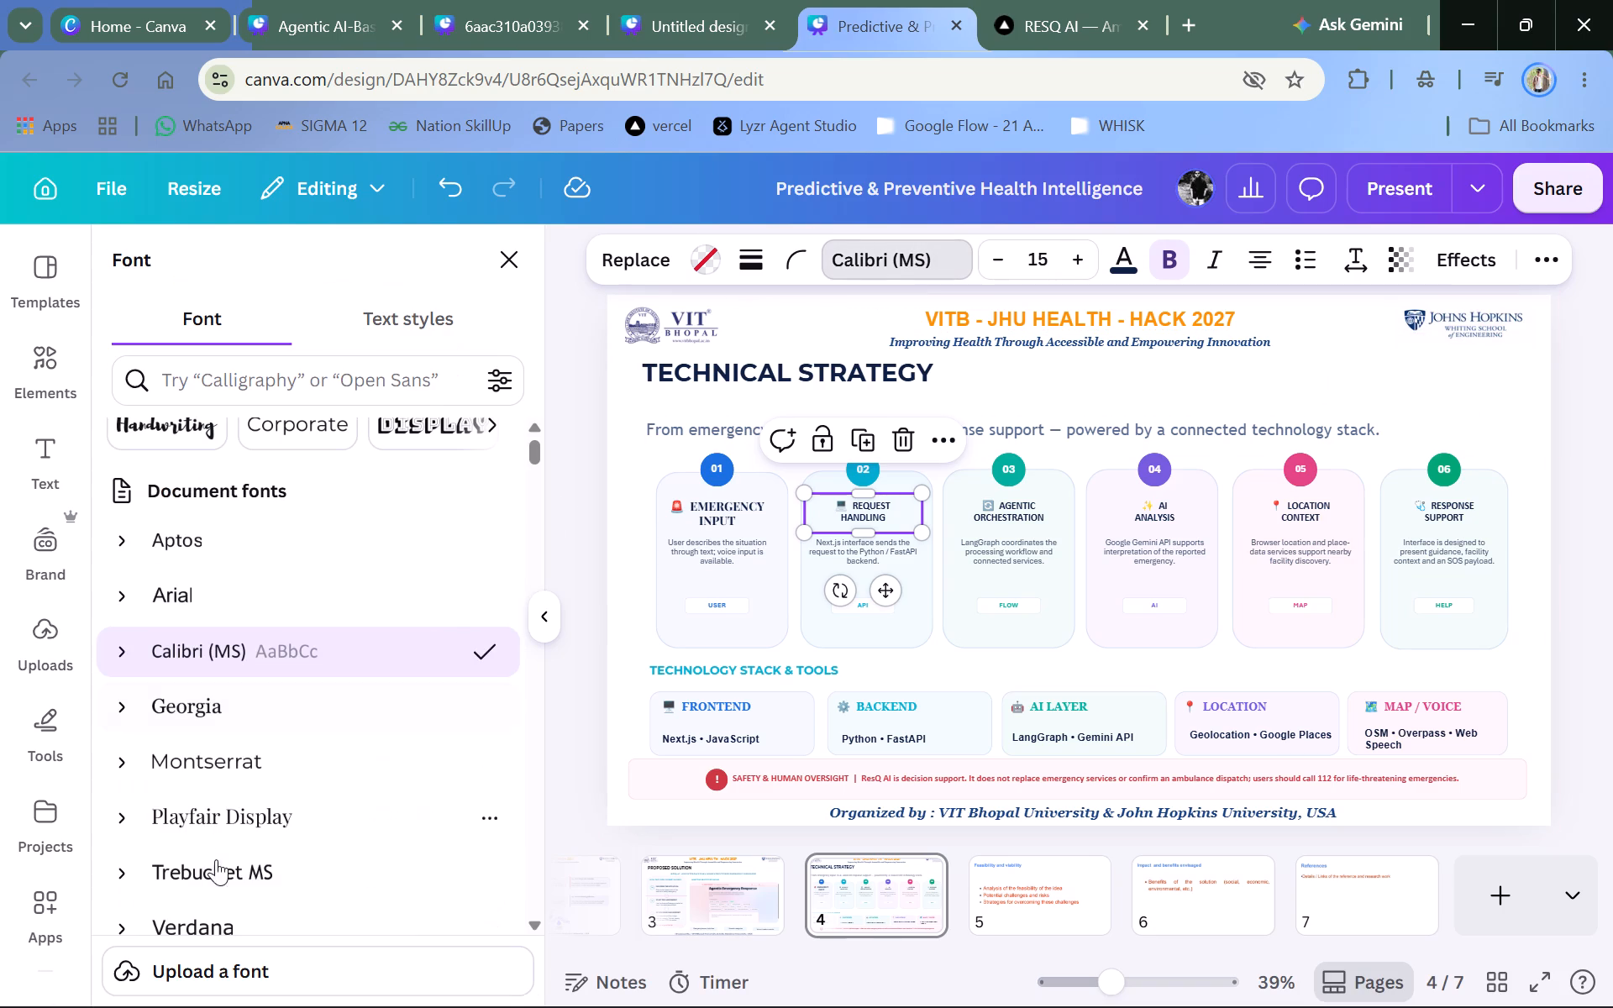
left_click(239, 812)
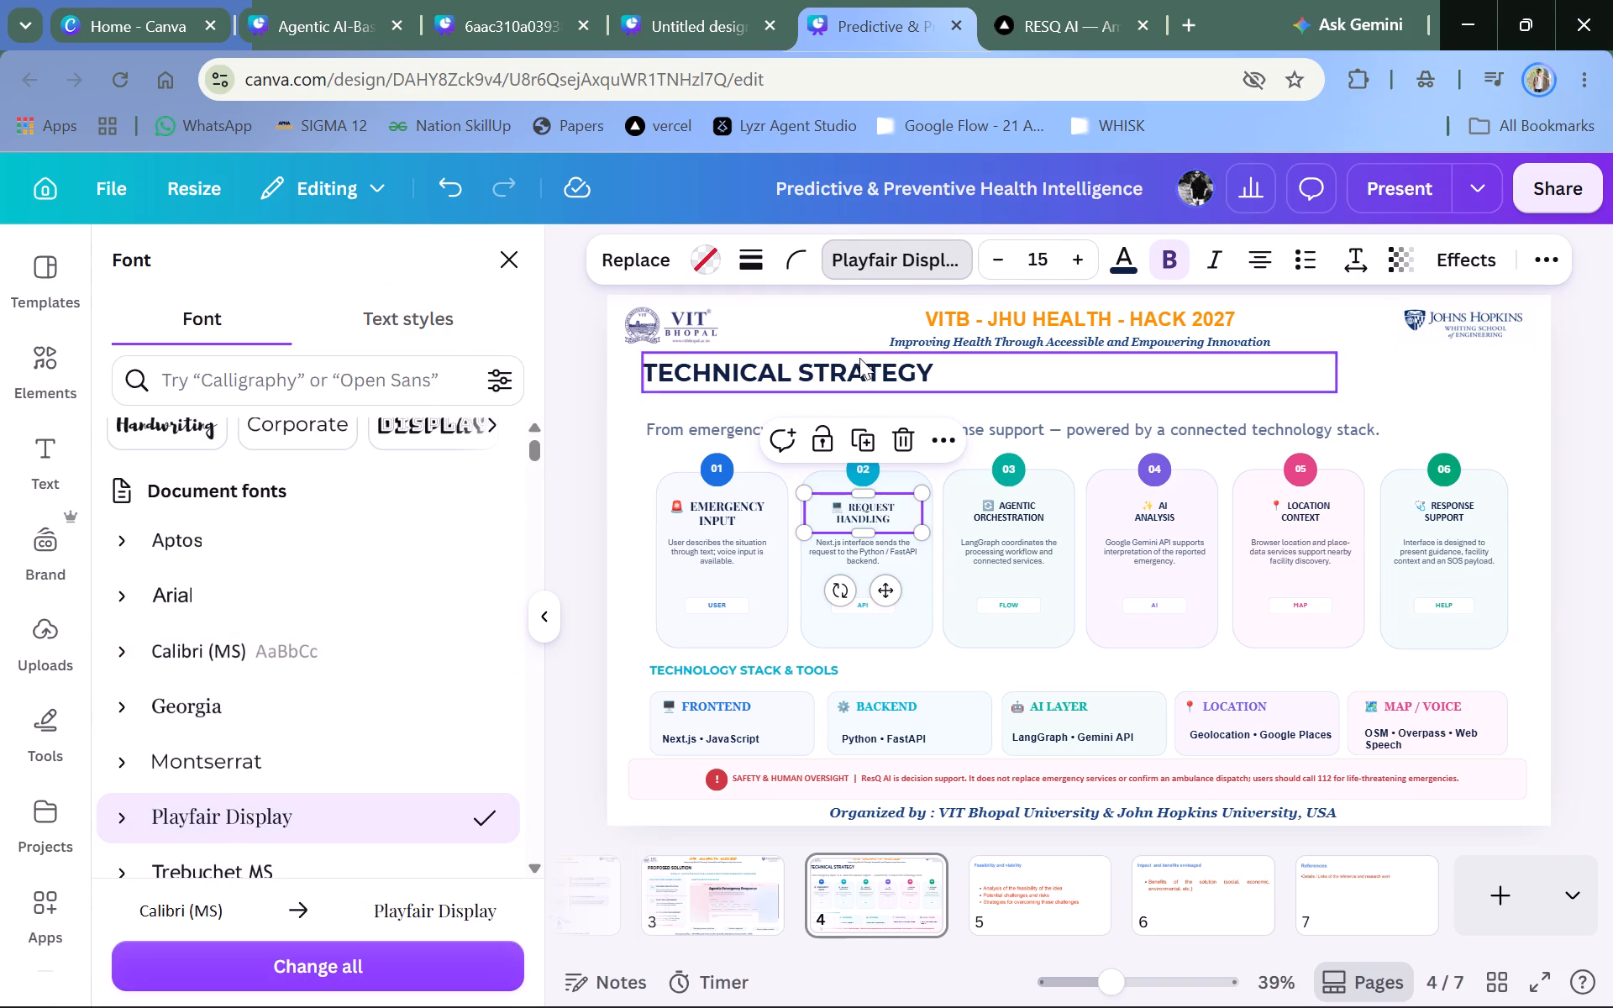
left_click(1055, 269)
type("18")
key("Return")
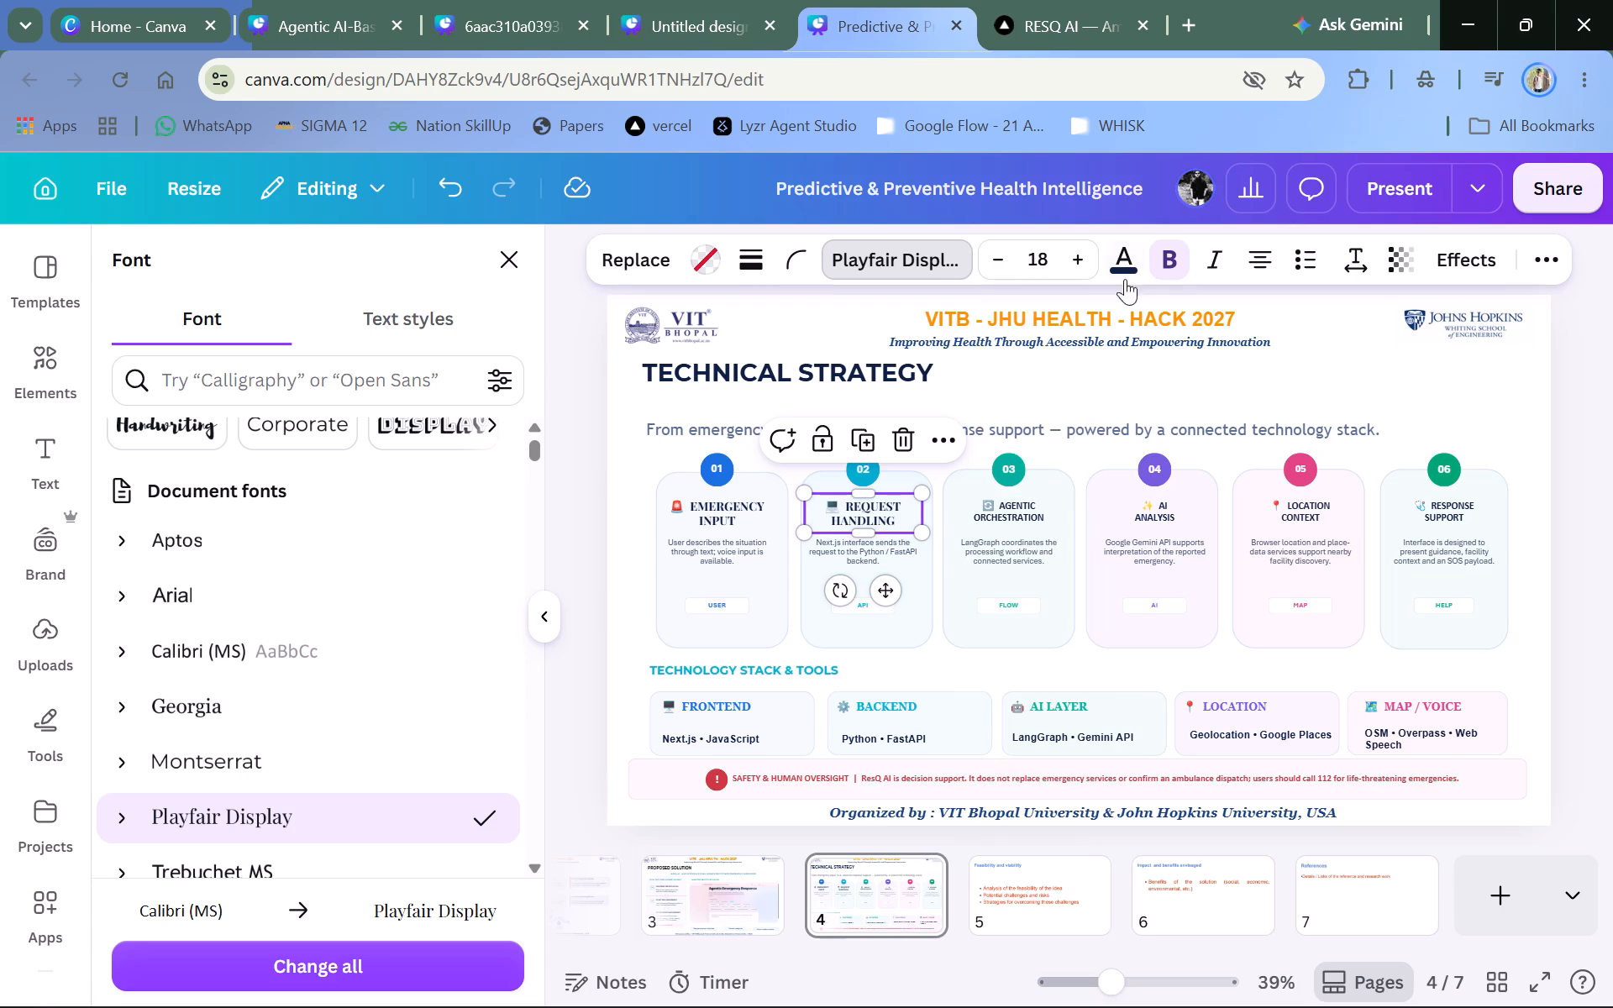
Set the Agentic Orchestration card's heading to Playfair Display at font size 18.
left_click(1018, 512)
left_click(909, 250)
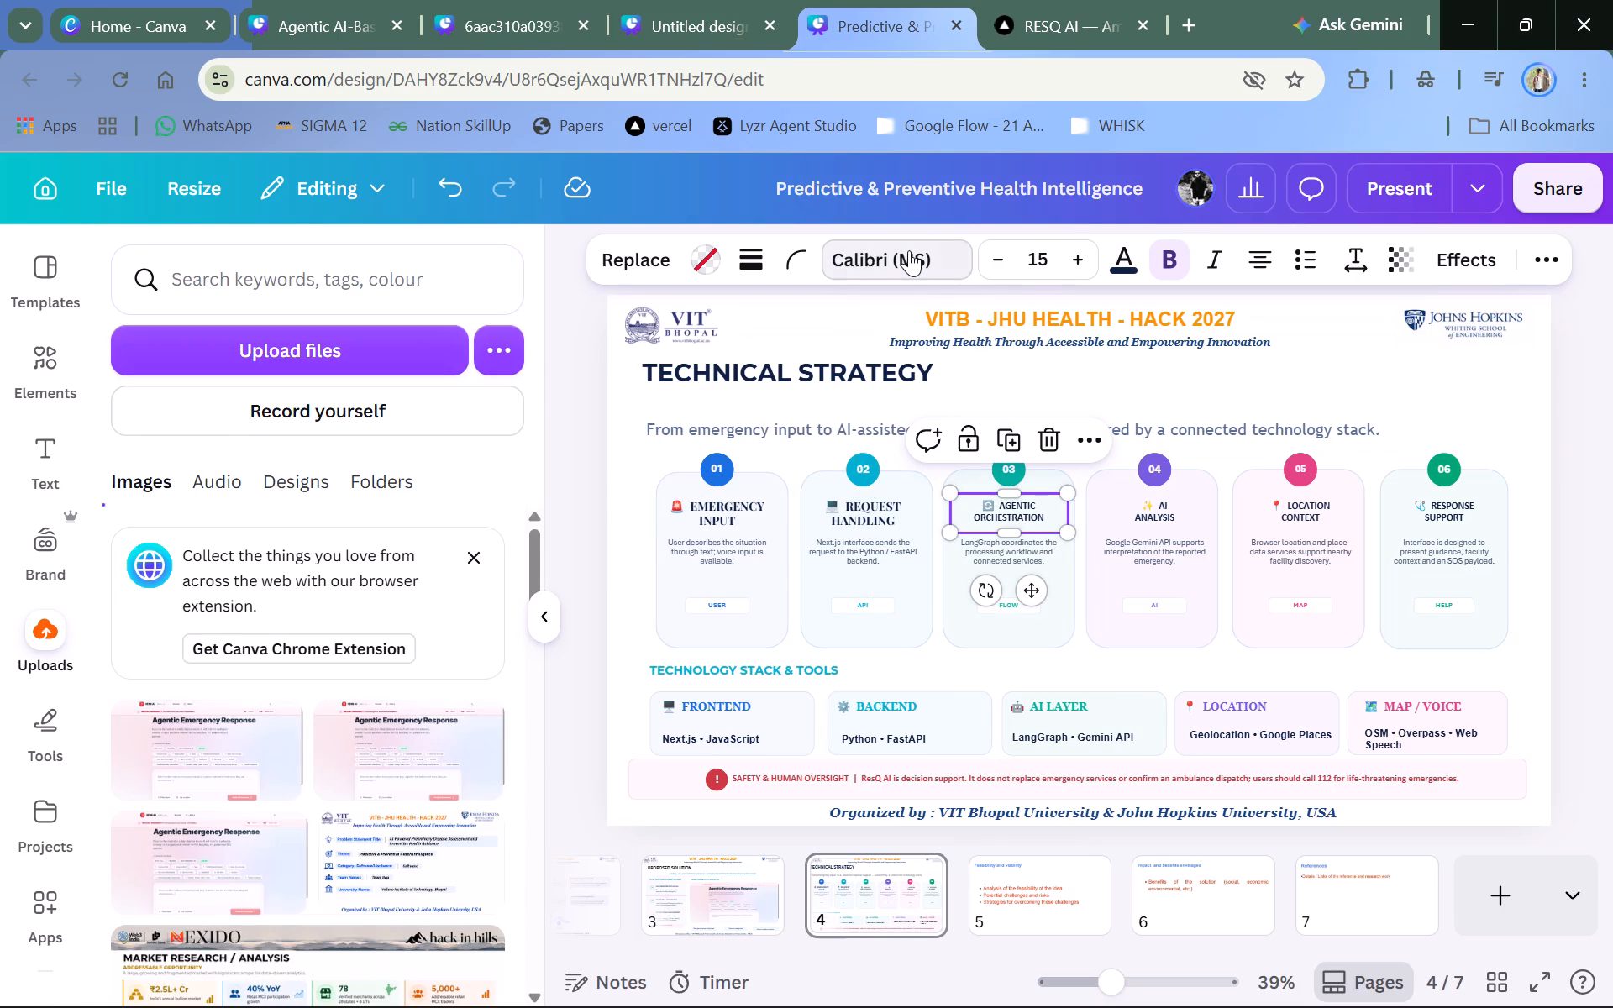
left_click(935, 265)
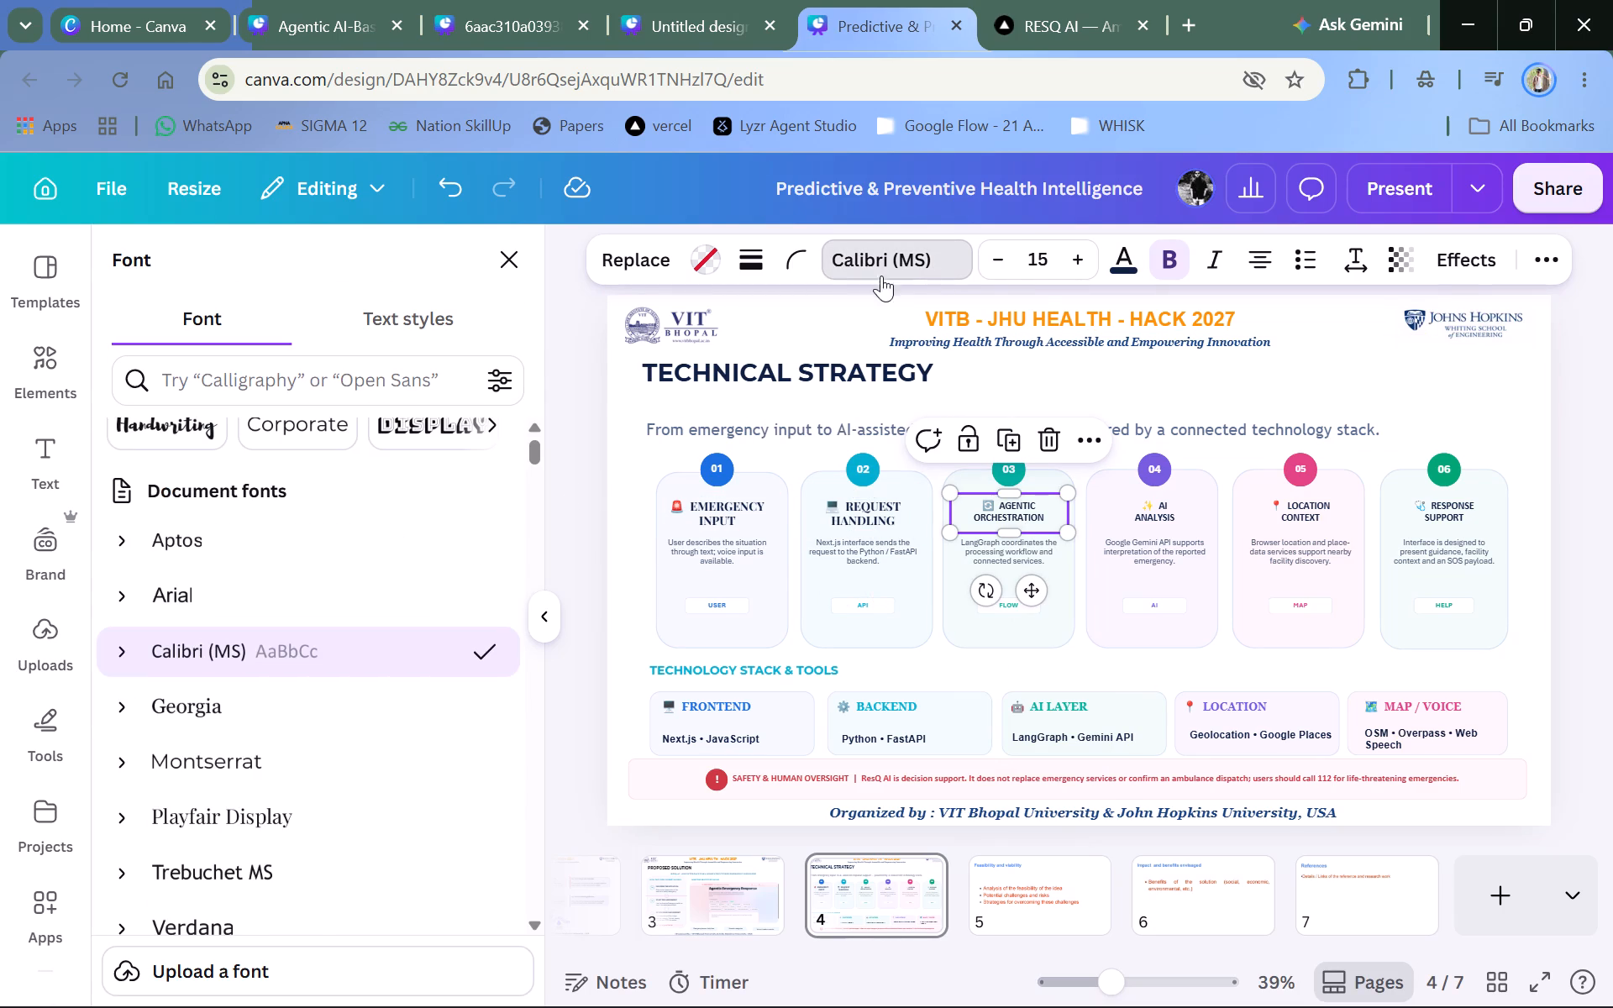
left_click(230, 793)
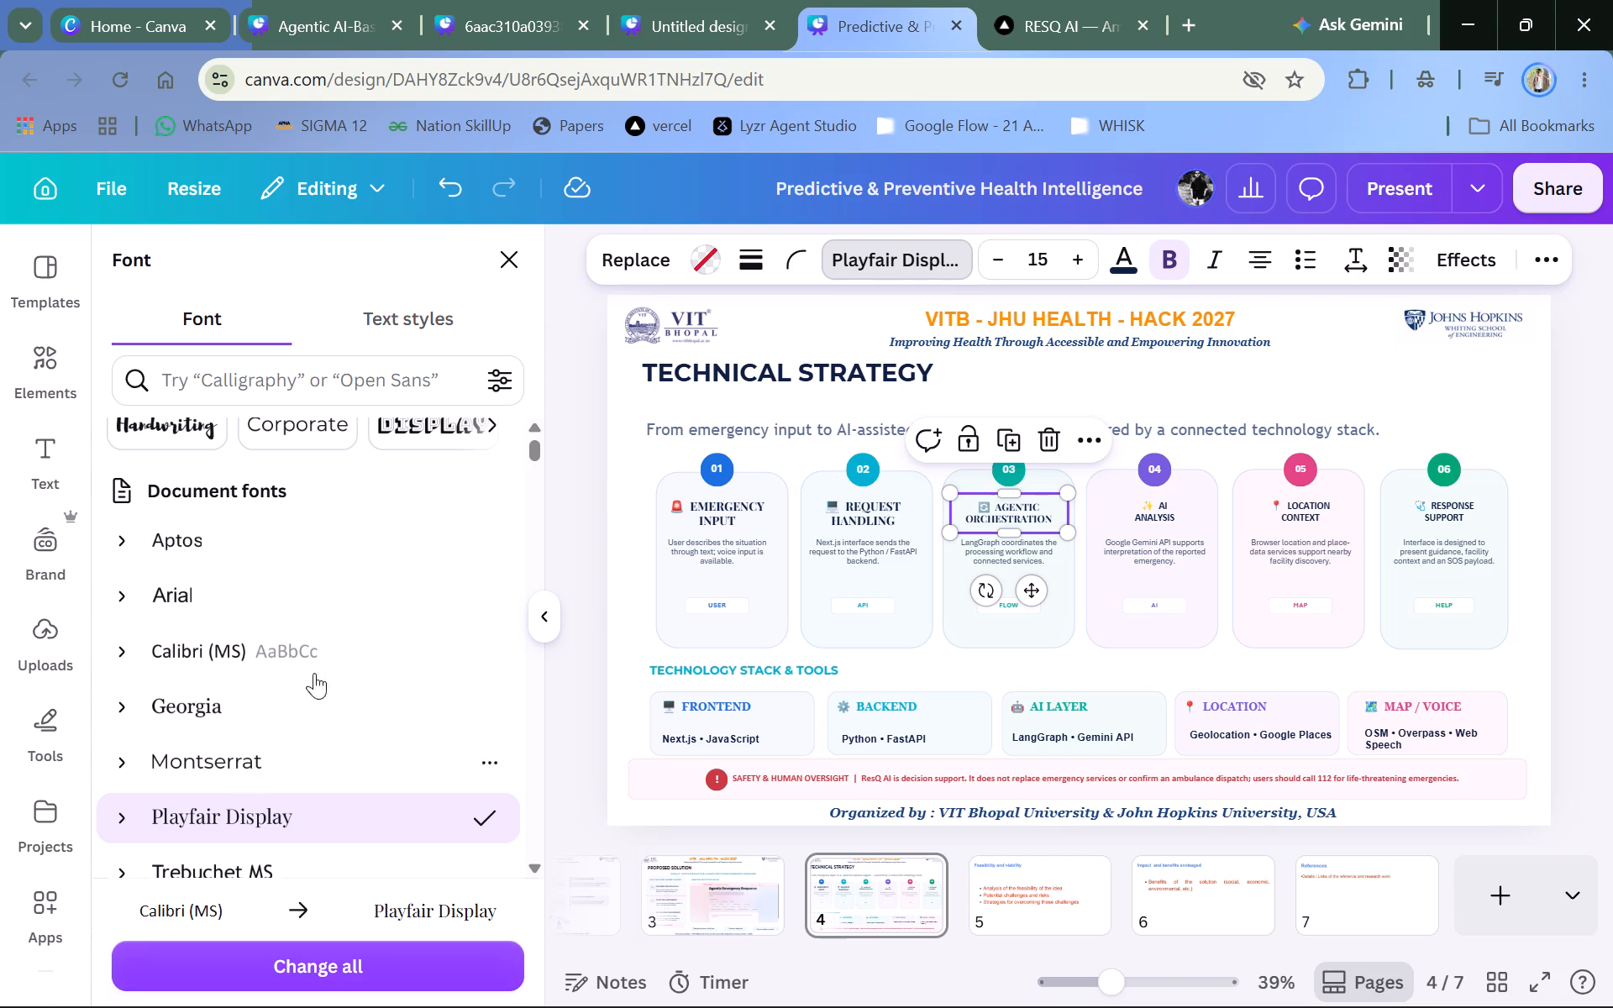
double_click(1029, 253)
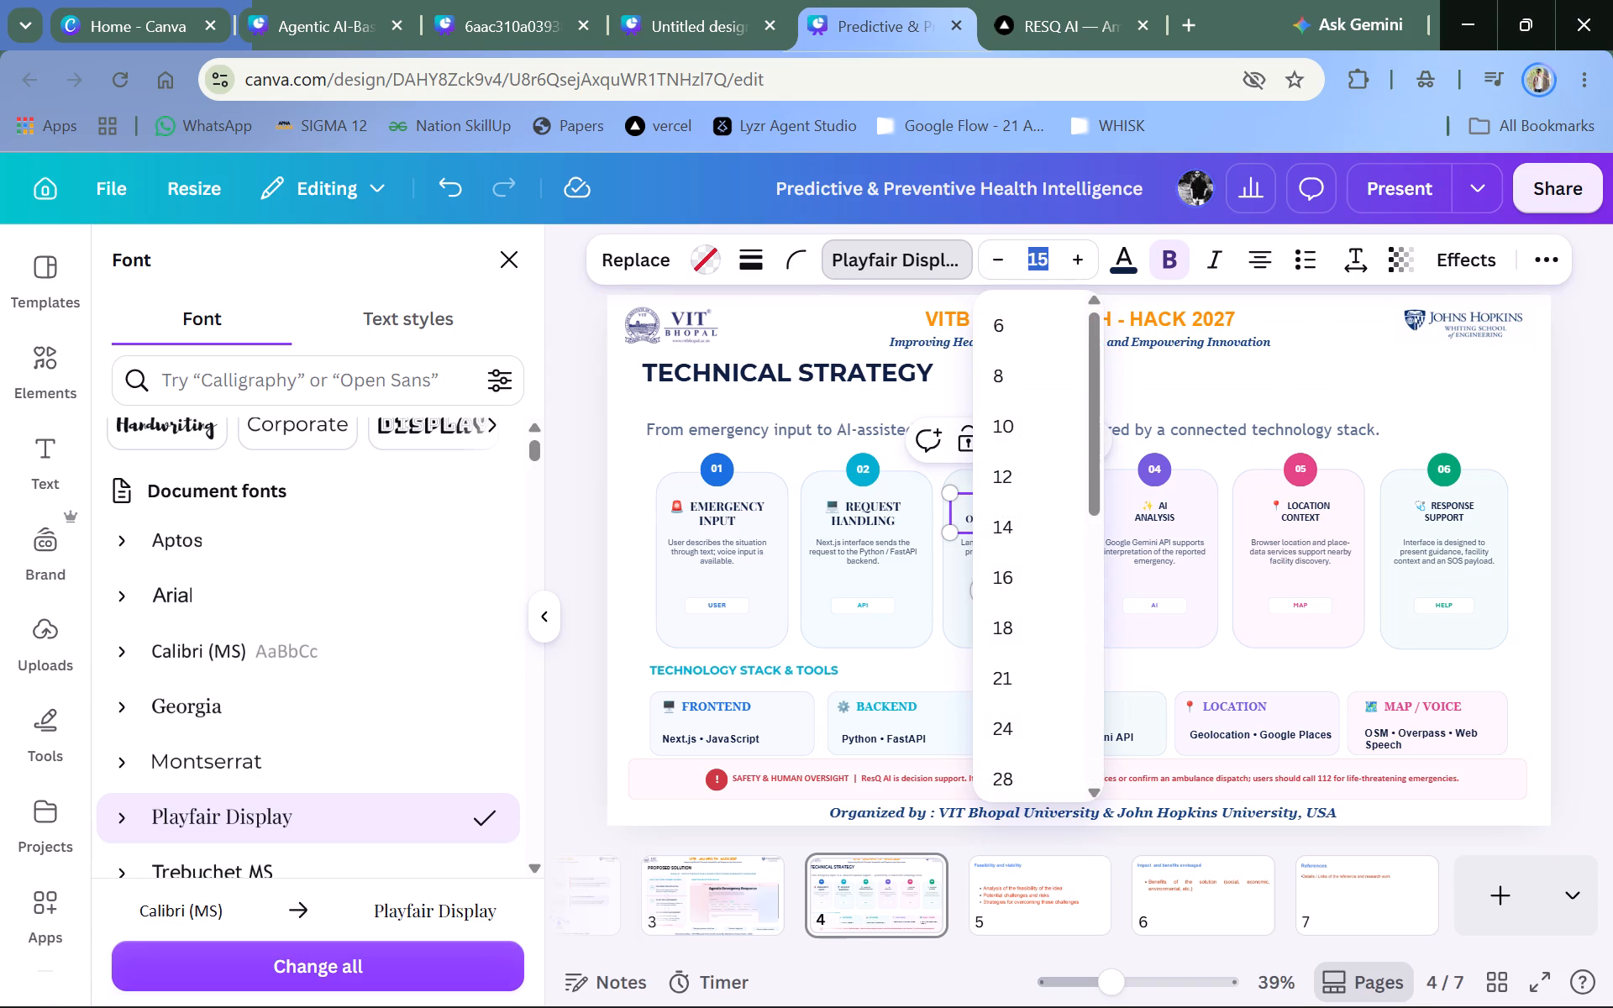
type("18")
key("Return")
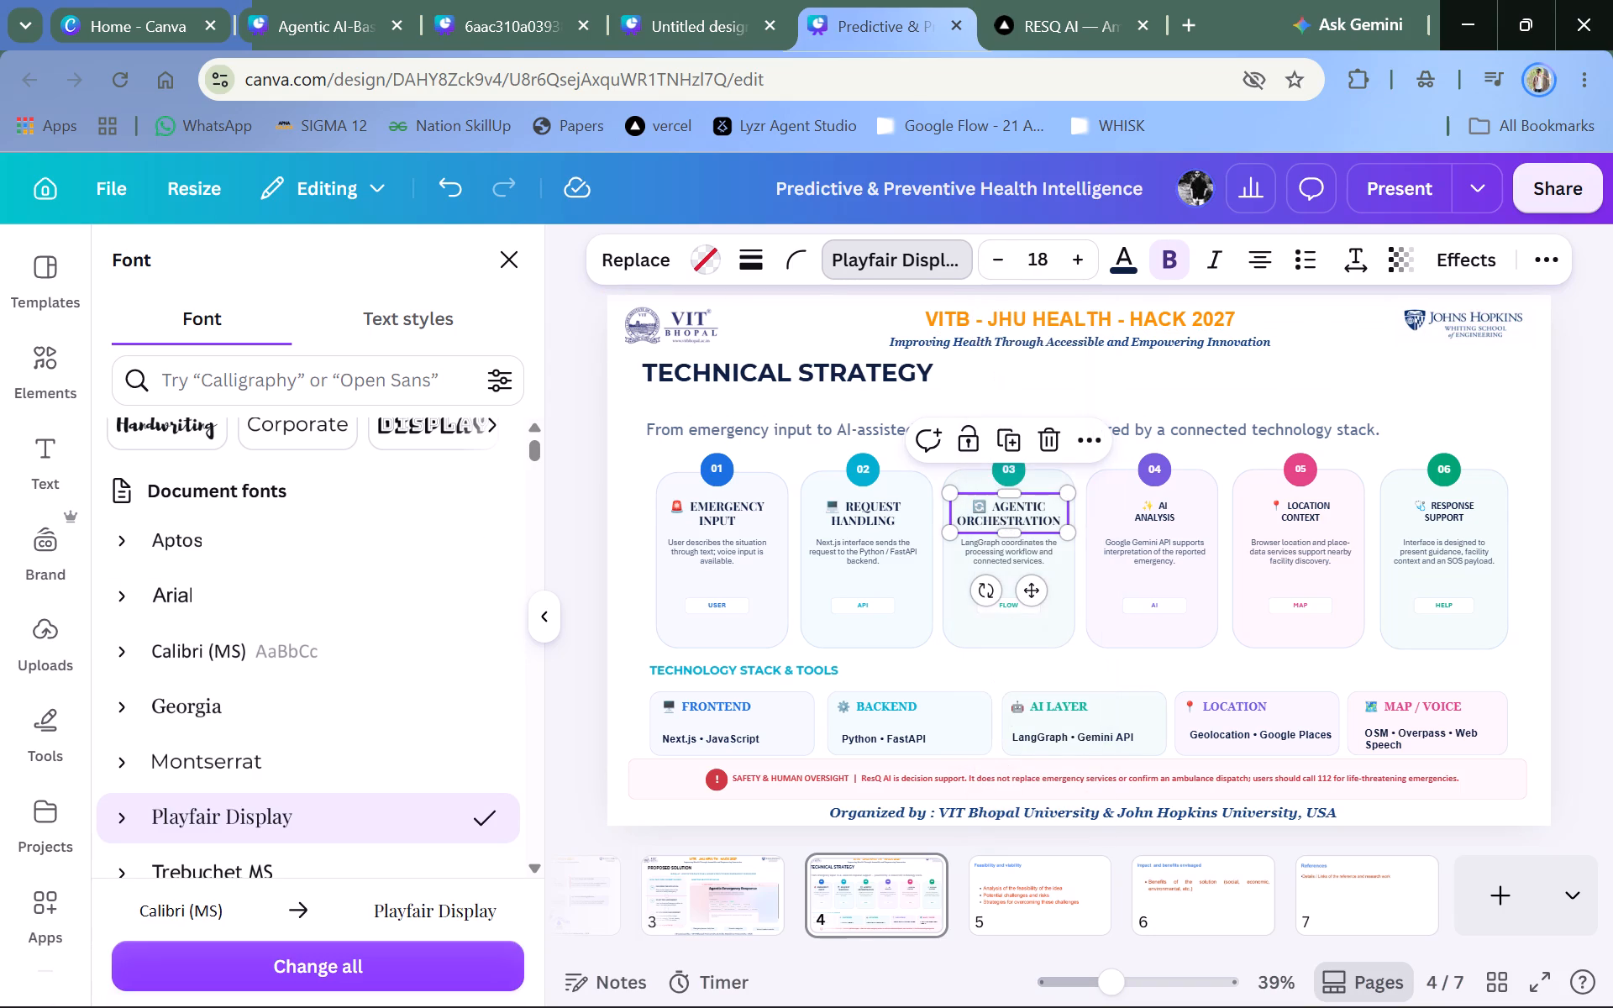
Set the AI Analysis card's heading to Playfair Display at font size 18.
left_click(1147, 501)
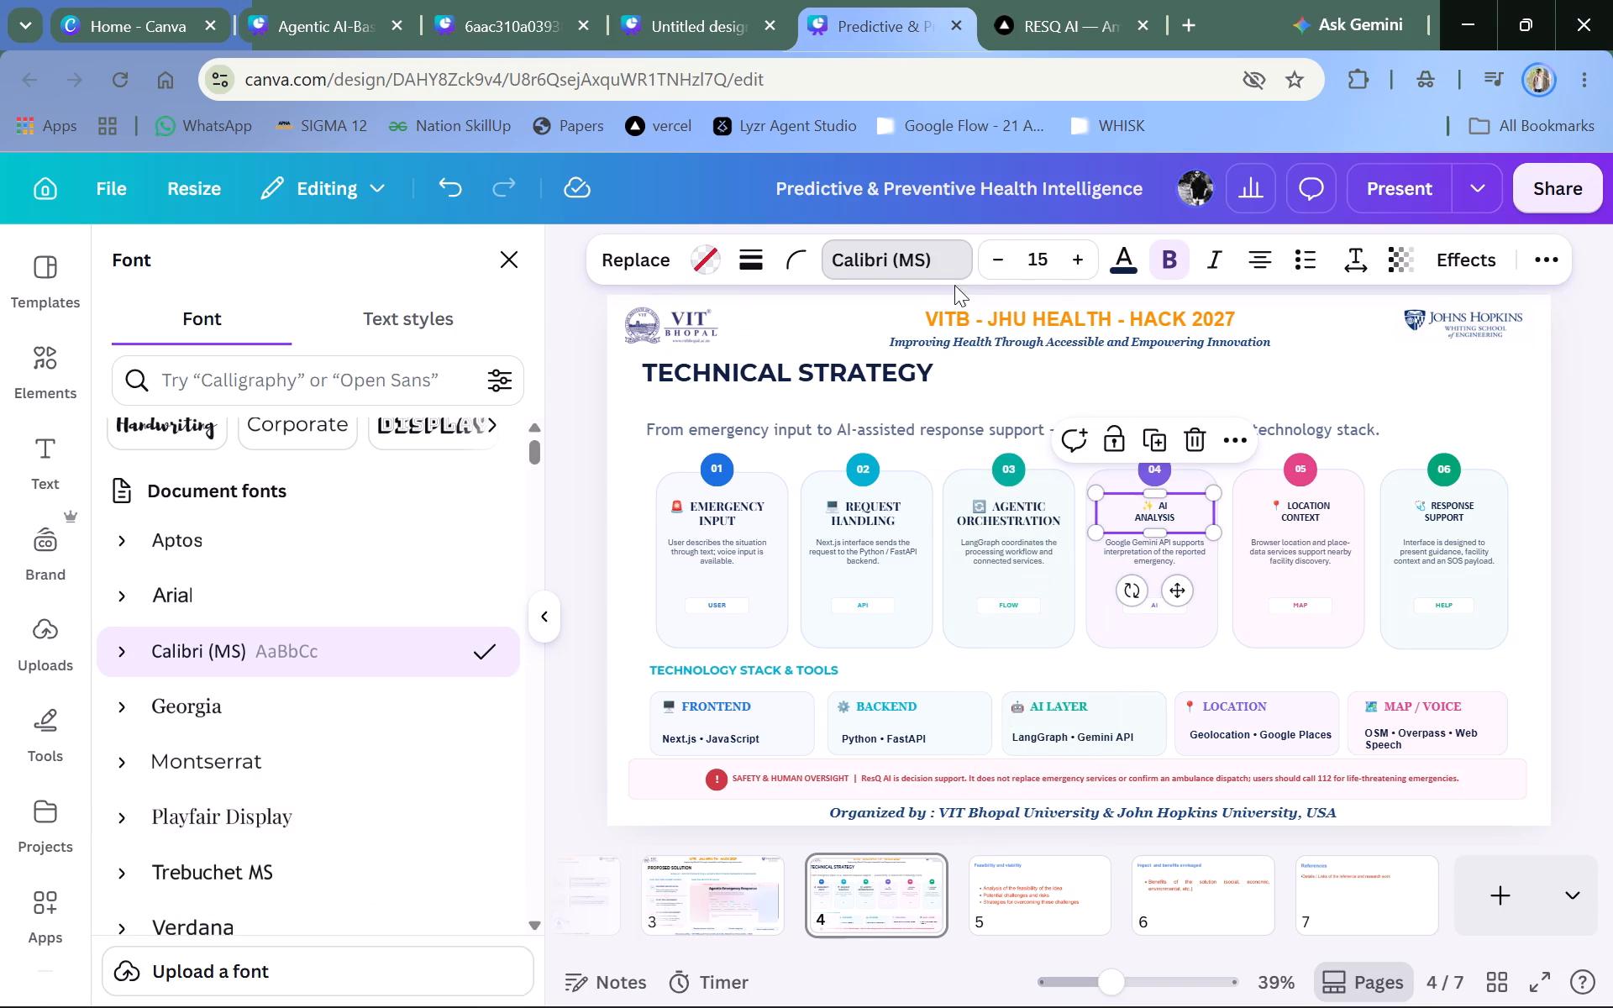
double_click(933, 269)
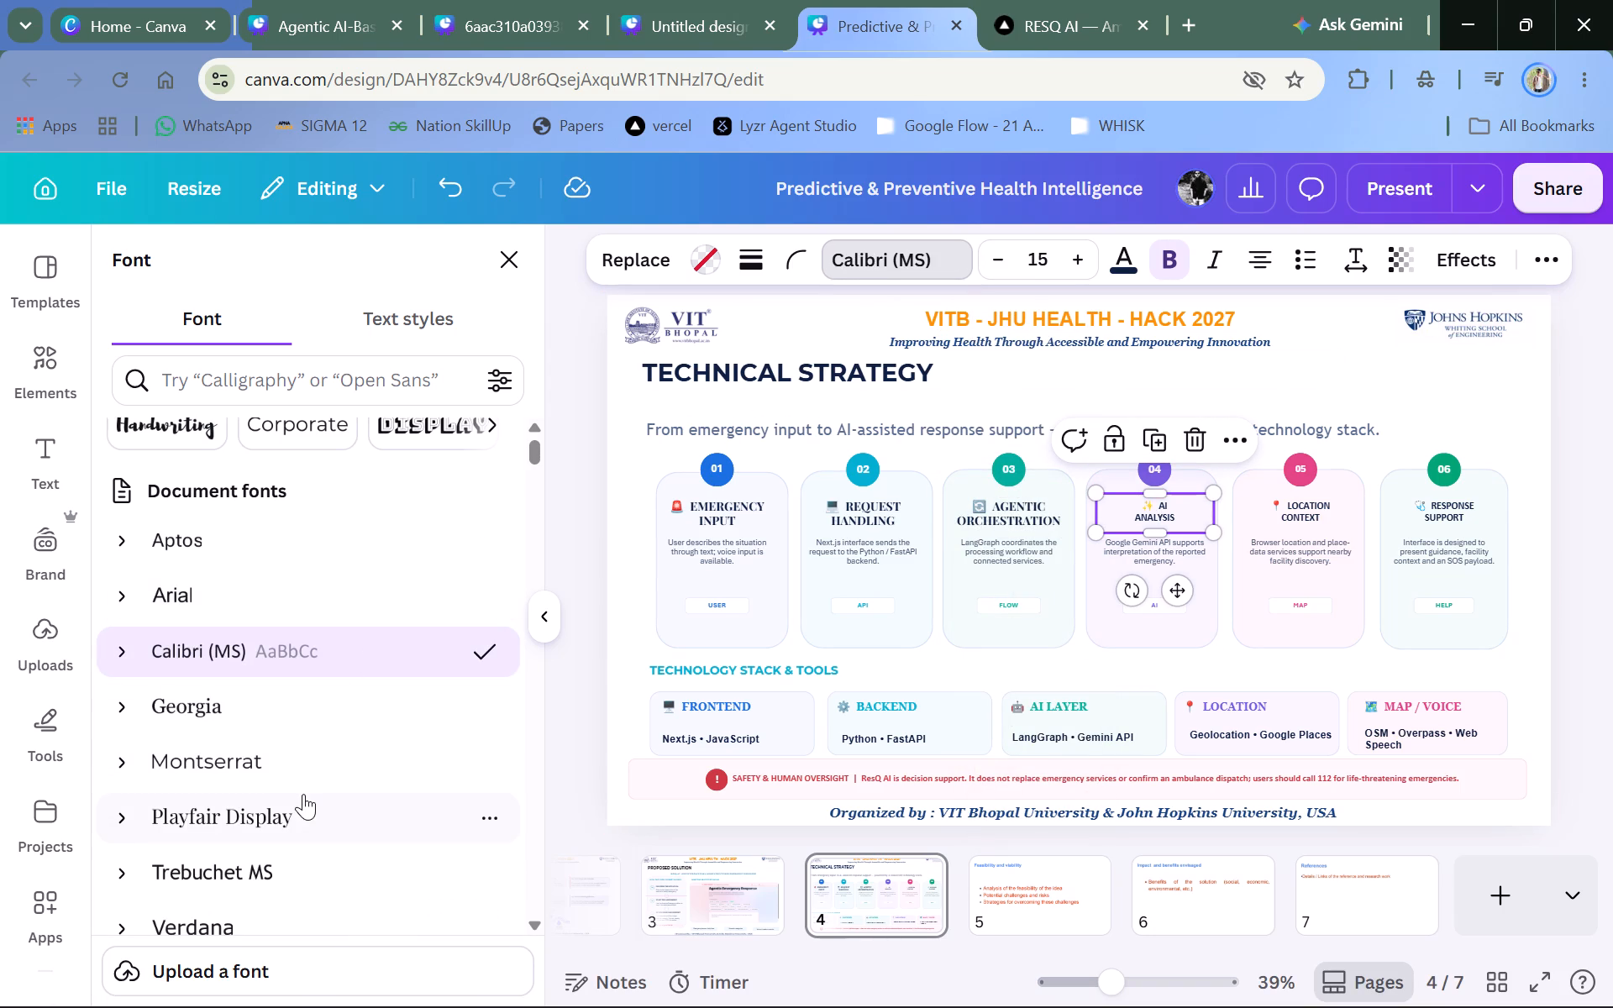
triple_click(303, 794)
left_click(1046, 275)
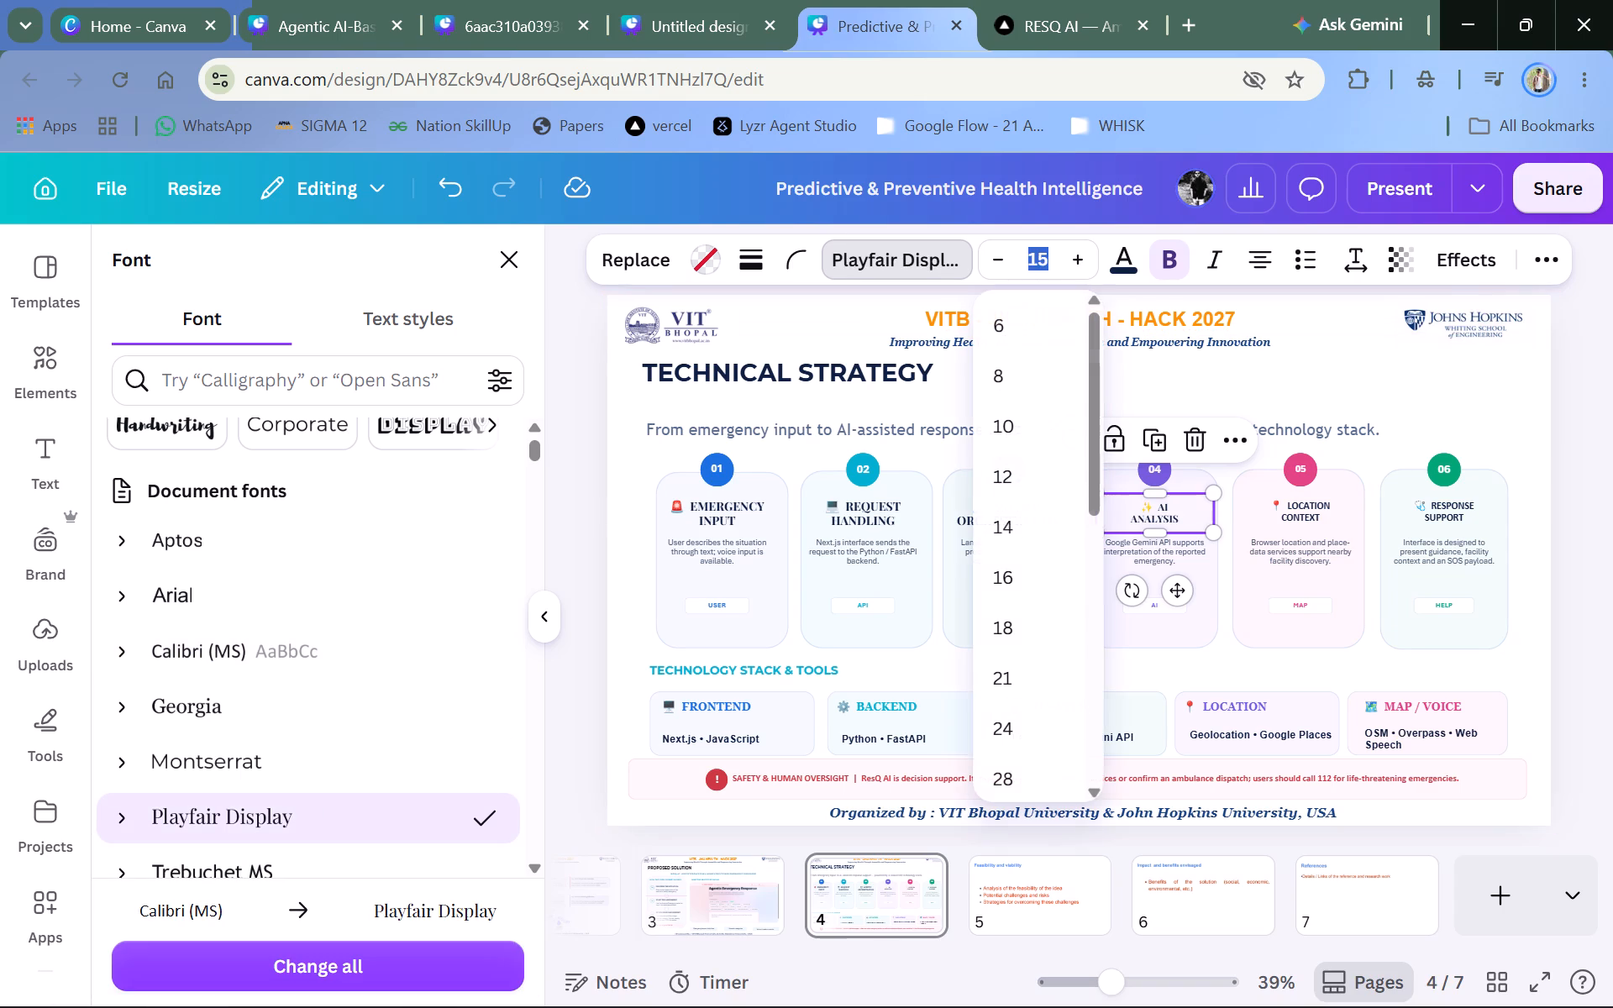
type("18")
key("Return")
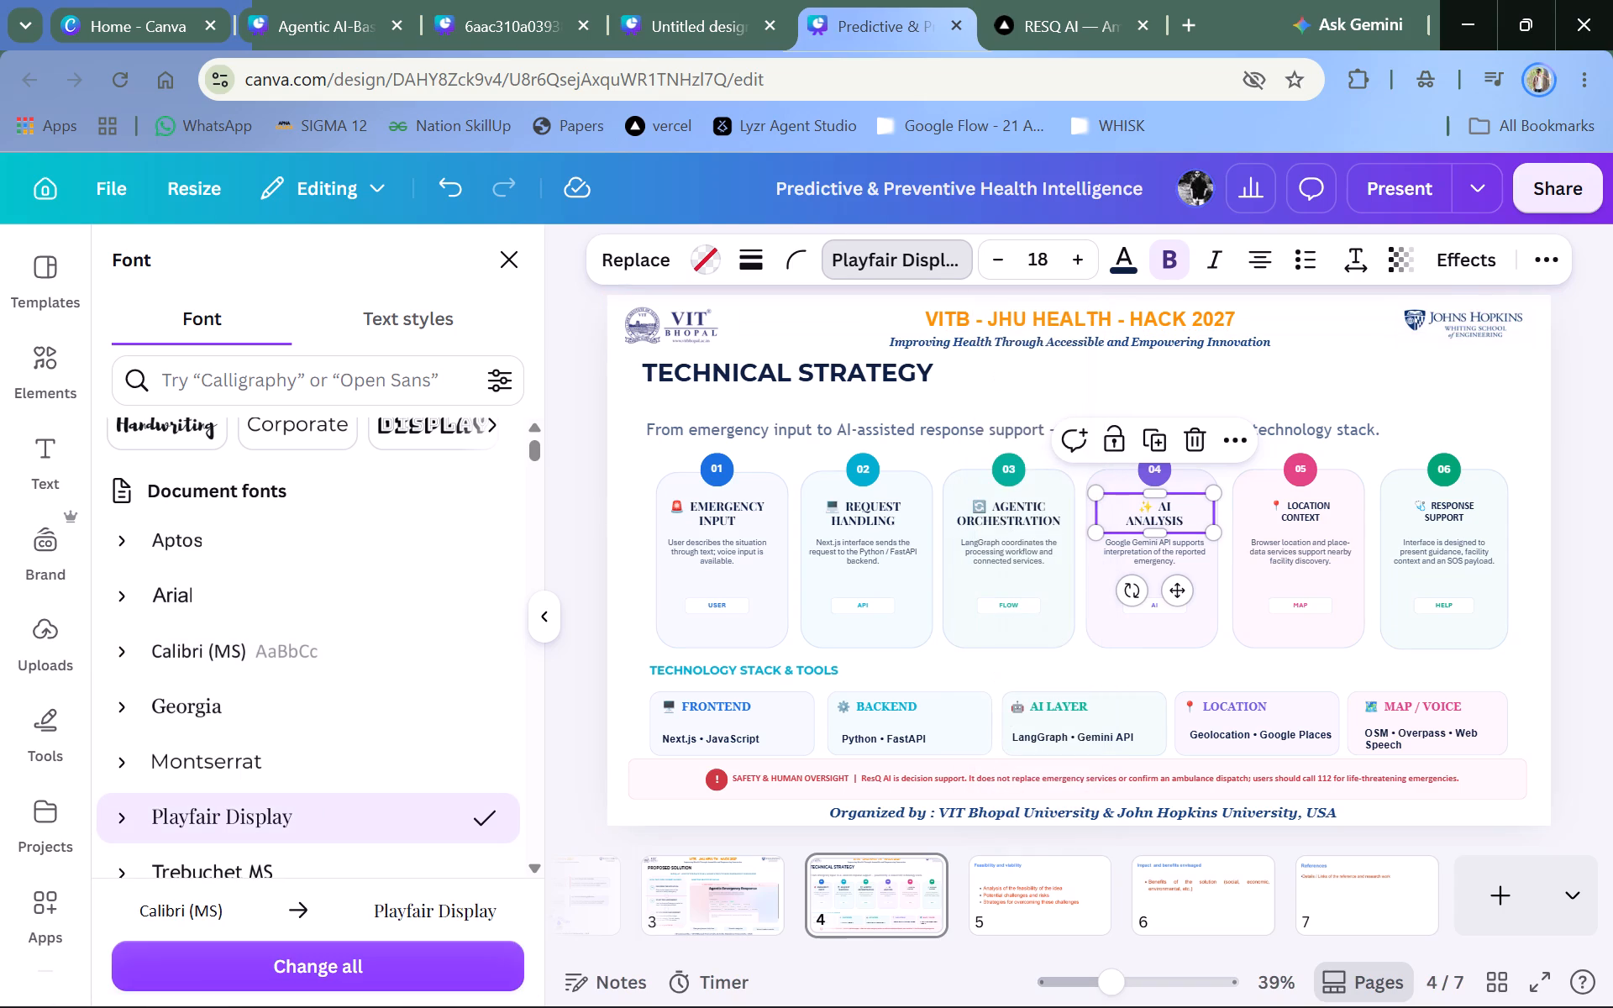
Set the Location Context card's heading to Playfair Display at font size 18.
left_click(1297, 515)
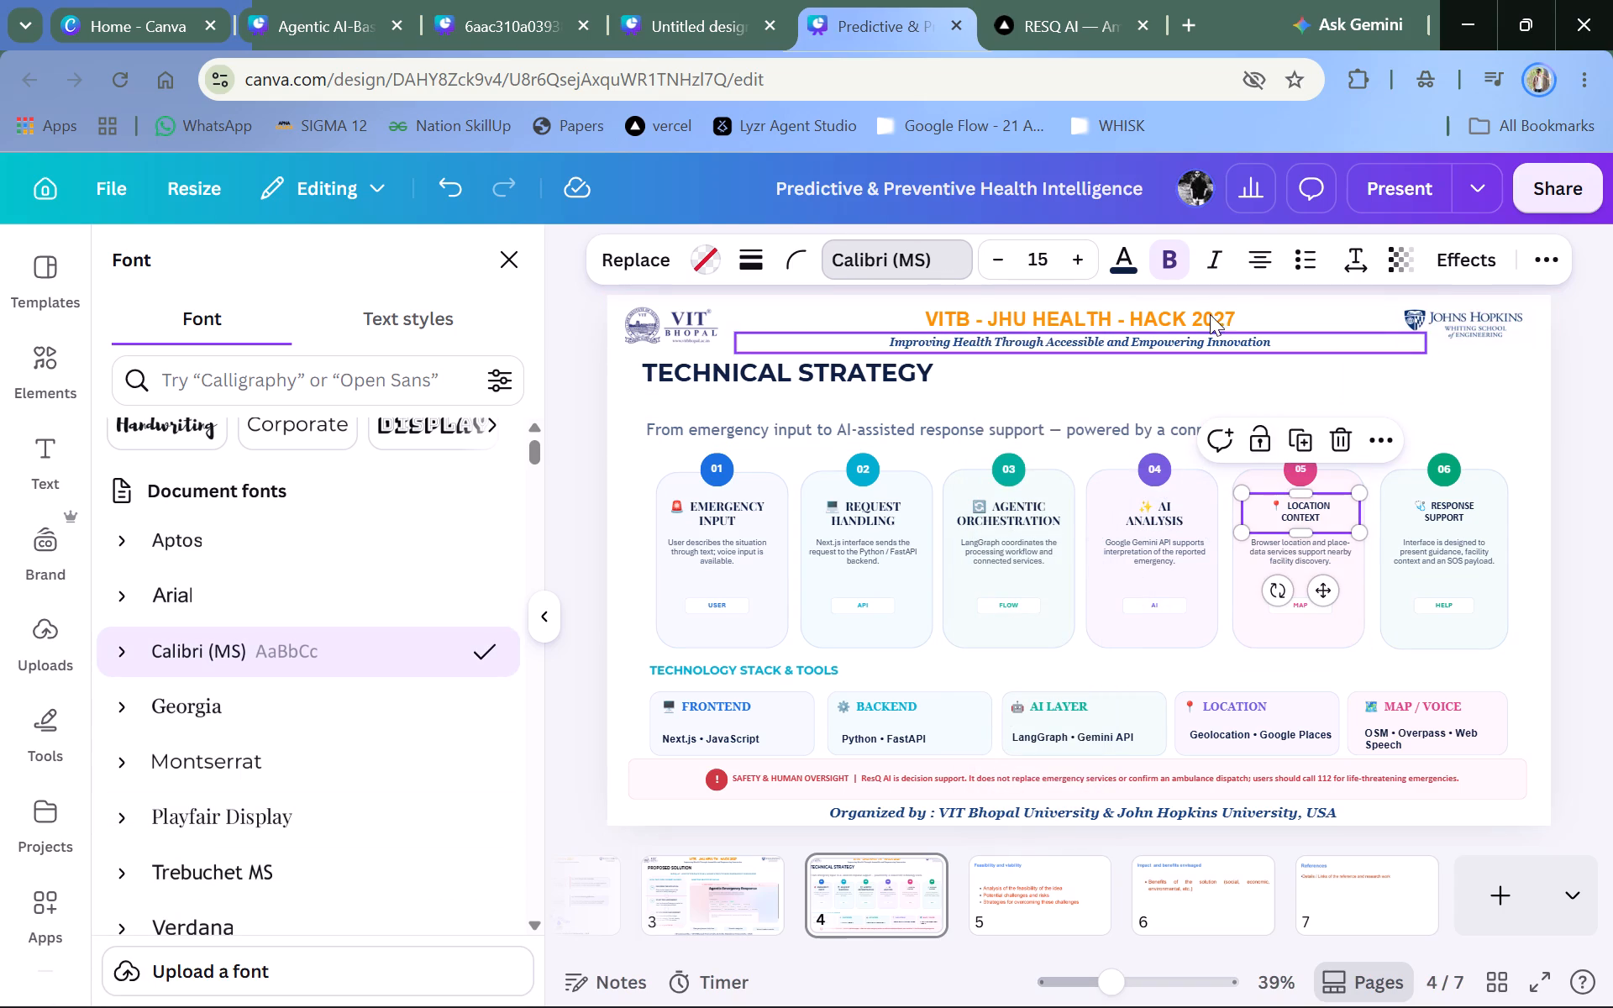
double_click(893, 255)
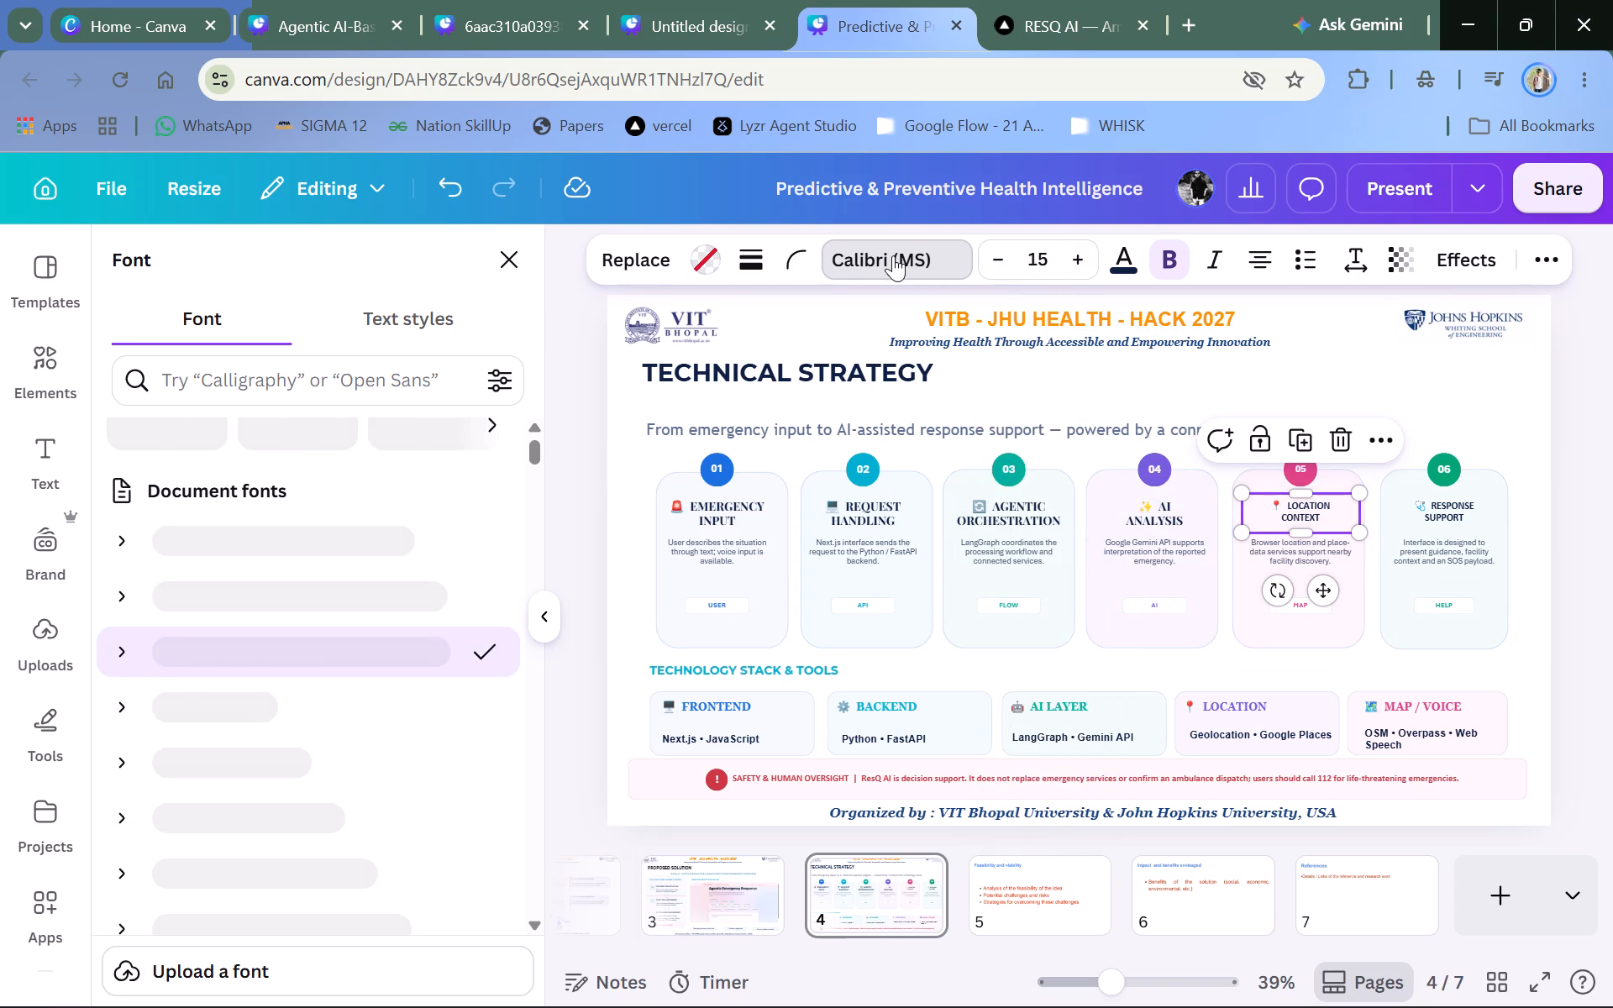
double_click(228, 804)
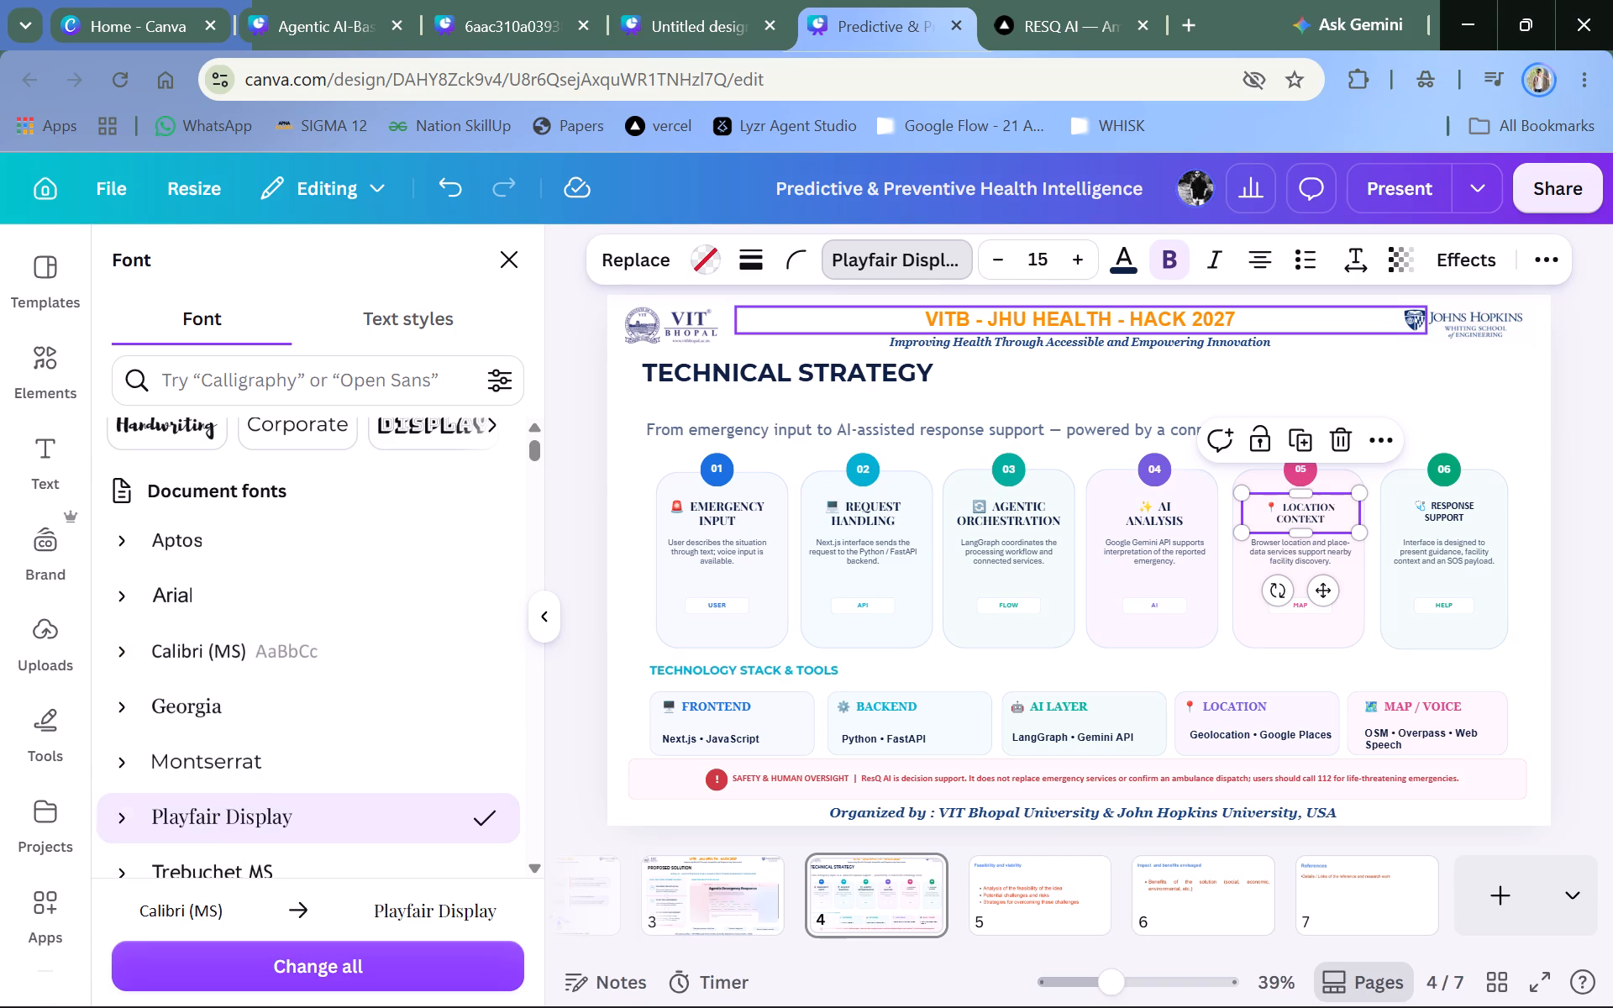
double_click(1037, 266)
type("18")
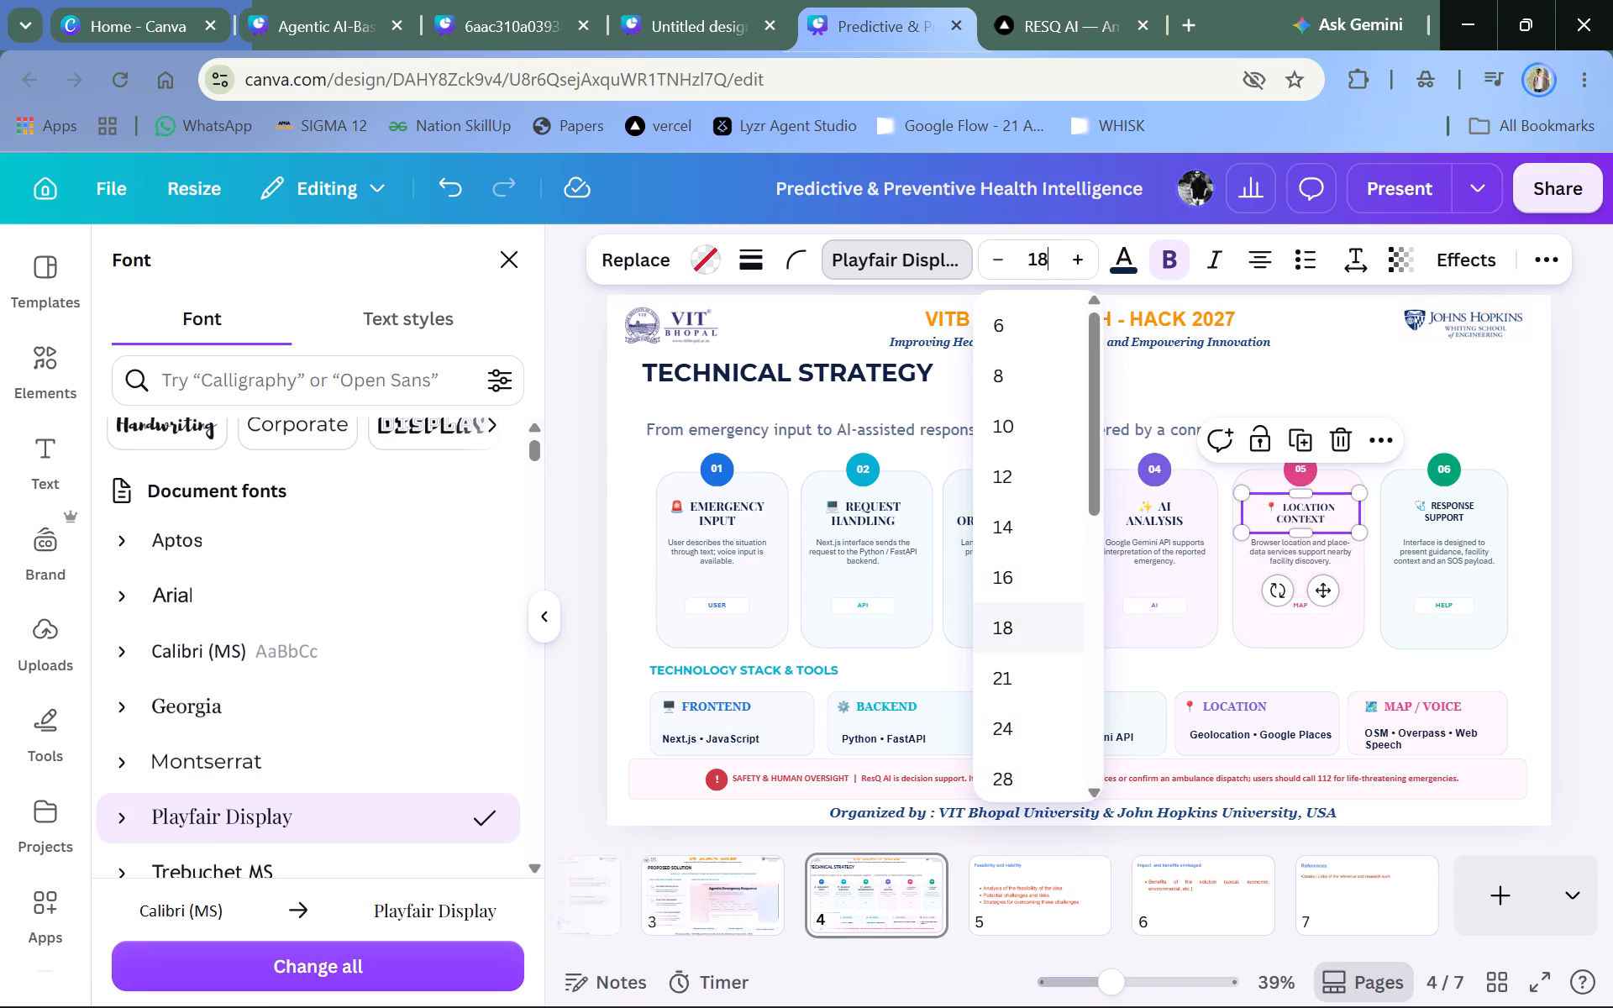
key("Return")
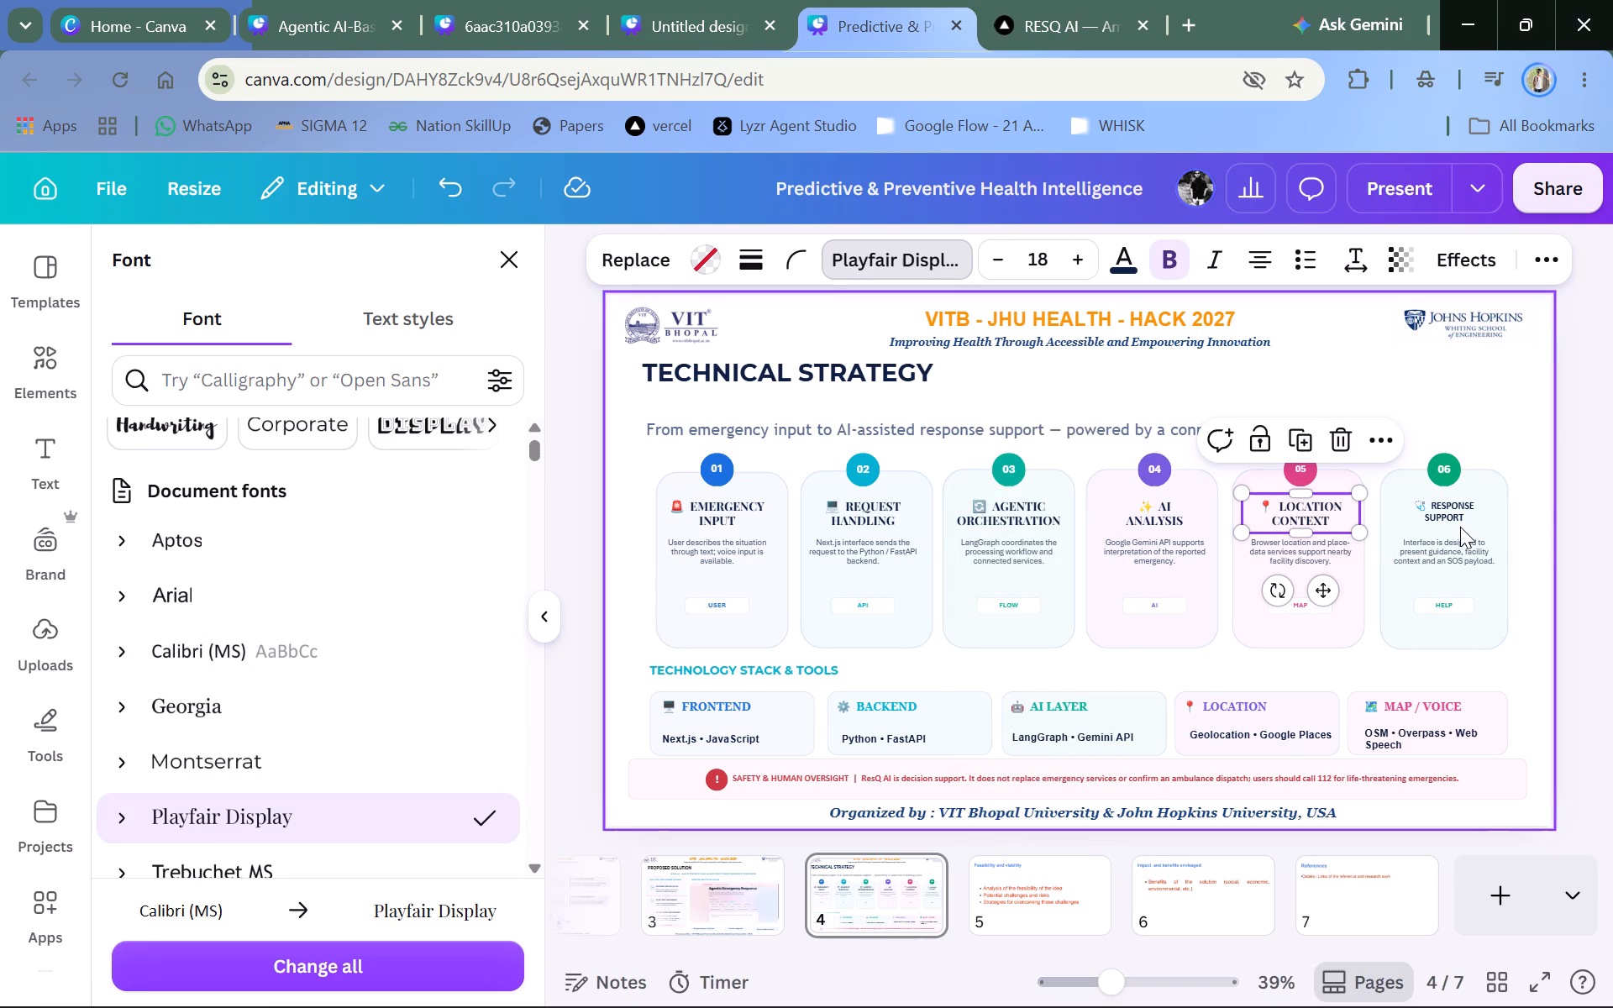
Set the Response Support card's heading to Playfair Display at font size 18.
left_click(1459, 512)
left_click(899, 262)
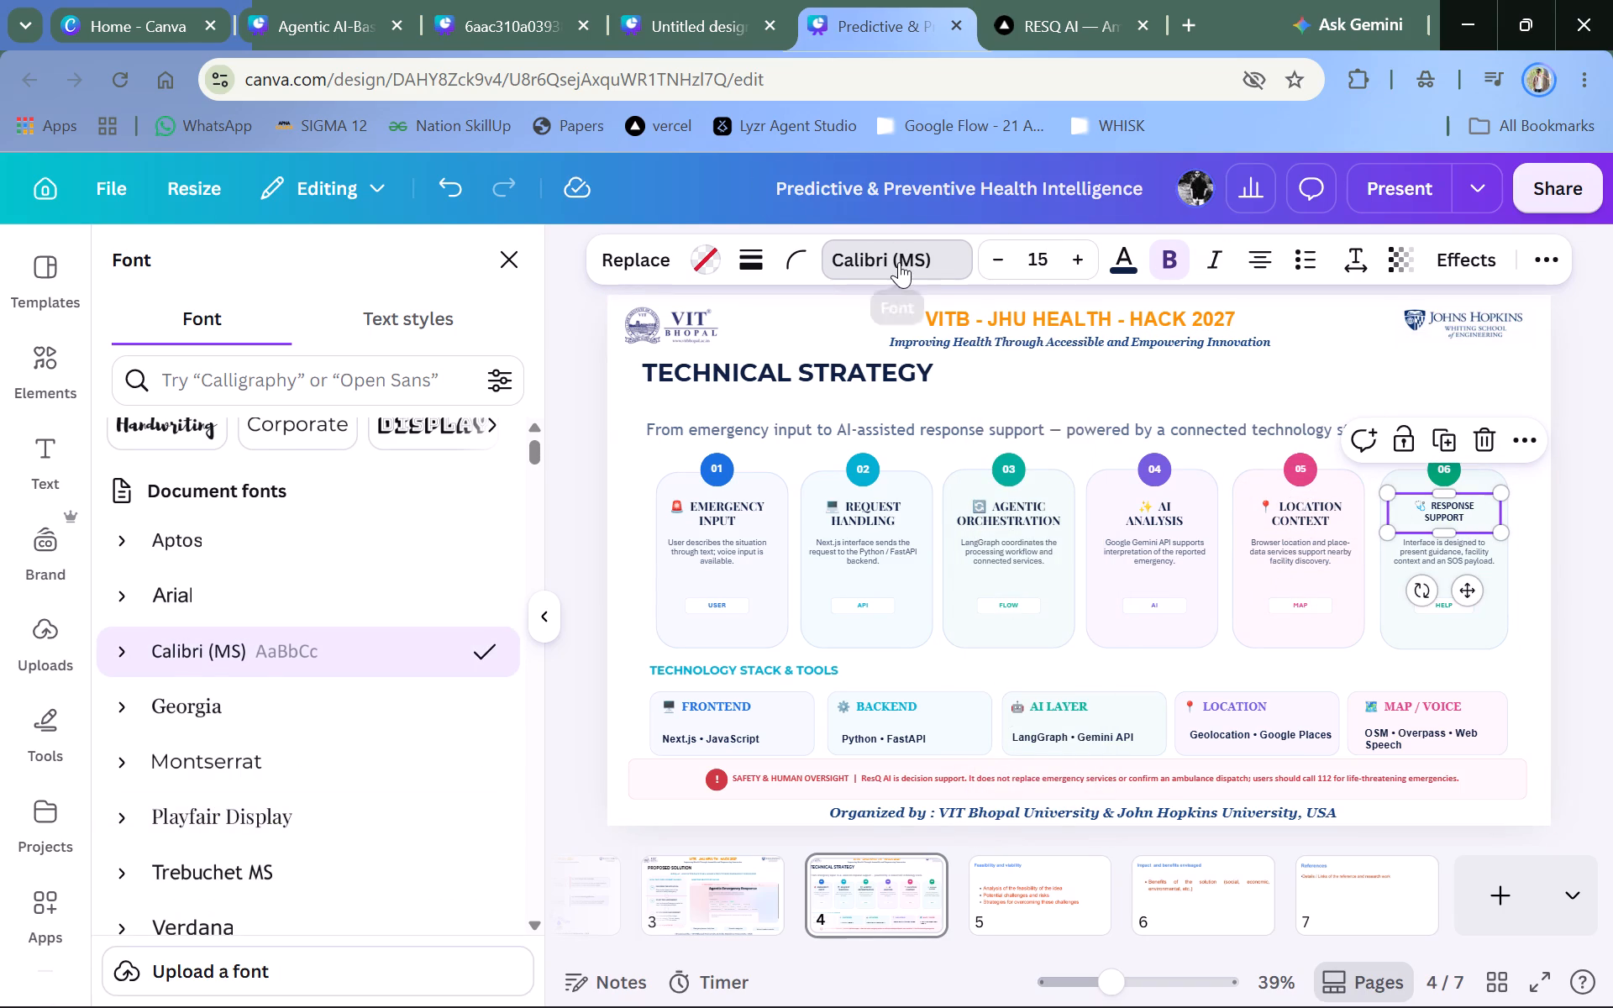
left_click(899, 262)
double_click(225, 792)
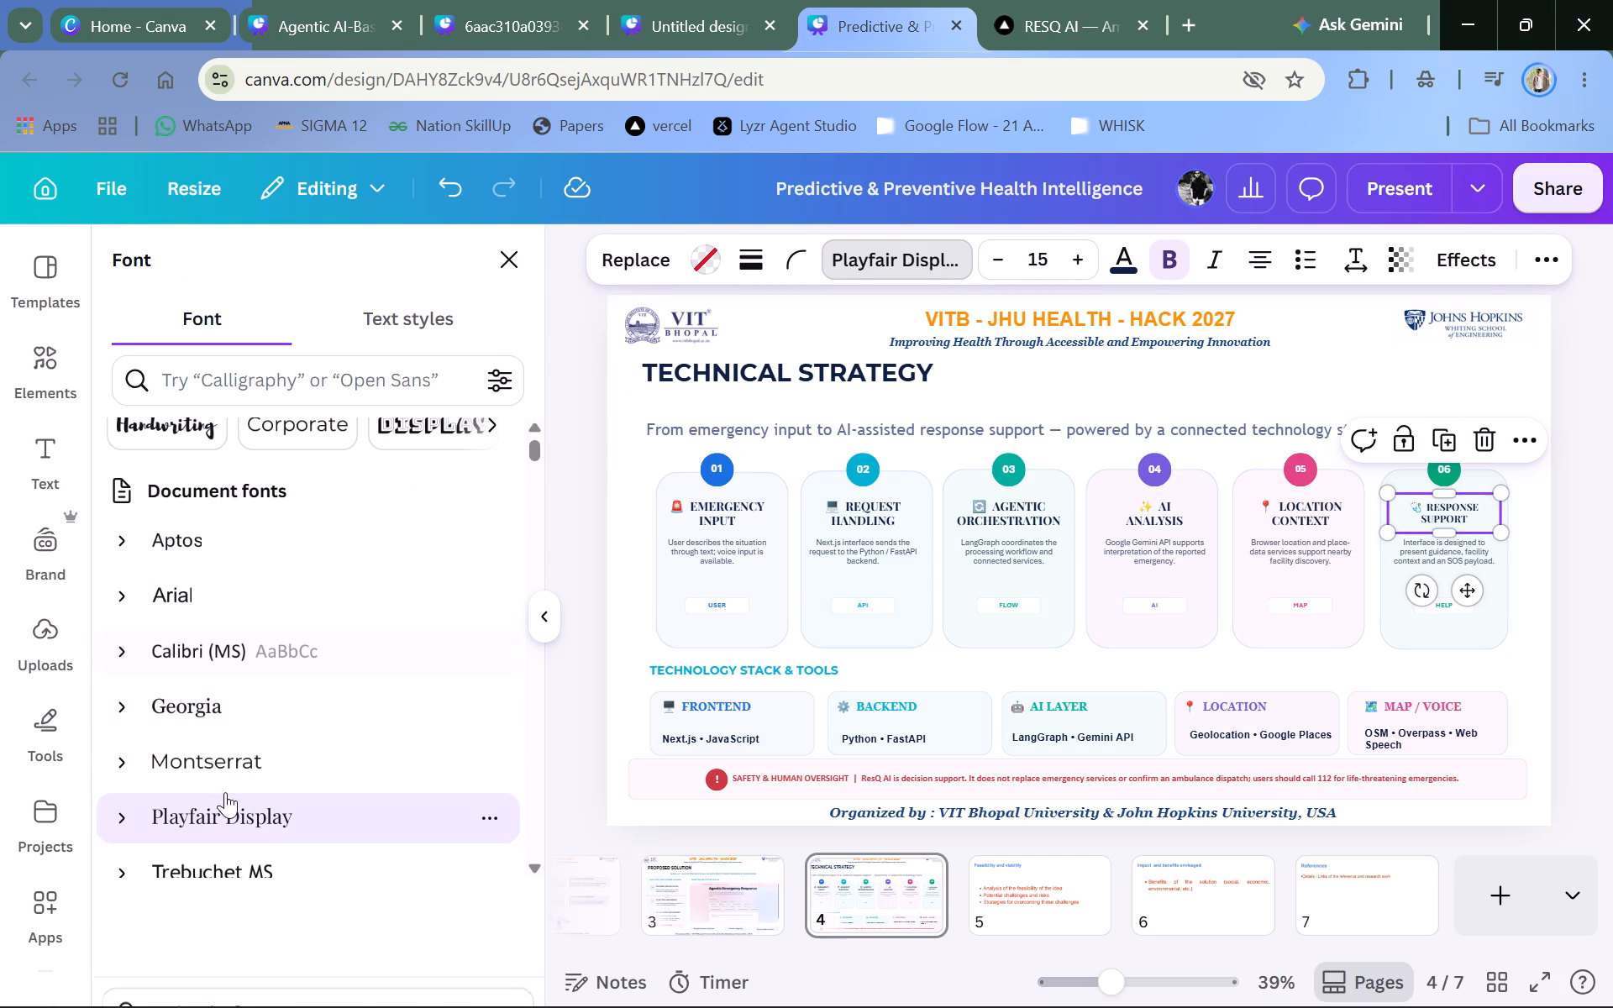
double_click(1026, 274)
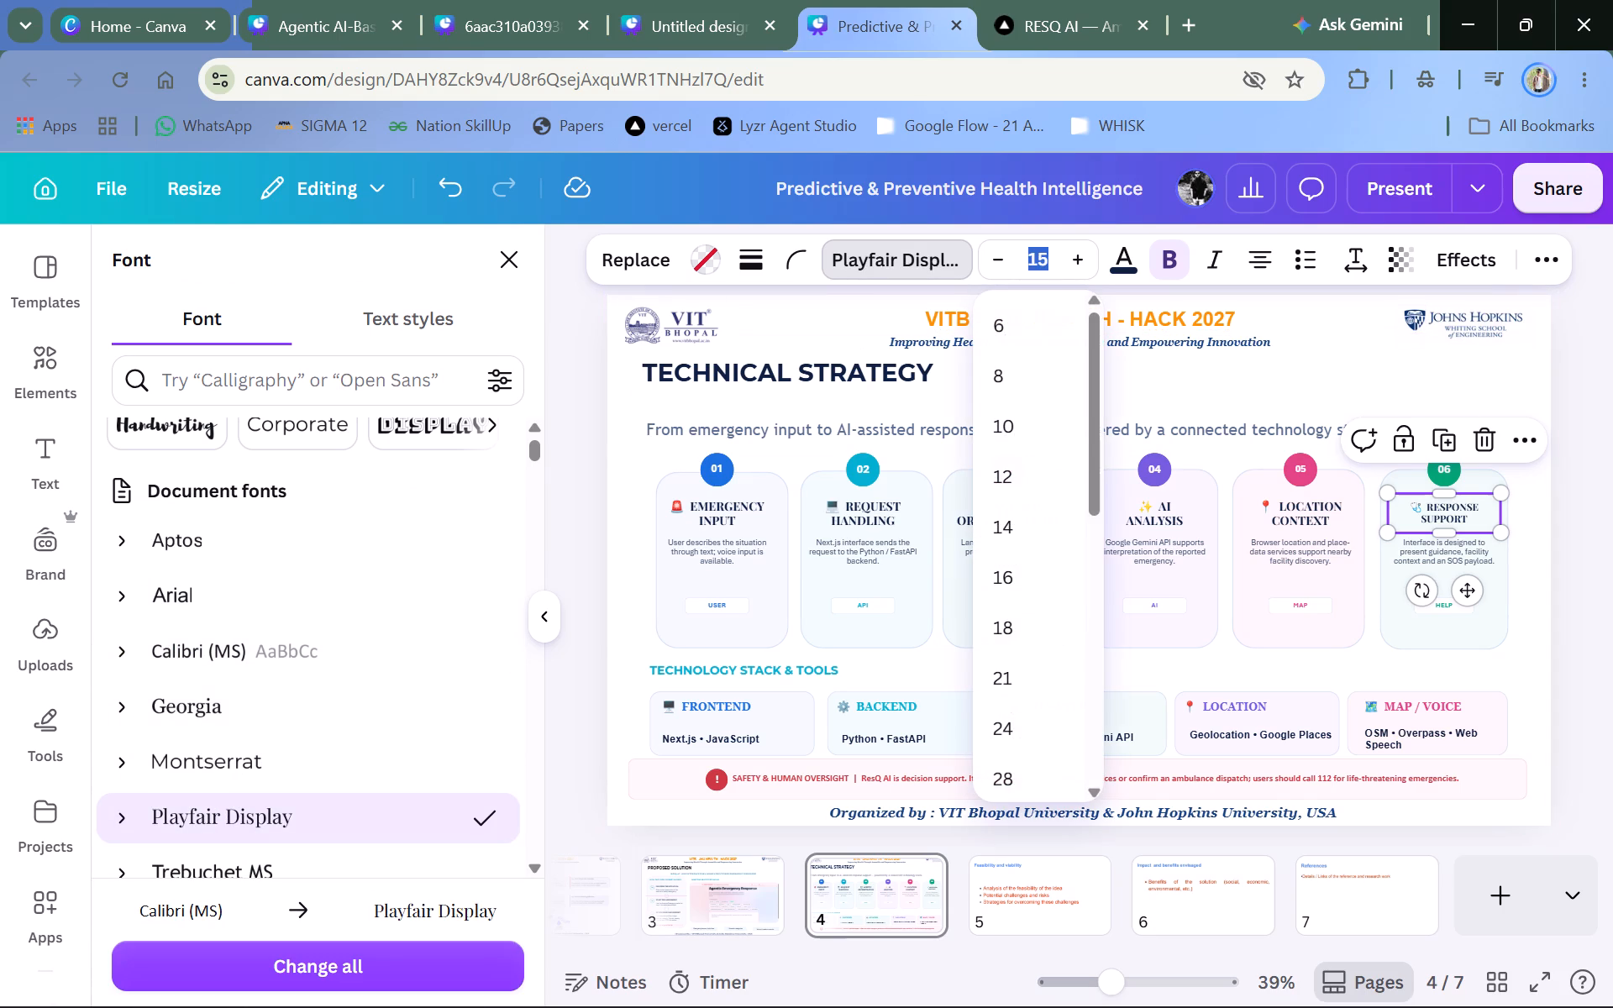
type("18")
key("Return")
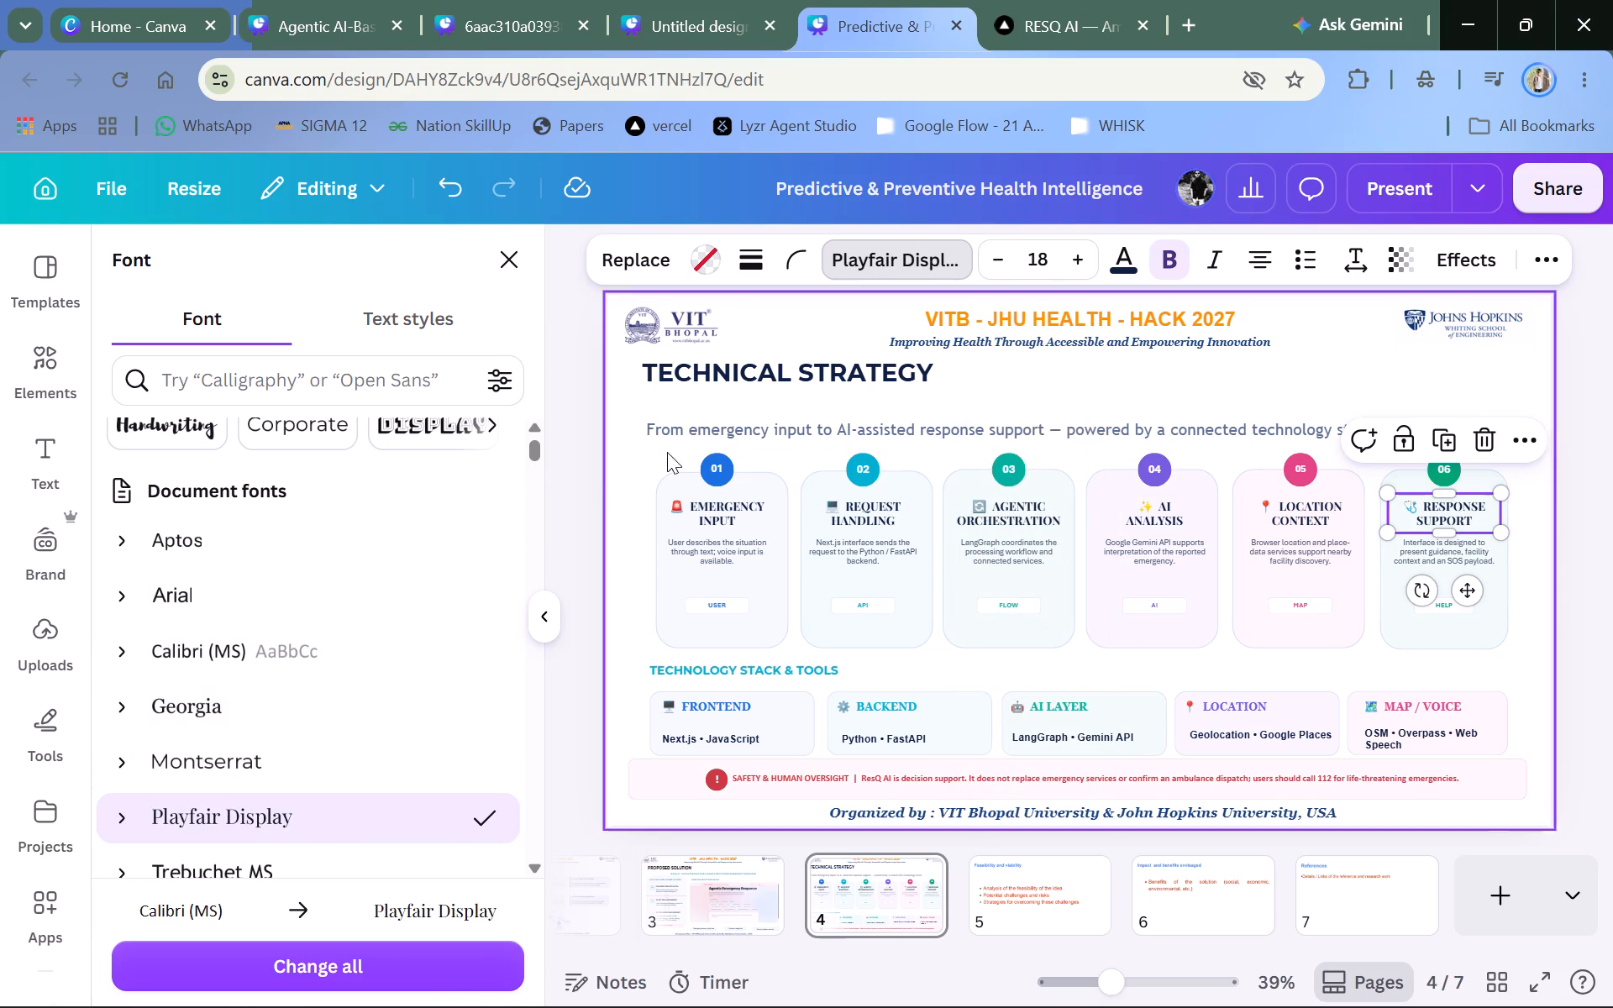
double_click(581, 486)
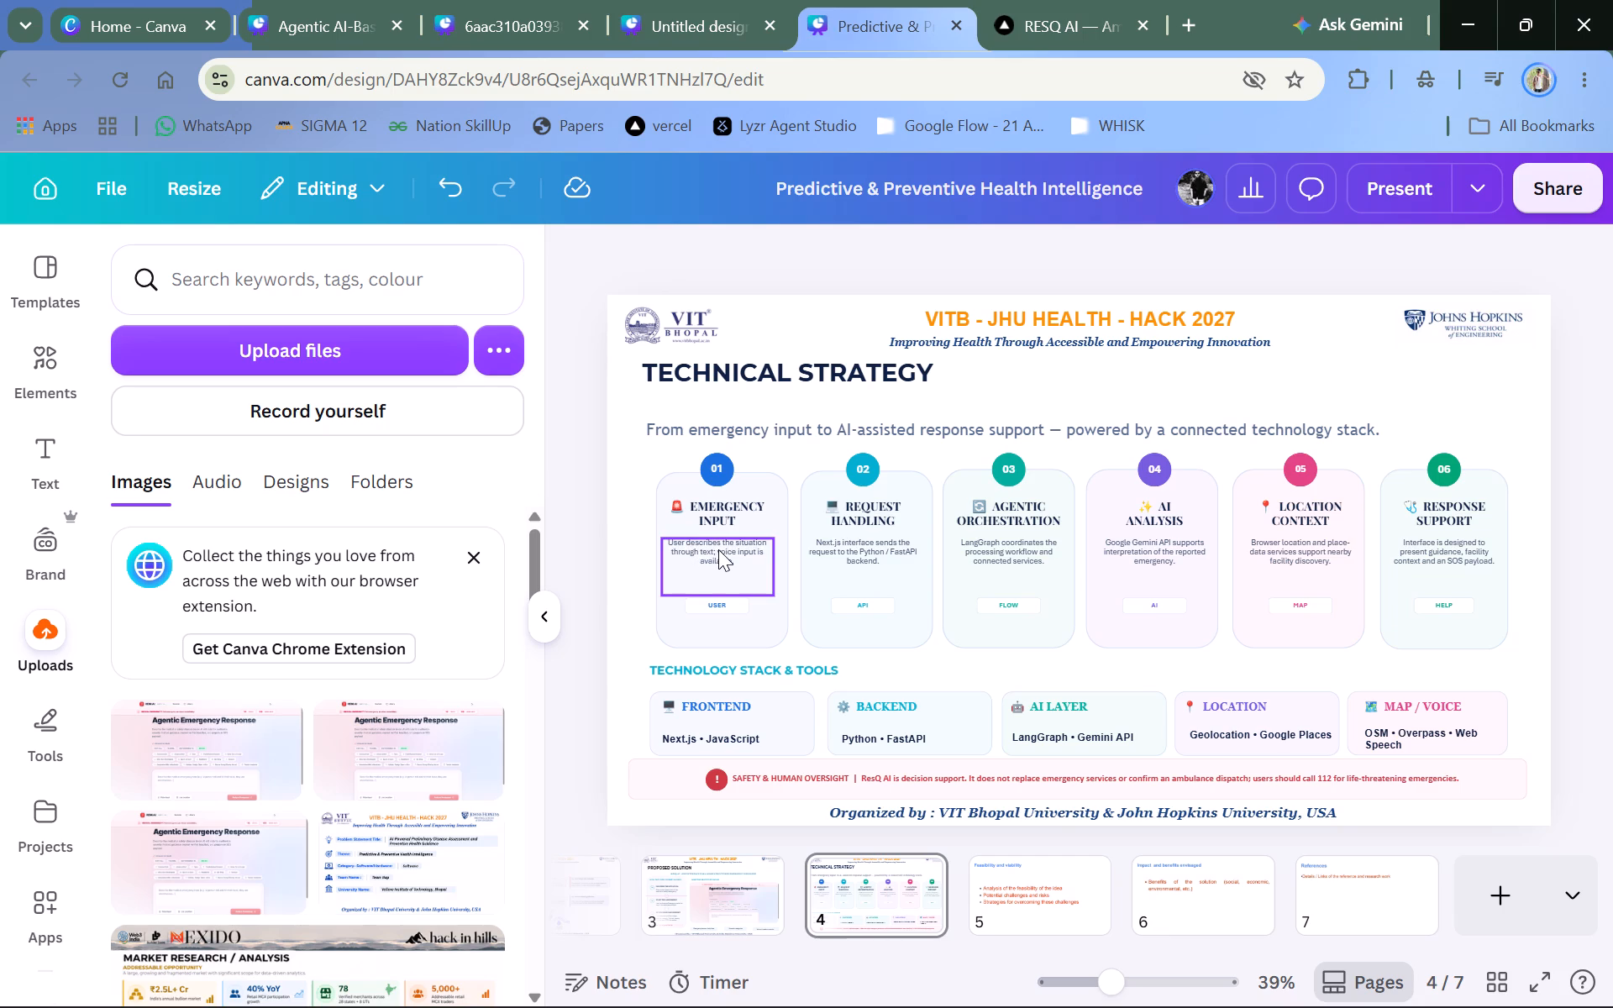
Move the Emergency Input card's description text slightly lower within its card.
left_click_drag(717, 548, 718, 556)
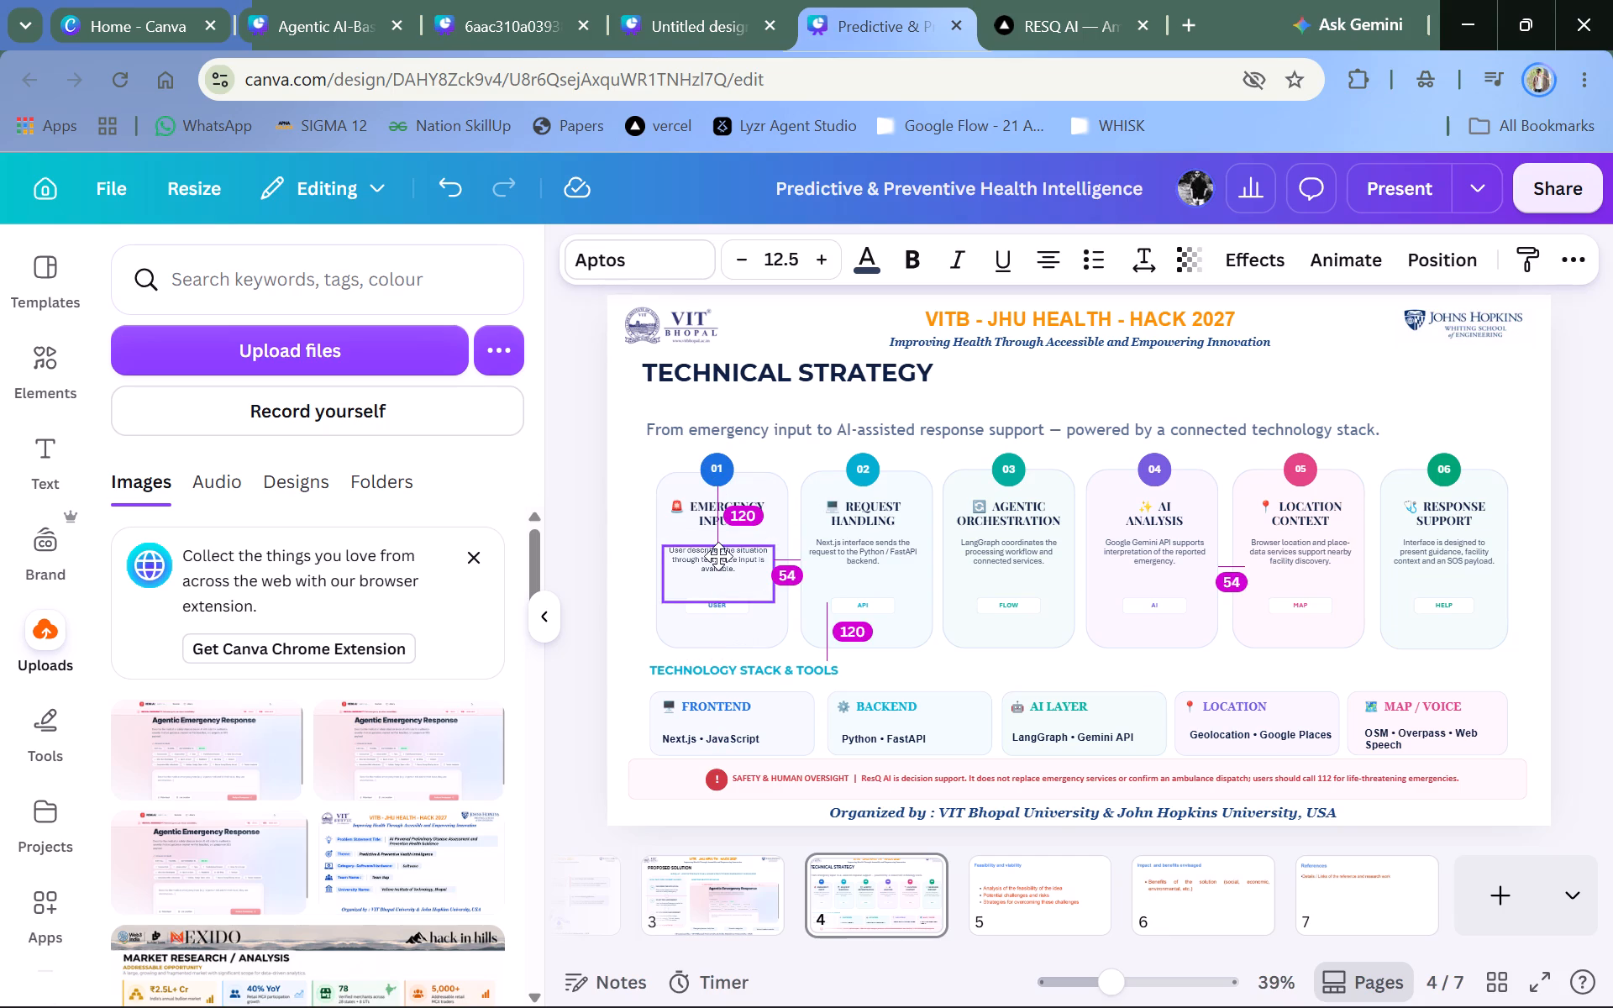
left_click_drag(718, 556, 720, 558)
triple_click(720, 558)
left_click(720, 558)
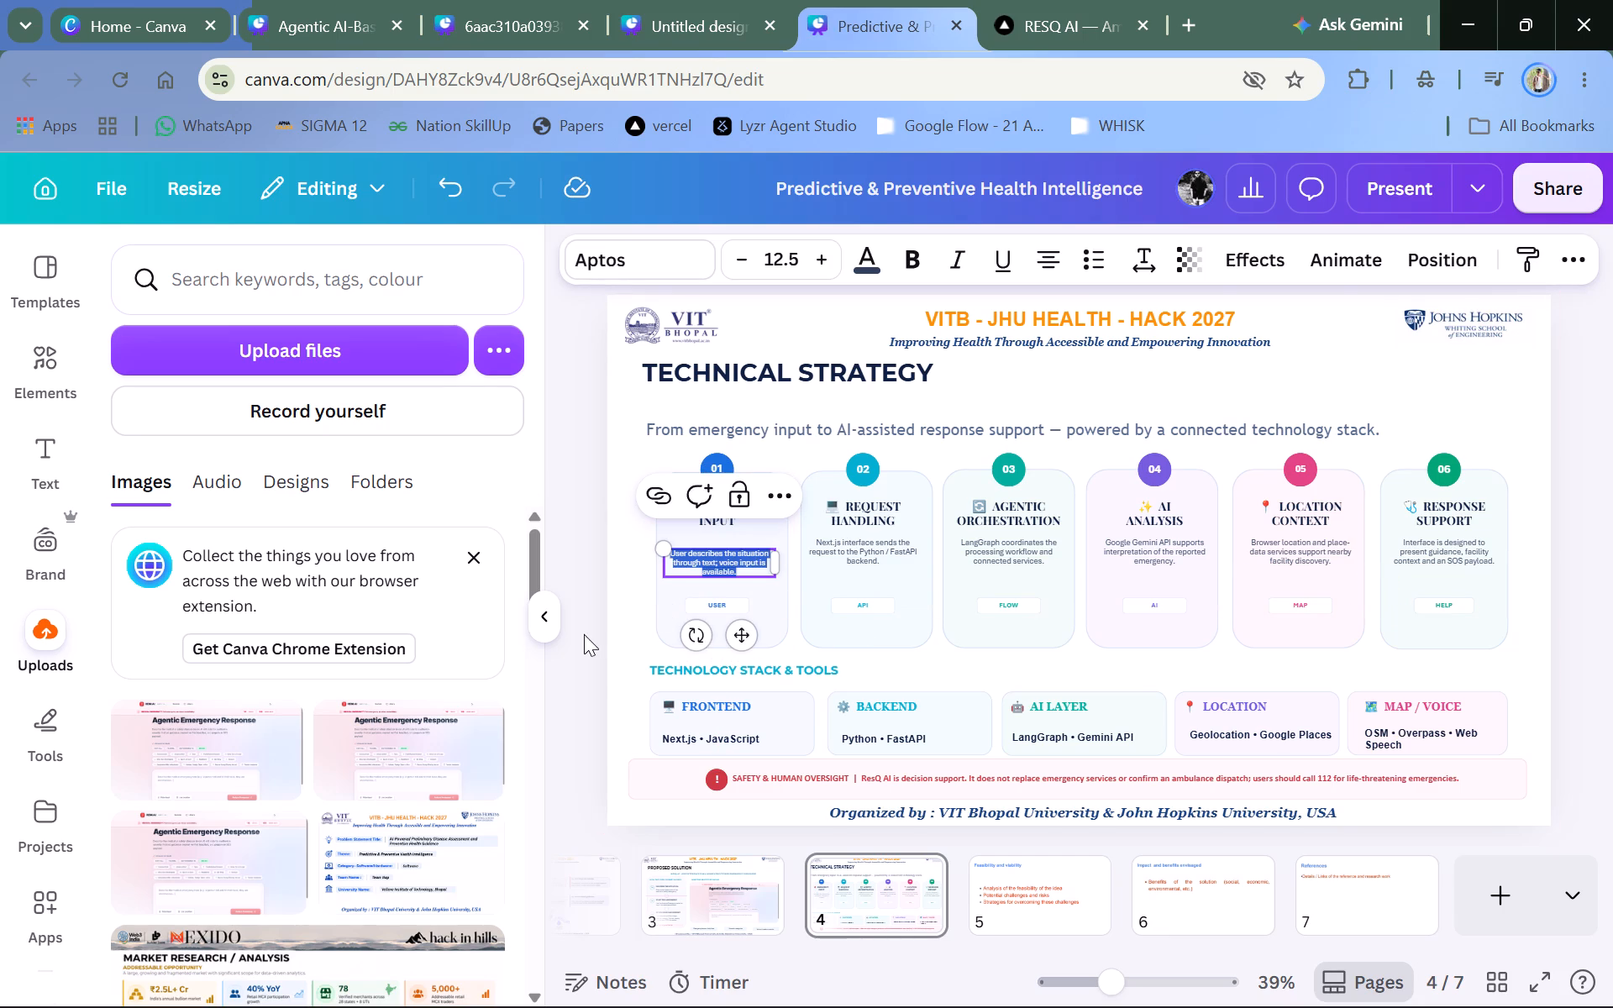
left_click(578, 635)
Set the Emergency Input card's description to font size 16 and make it bold.
left_click(735, 550)
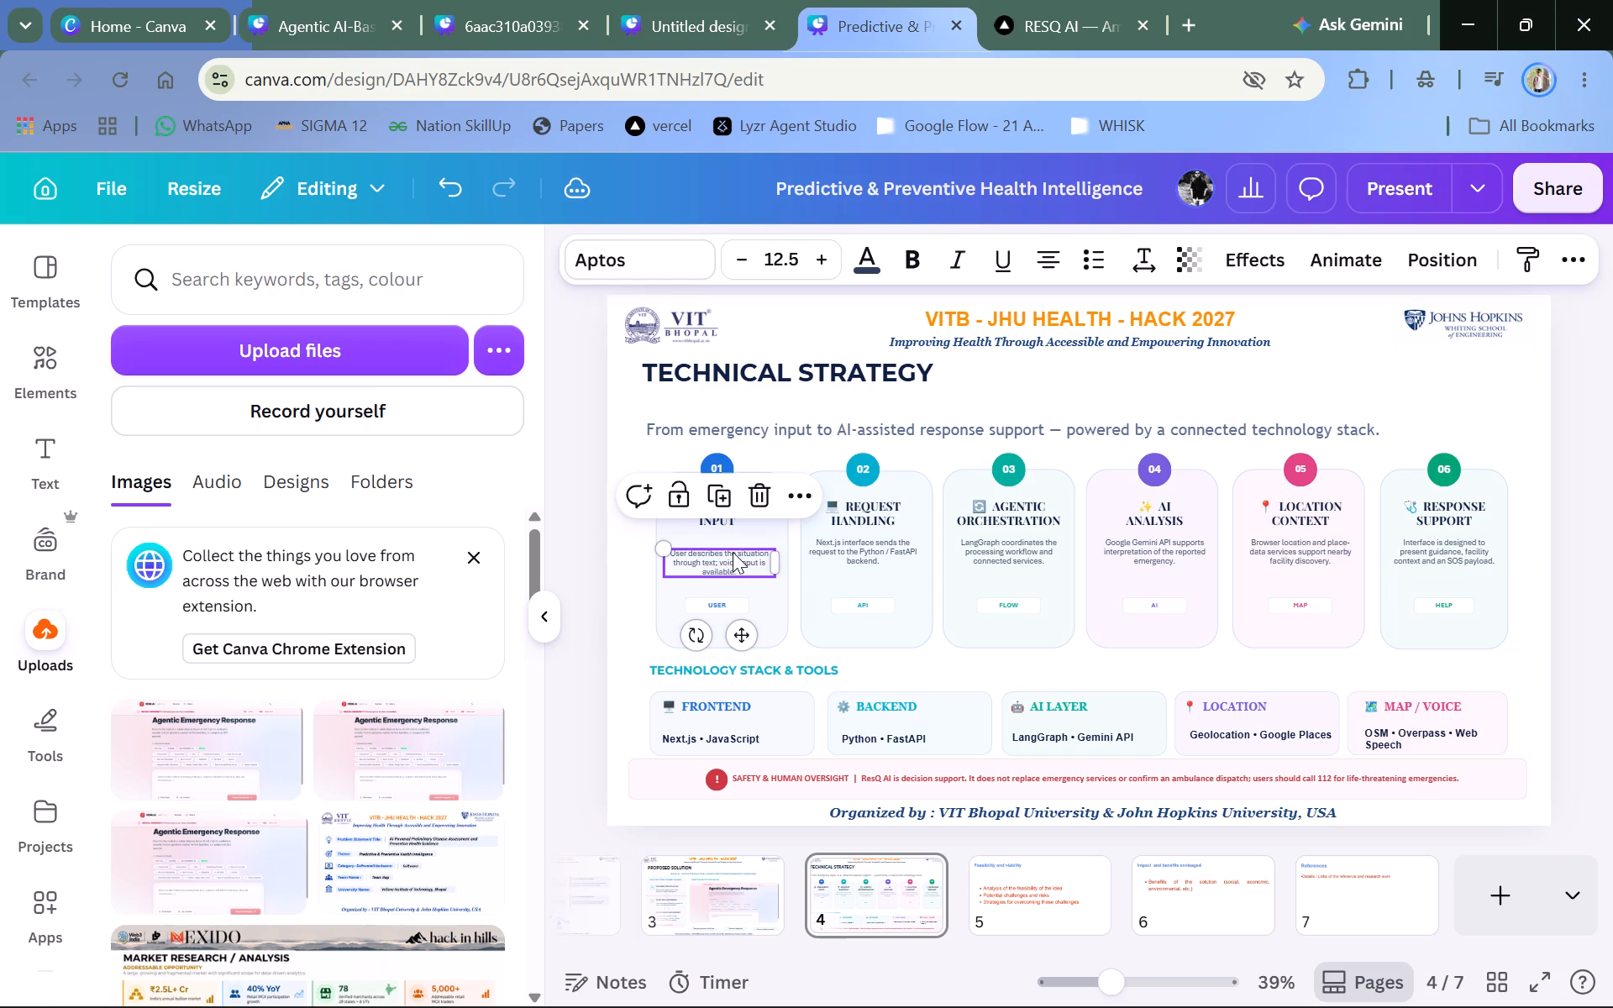
double_click(796, 260)
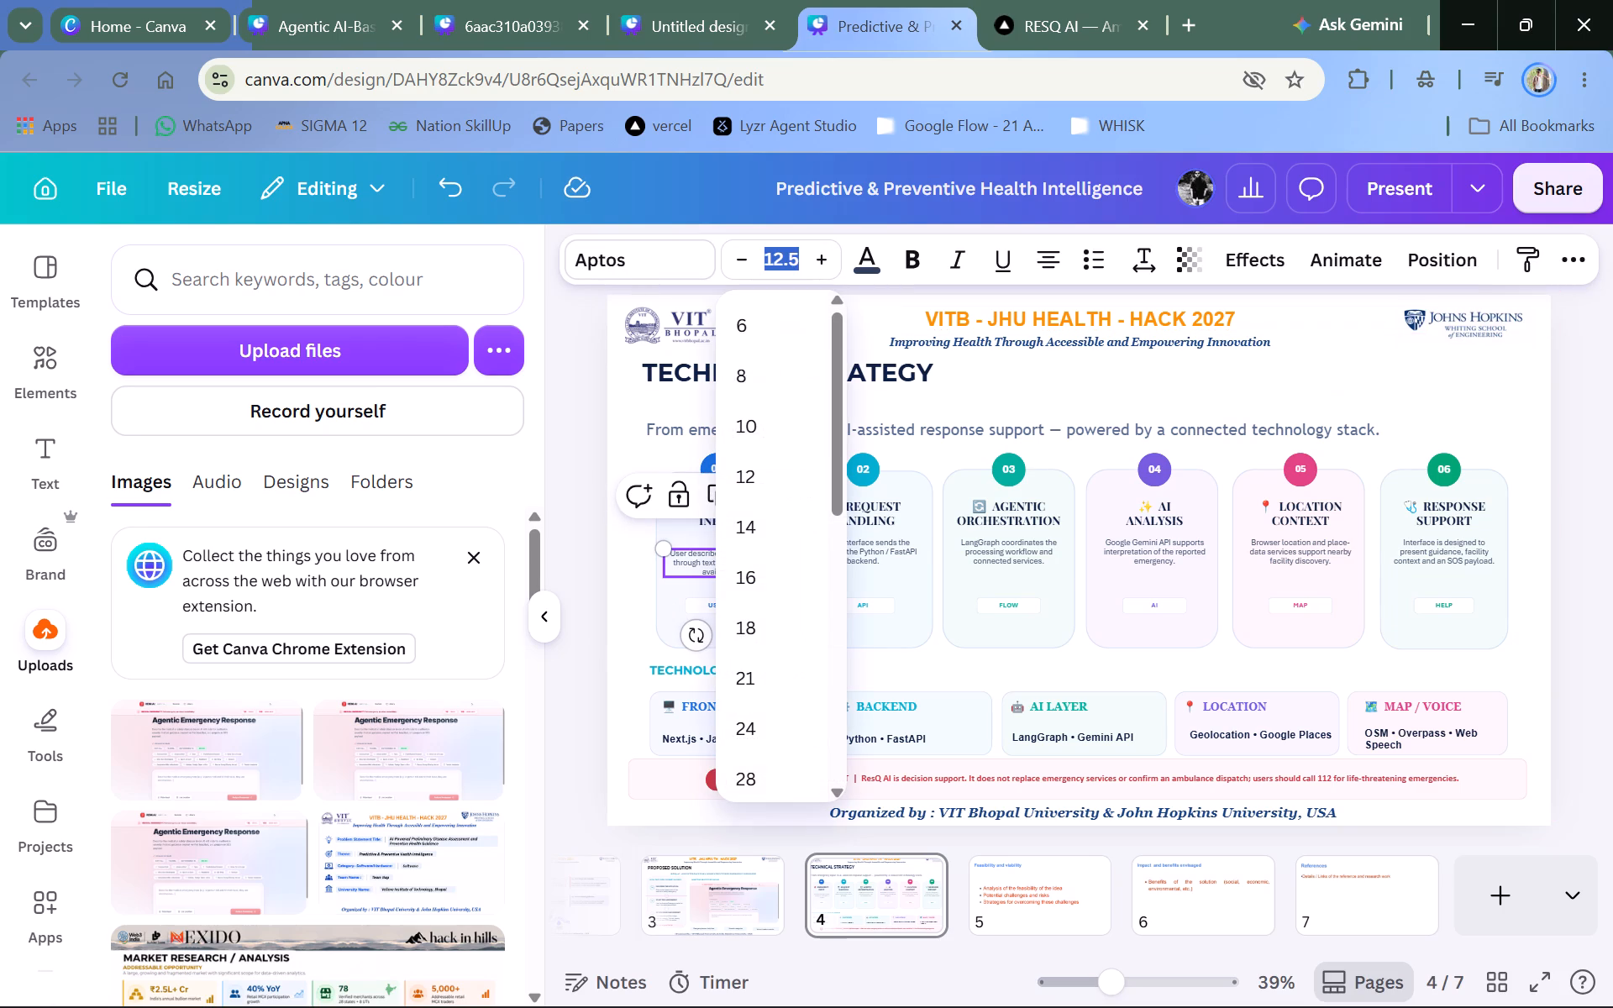
type("16")
key("Return")
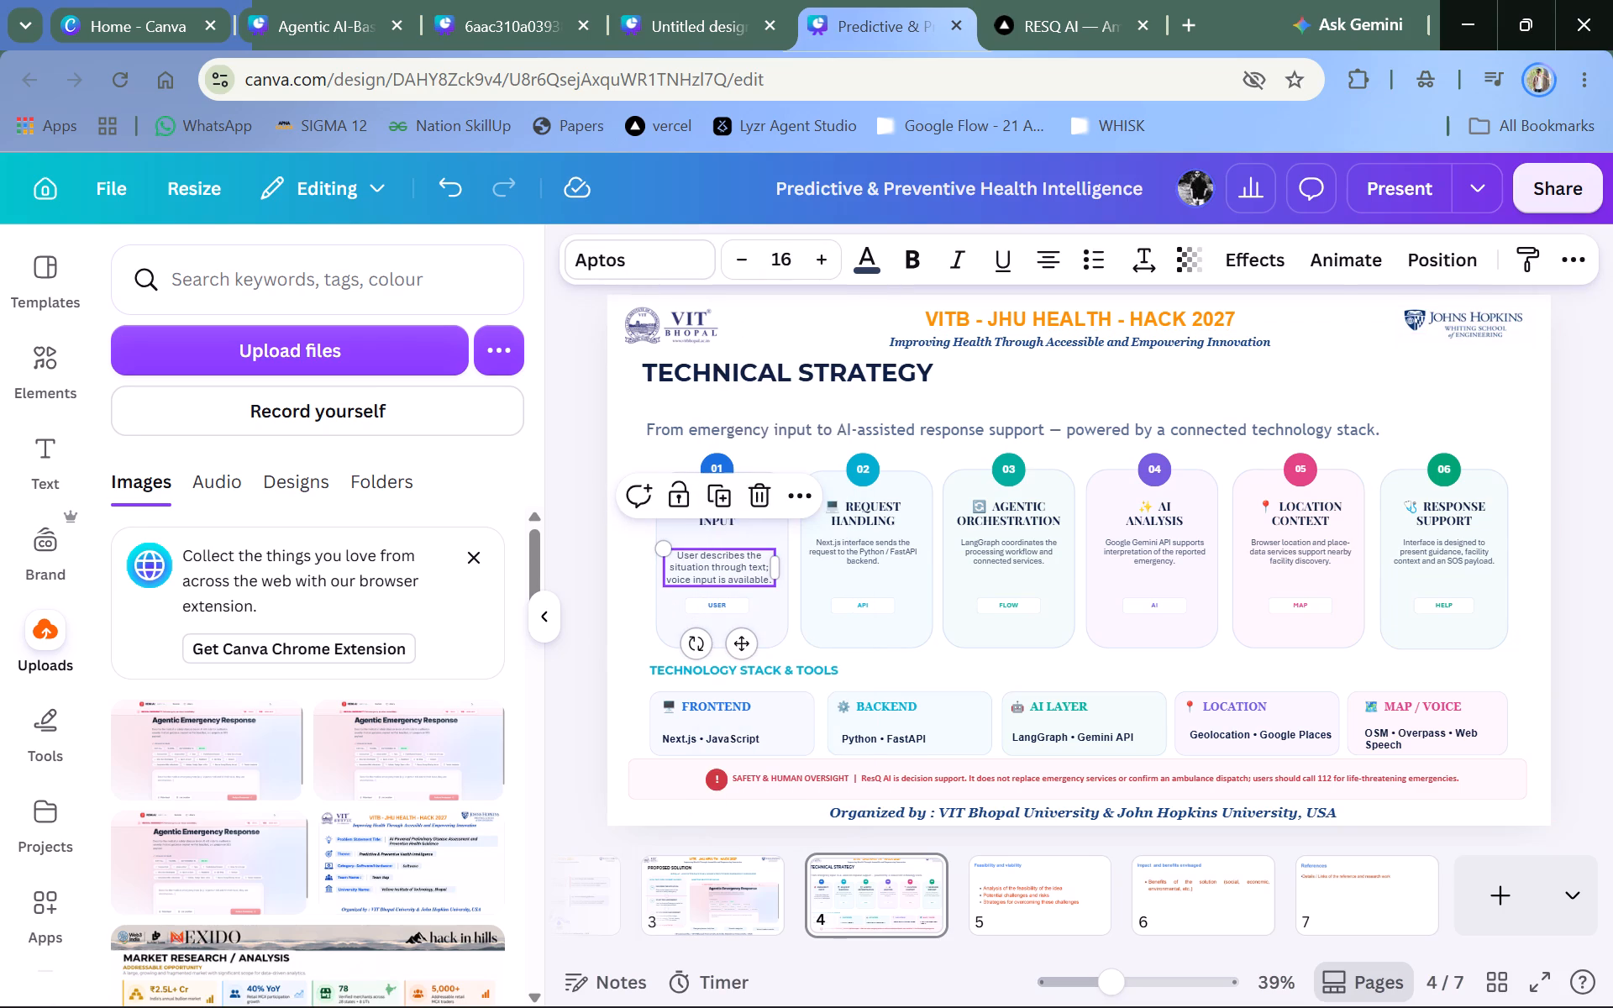
left_click(925, 257)
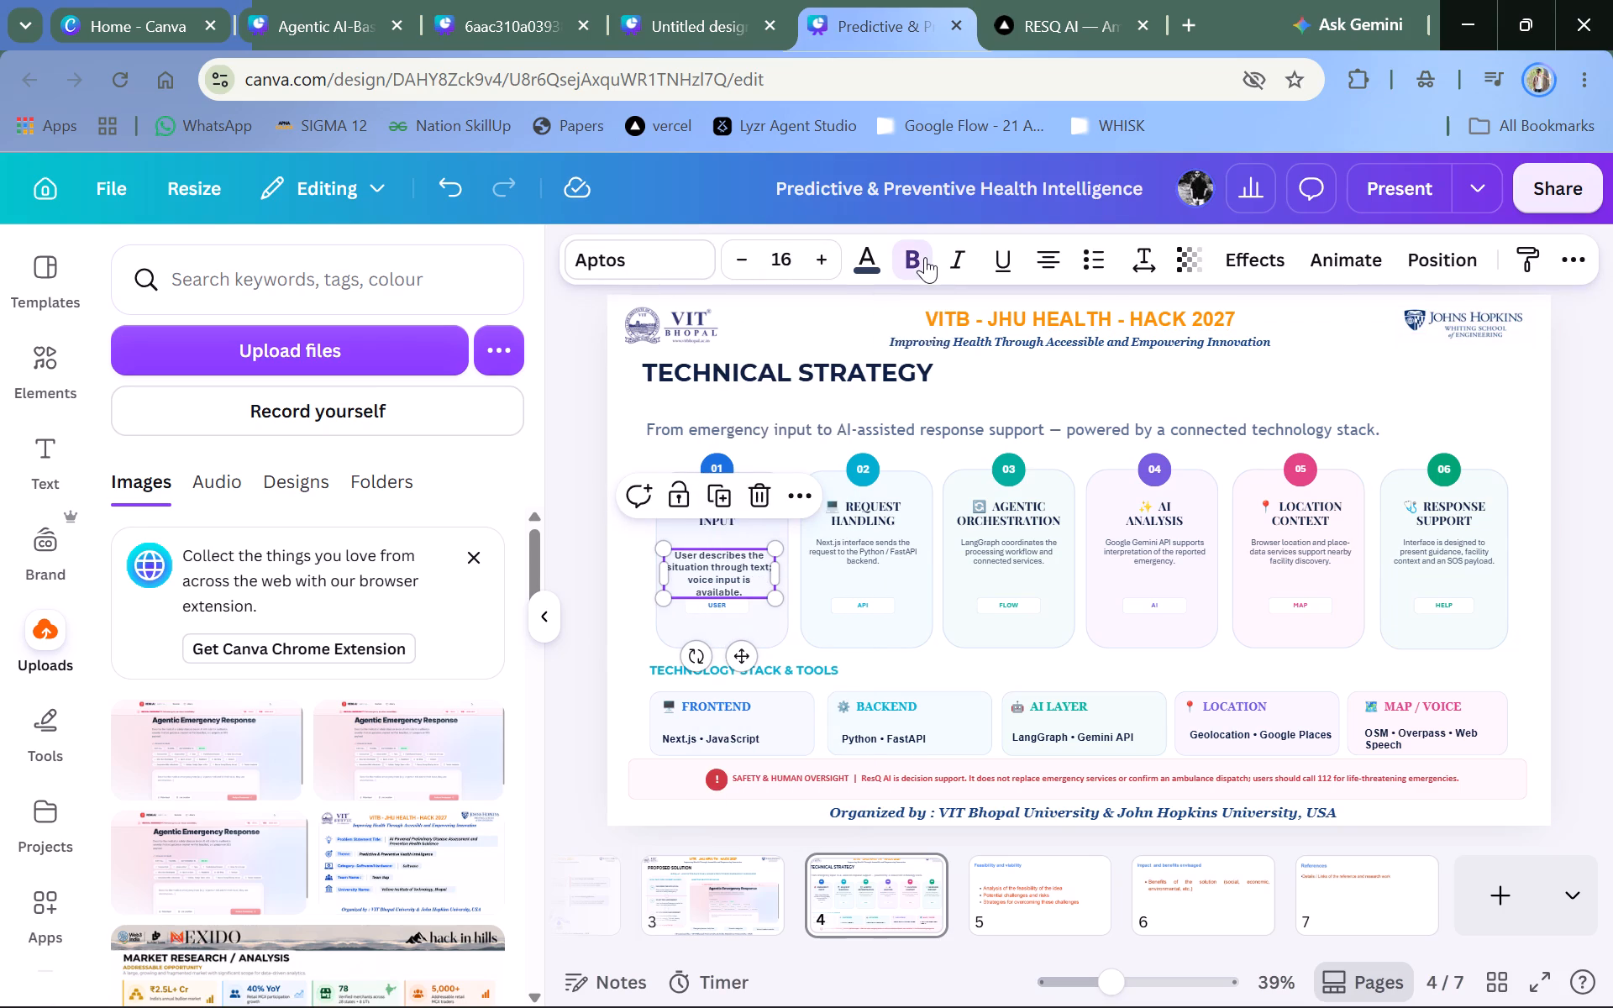
left_click(578, 547)
Set the Request Handling card's description to font size 16 and make it bold.
double_click(842, 554)
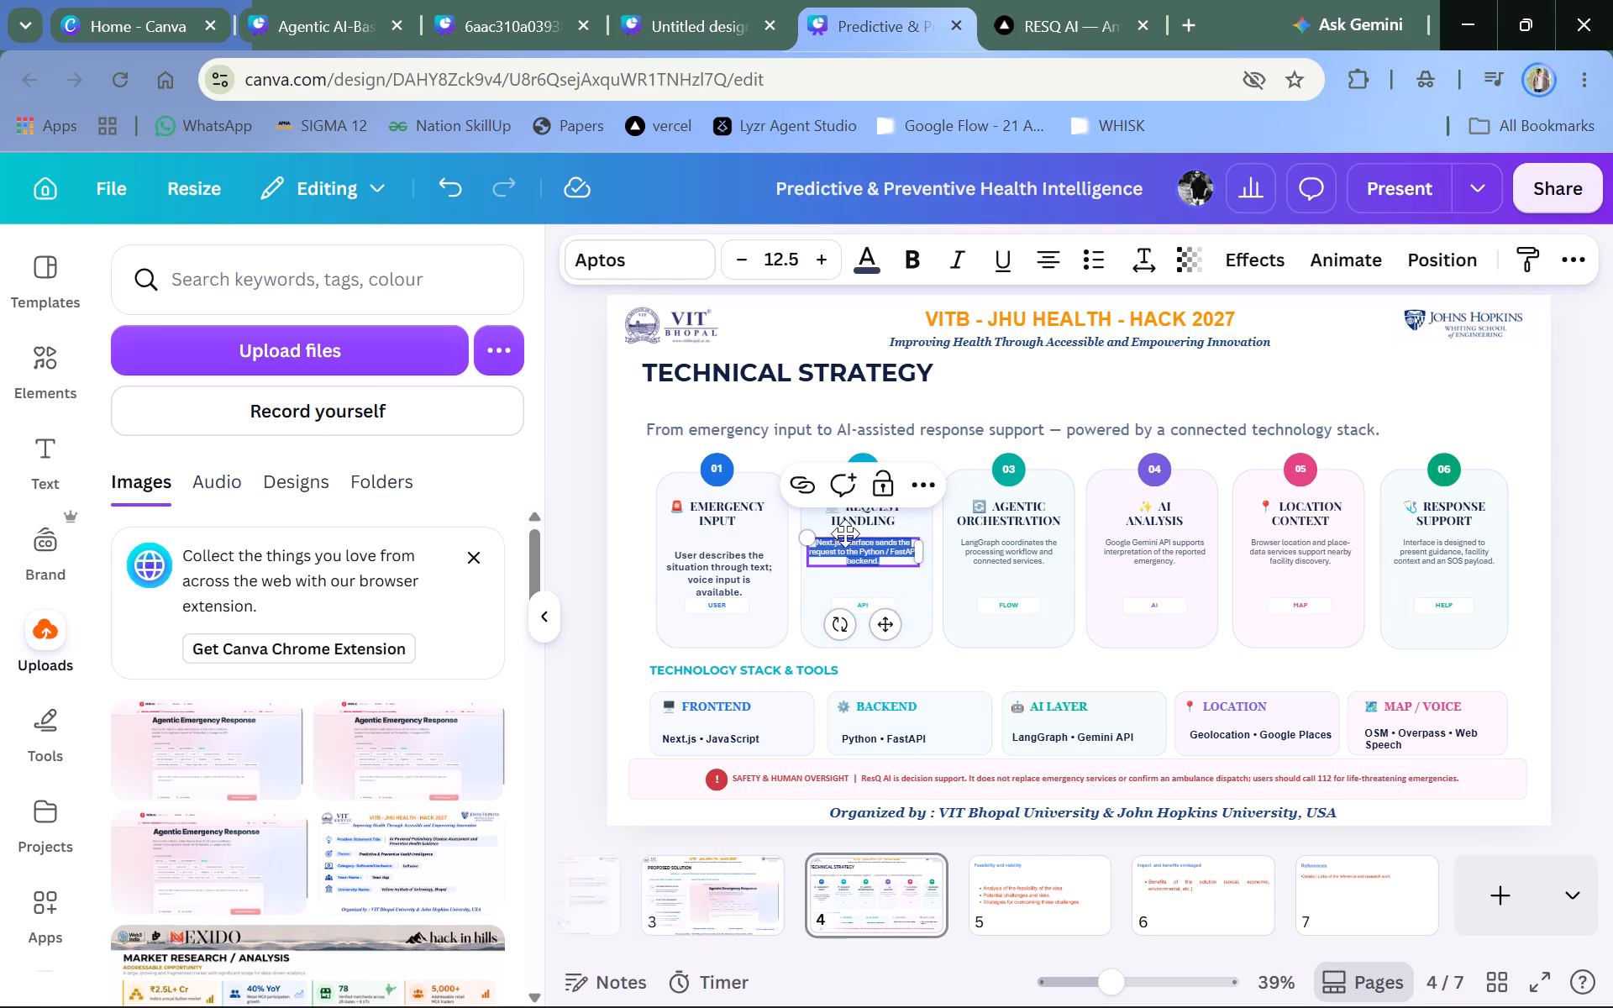
double_click(897, 265)
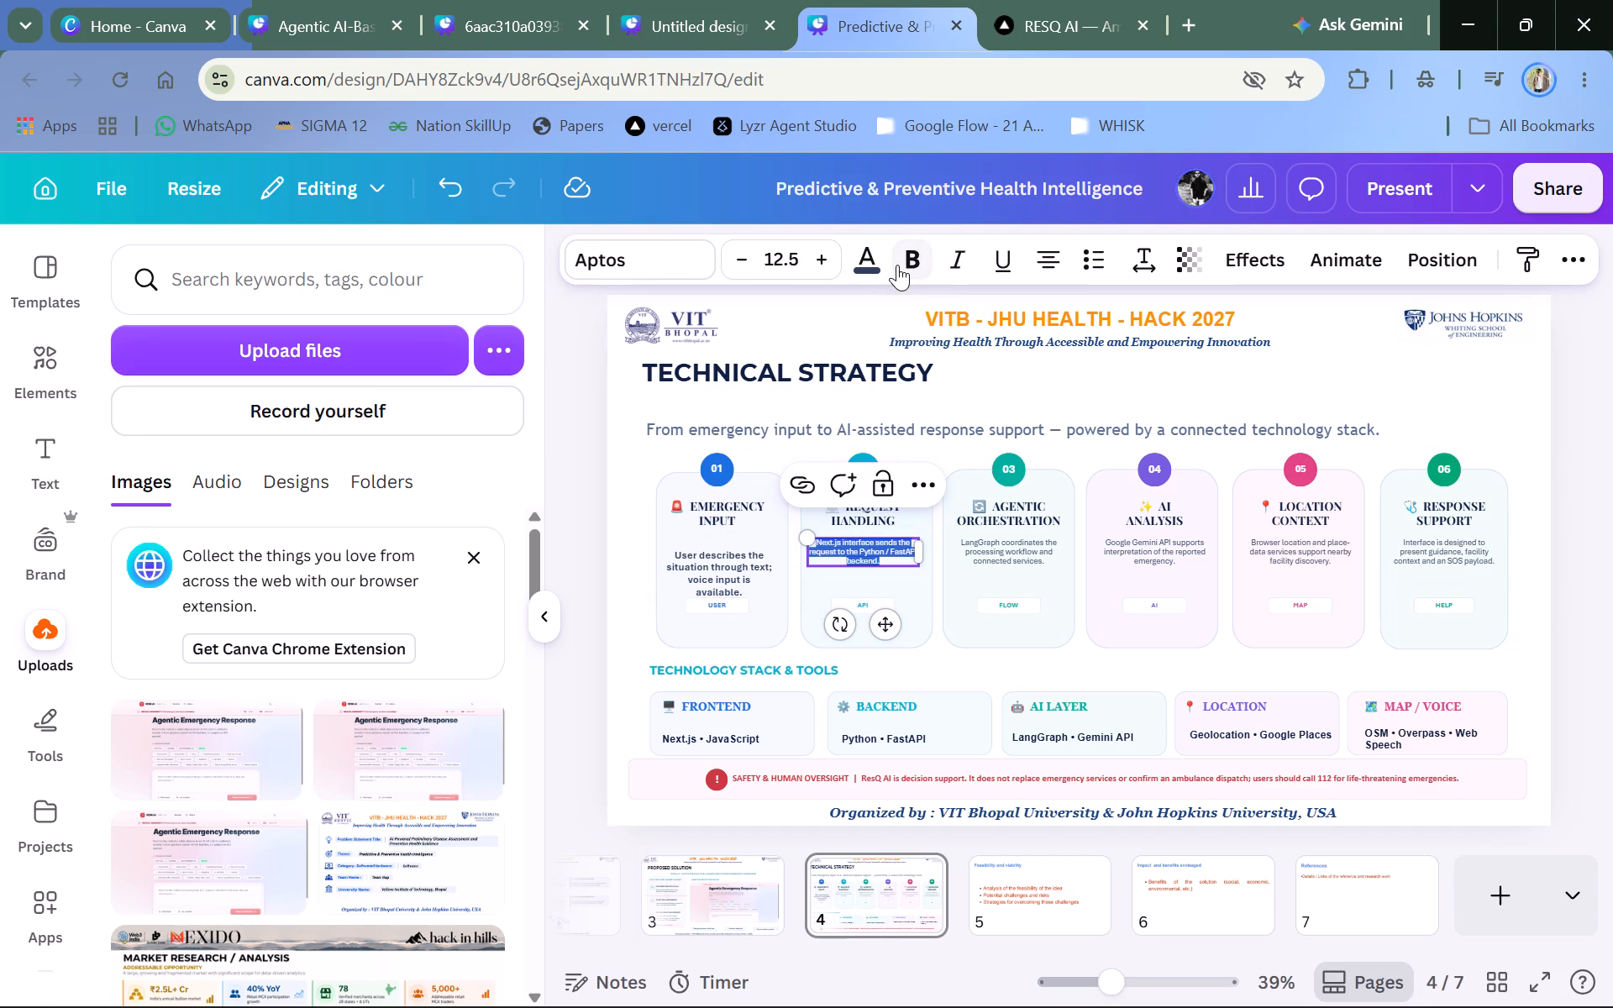
double_click(897, 265)
double_click(897, 265)
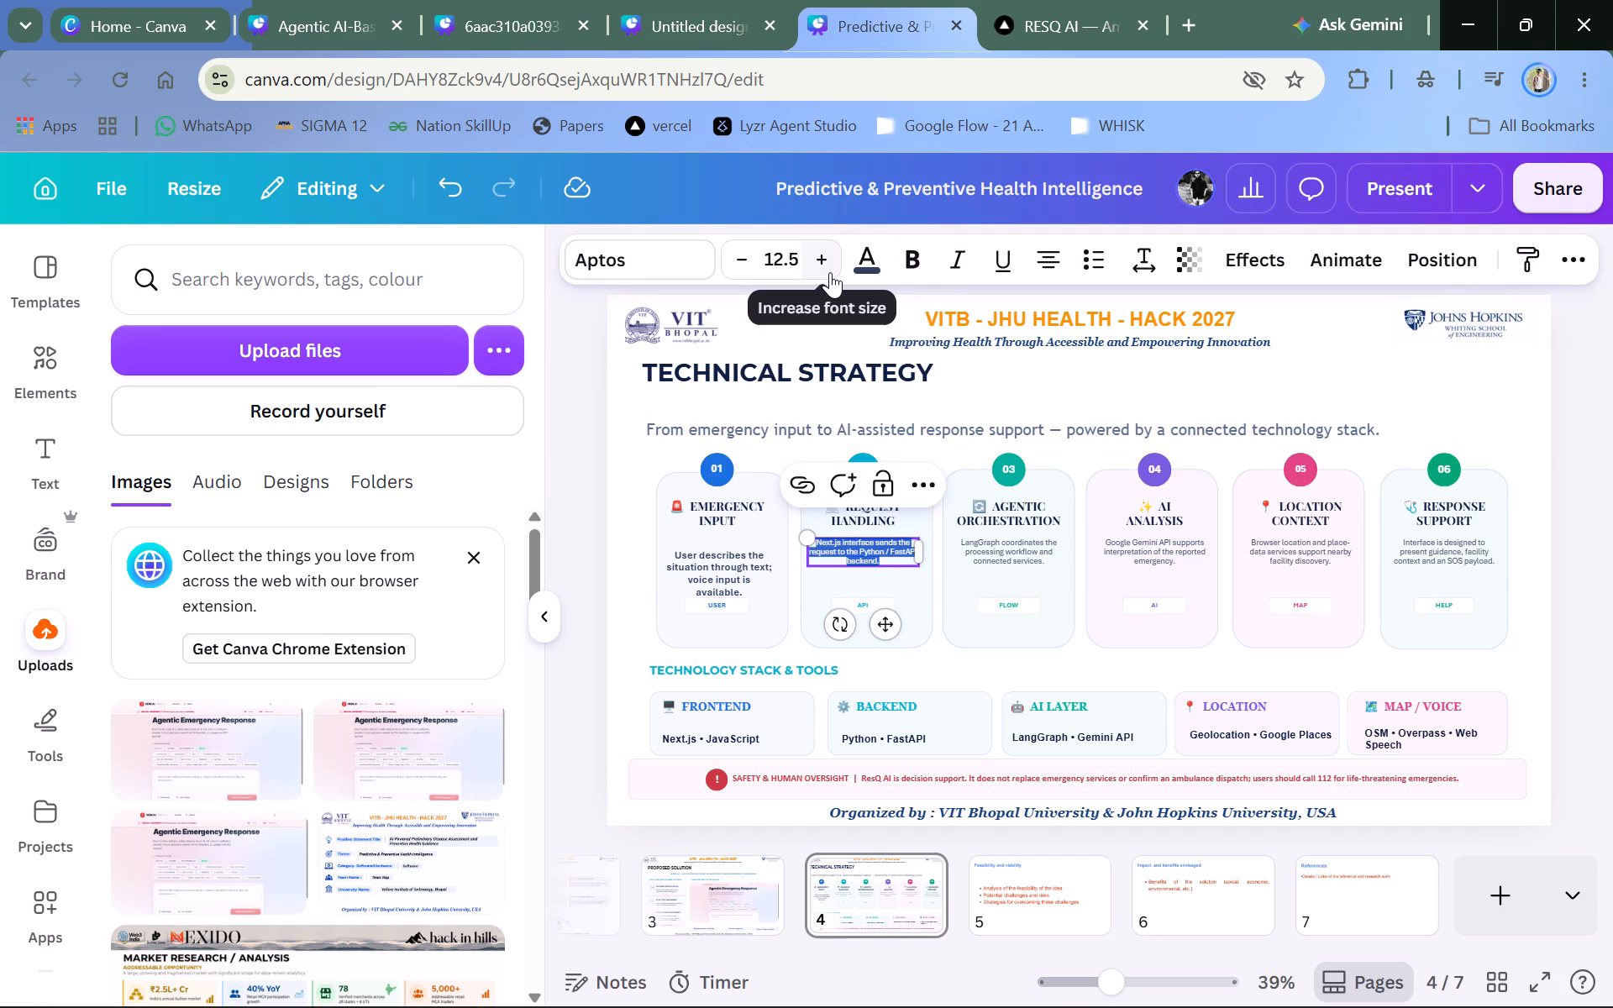
left_click(790, 265)
key("1")
key("6")
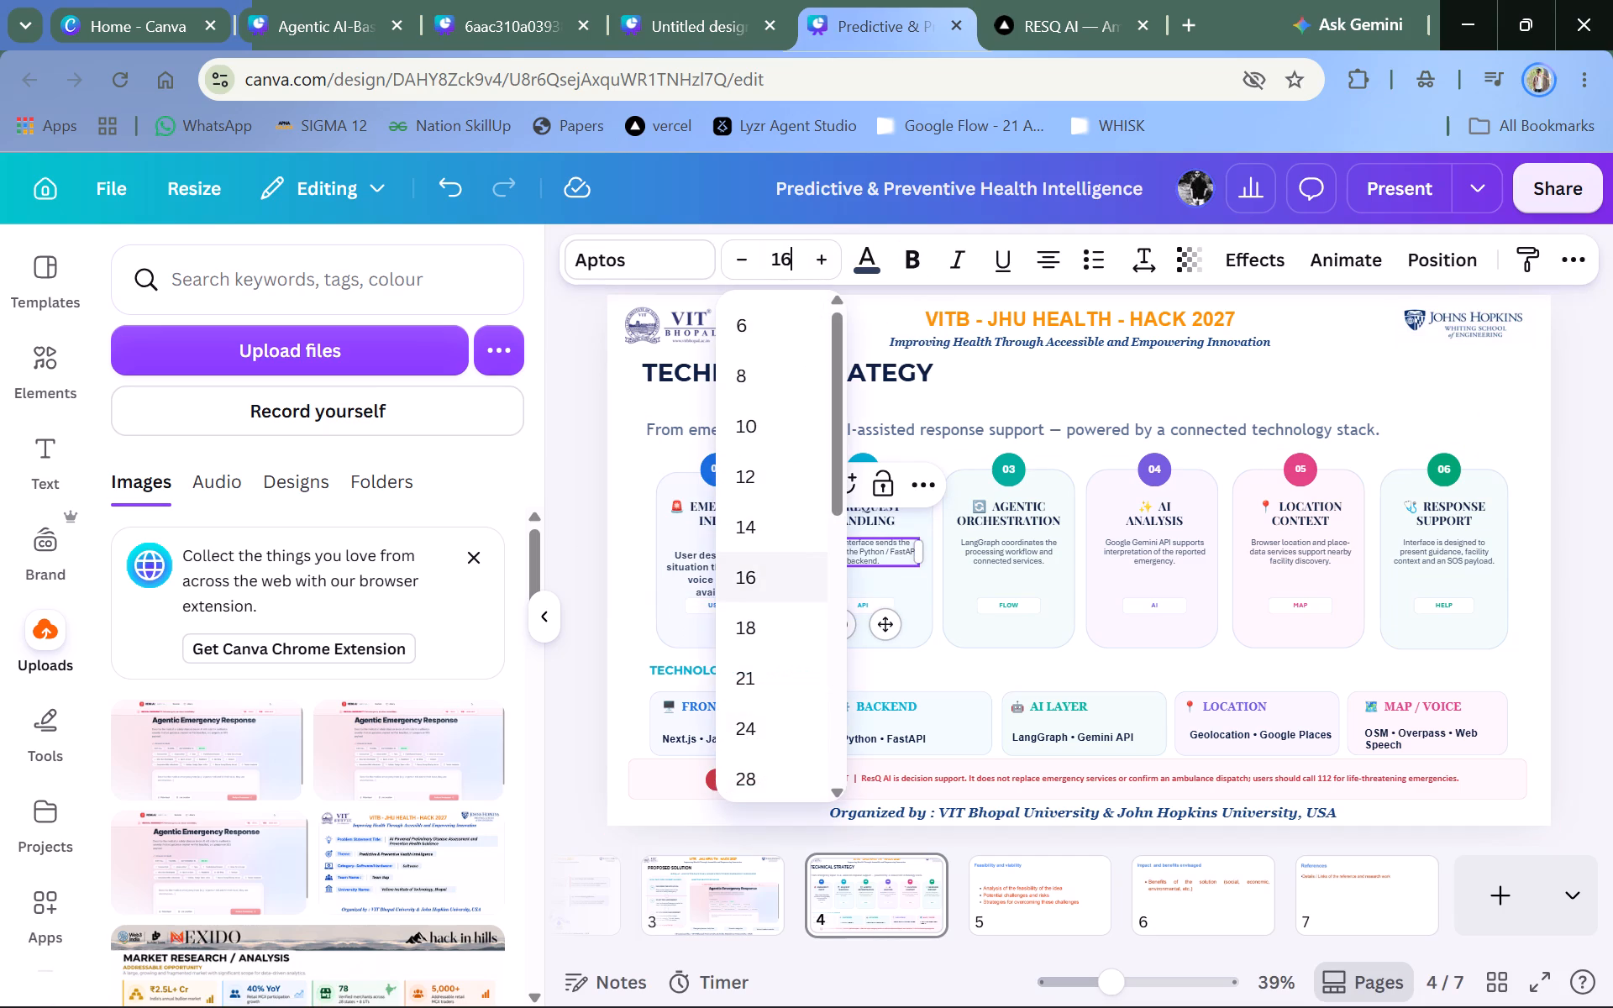
key("Return")
left_click(915, 266)
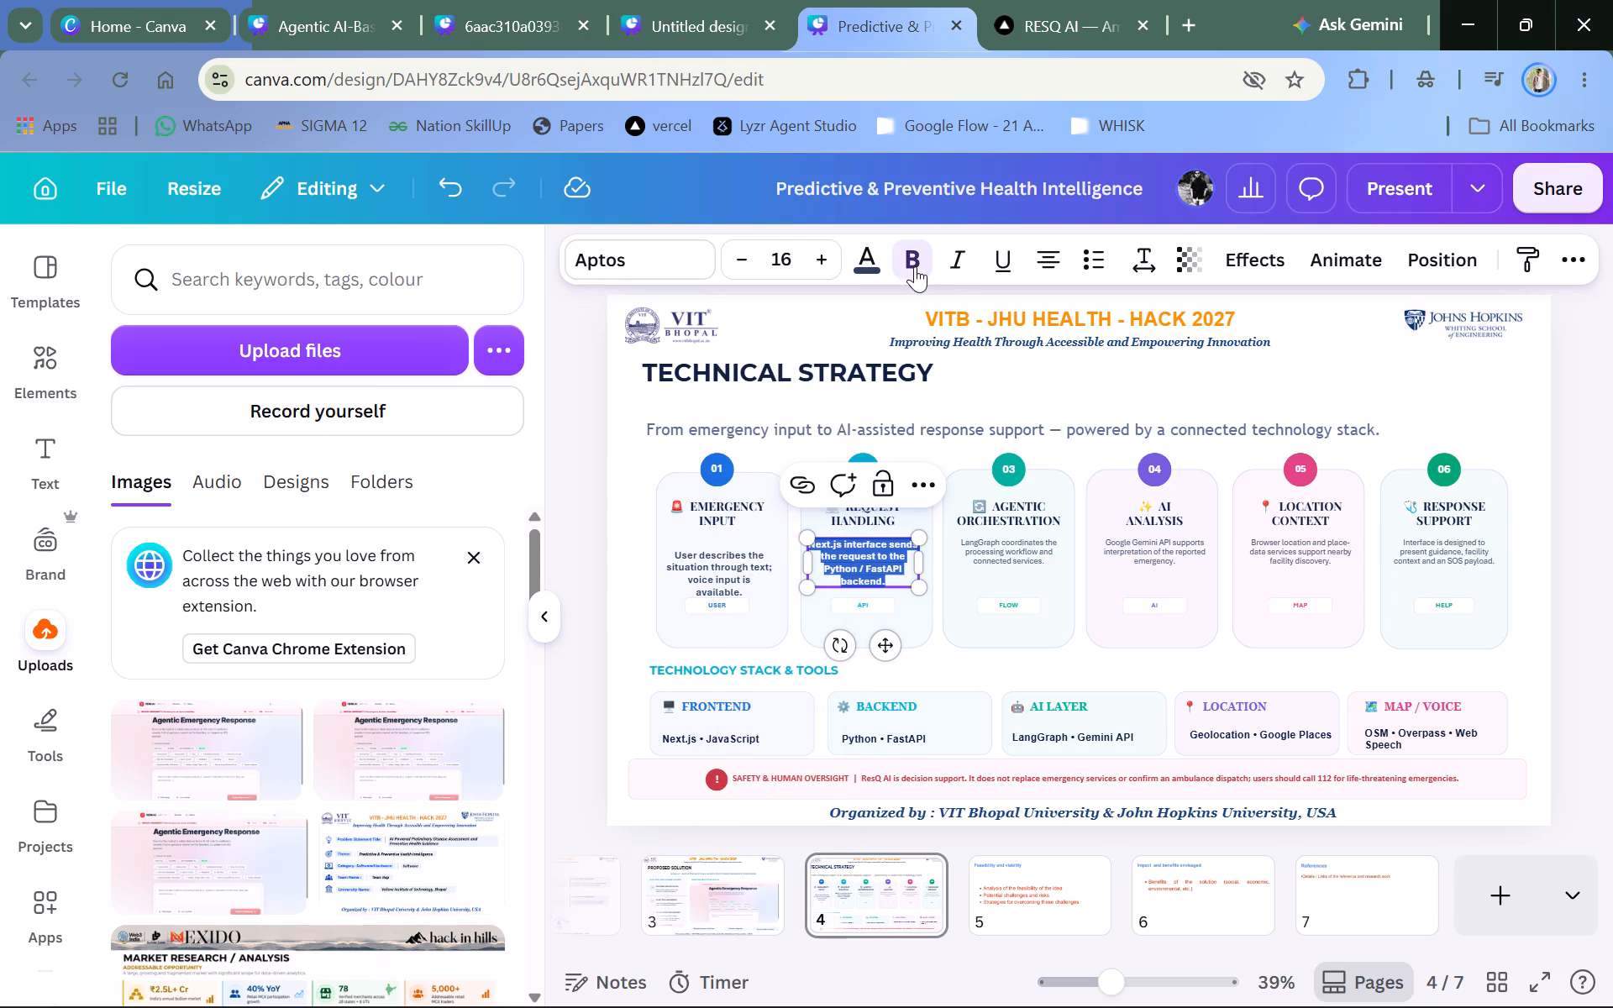
Set the Agentic Orchestration card's description to font size 16 and make it bold.
left_click(982, 558)
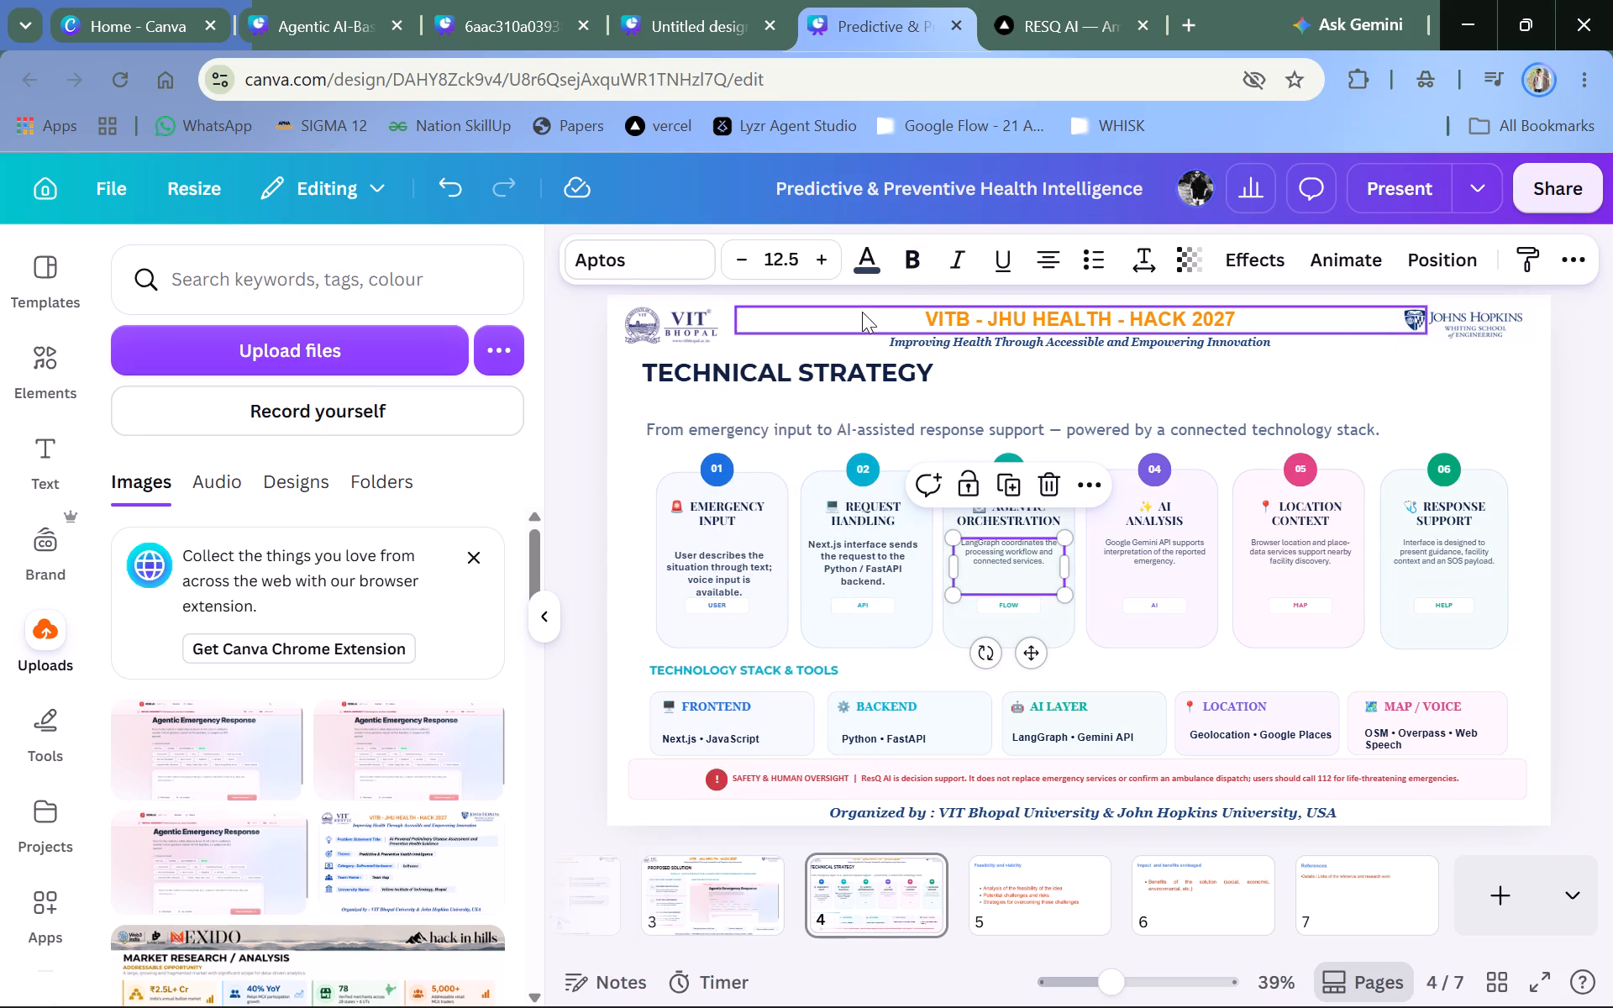
double_click(913, 255)
left_click(776, 257)
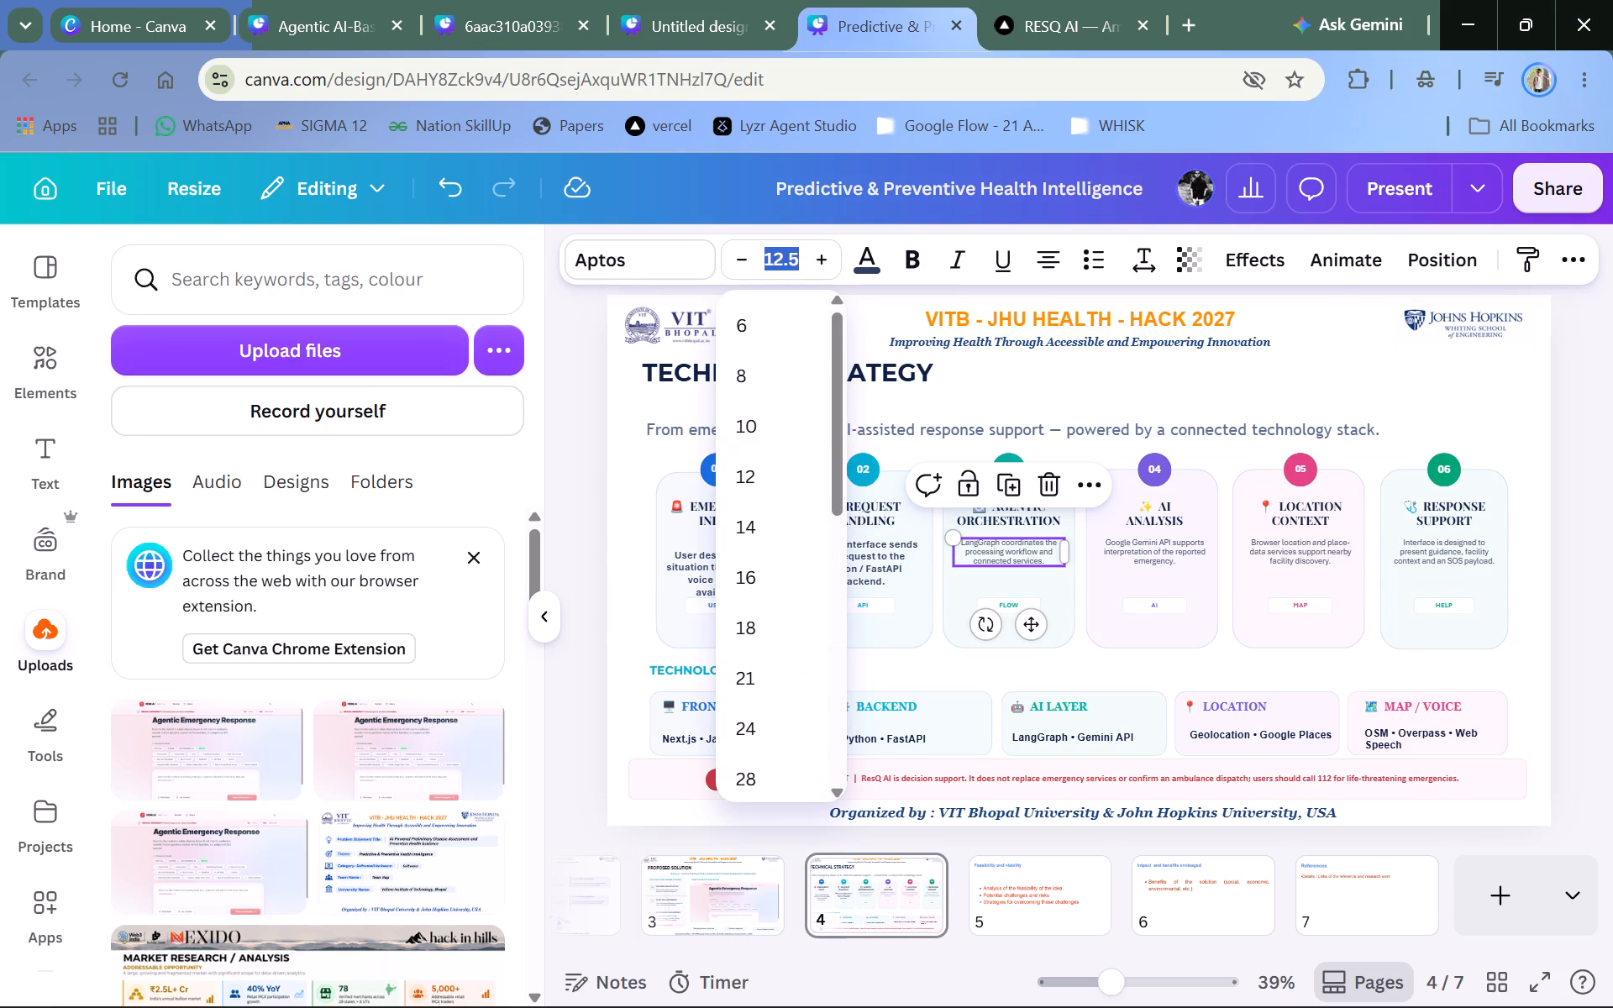
type("16")
key("Return")
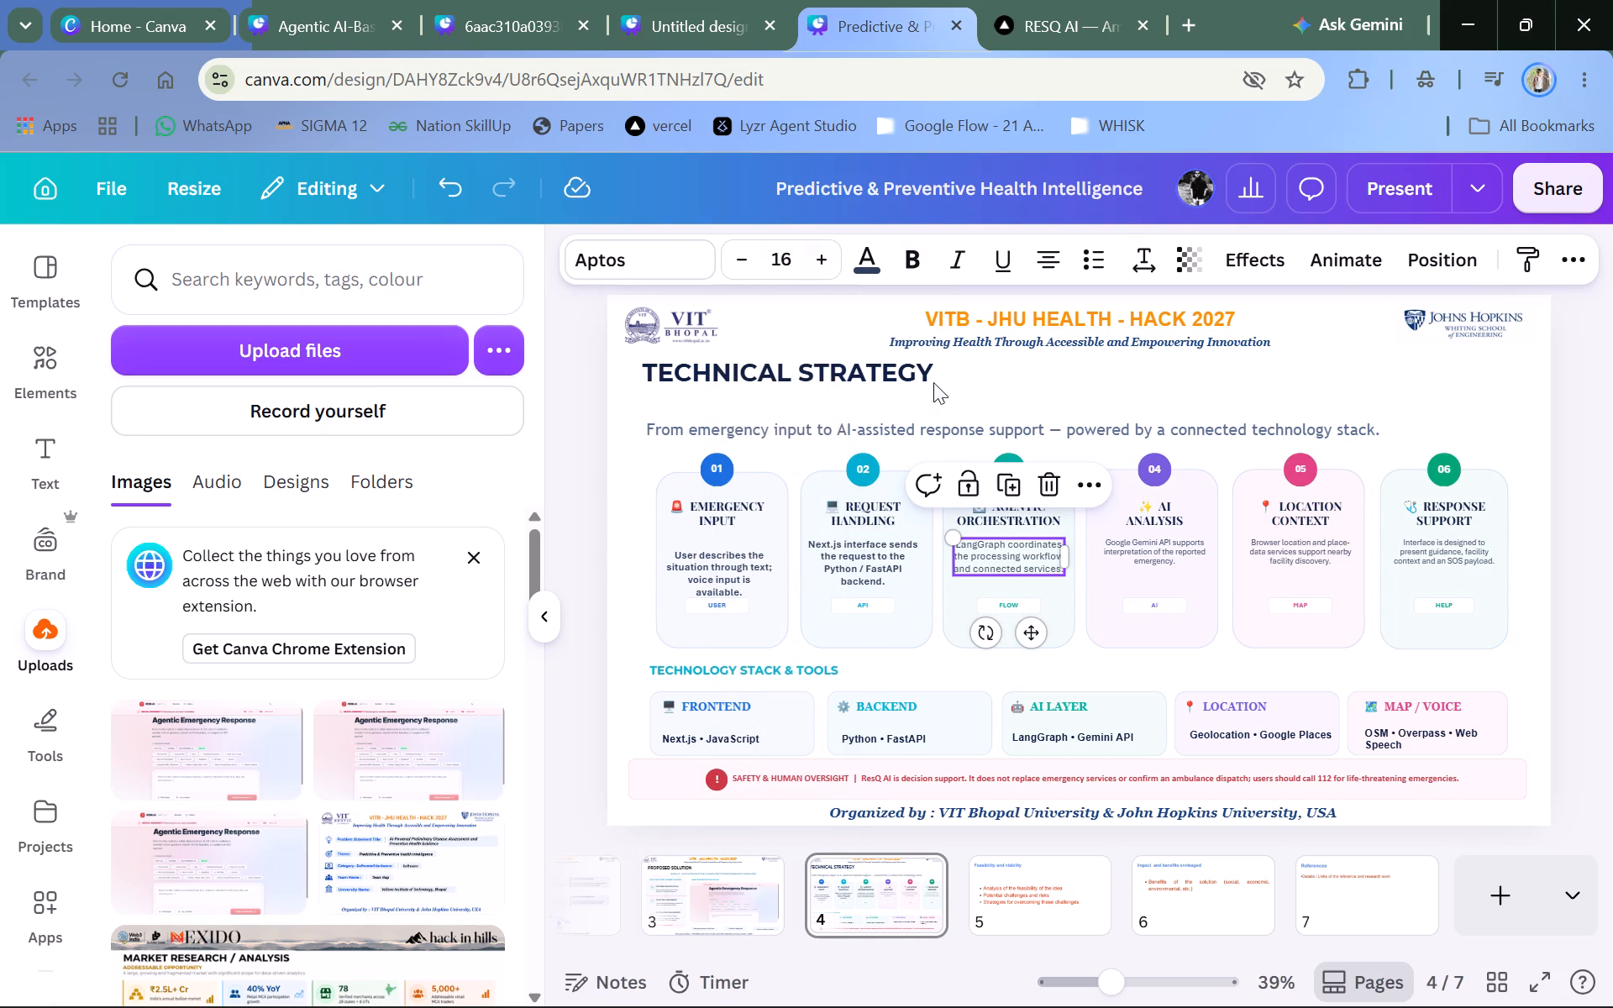
left_click(989, 543)
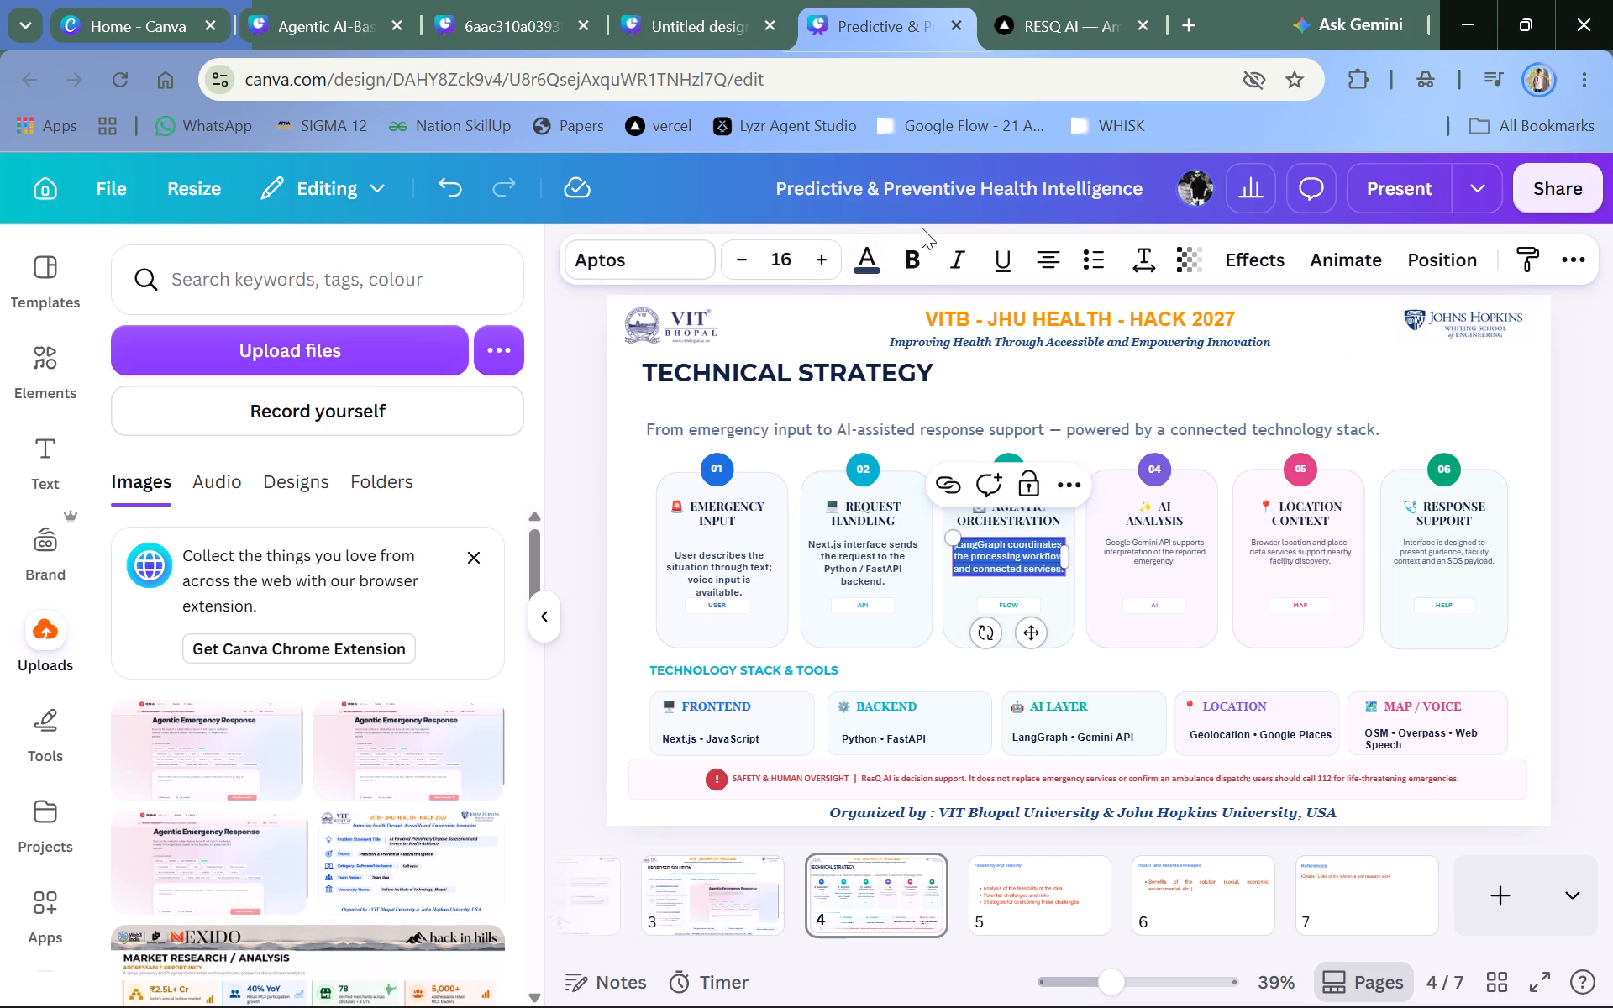
left_click(931, 254)
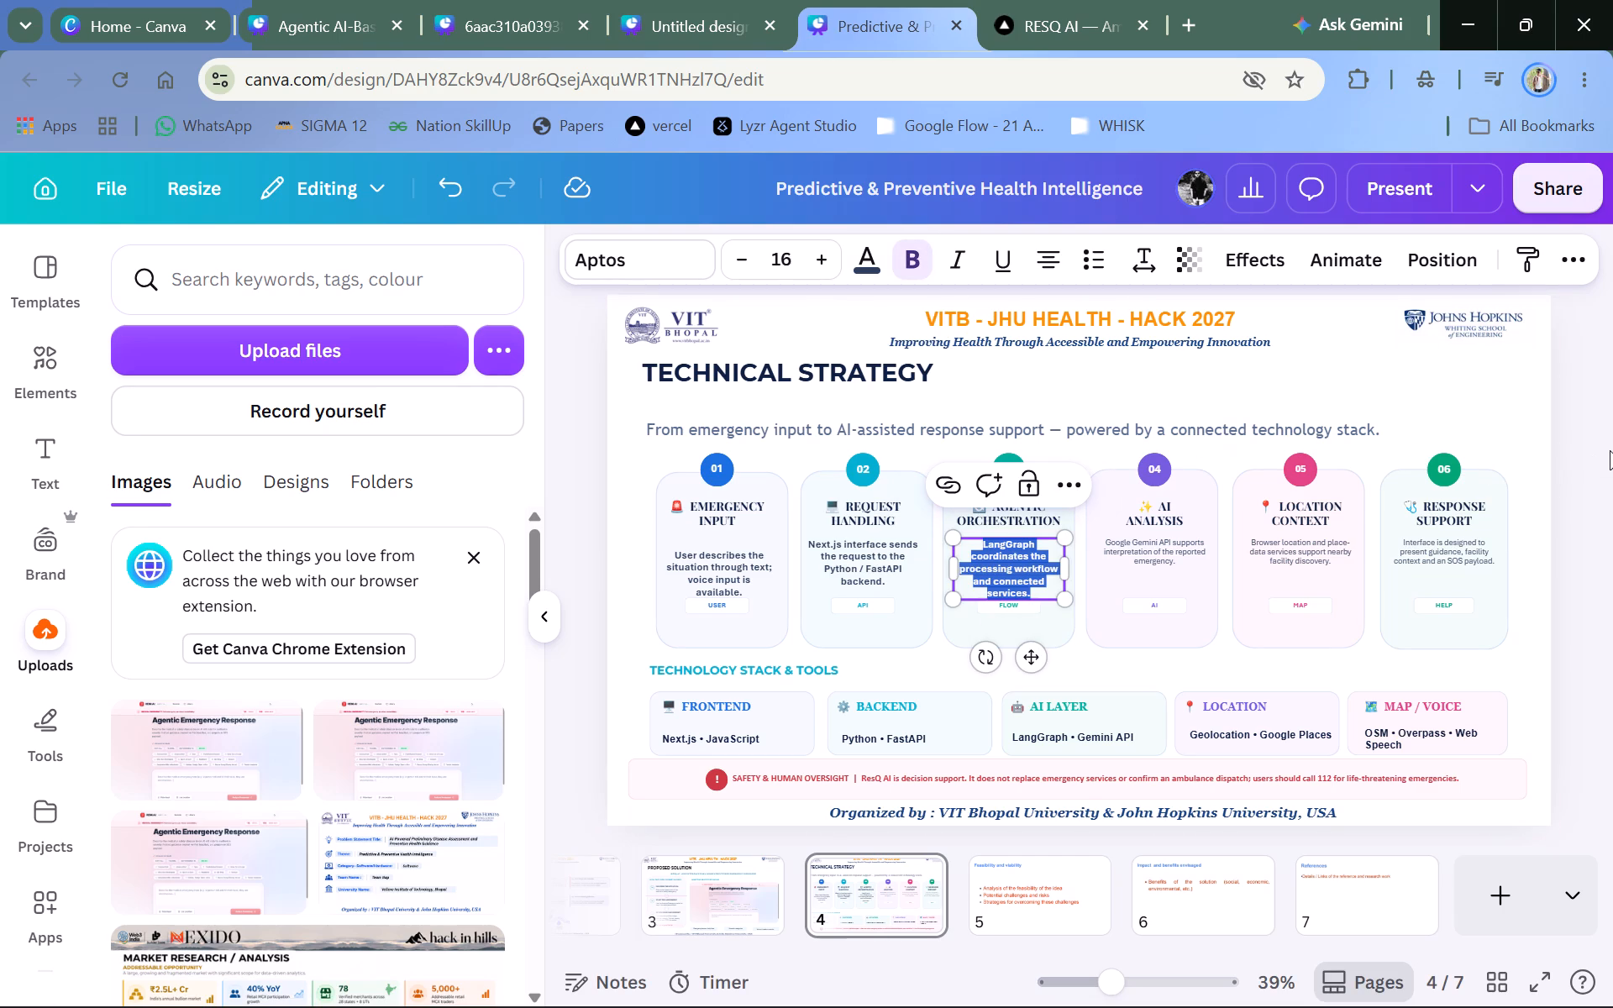
left_click(1610, 449)
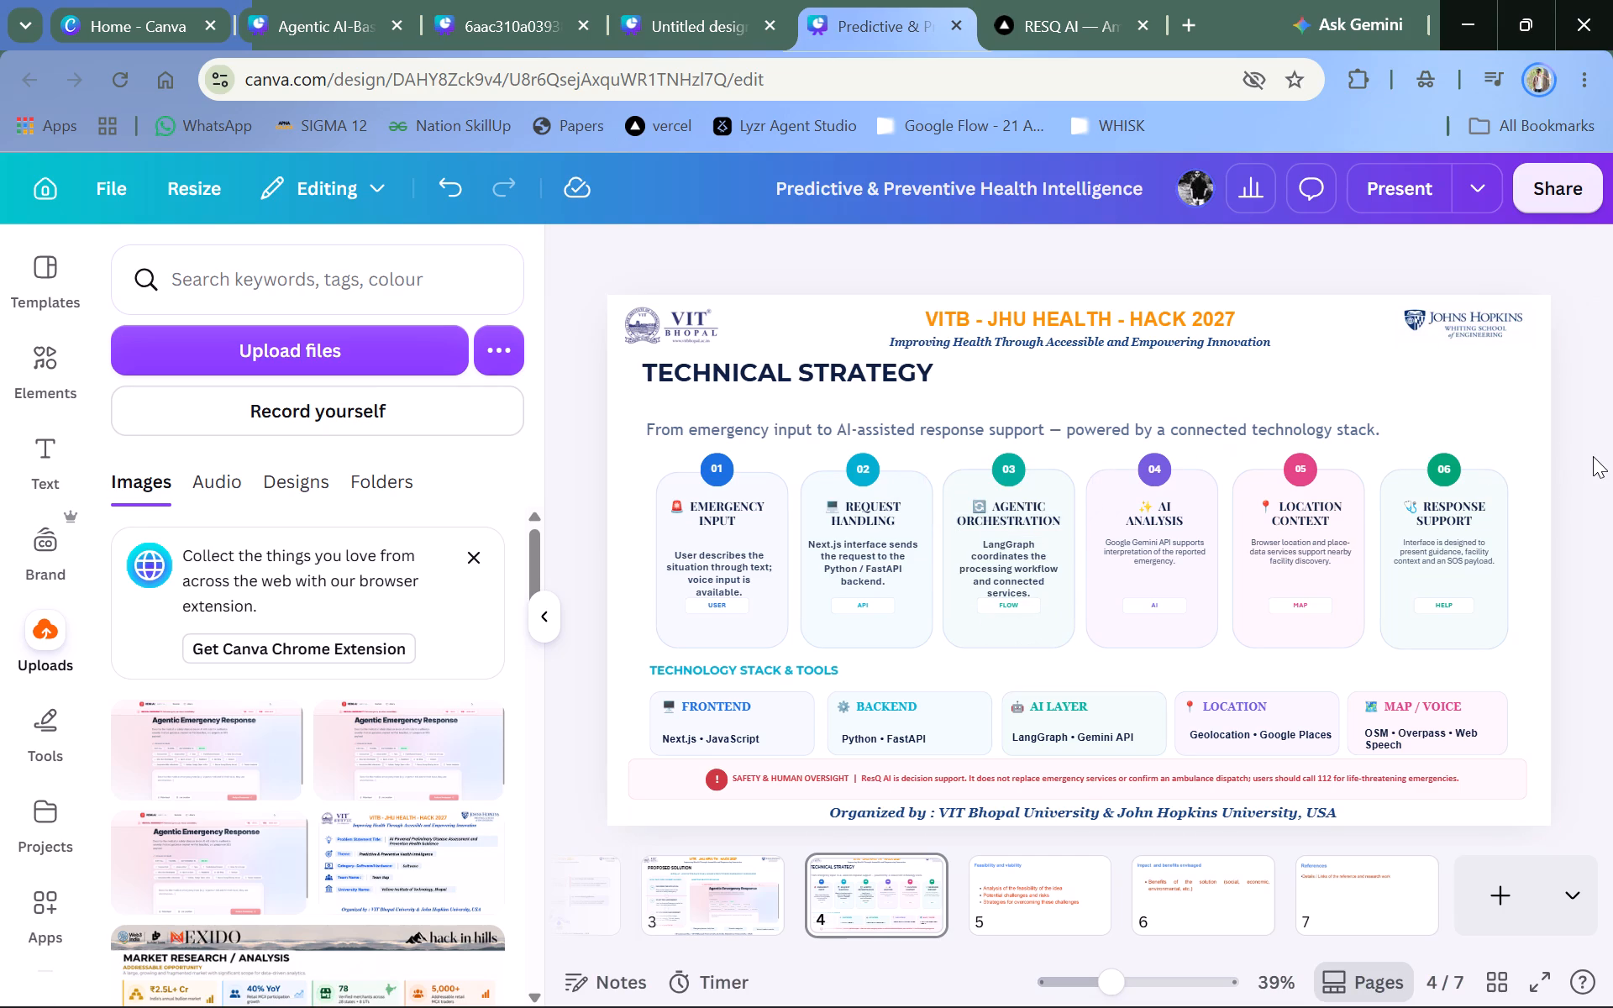
Make the AI Analysis card's description bold and set its font size to 16.
left_click(1148, 547)
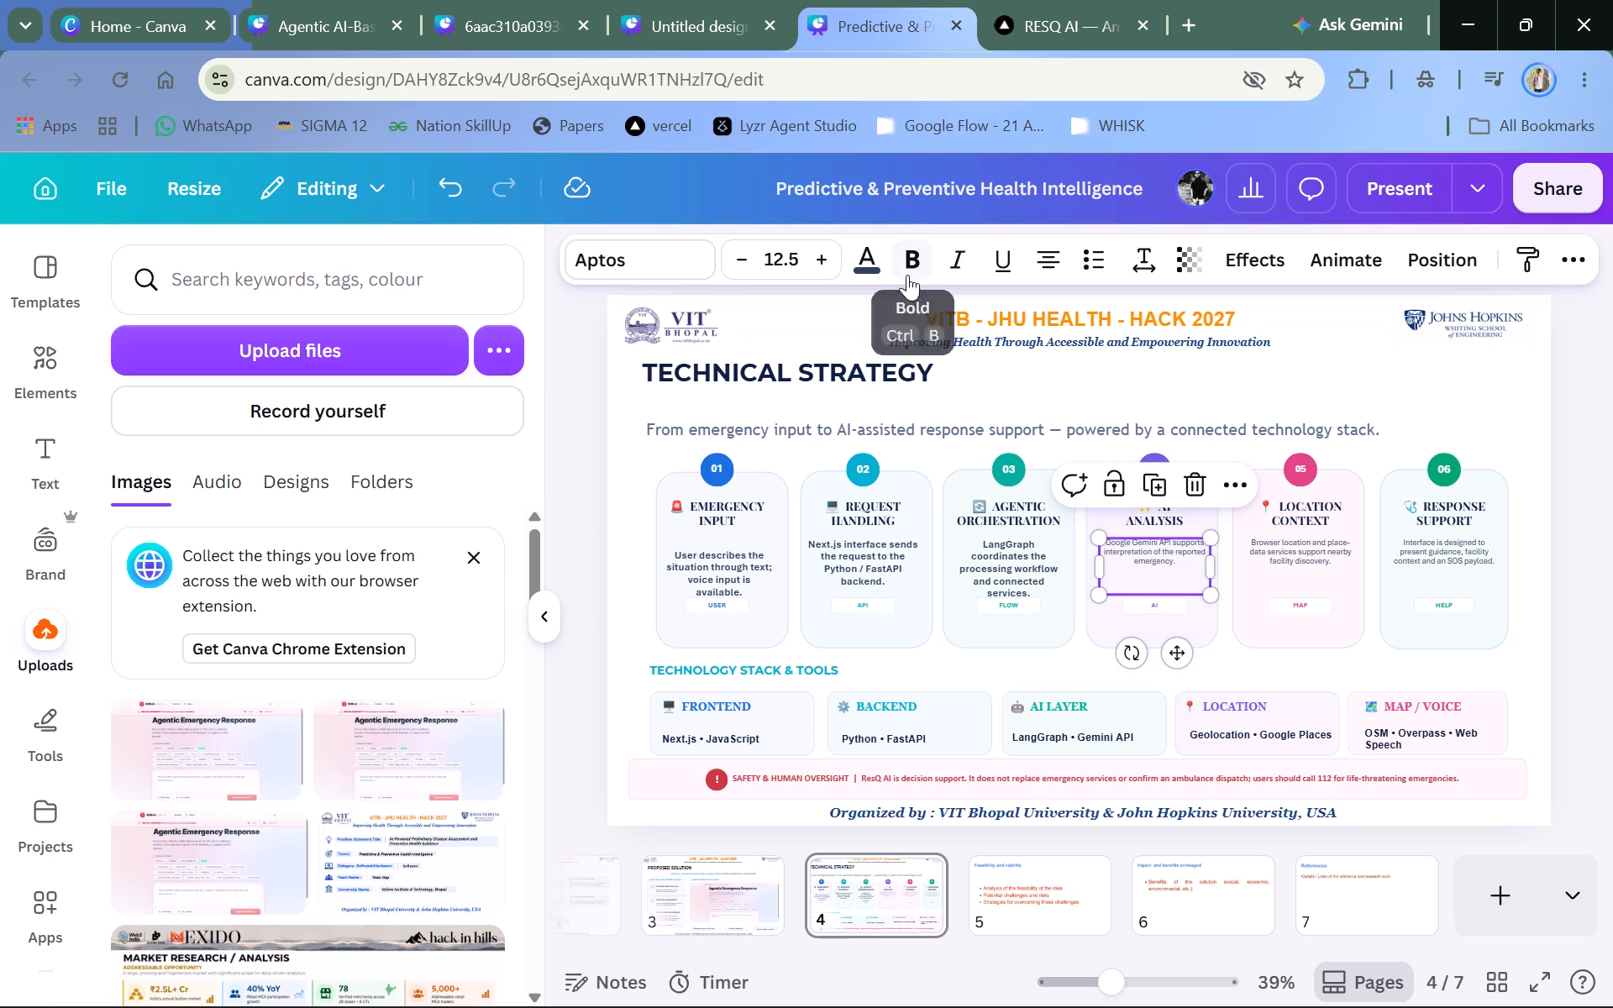
left_click(907, 275)
double_click(799, 257)
type("17")
key("BackSpace")
key("6")
key("Return")
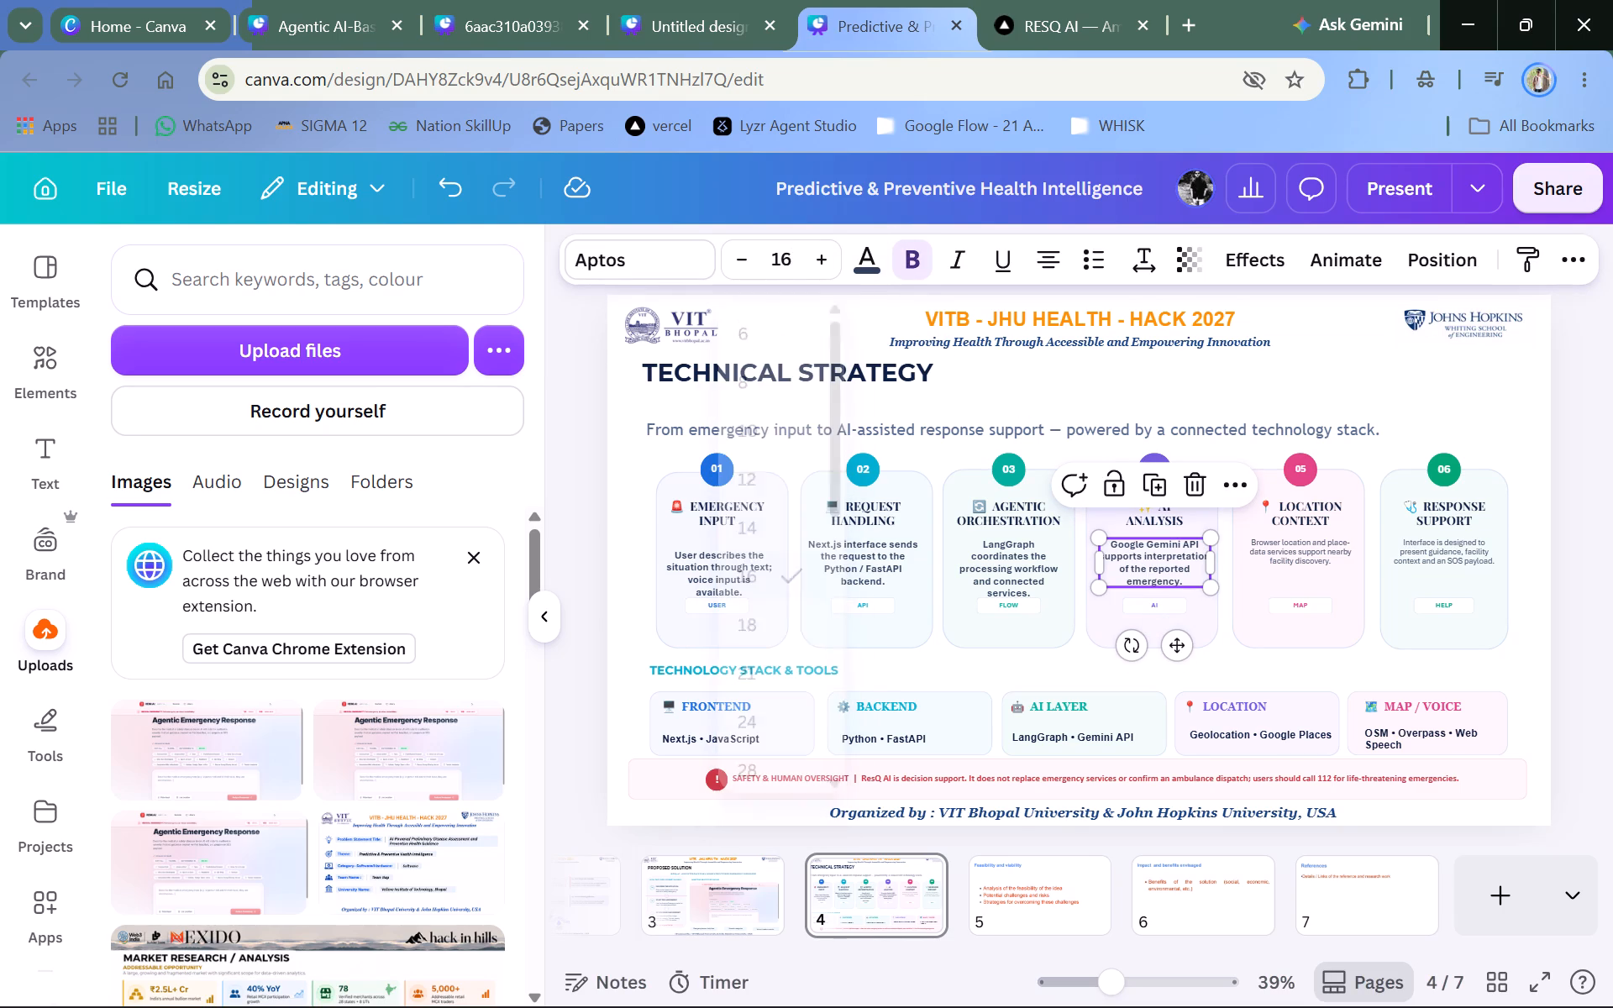
Set the Location Context card's description to font size 16 and make it bold.
left_click(1289, 557)
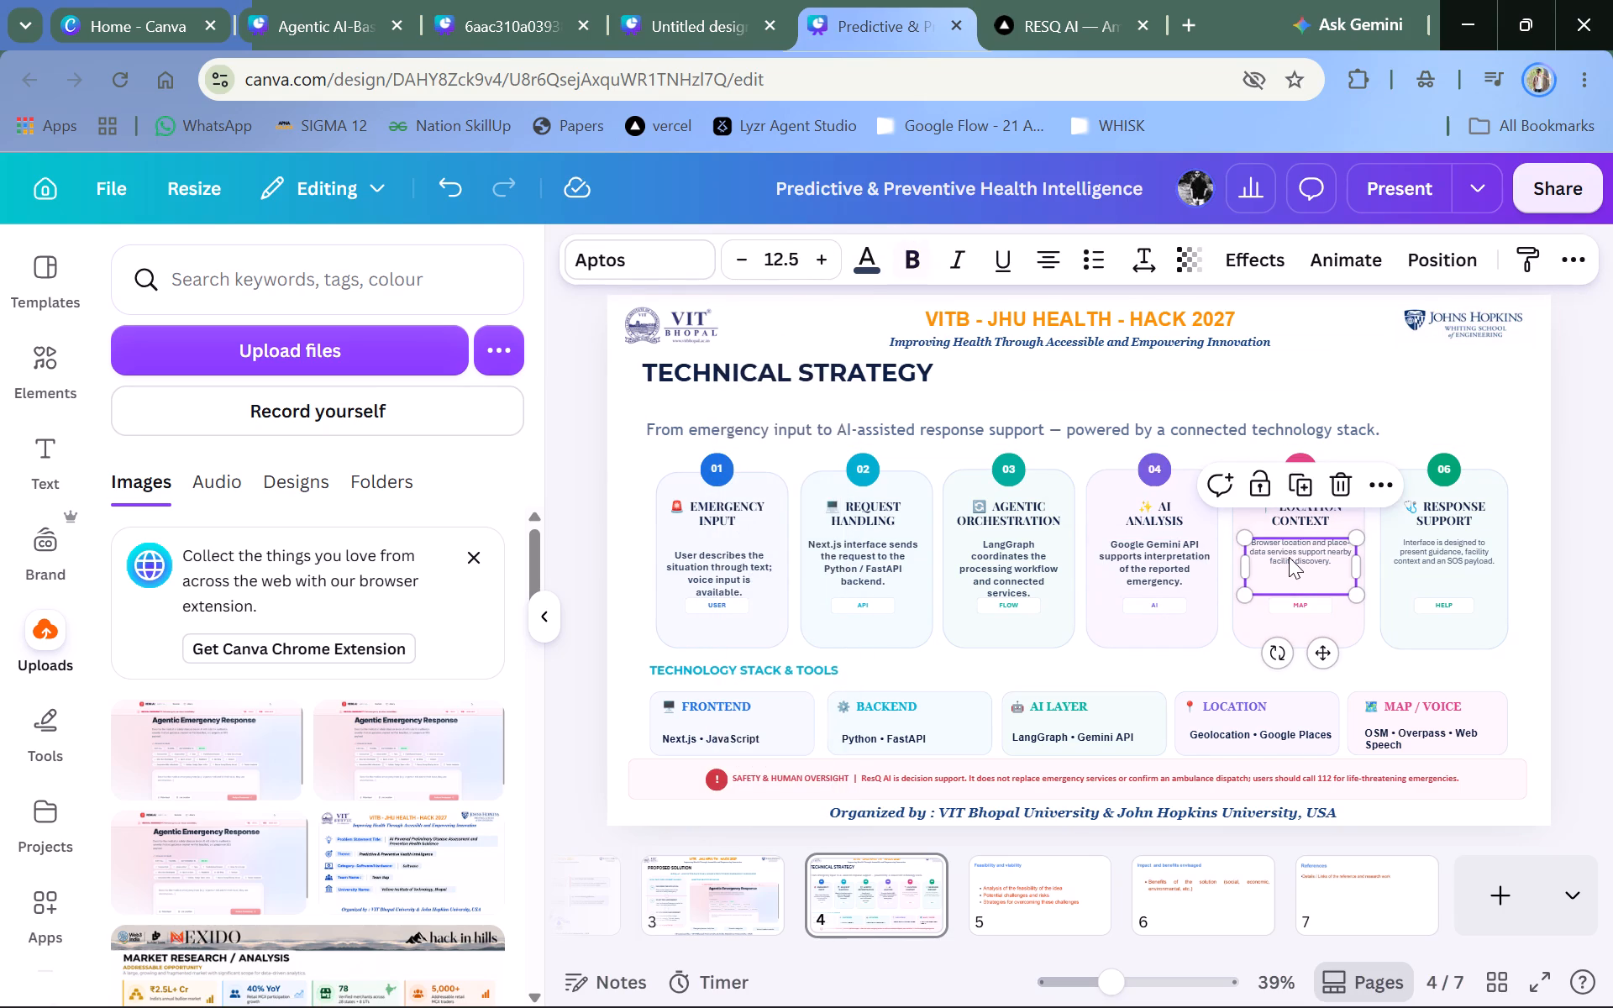
double_click(787, 247)
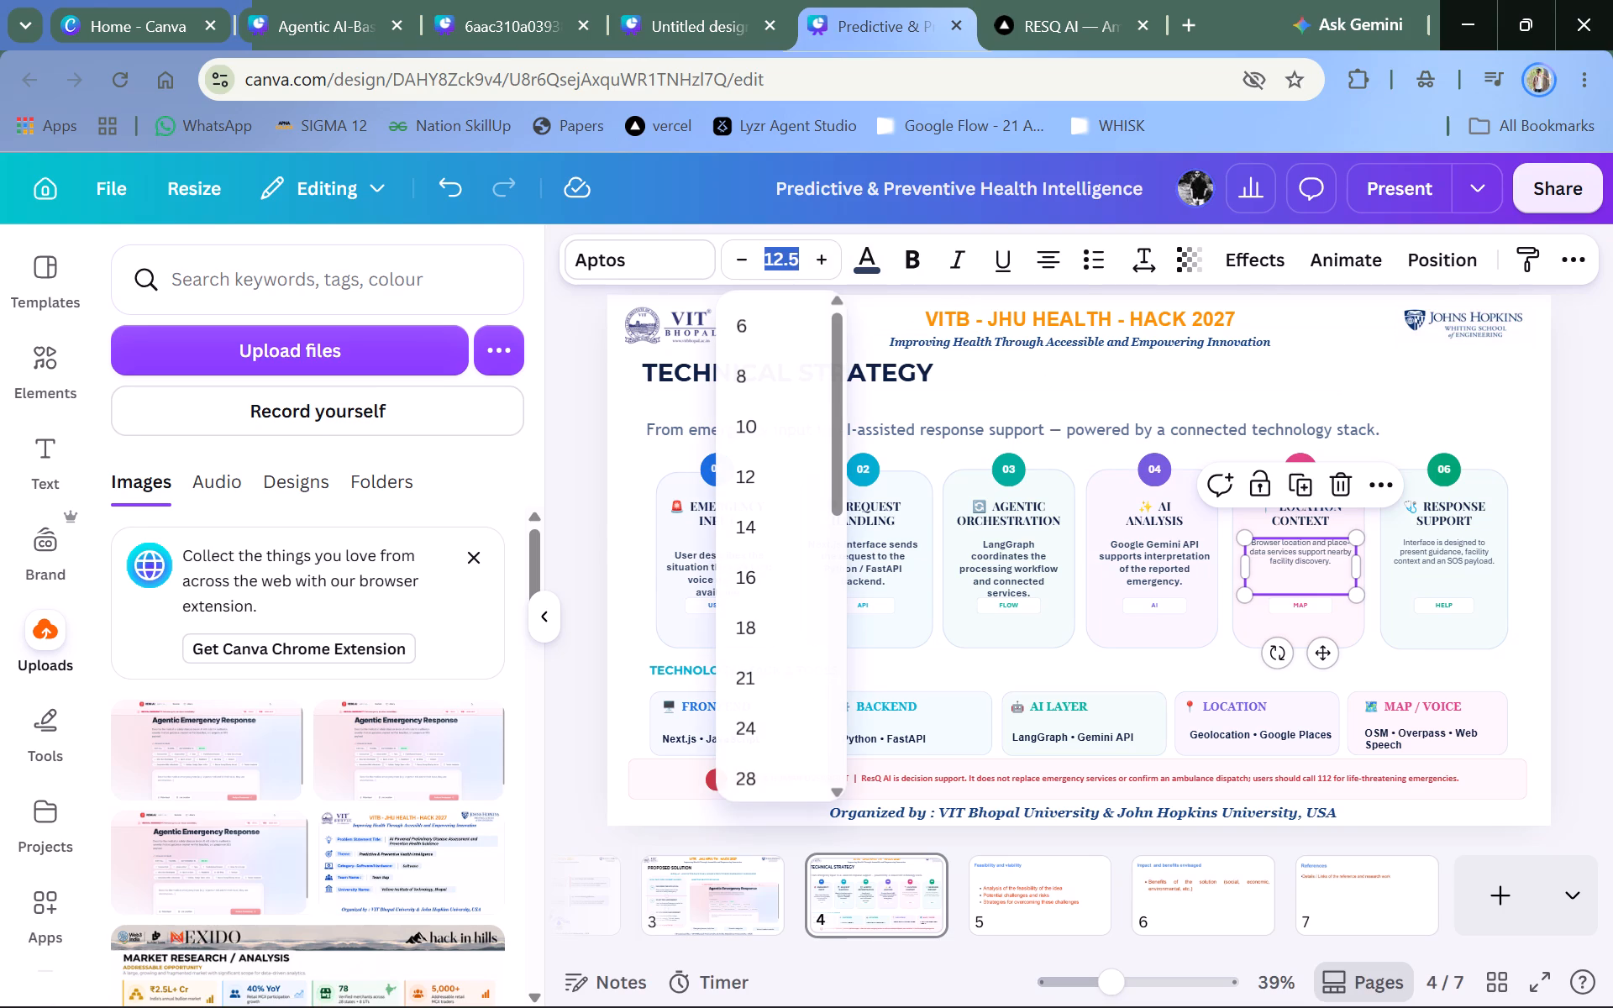
type("16")
key("Return")
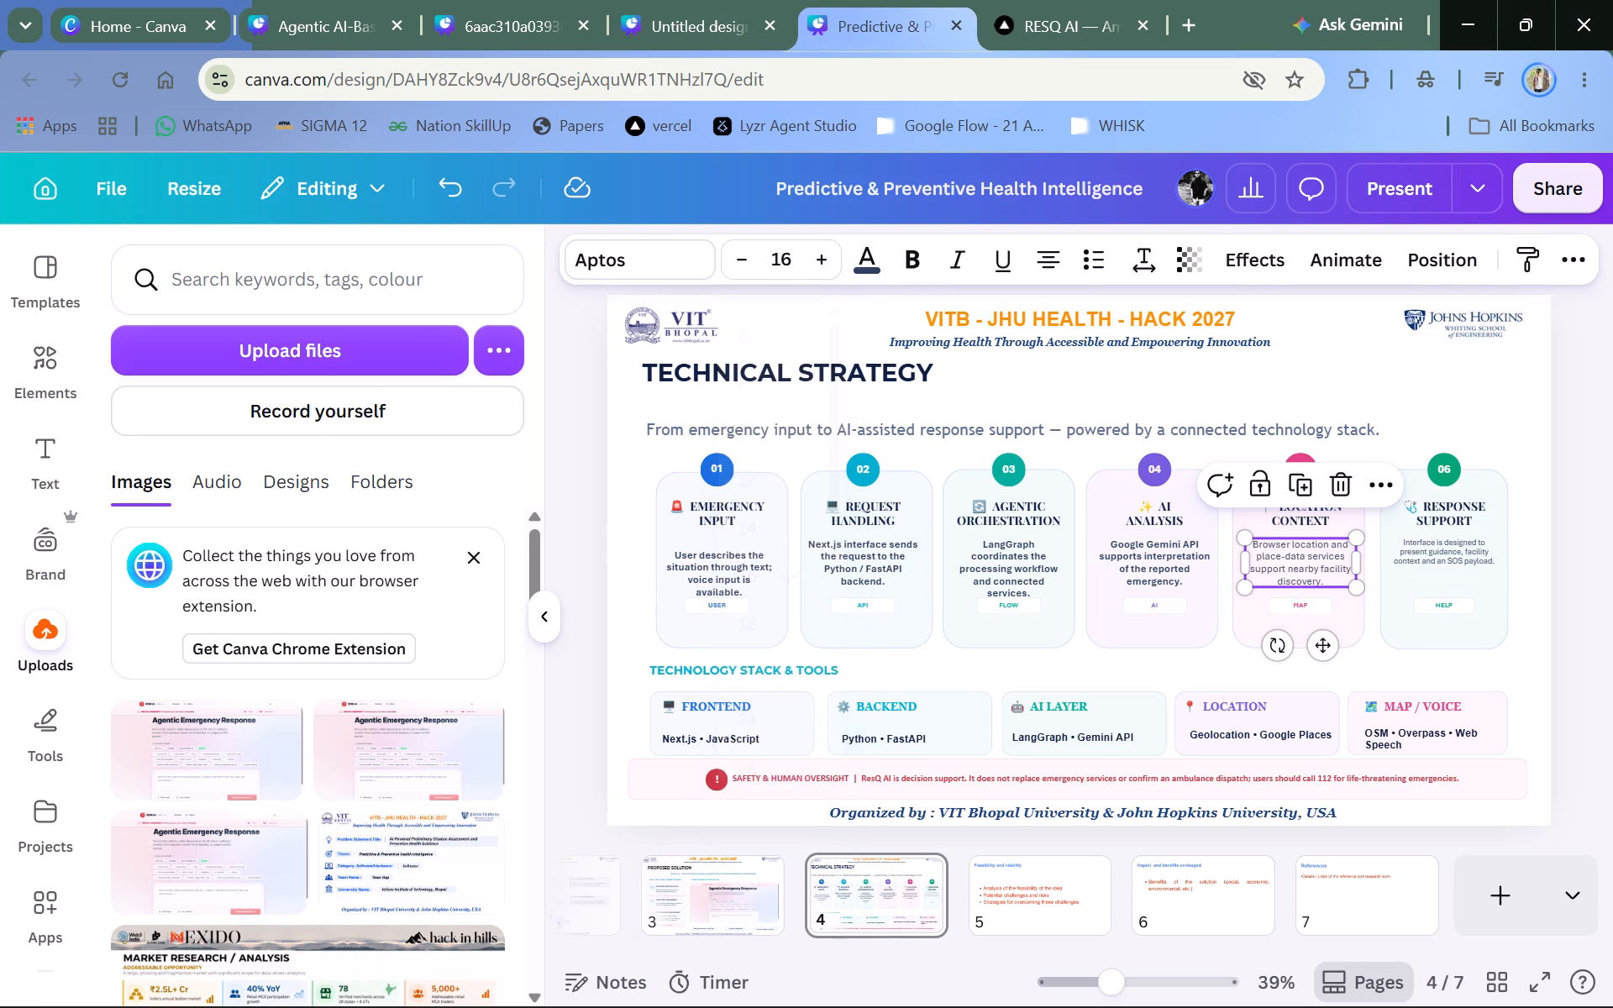
left_click(910, 254)
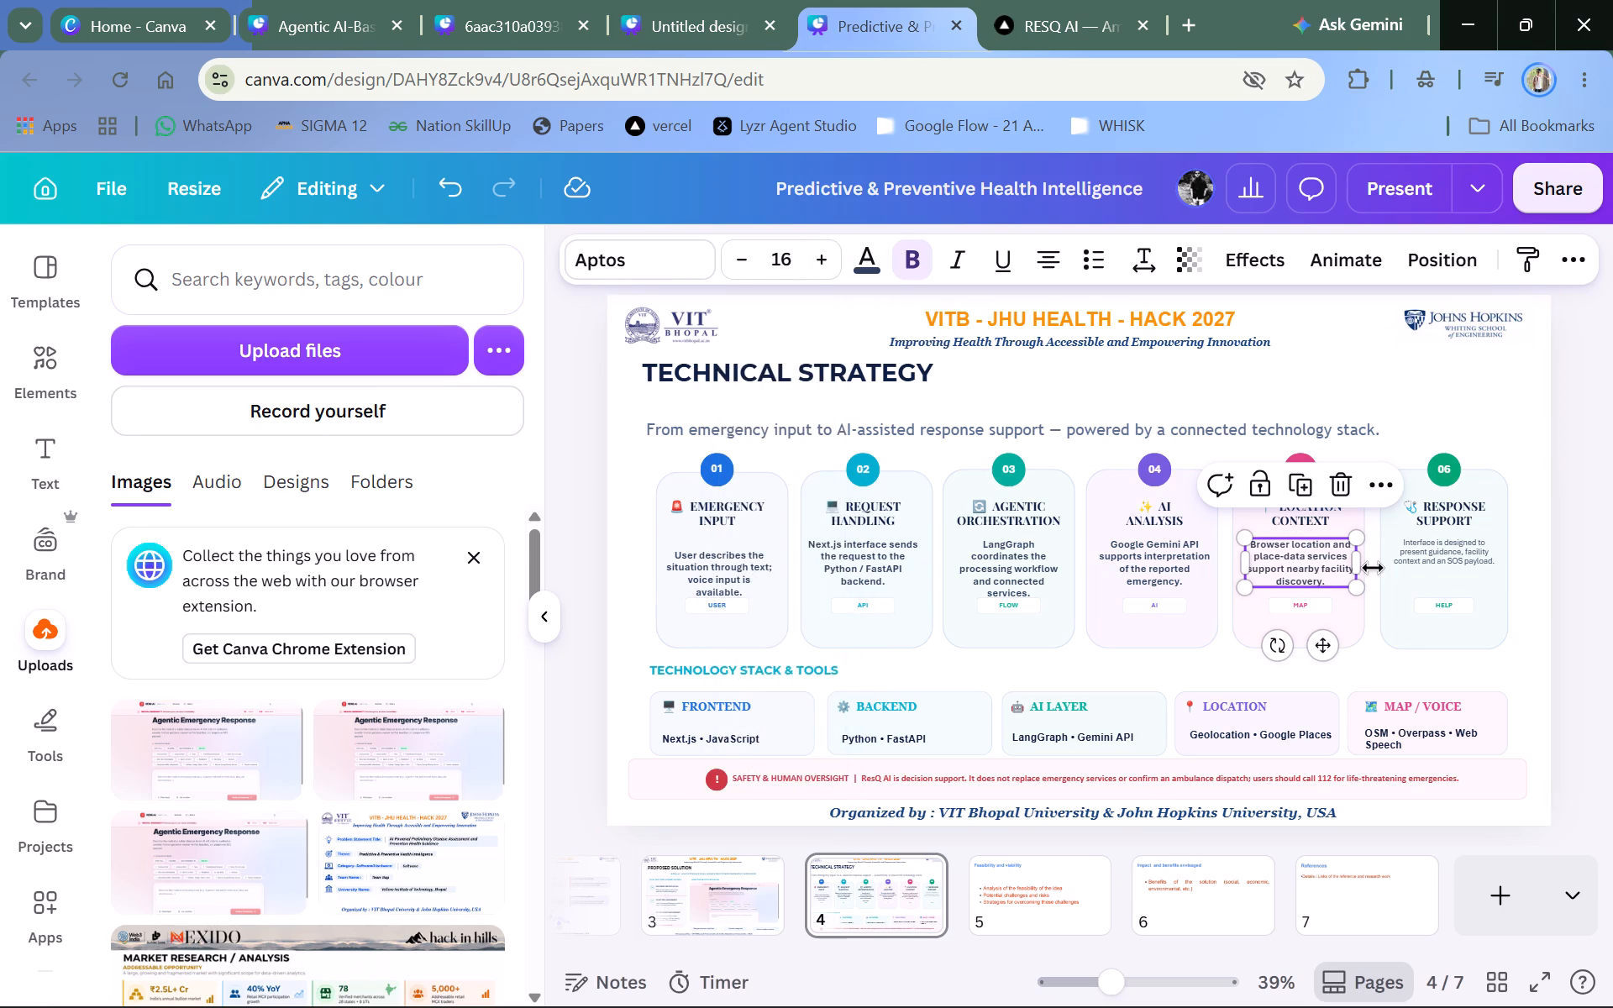
Set the Response Support card's description to font size 16 and make it bold.
left_click(1438, 557)
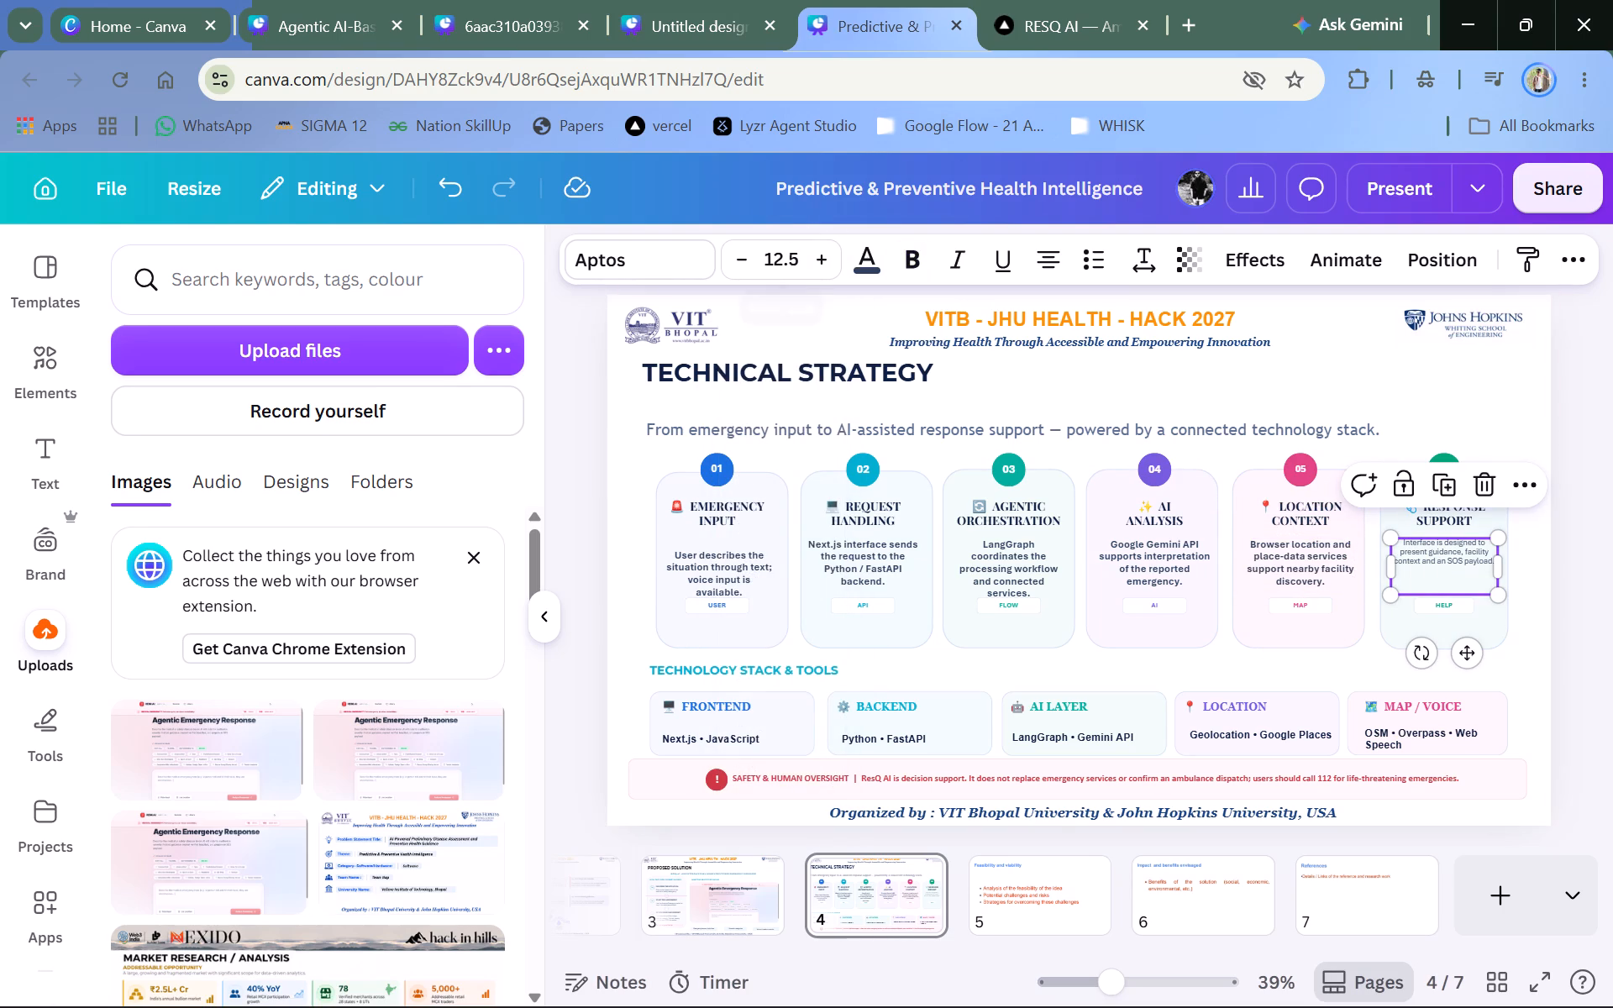
double_click(778, 264)
type("16")
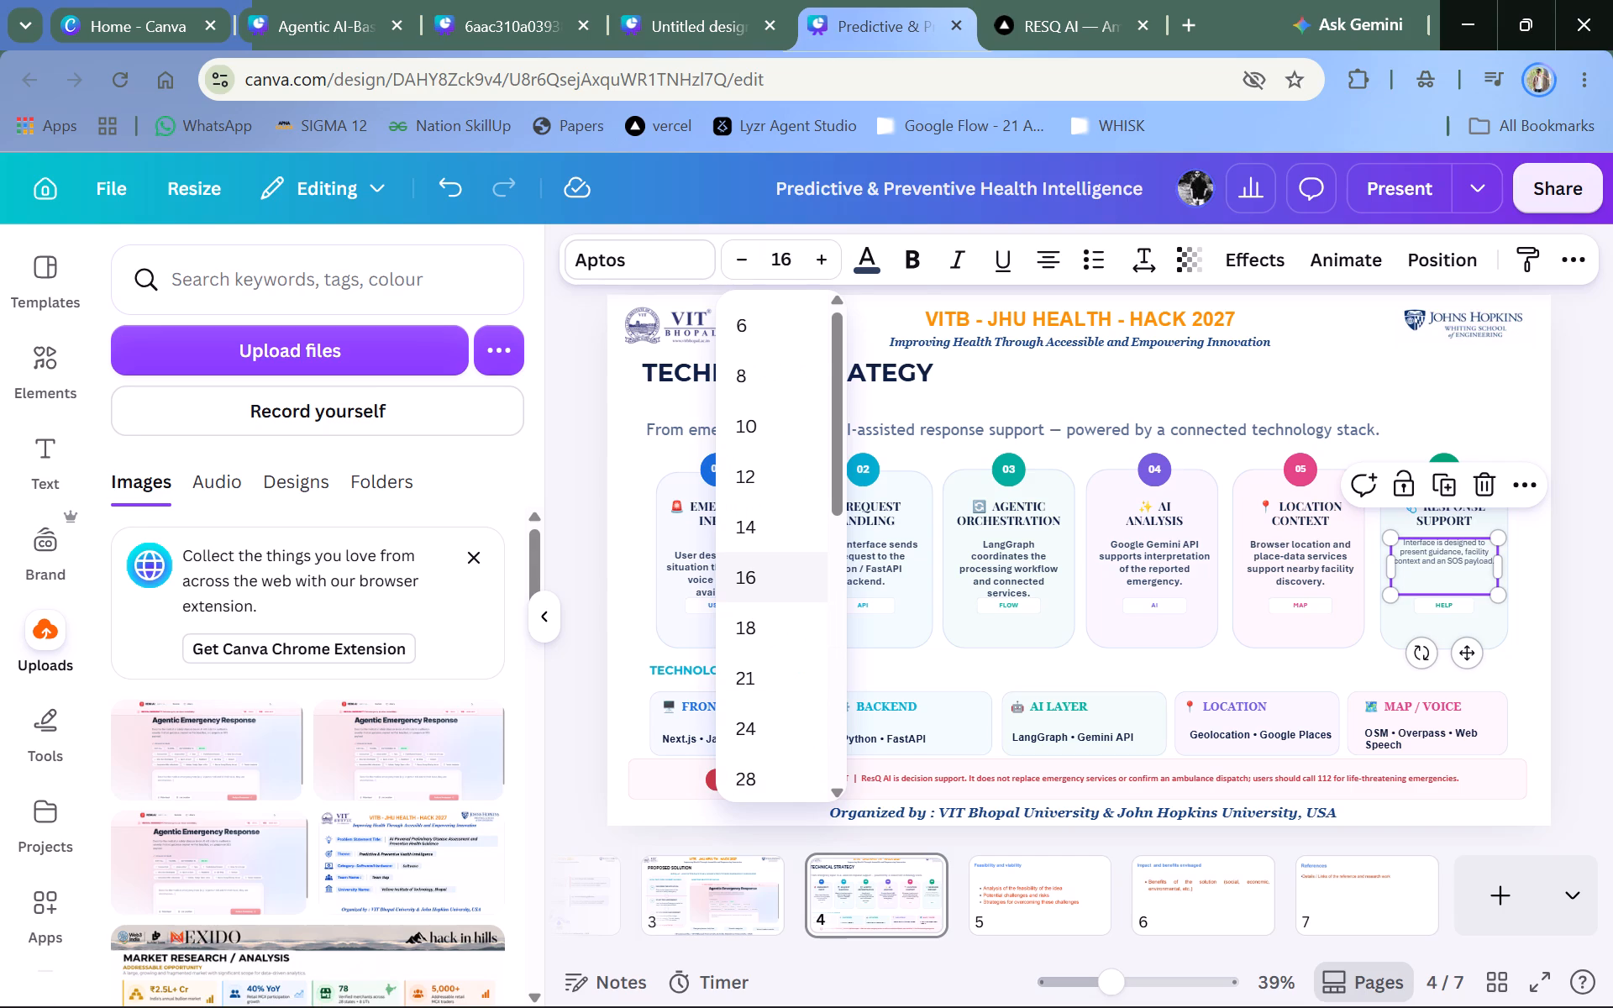
double_click(905, 263)
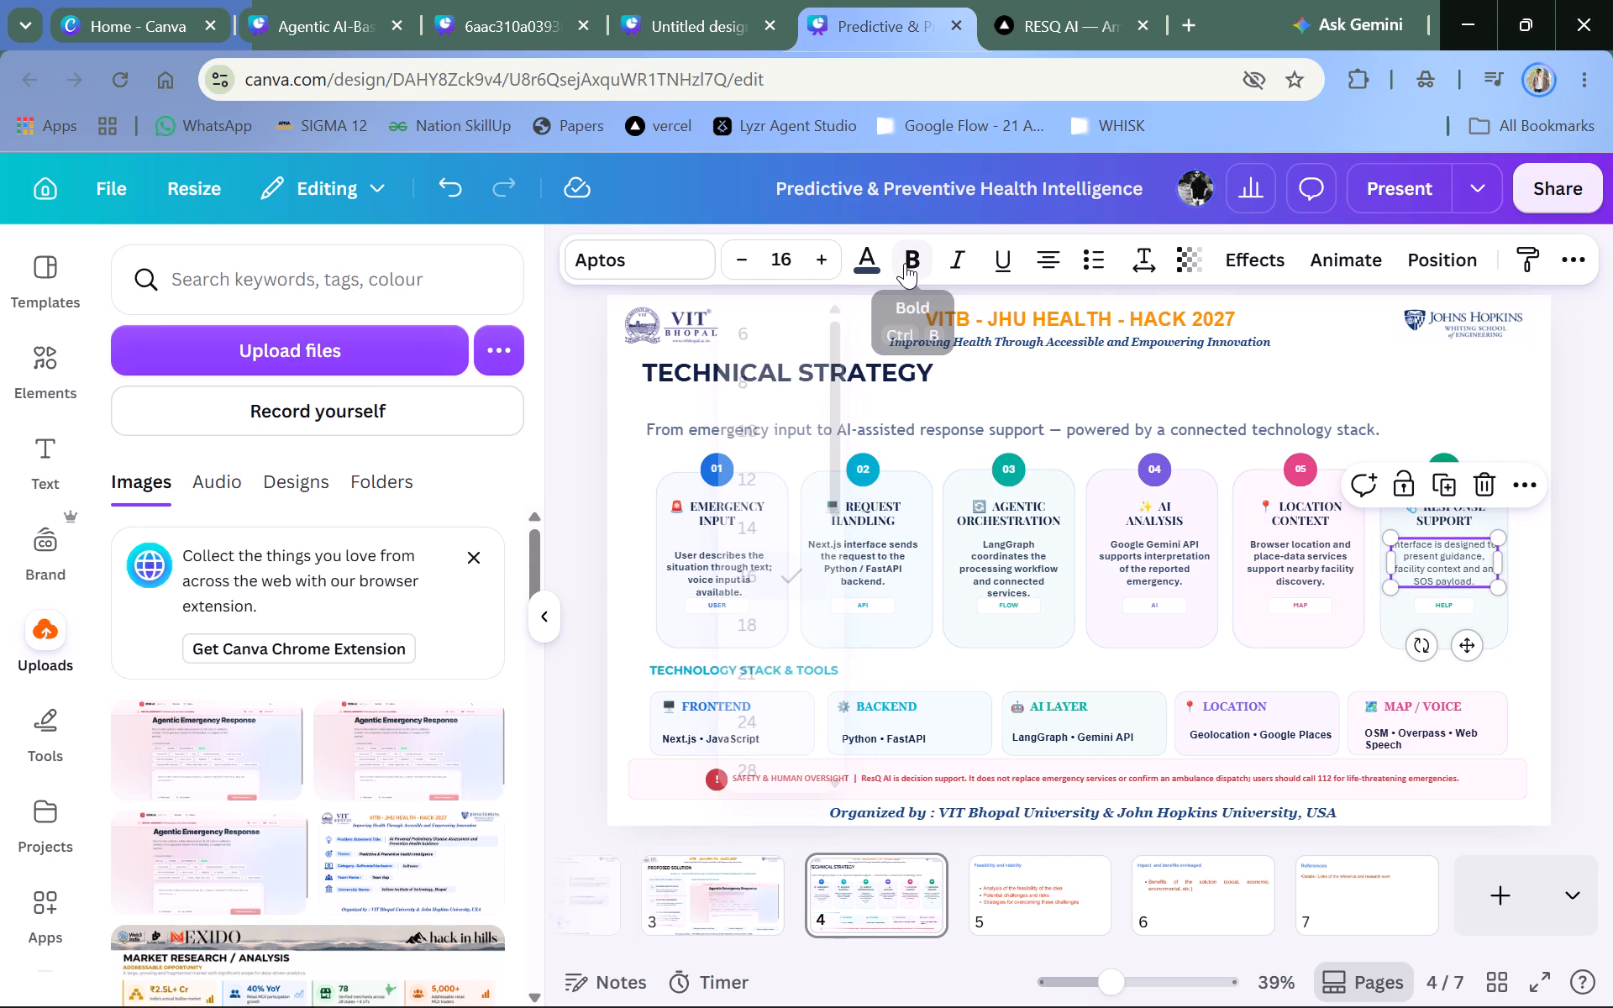
key("Return")
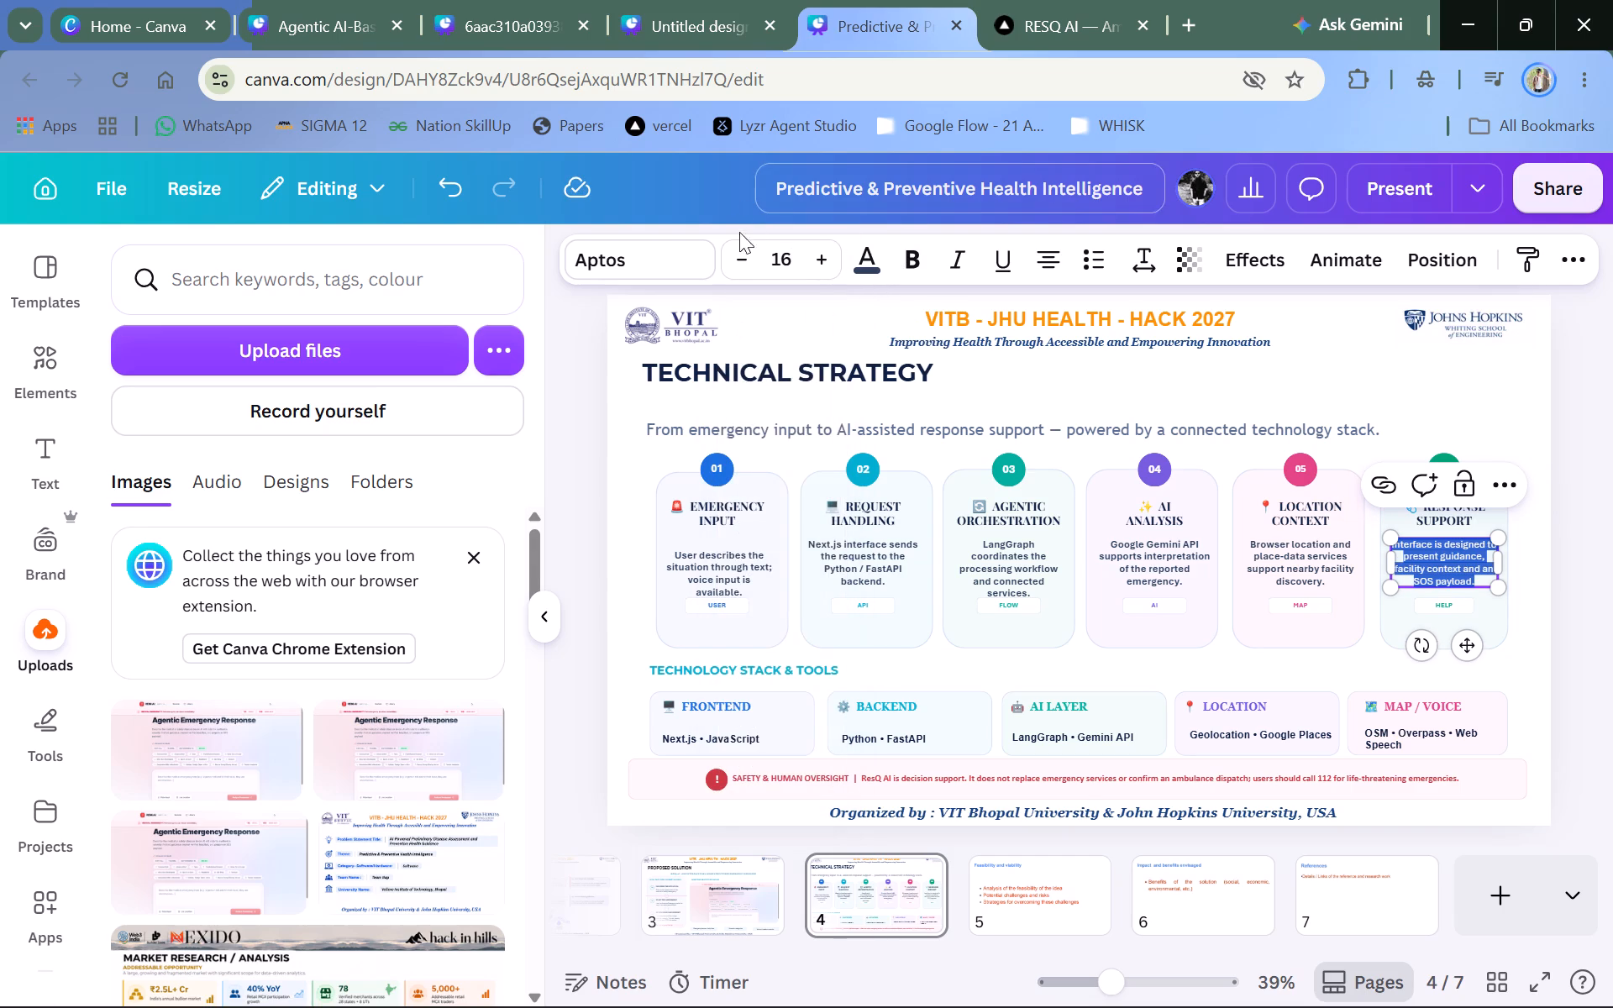
double_click(784, 245)
type("16")
key("Return")
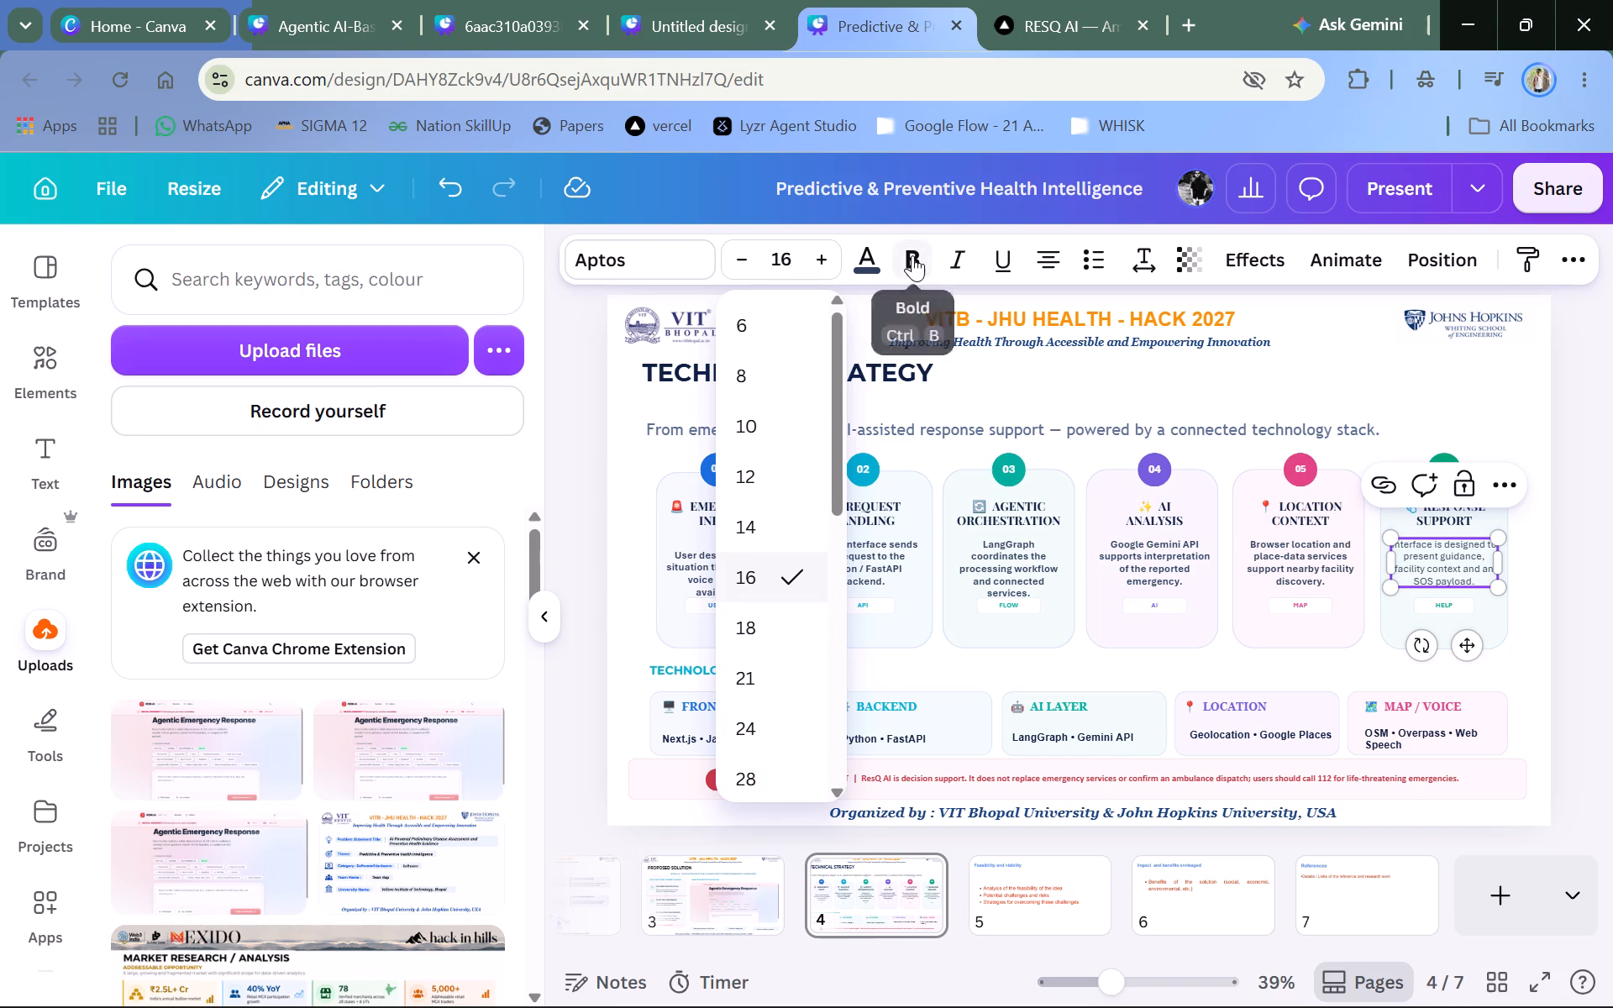
double_click(912, 255)
double_click(1561, 480)
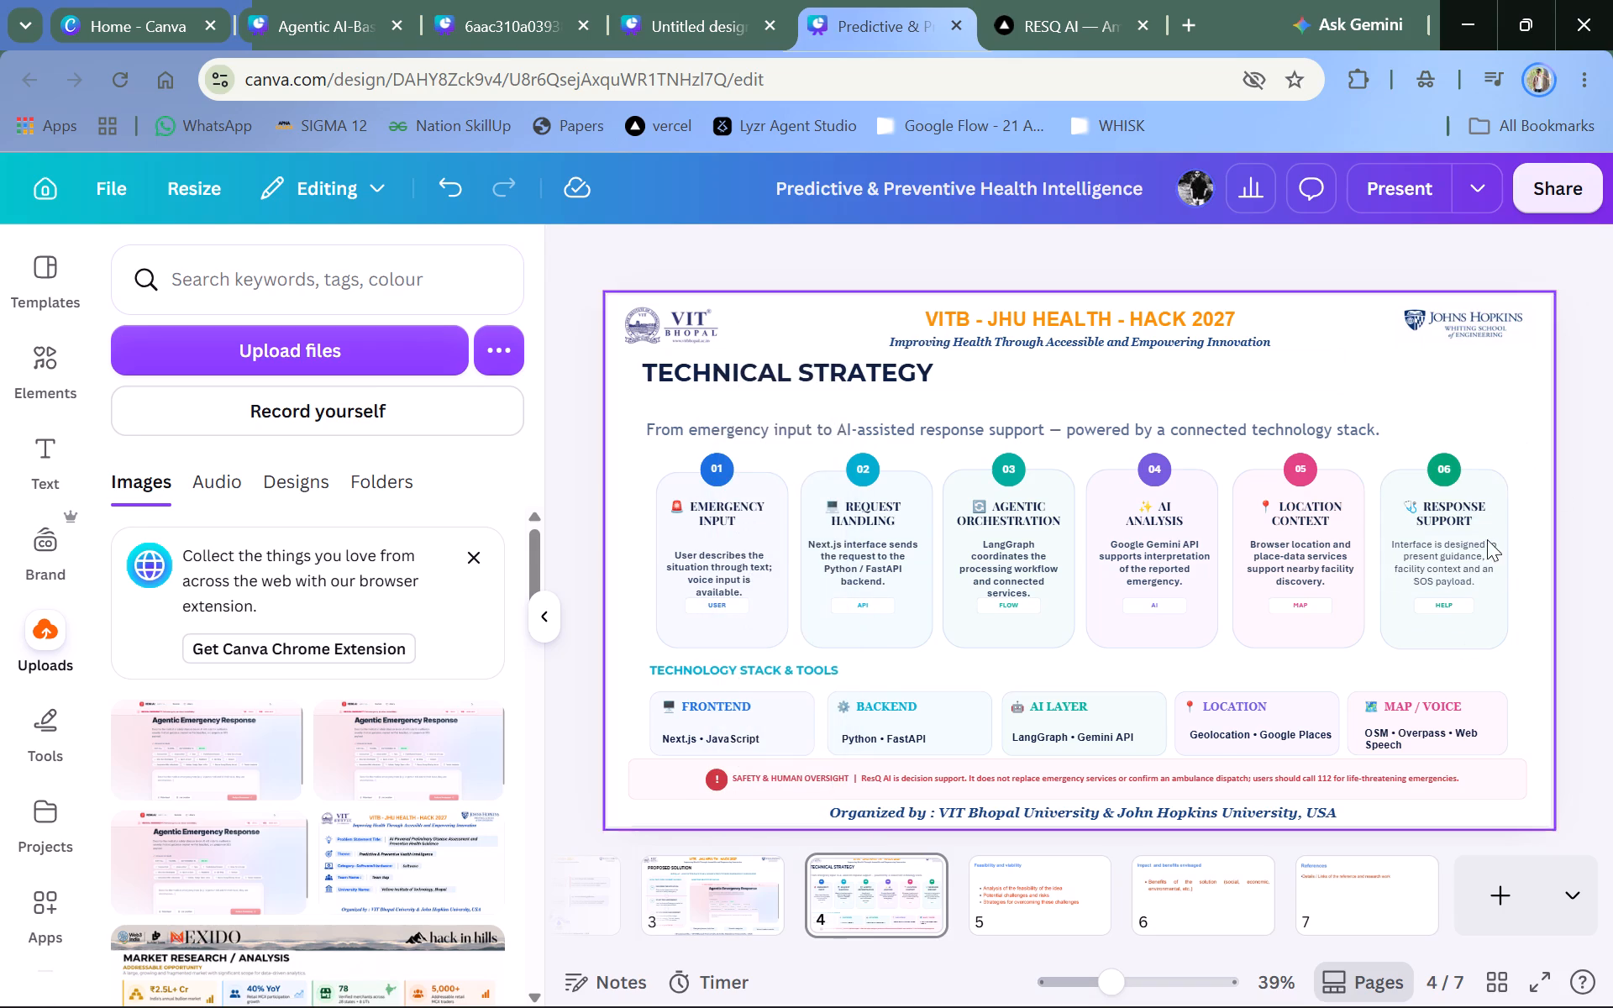
left_click(1445, 571)
left_click(915, 244)
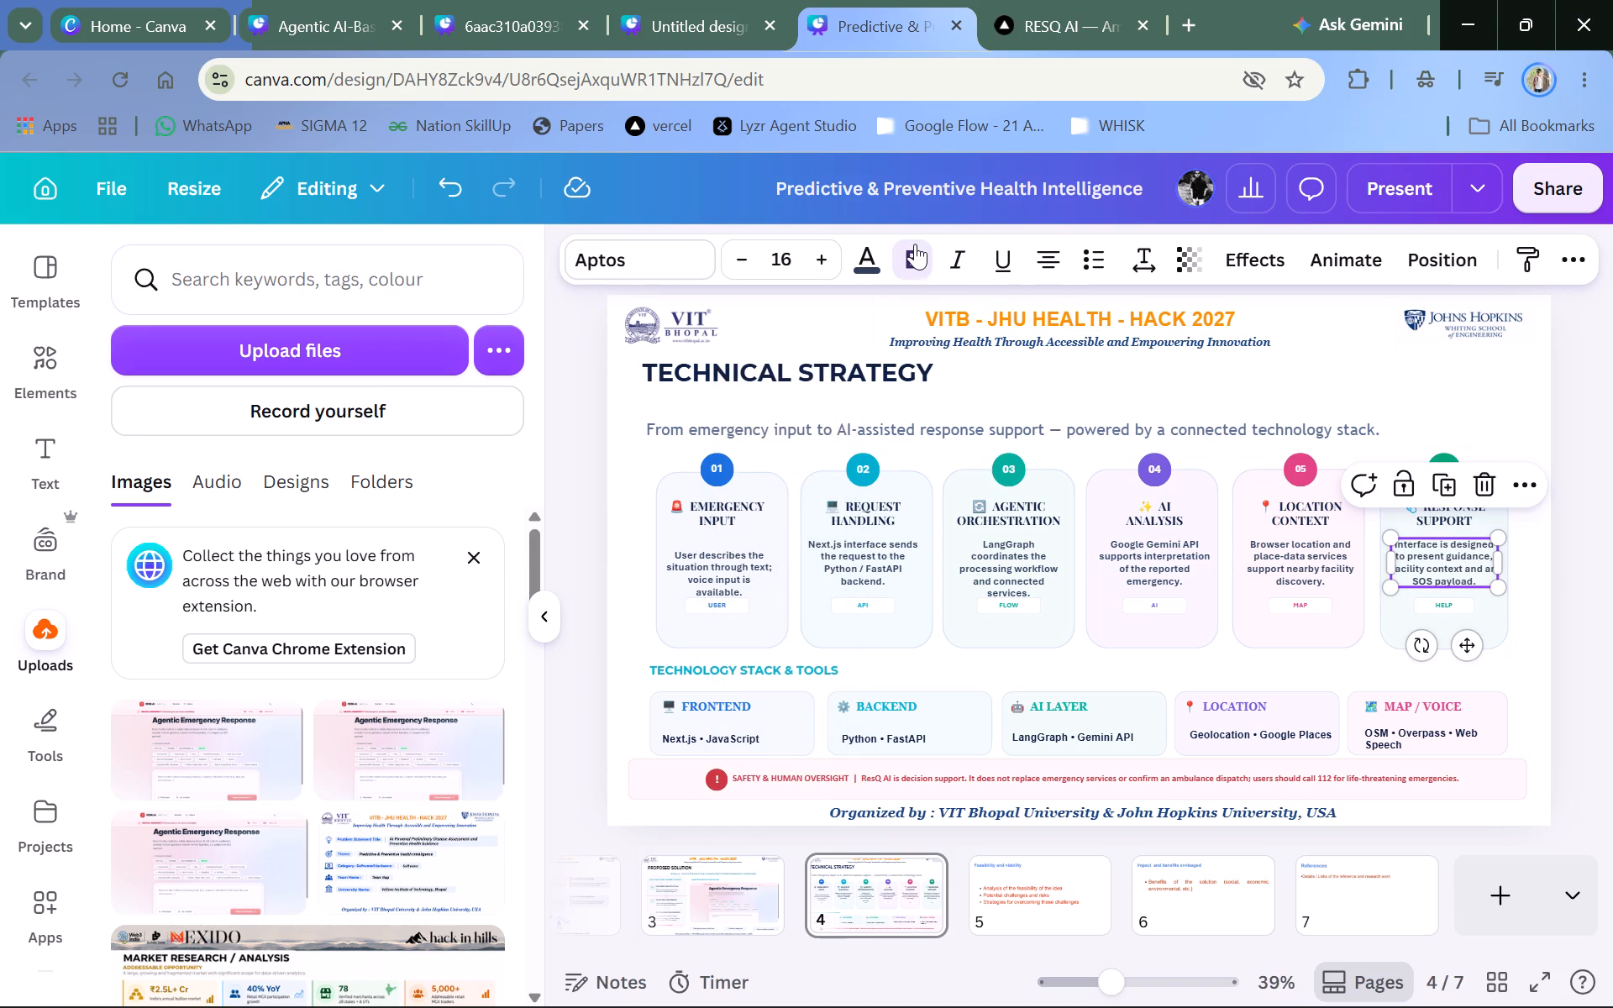
double_click(1572, 437)
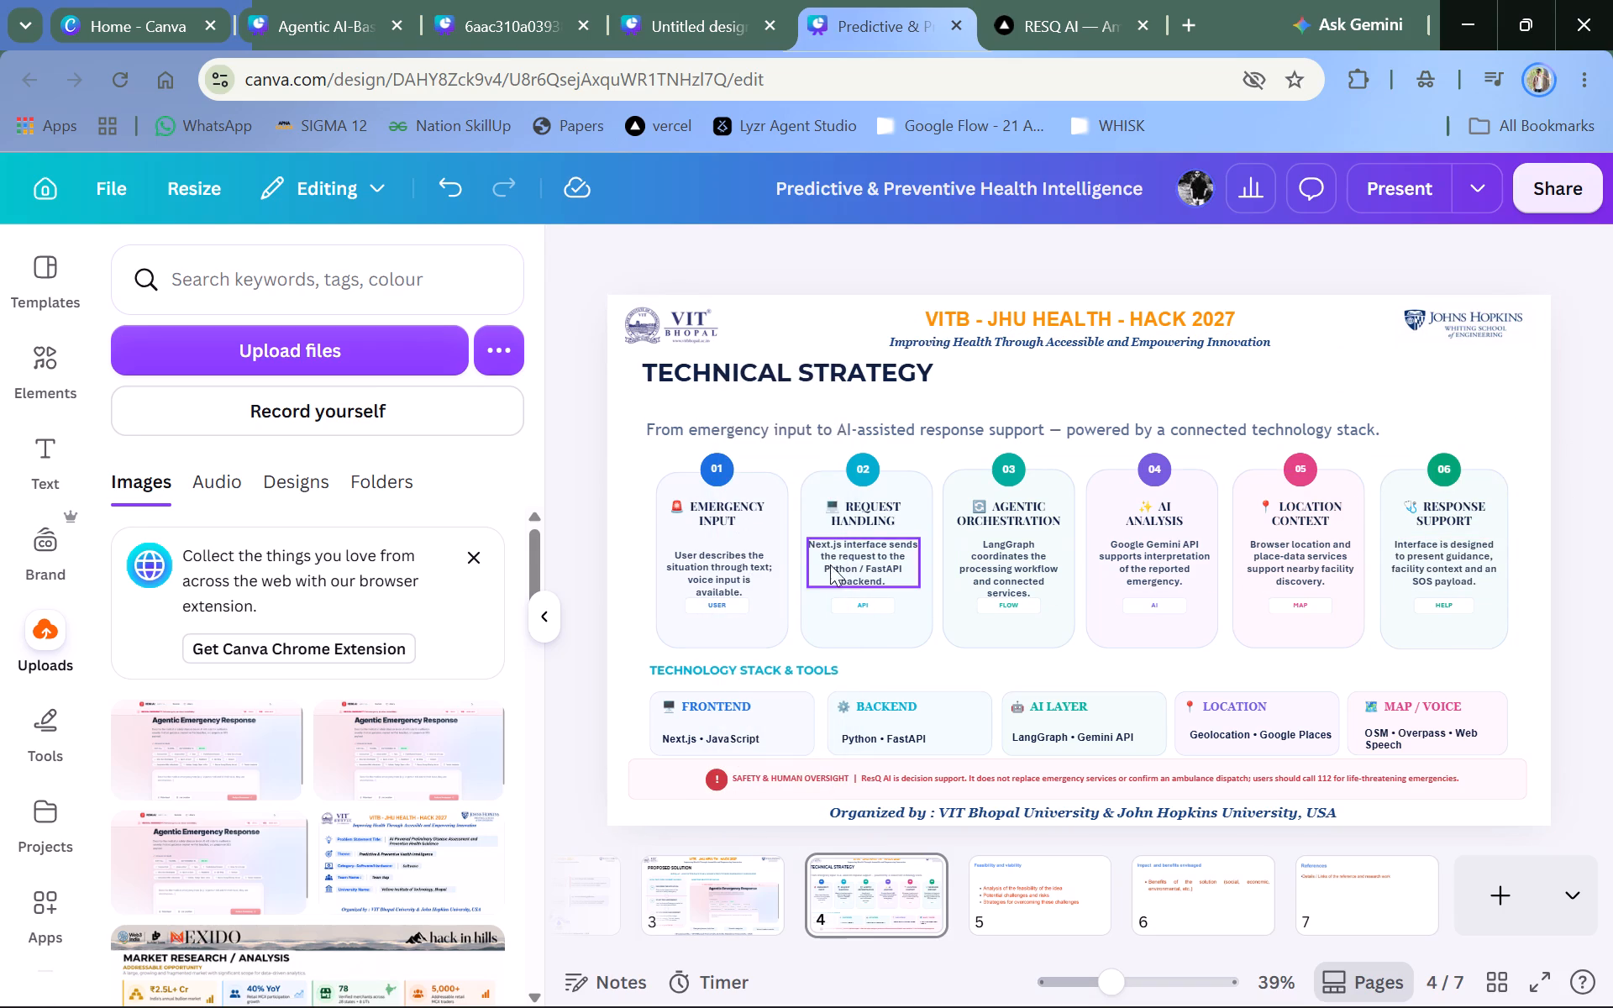
Move the USER label and its white tag box down to the bottom of the Emergency Input card, roughly centred.
left_click_drag(720, 600, 717, 621)
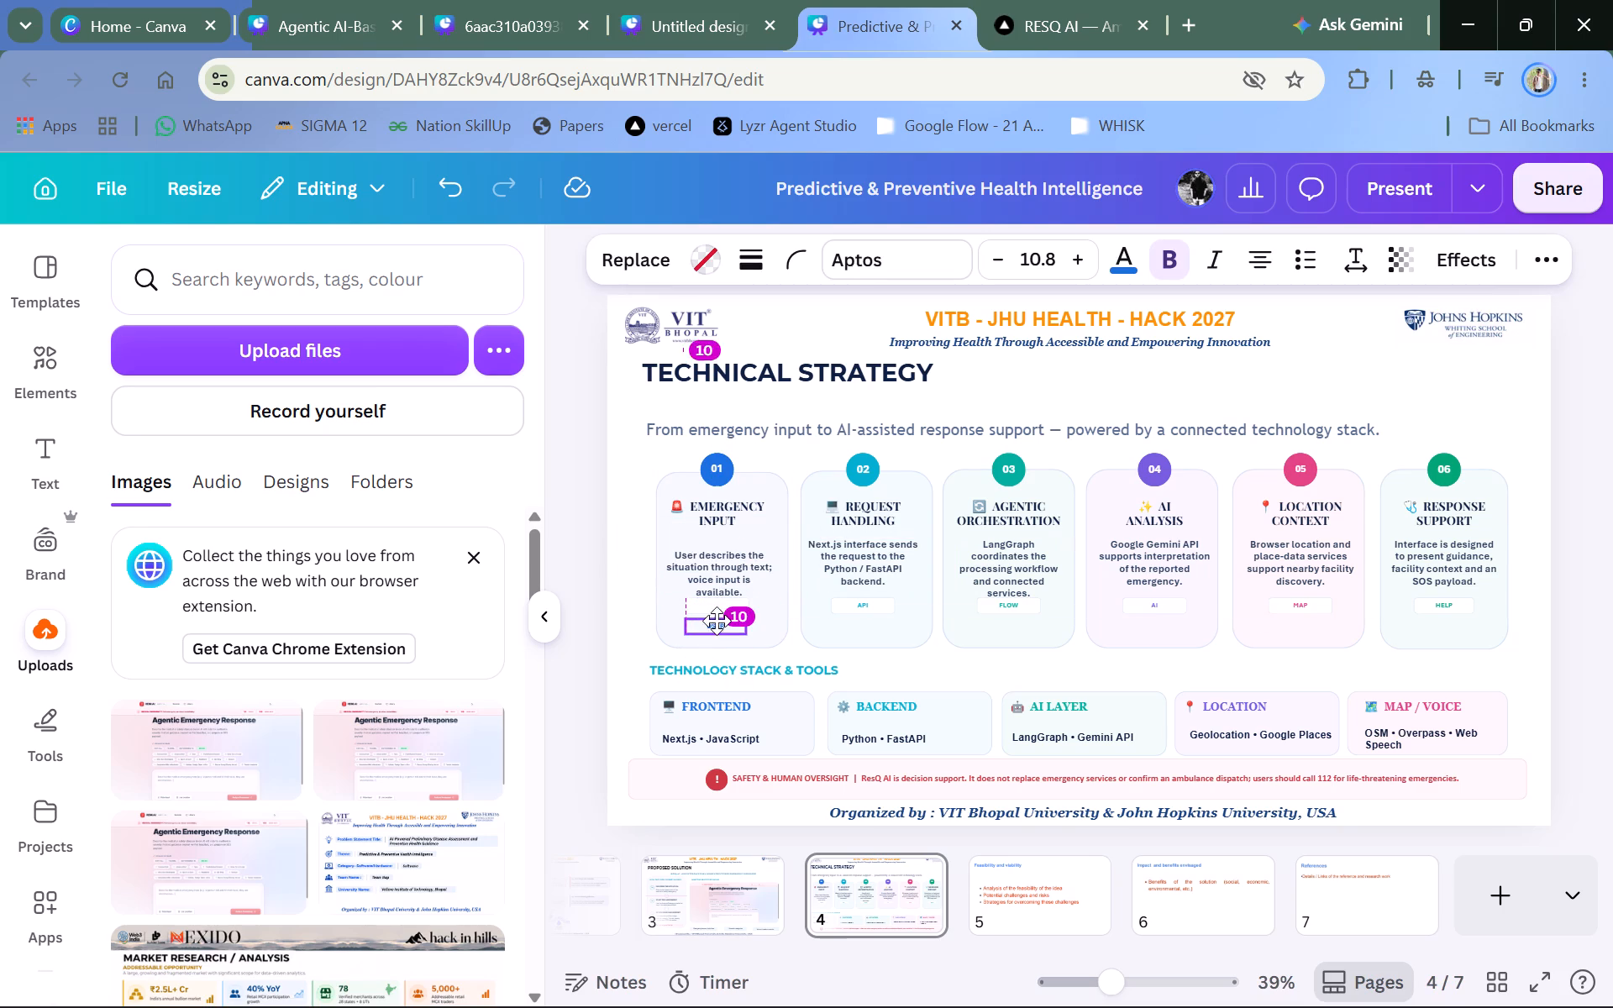
left_click_drag(717, 621, 717, 622)
left_click_drag(707, 601, 713, 611)
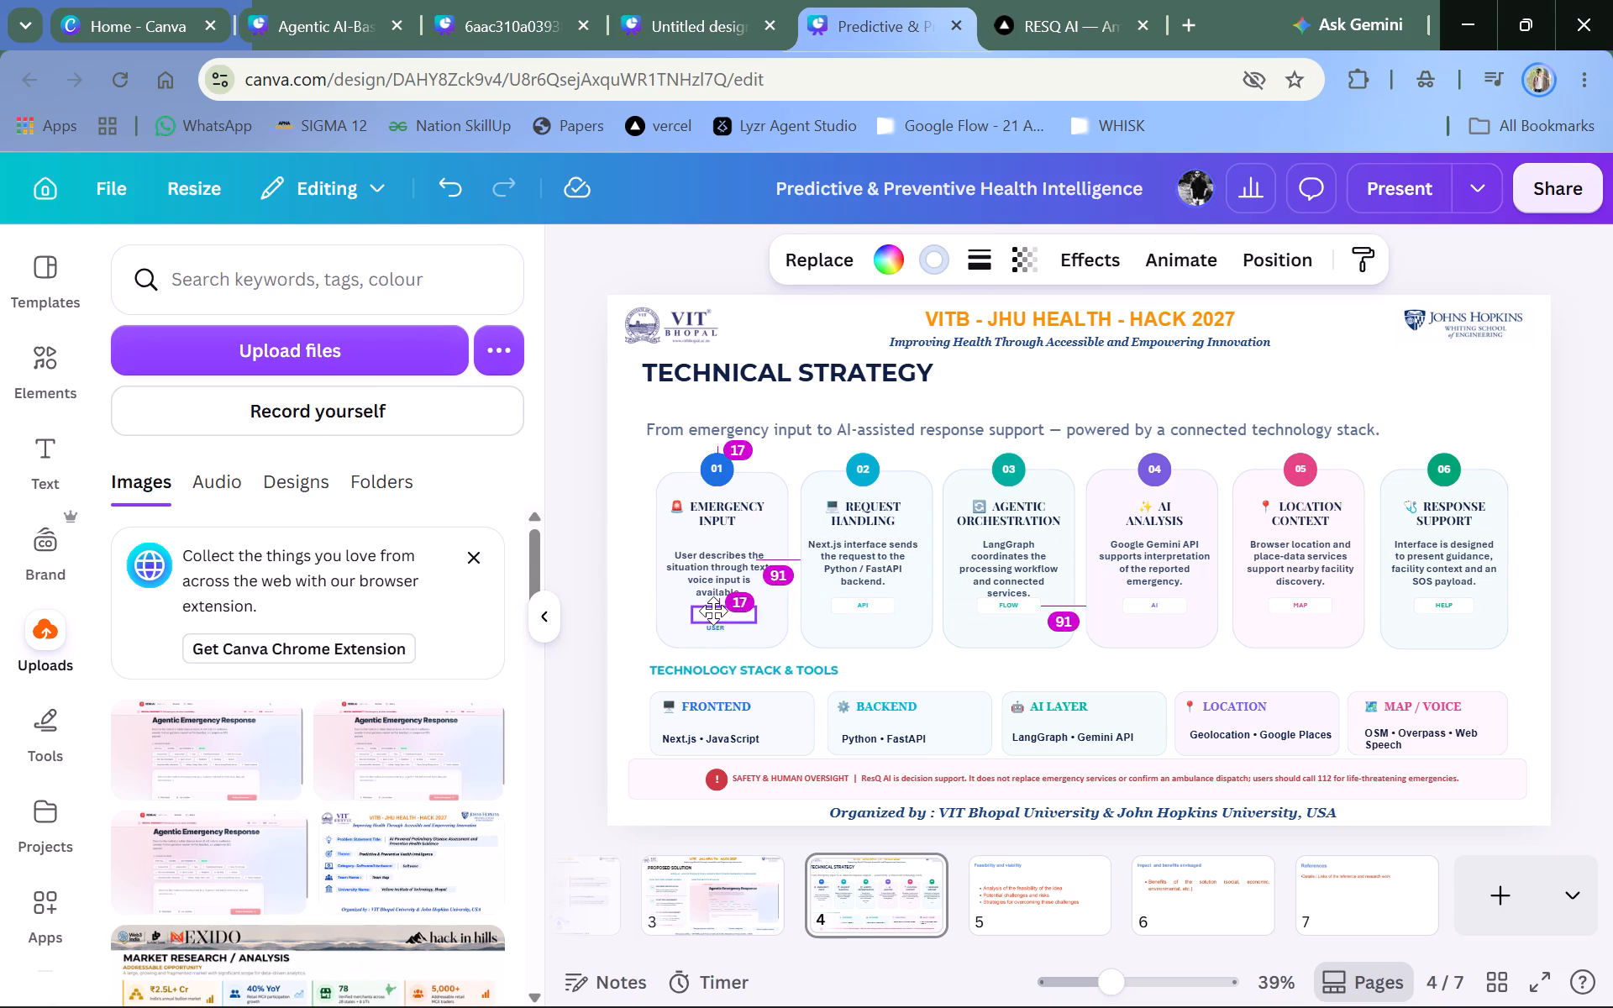
left_click_drag(713, 611, 708, 621)
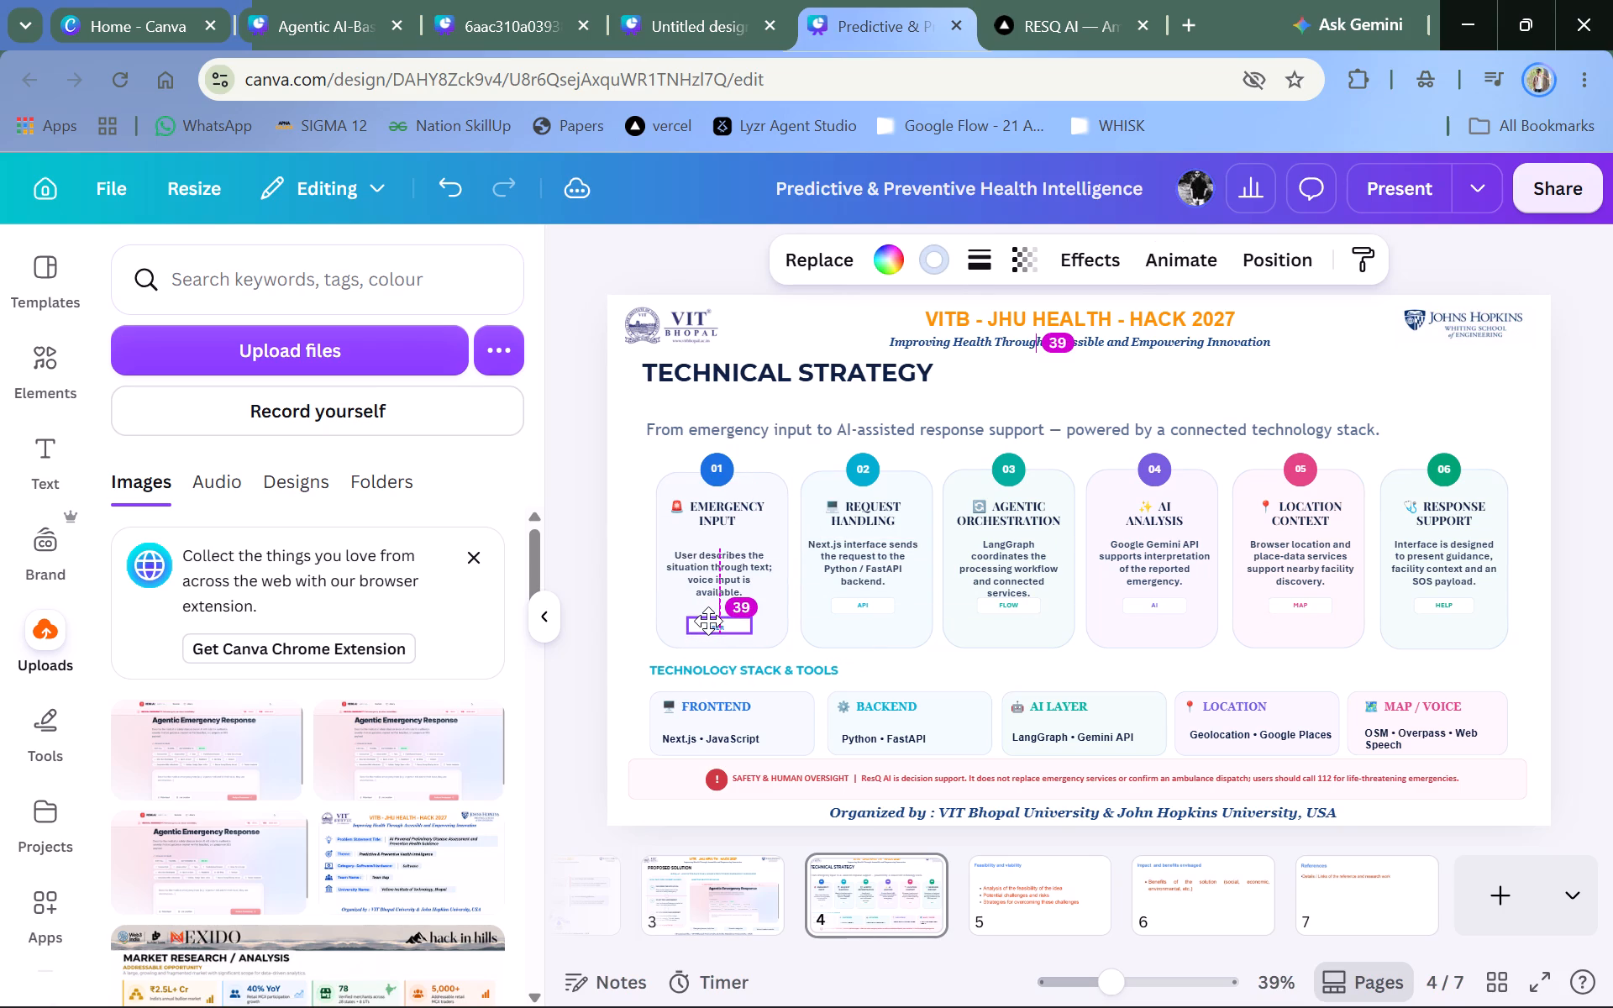
left_click_drag(708, 621, 709, 629)
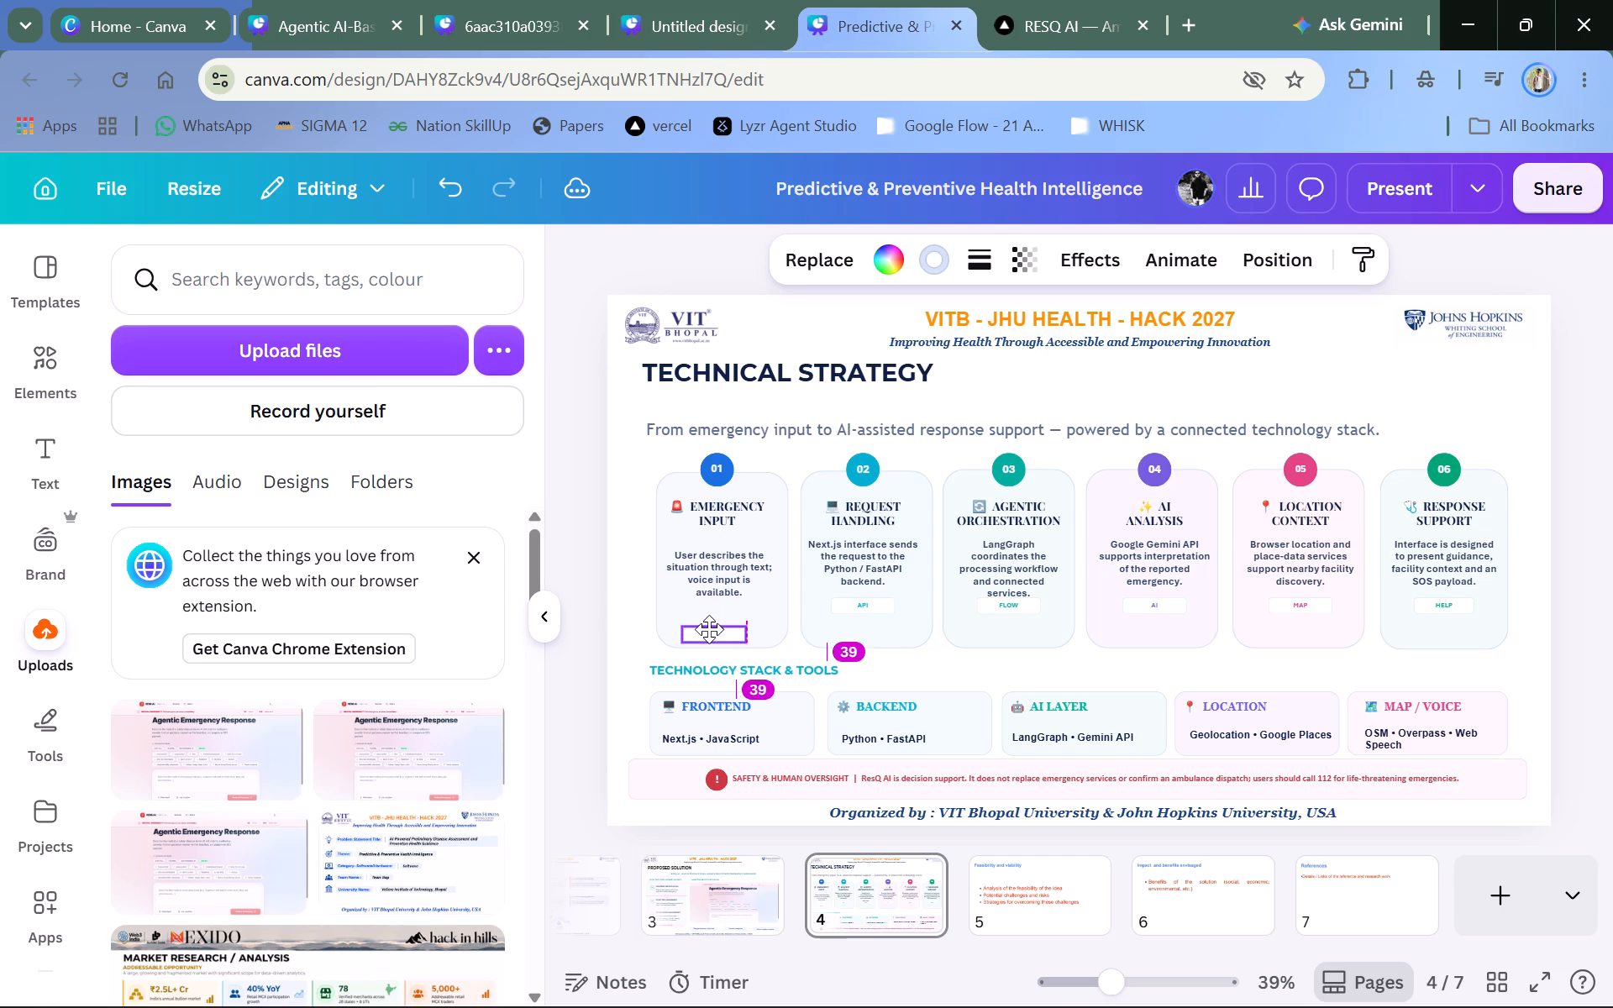
left_click_drag(709, 629, 709, 625)
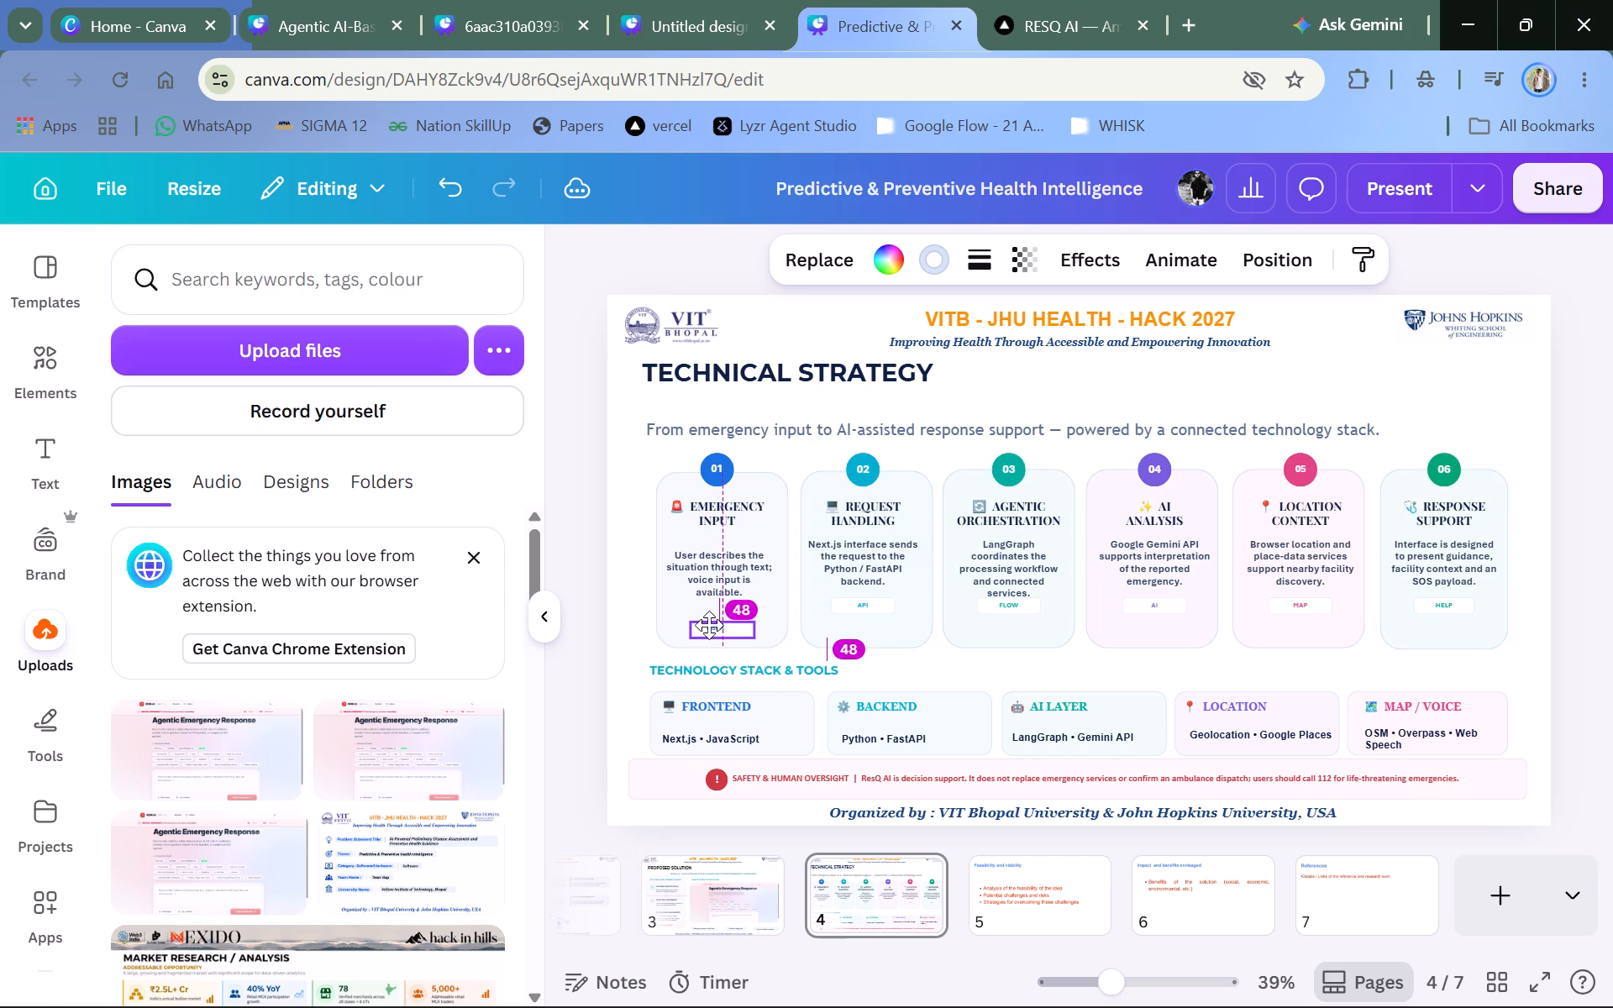
left_click_drag(709, 625, 716, 622)
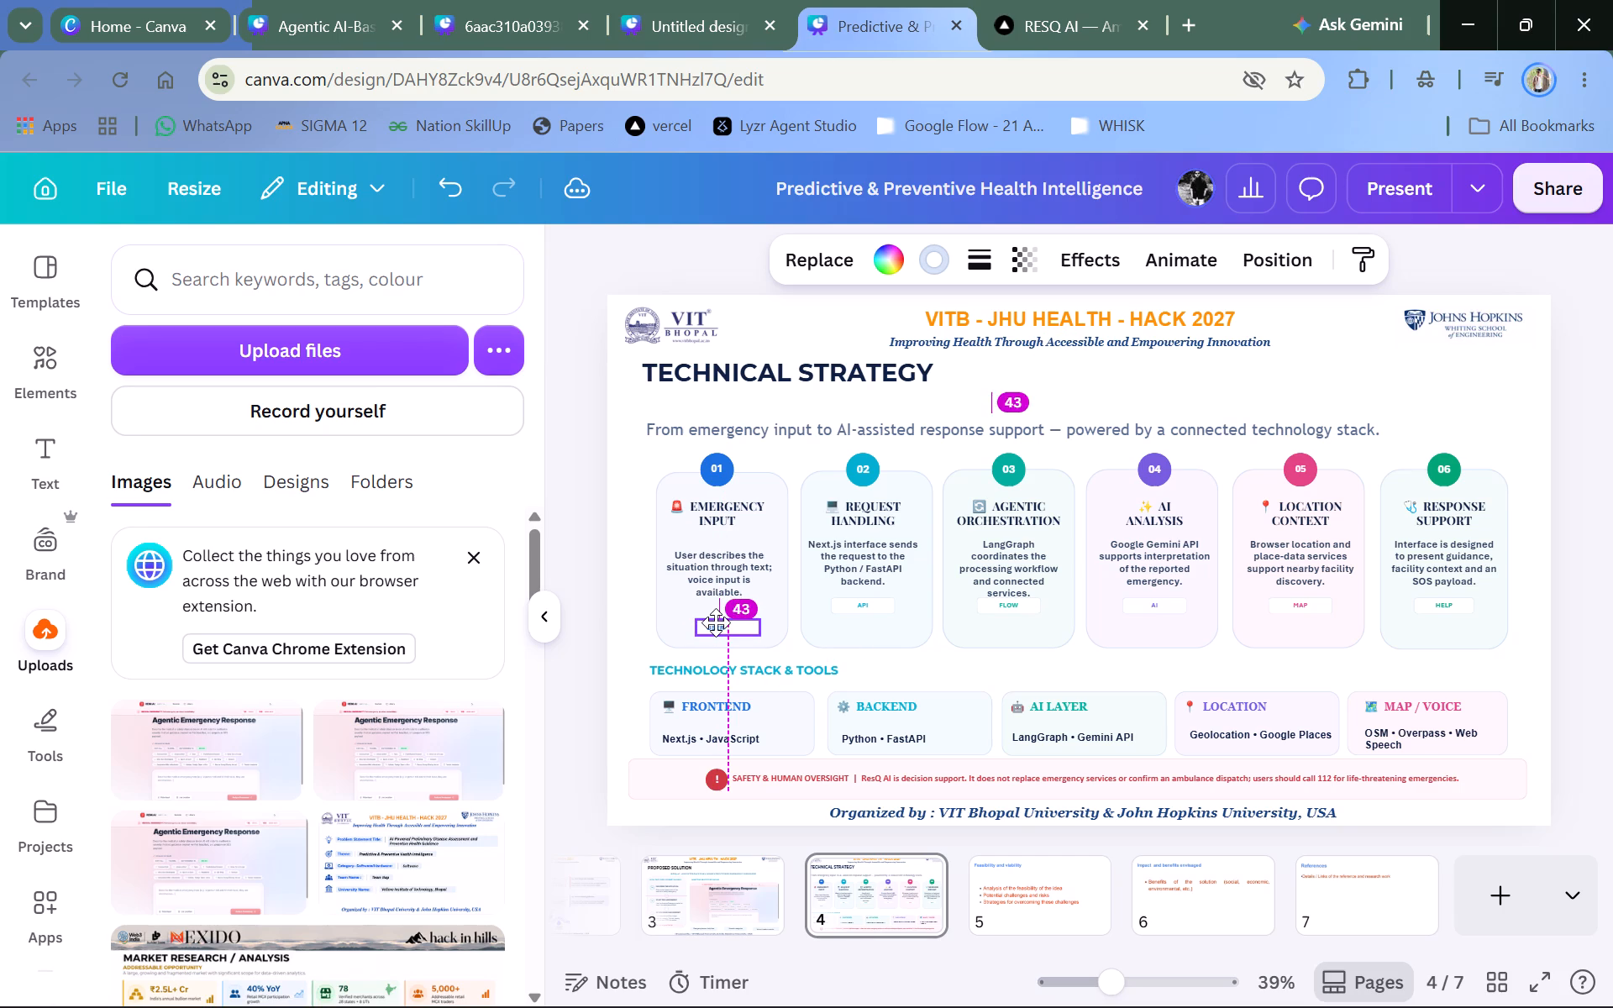
left_click_drag(716, 622, 712, 624)
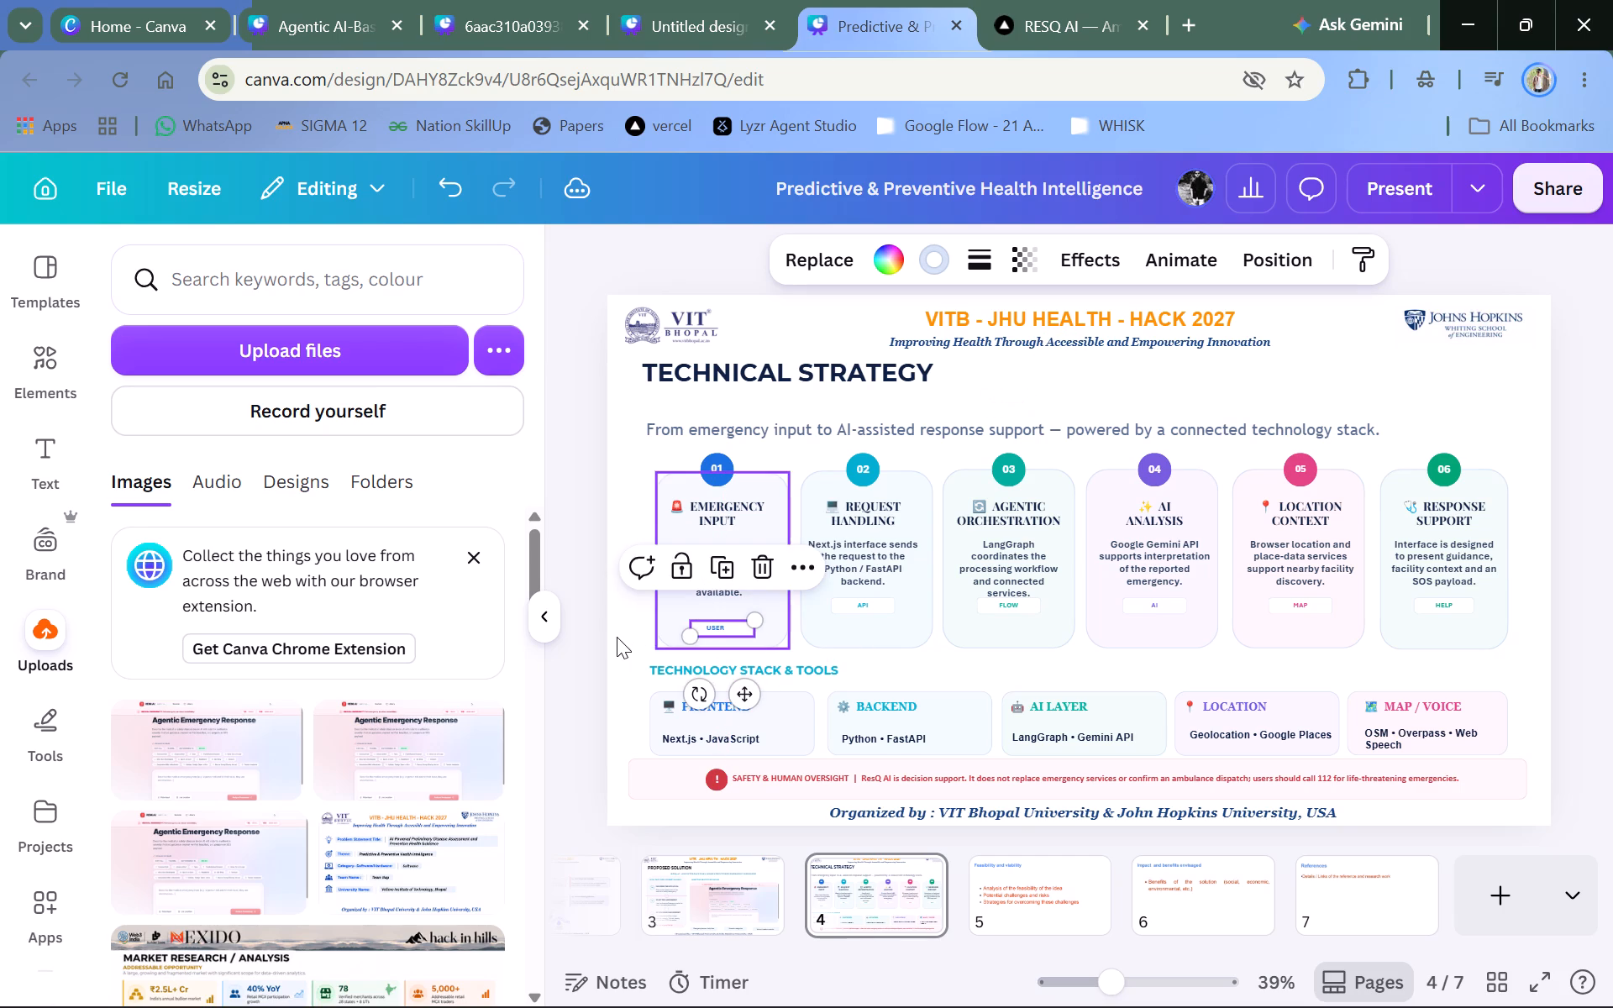
double_click(571, 654)
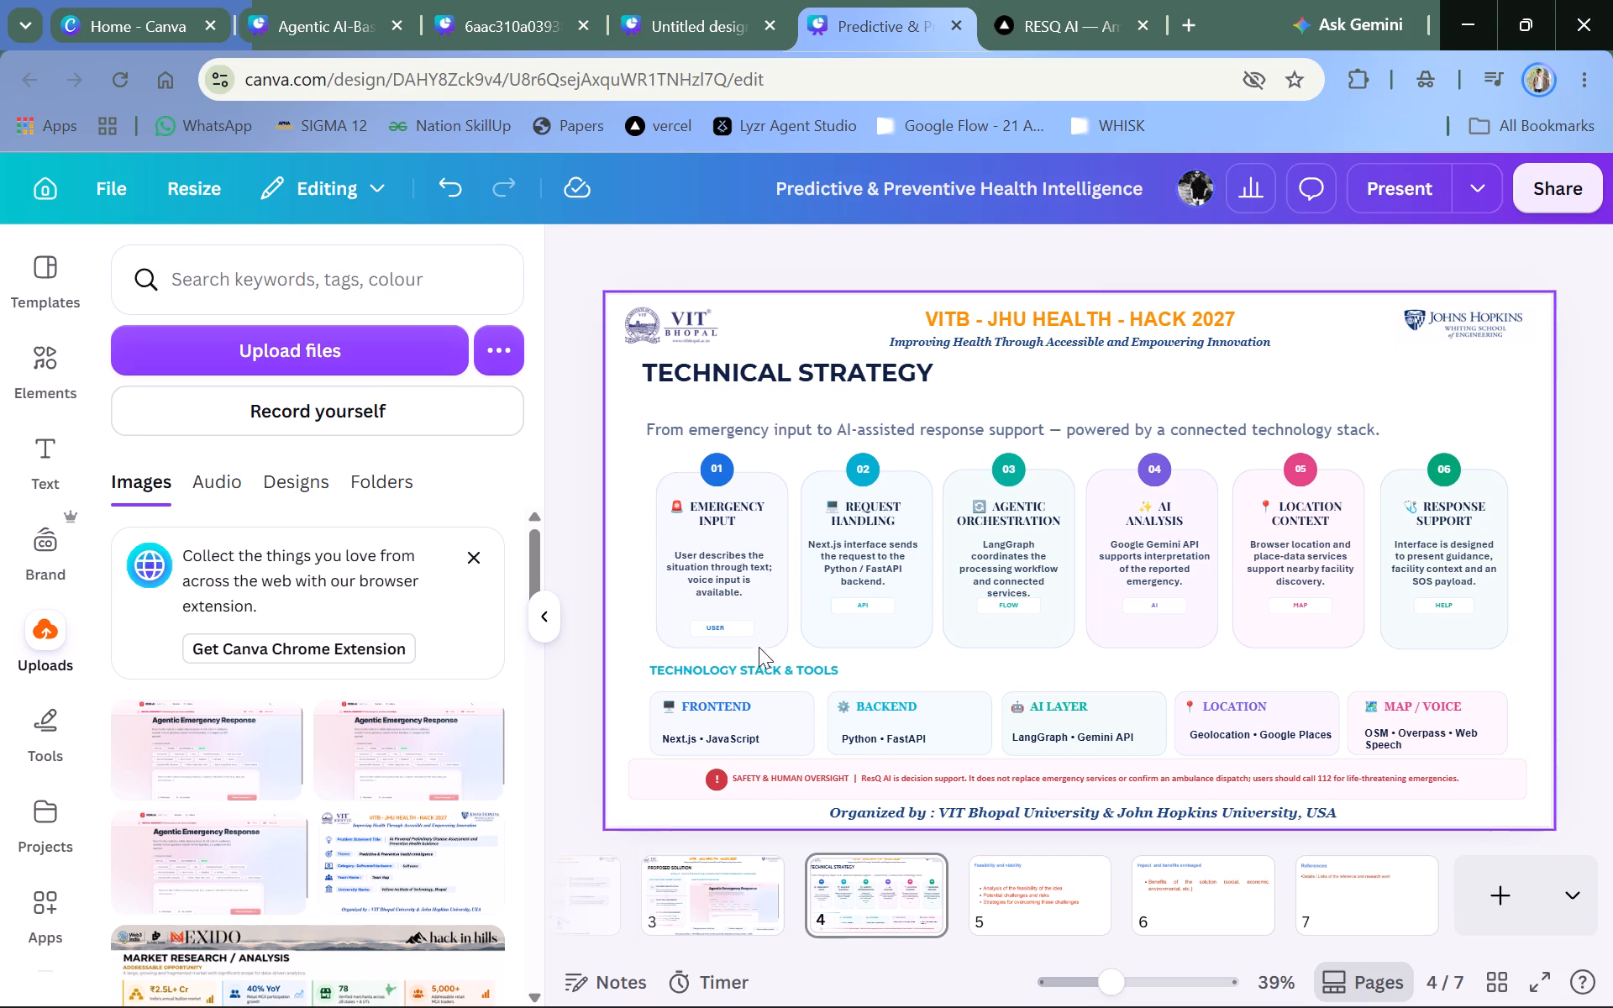
left_click(746, 633)
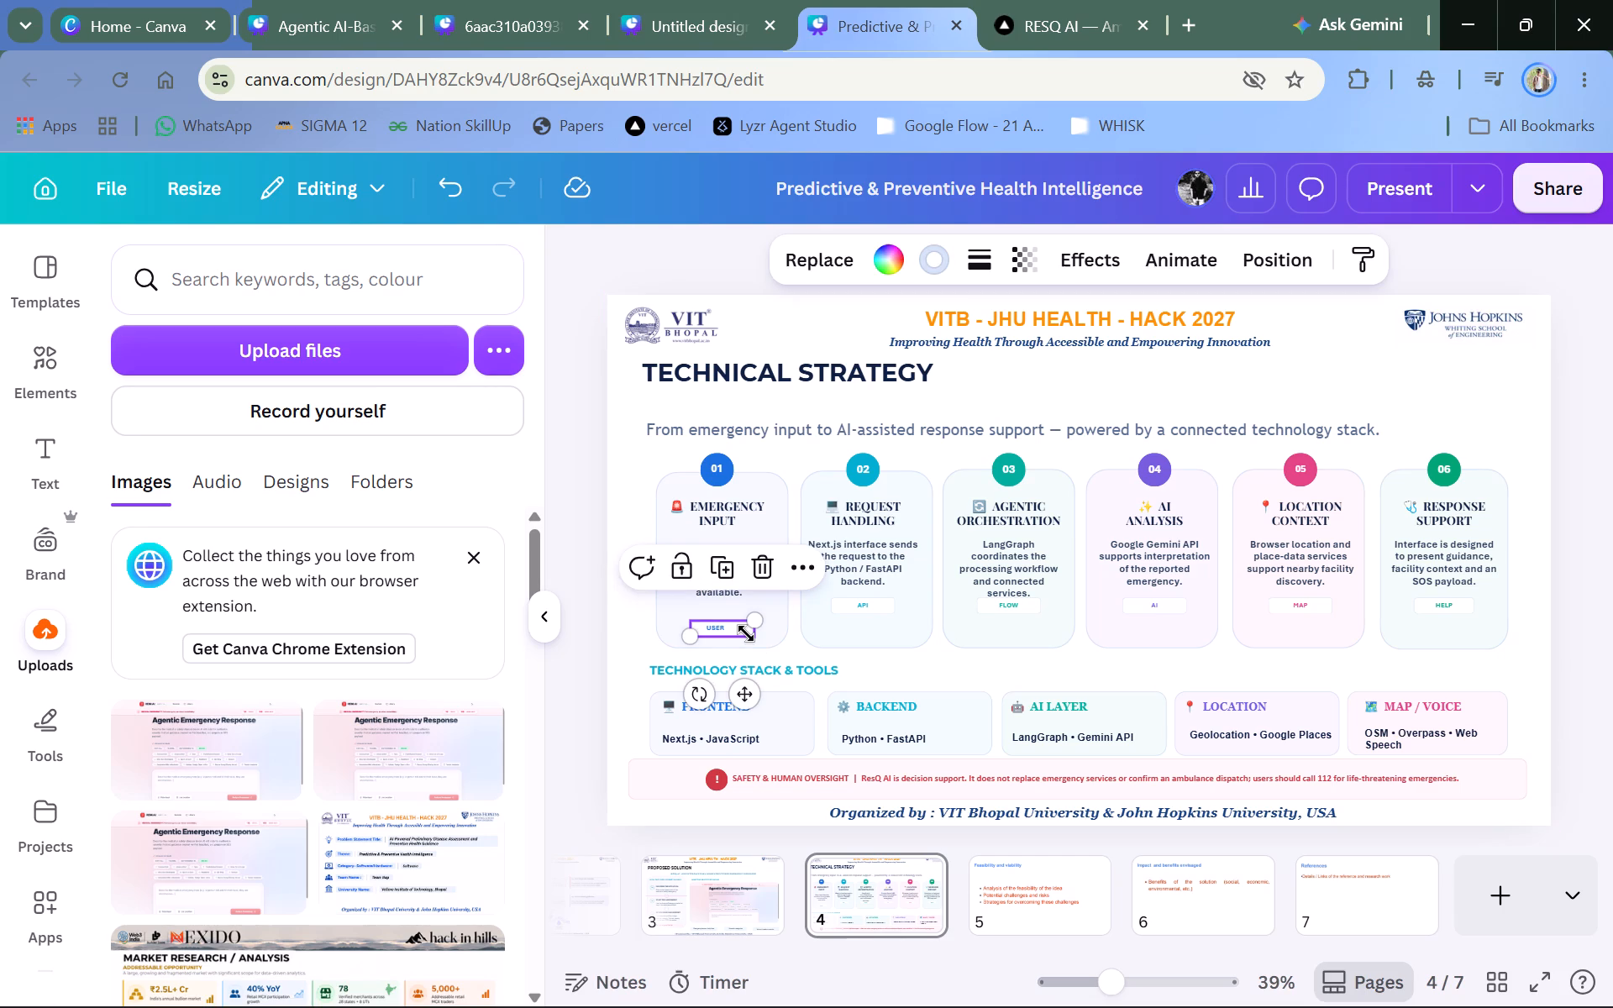
left_click(742, 633)
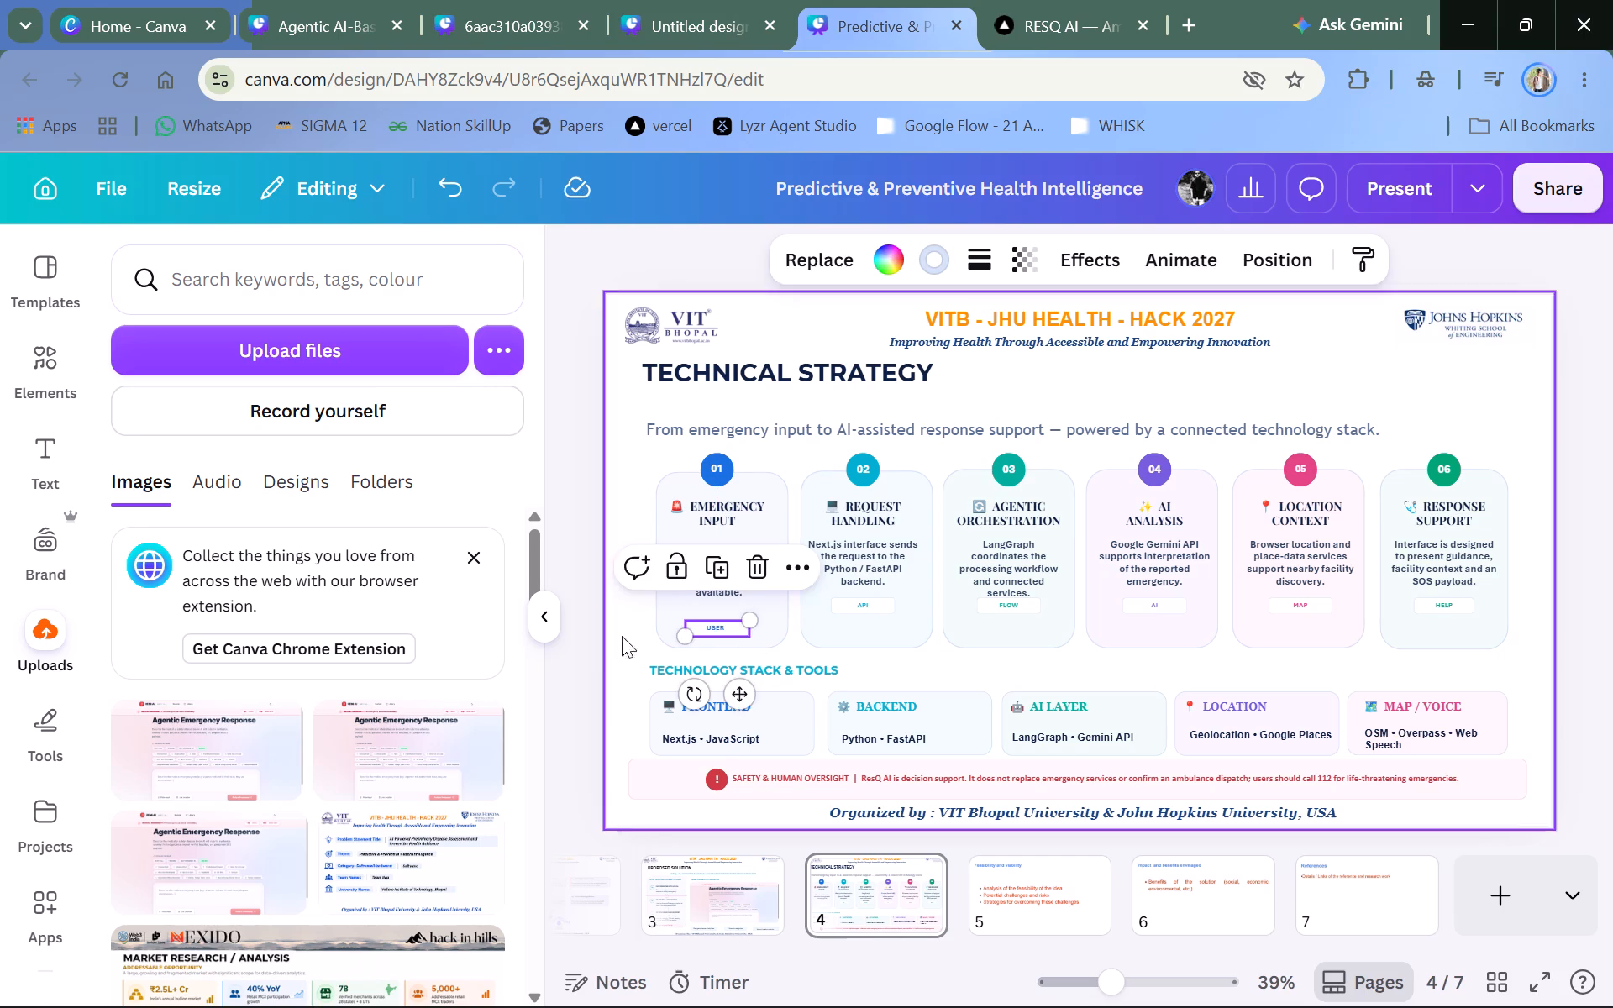
double_click(587, 650)
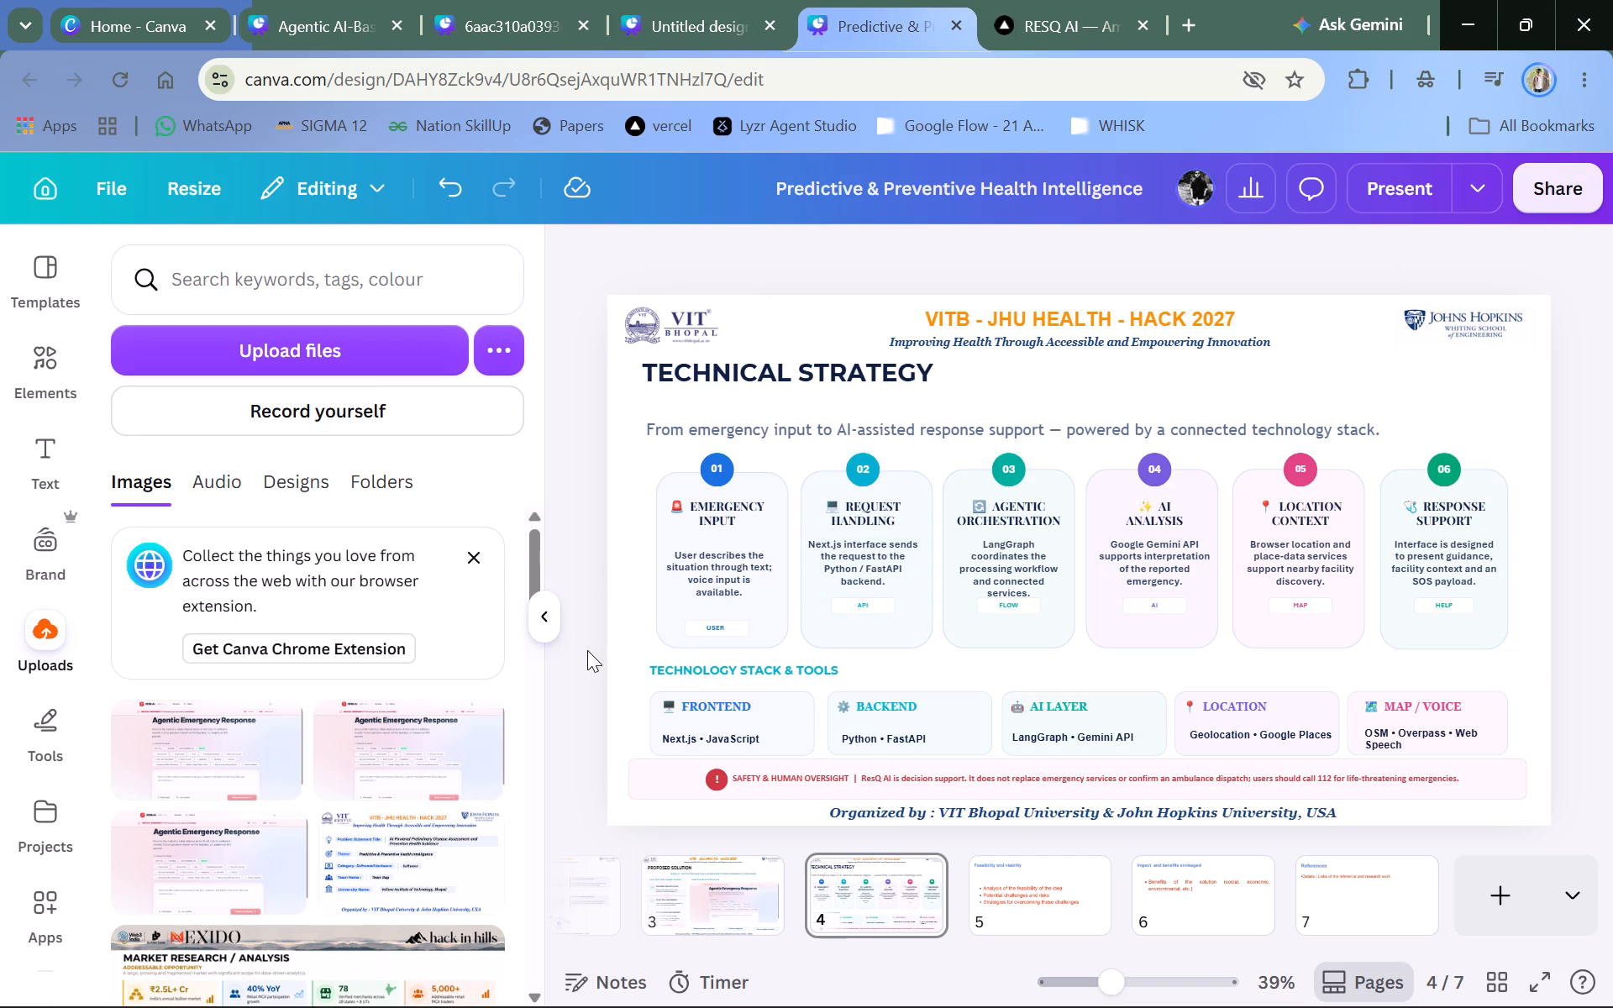
Move the API label and its white tag box down to the bottom of the Request Handling card, level with the USER tag.
left_click_drag(864, 604, 860, 639)
double_click(860, 639)
triple_click(859, 639)
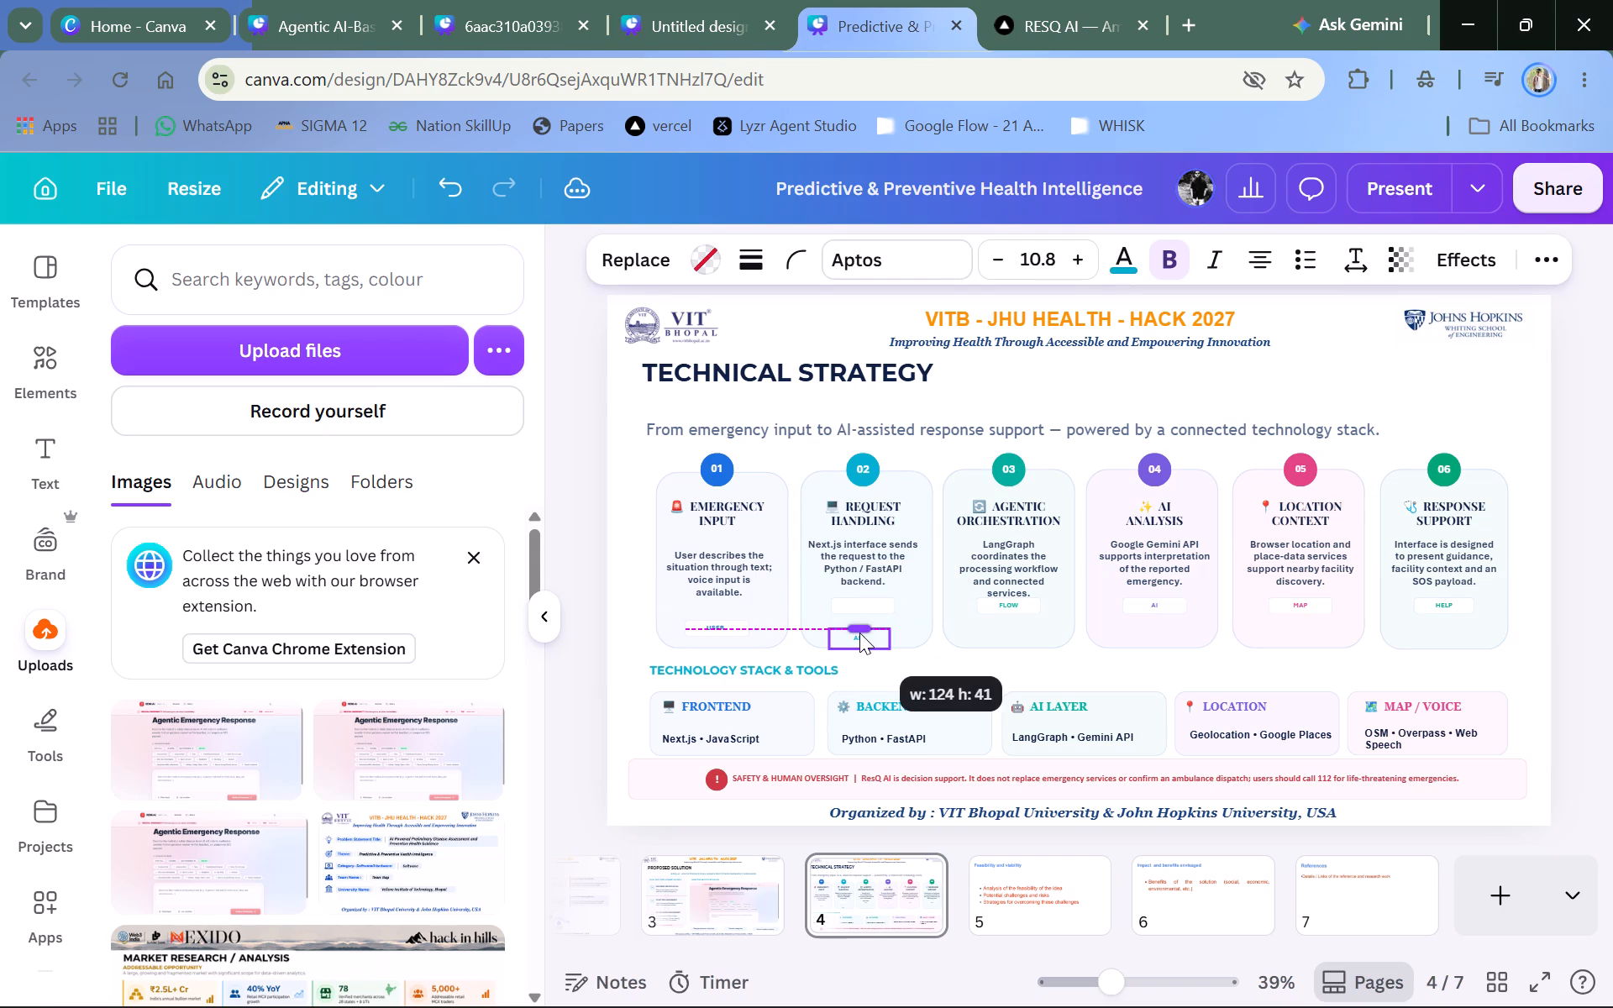
left_click(859, 633)
left_click_drag(882, 696, 882, 685)
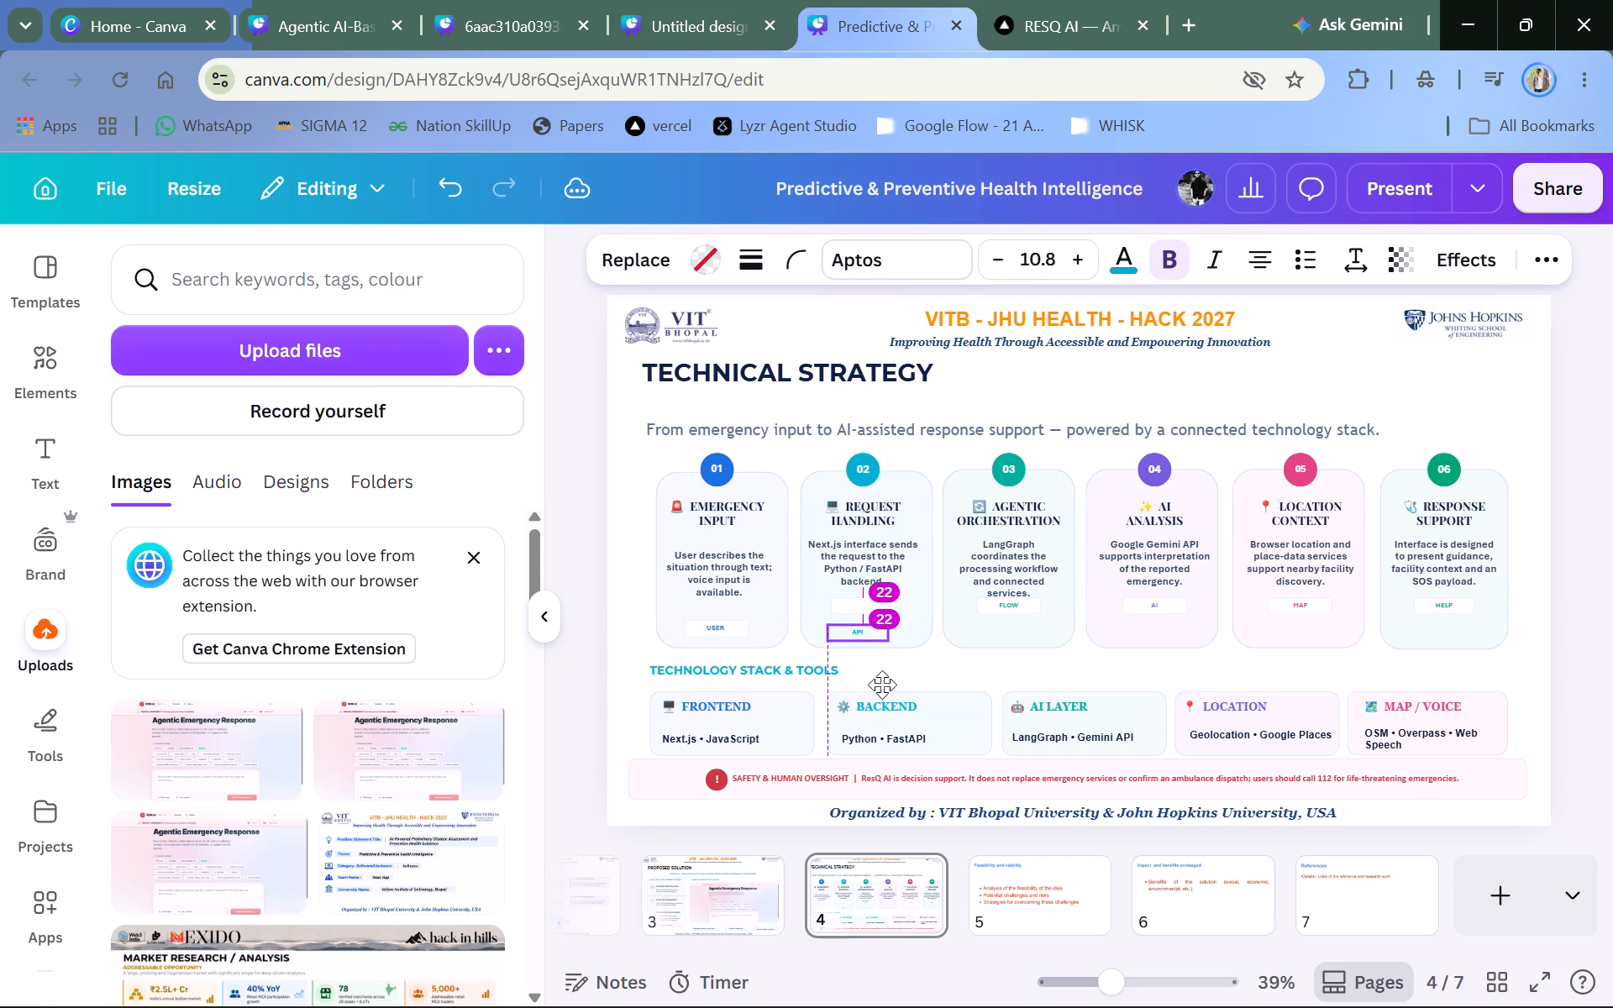
left_click_drag(882, 685, 886, 683)
double_click(870, 606)
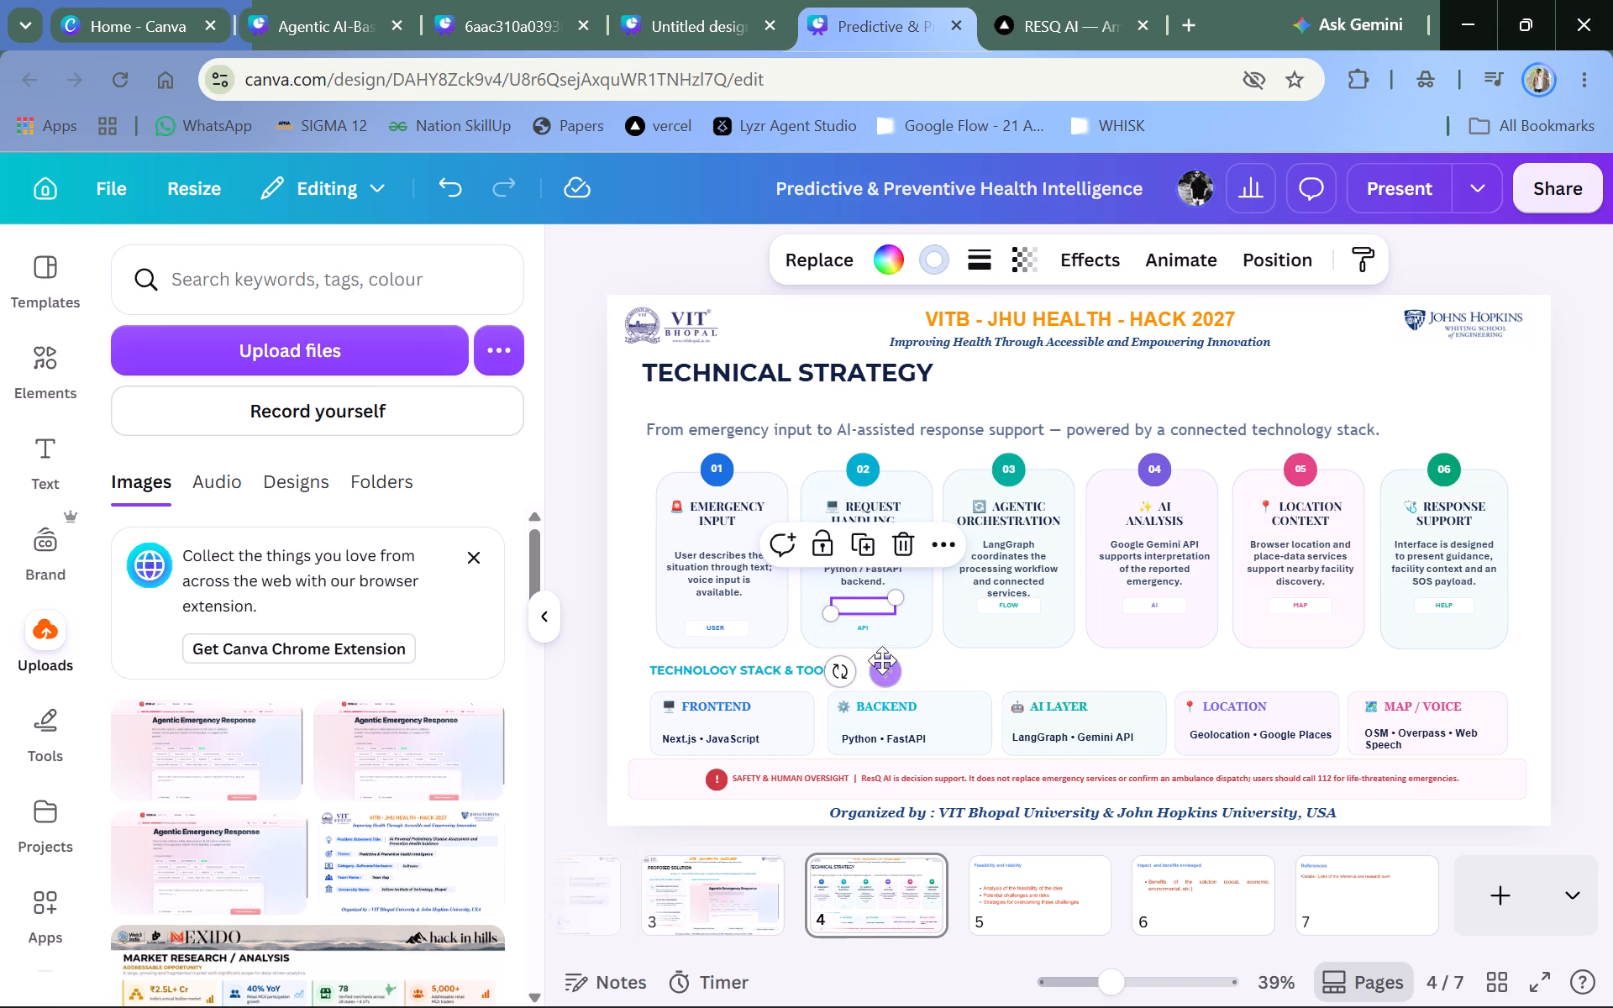
left_click_drag(882, 660, 884, 673)
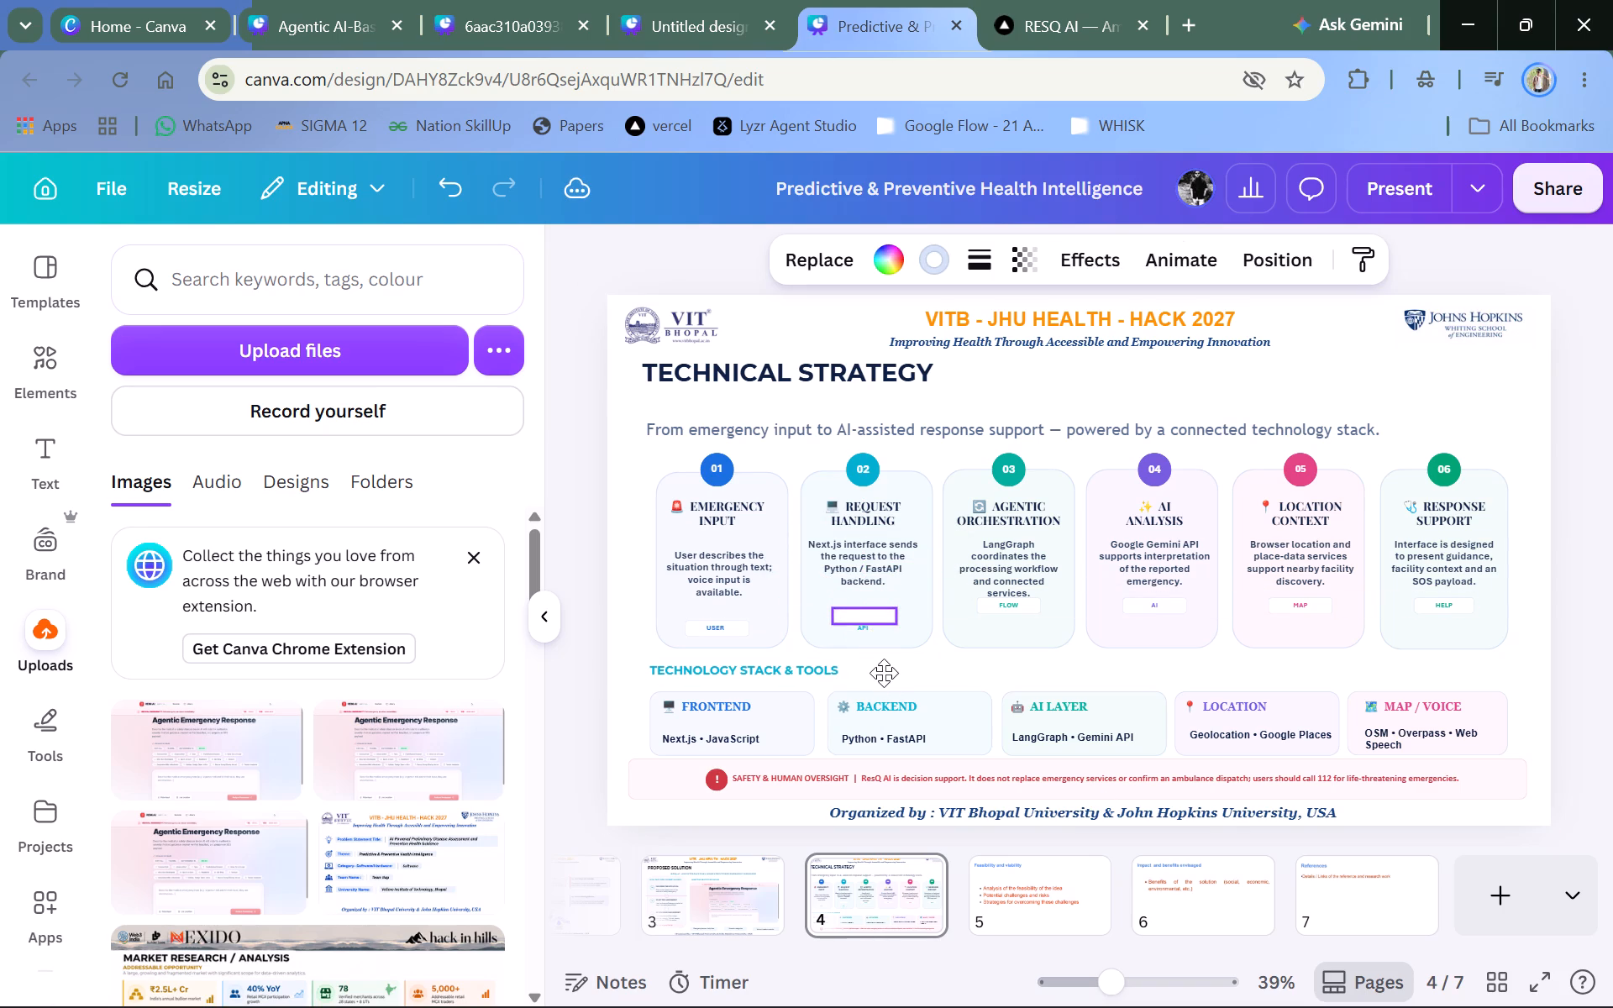
left_click_drag(884, 673, 884, 685)
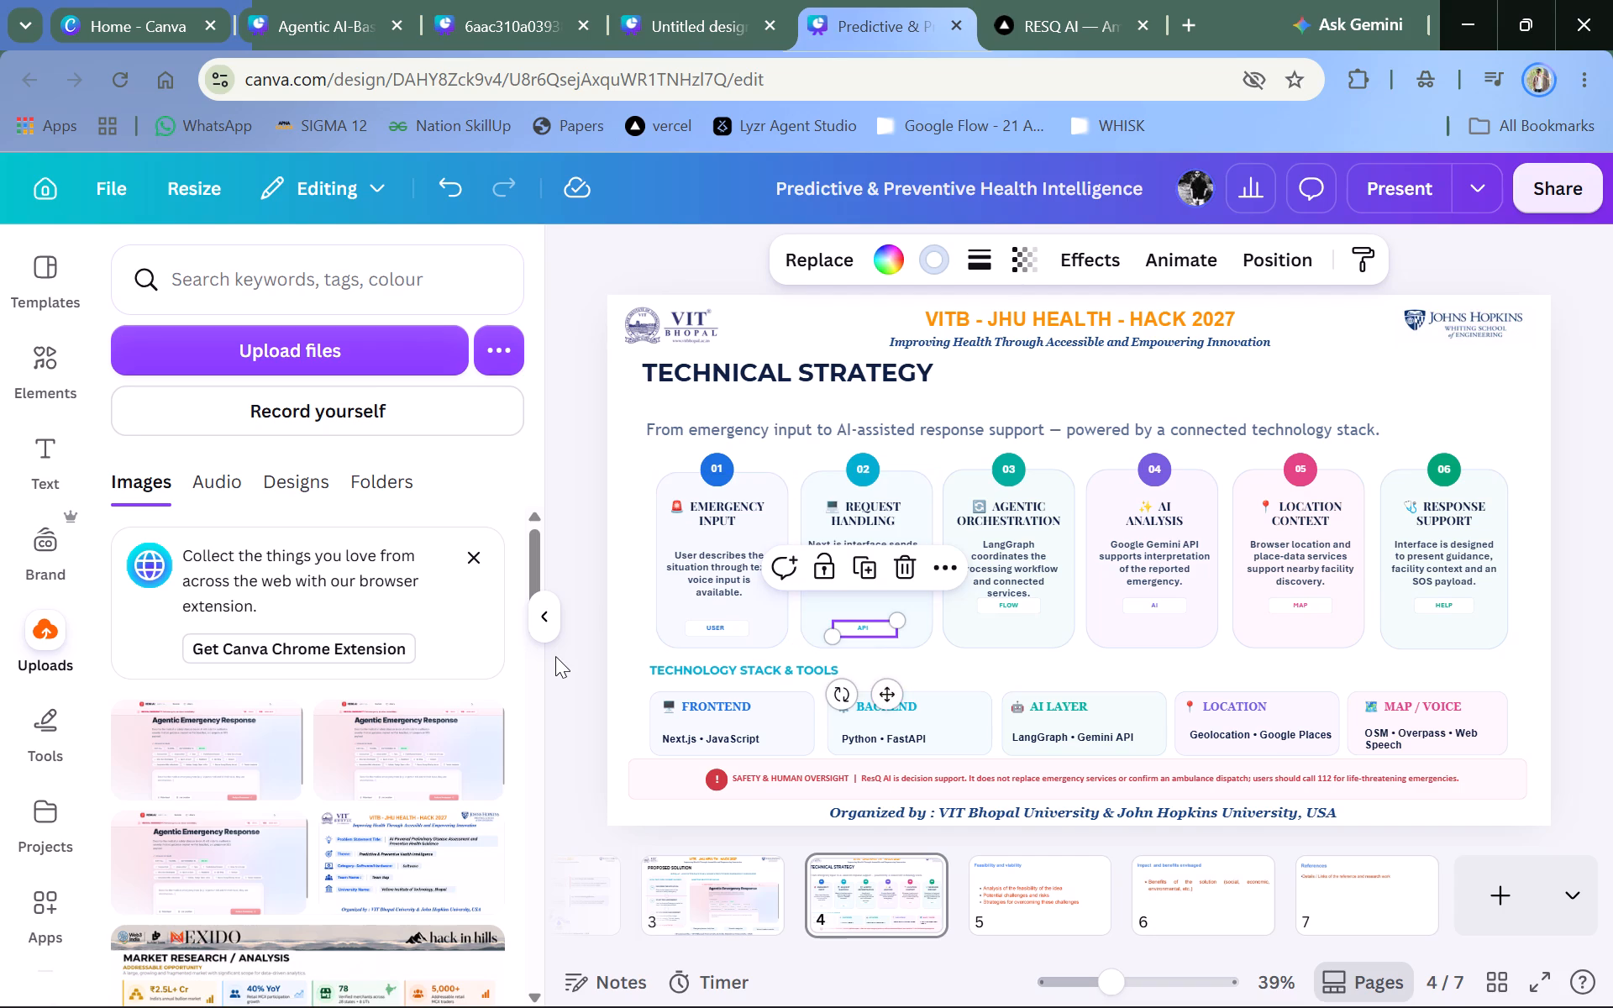
double_click(555, 656)
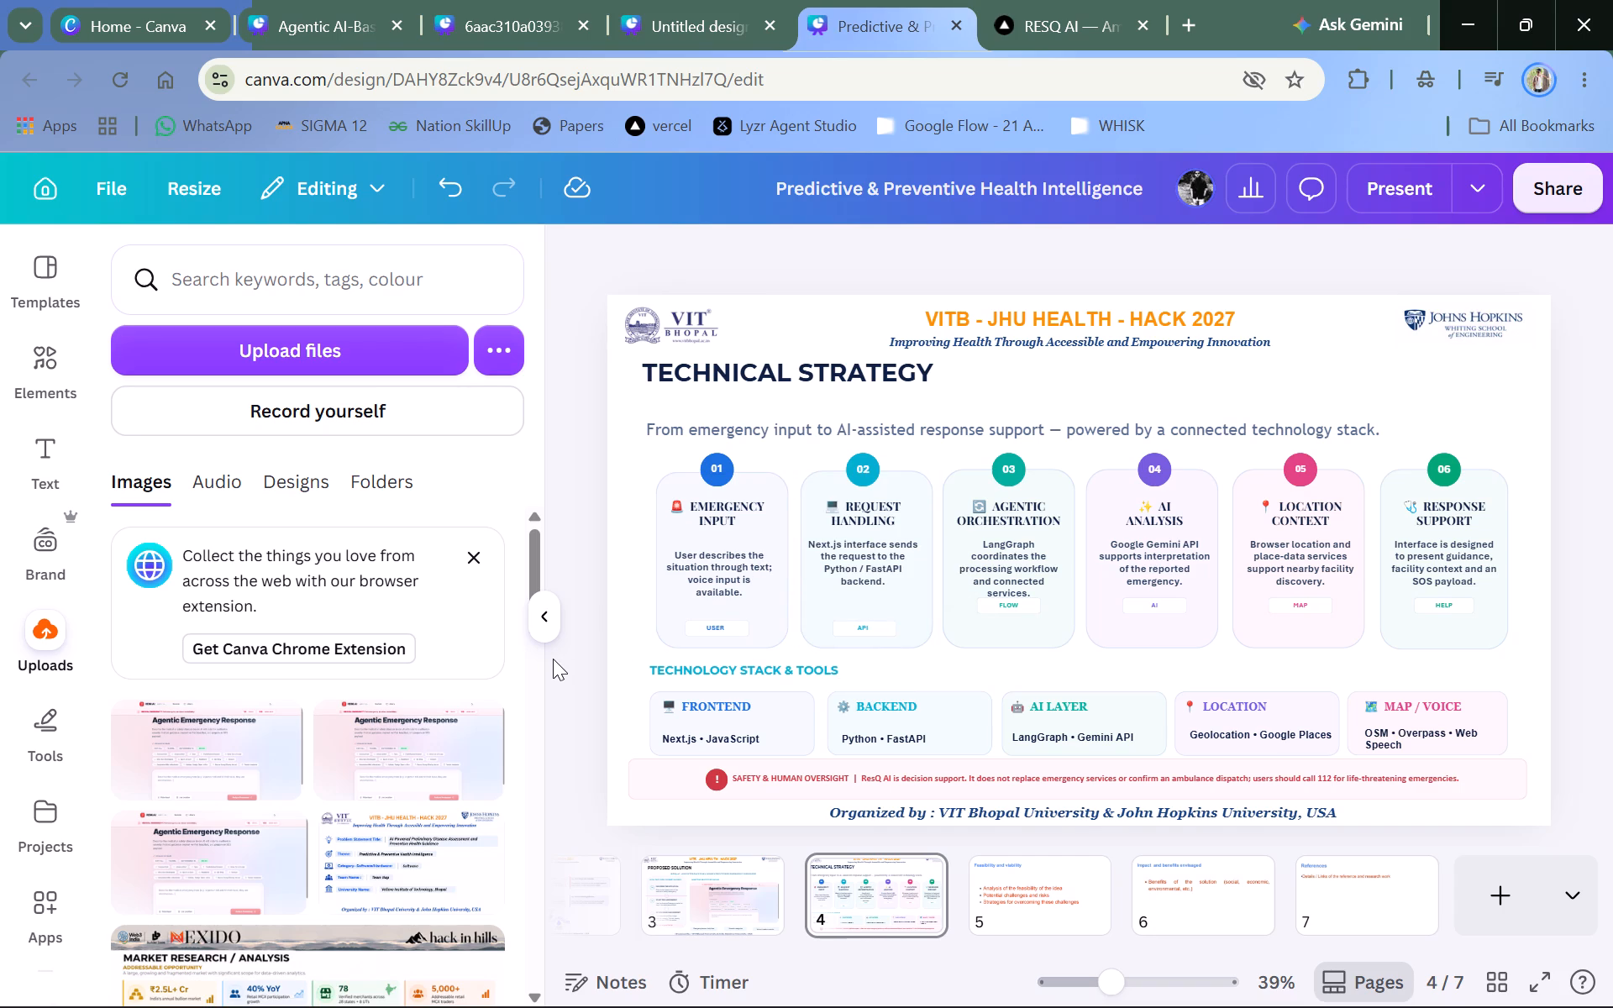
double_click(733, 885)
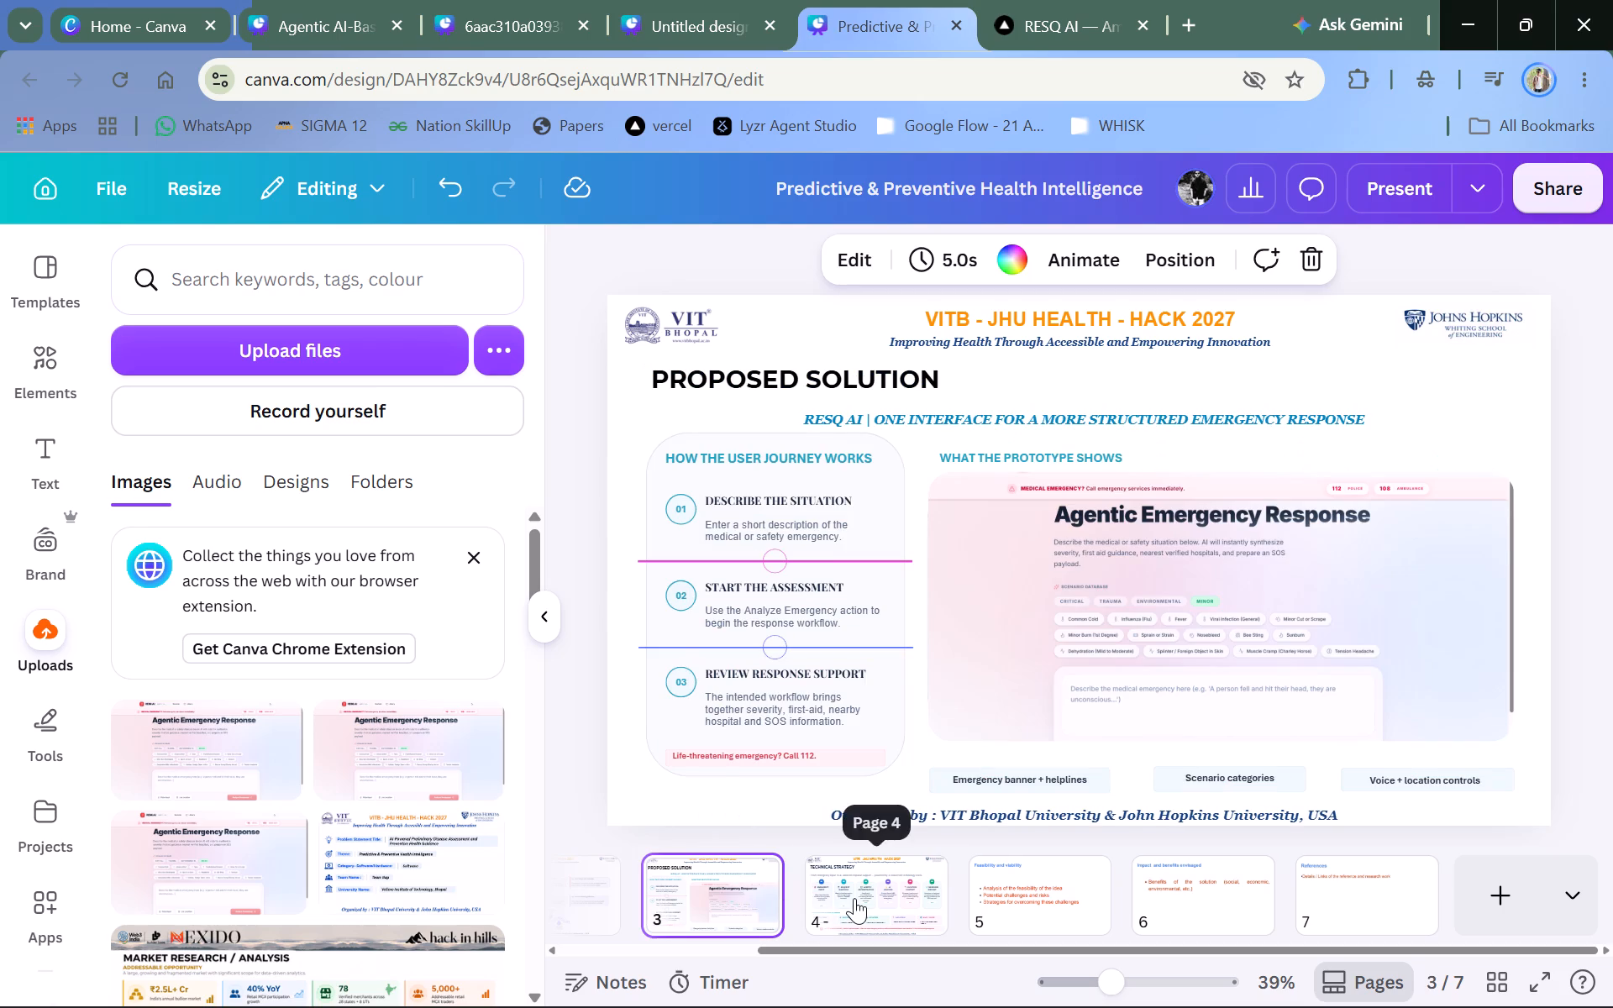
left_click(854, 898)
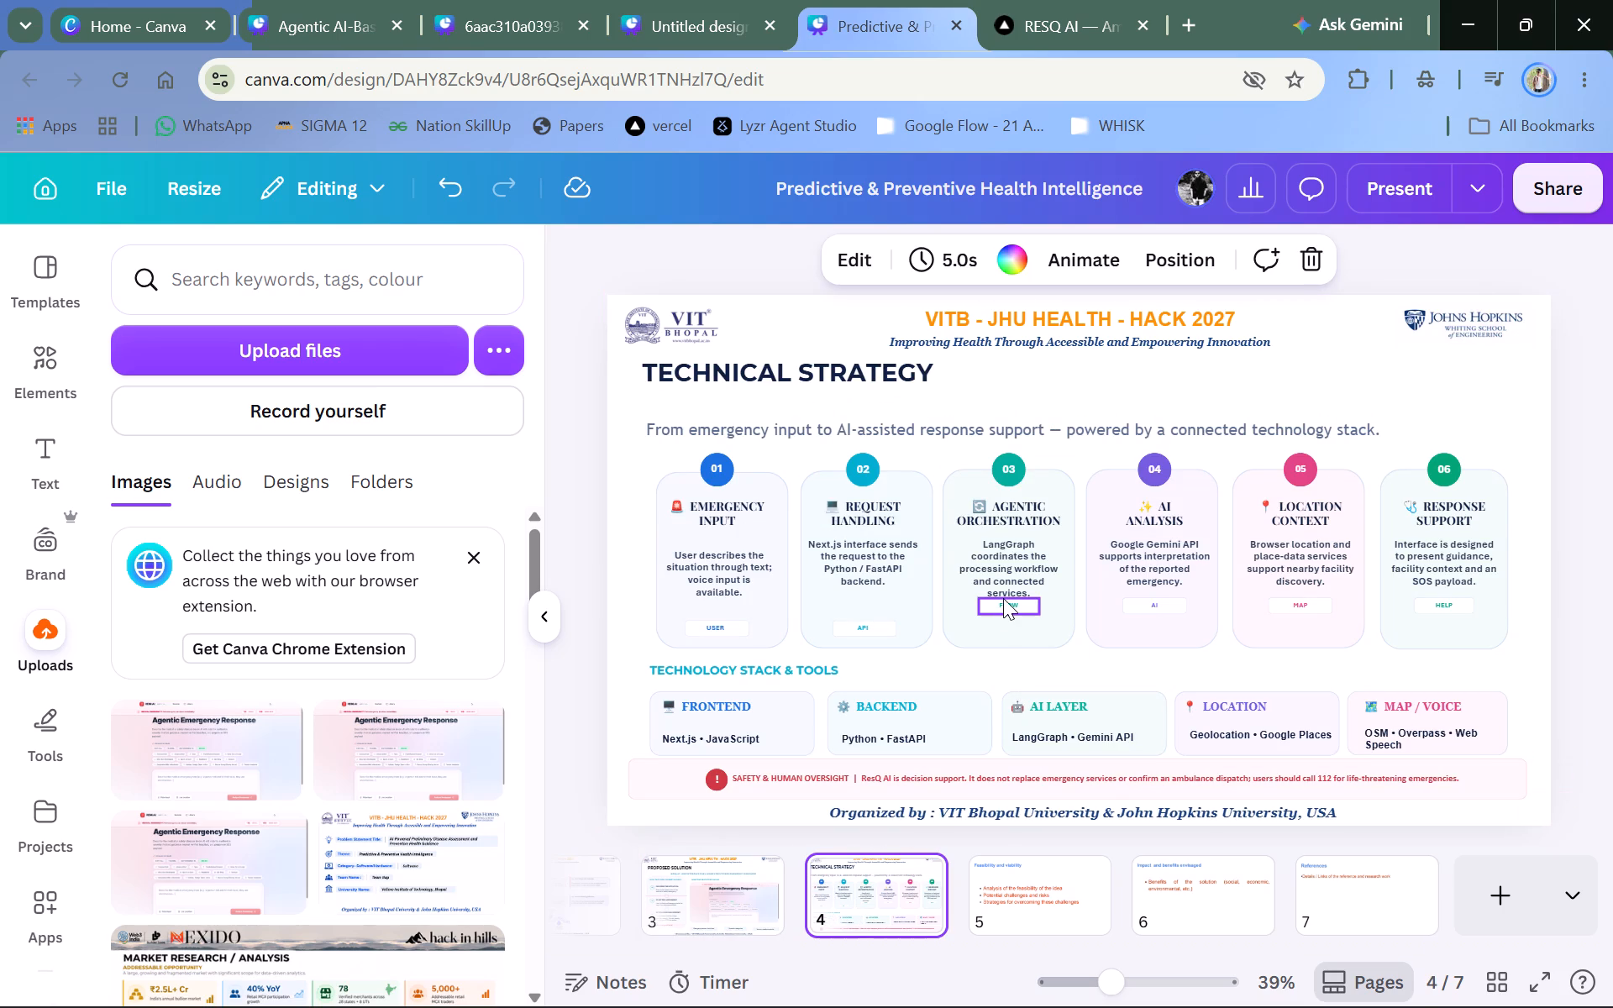
Move the FLOW label and its white tag box down to the bottom of the Agentic Orchestration card, level with the API tag.
left_click_drag(1002, 605, 1002, 631)
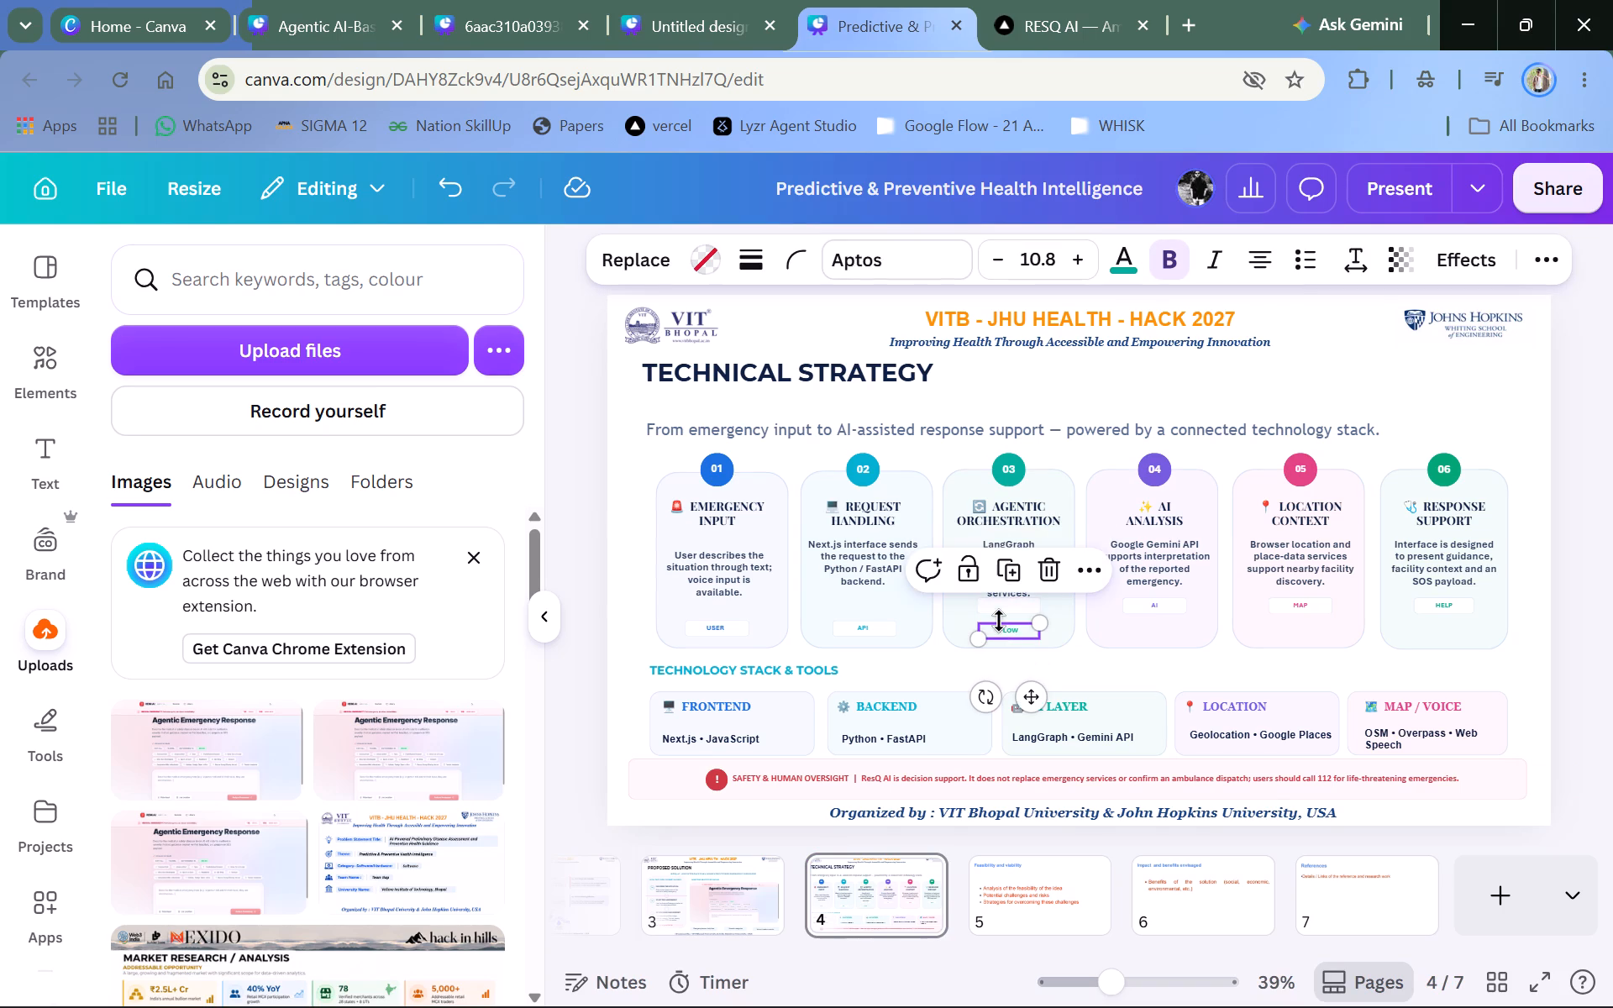
triple_click(1001, 612)
left_click_drag(1028, 672, 1027, 674)
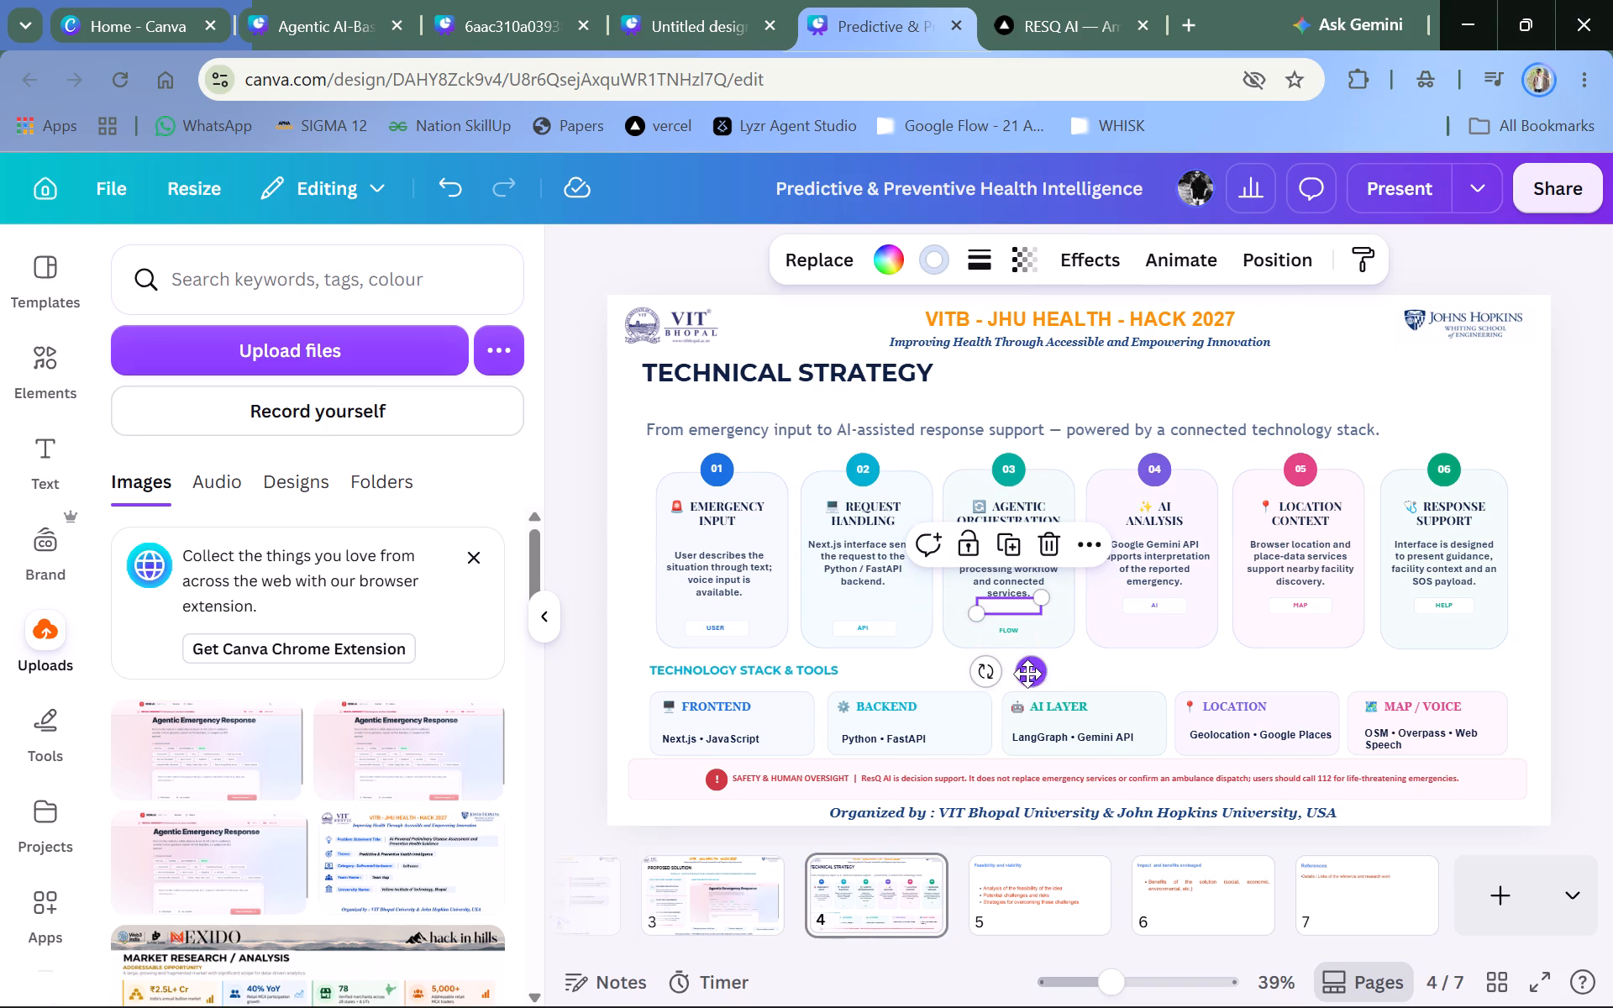
left_click_drag(1027, 674, 1029, 694)
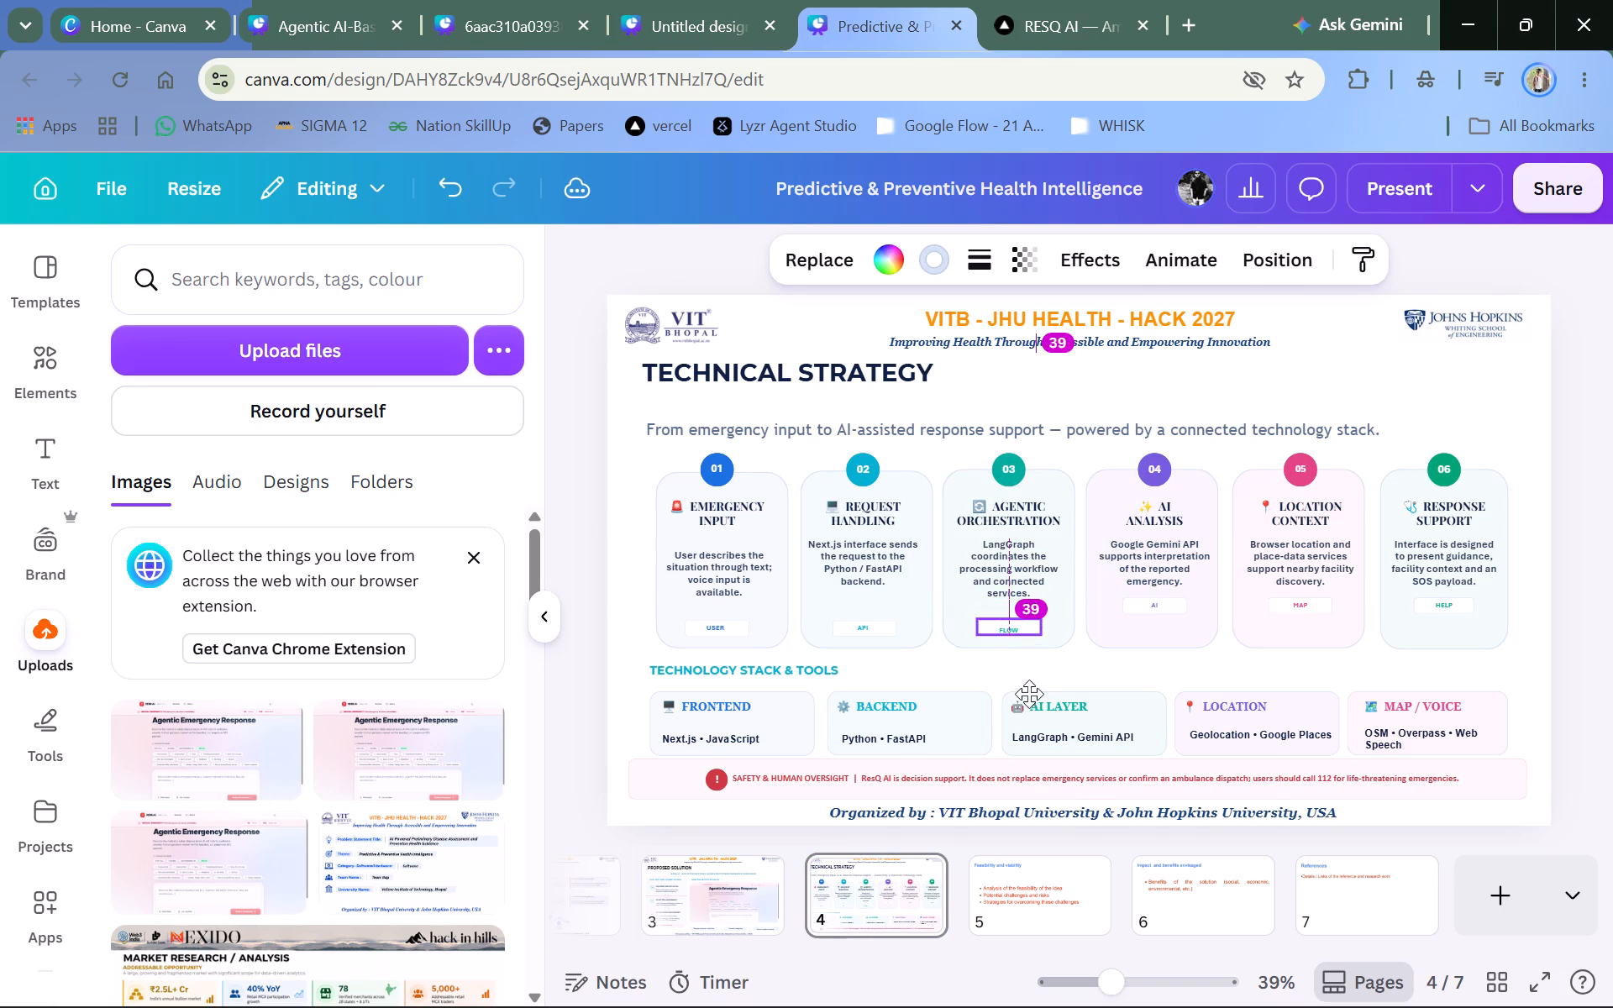
left_click_drag(1029, 694, 1027, 696)
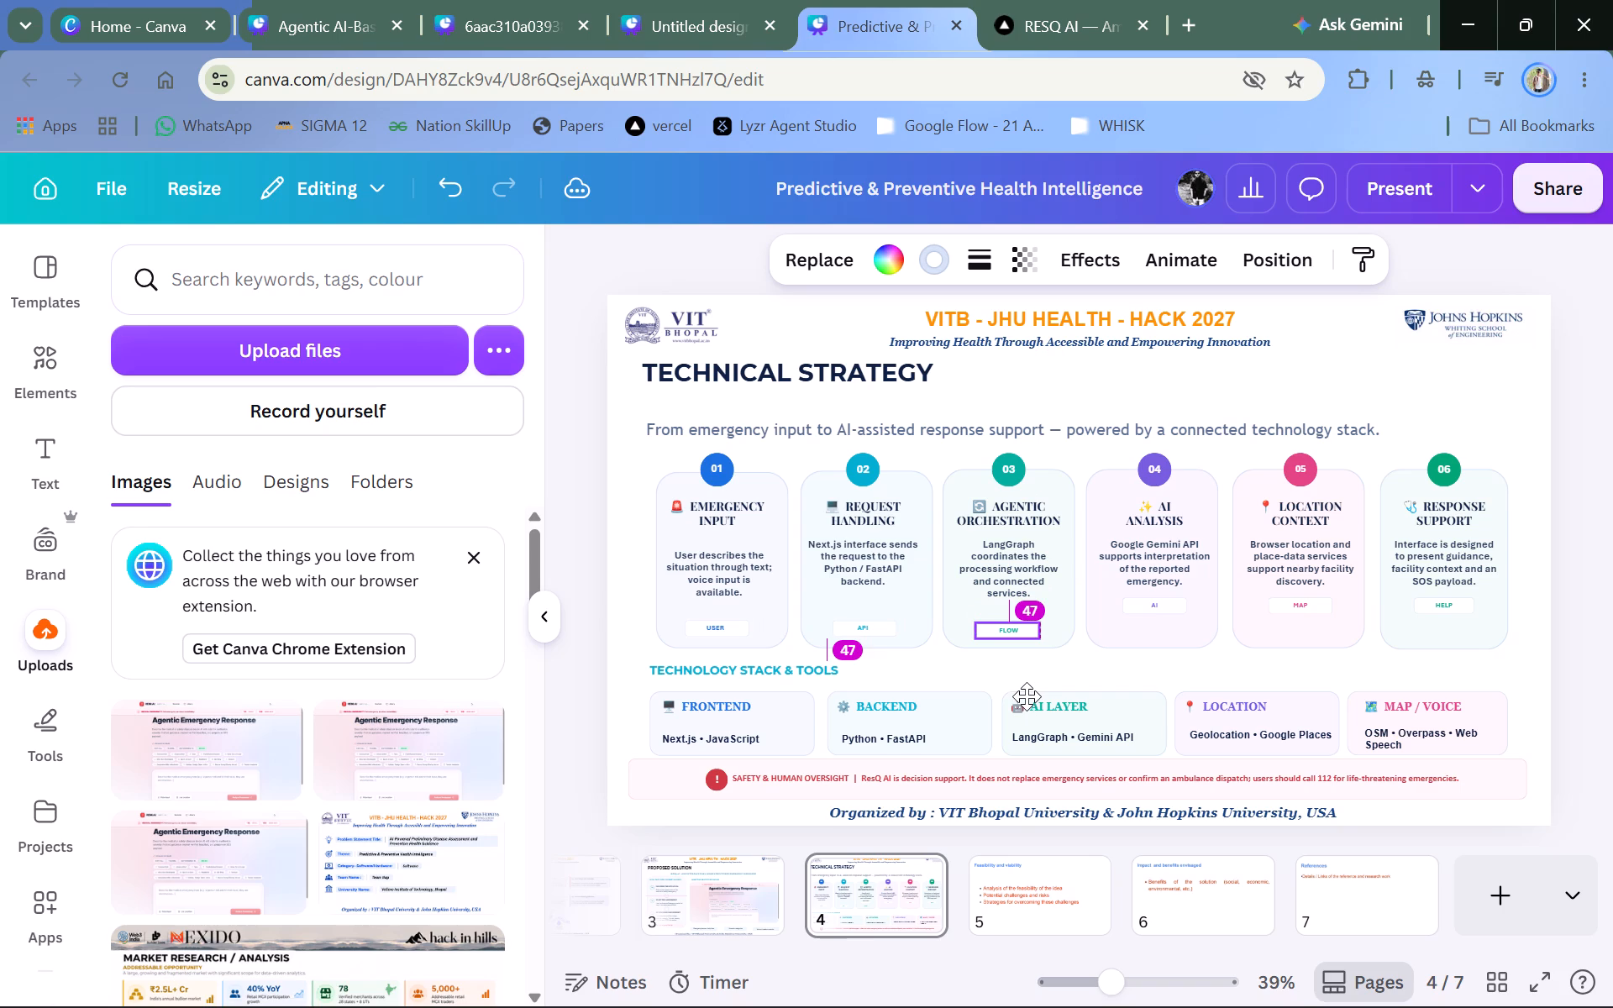
left_click_drag(1027, 696, 1027, 691)
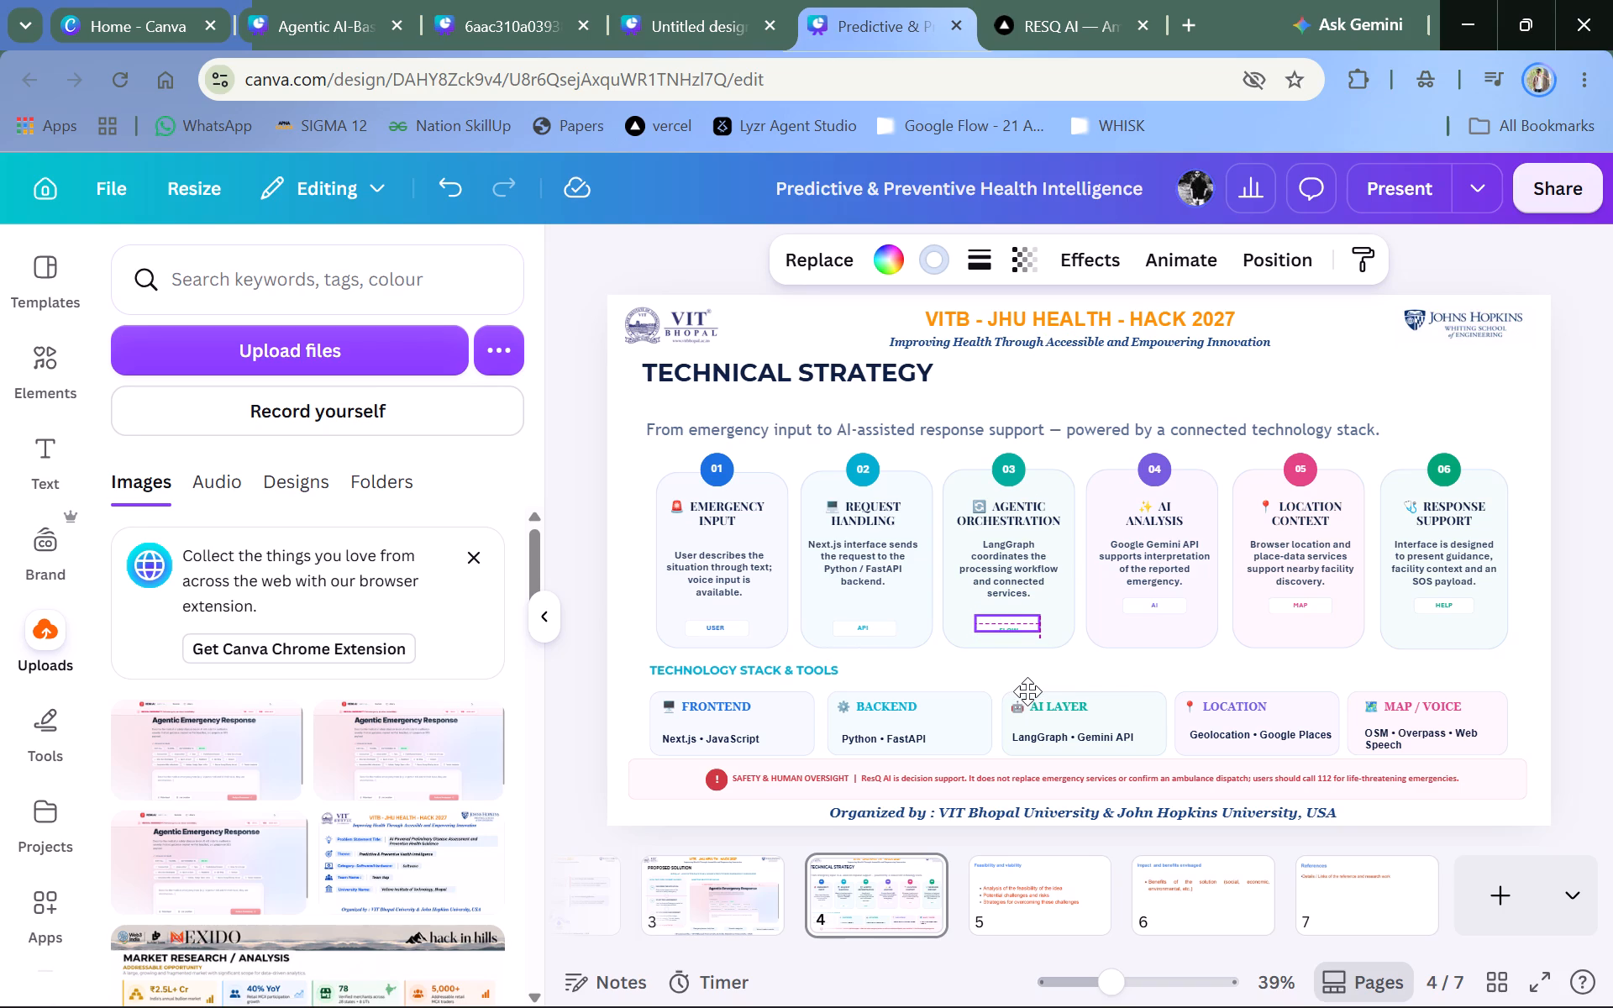
left_click_drag(1027, 691, 1030, 699)
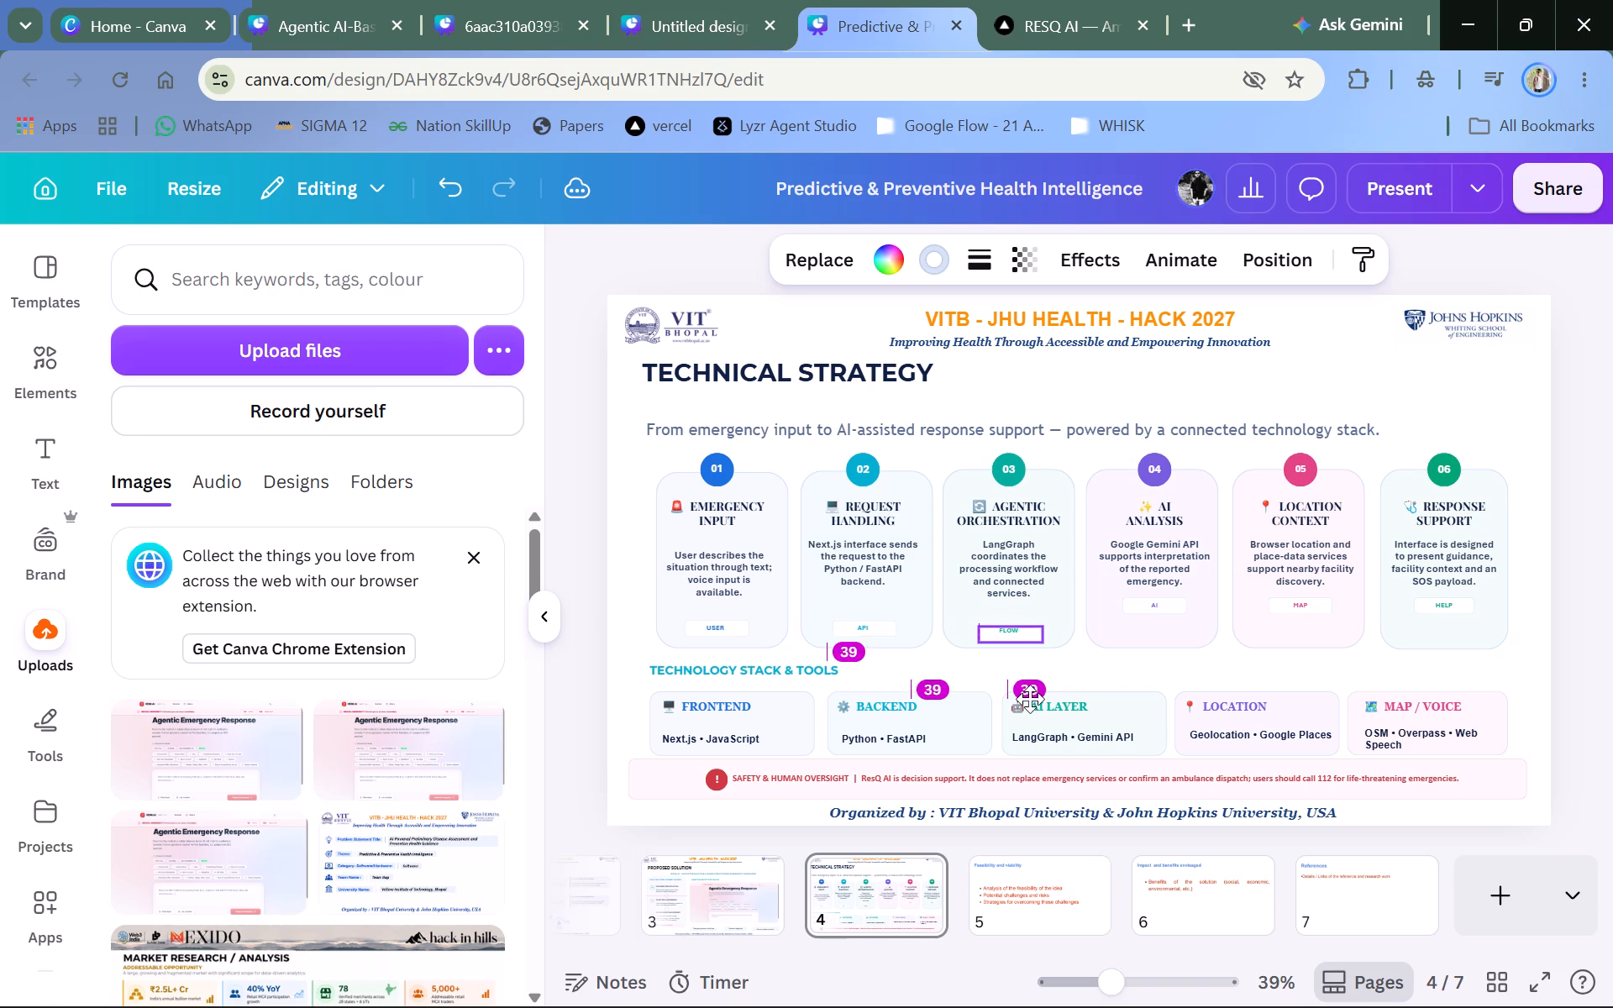
left_click_drag(1030, 699, 1035, 692)
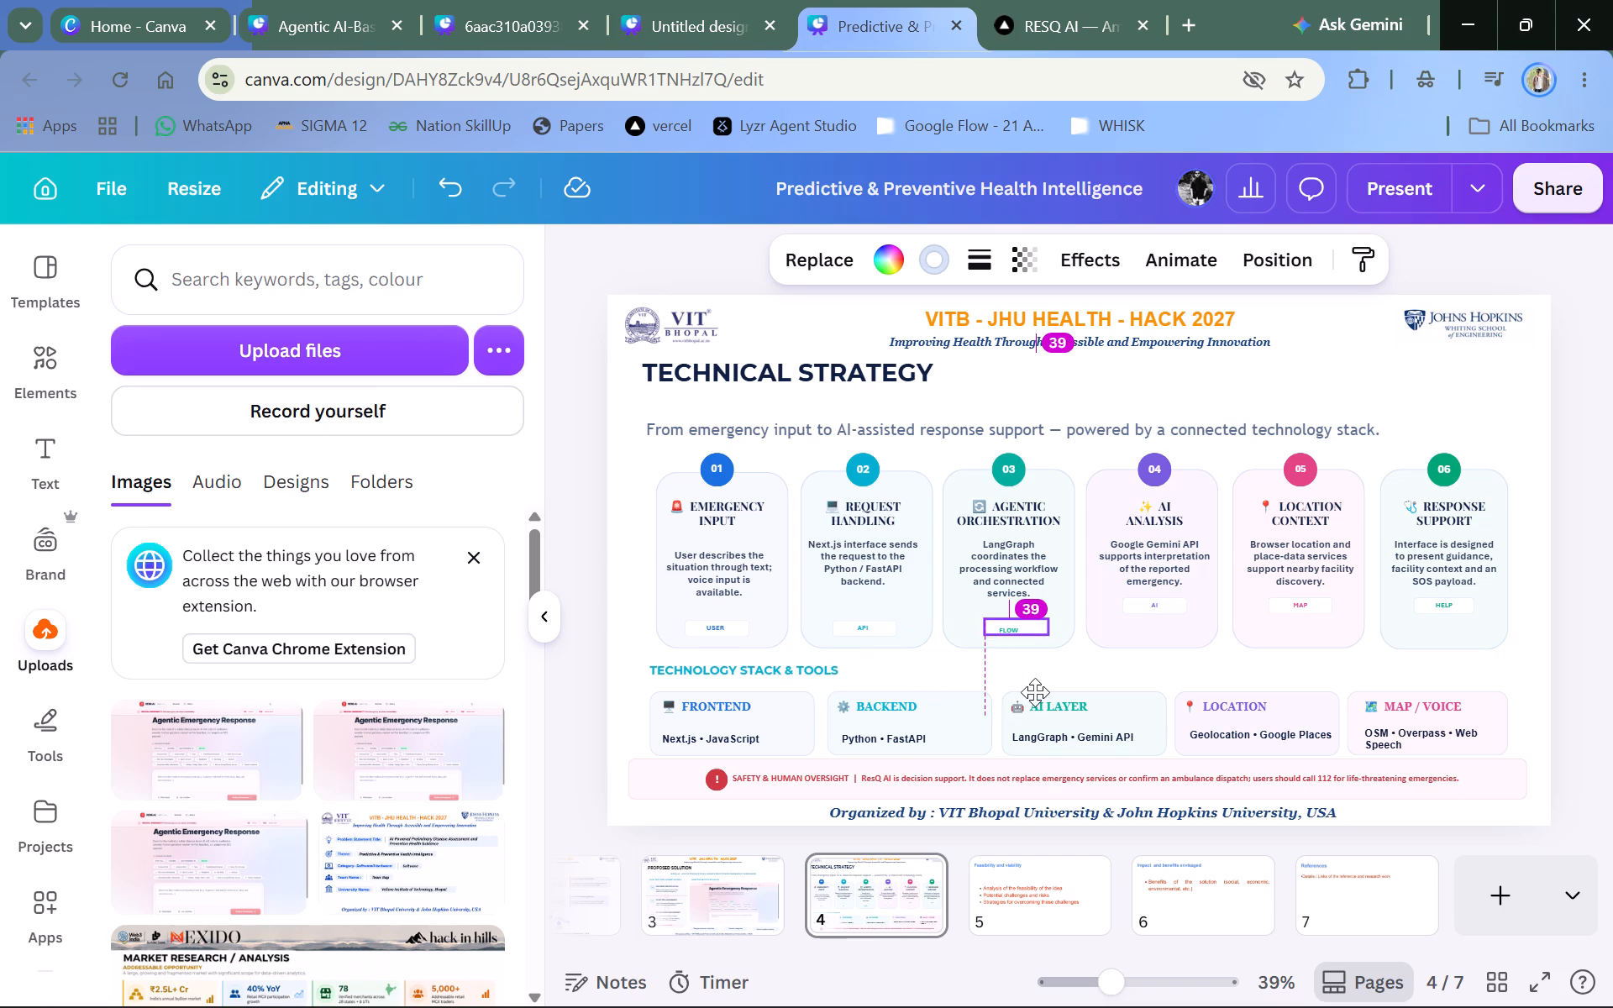
left_click_drag(1035, 692, 1030, 695)
double_click(542, 667)
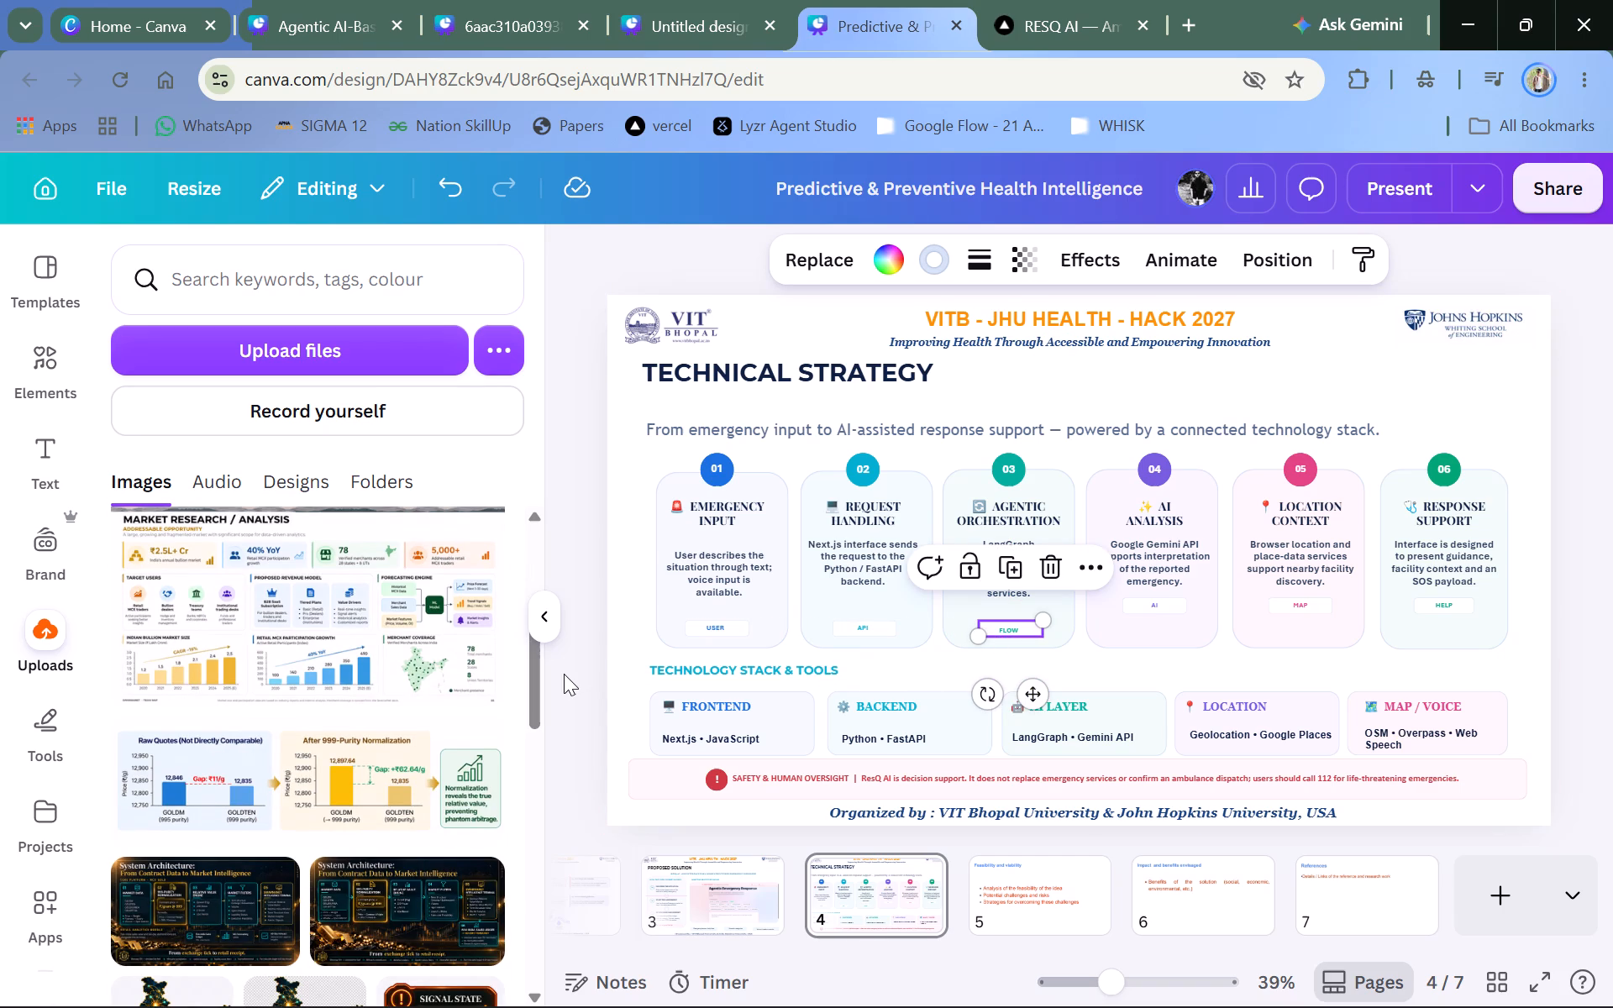
Fine-tune the FLOW label's position so it sits over its white tag box in the Agentic Orchestration card.
double_click(564, 674)
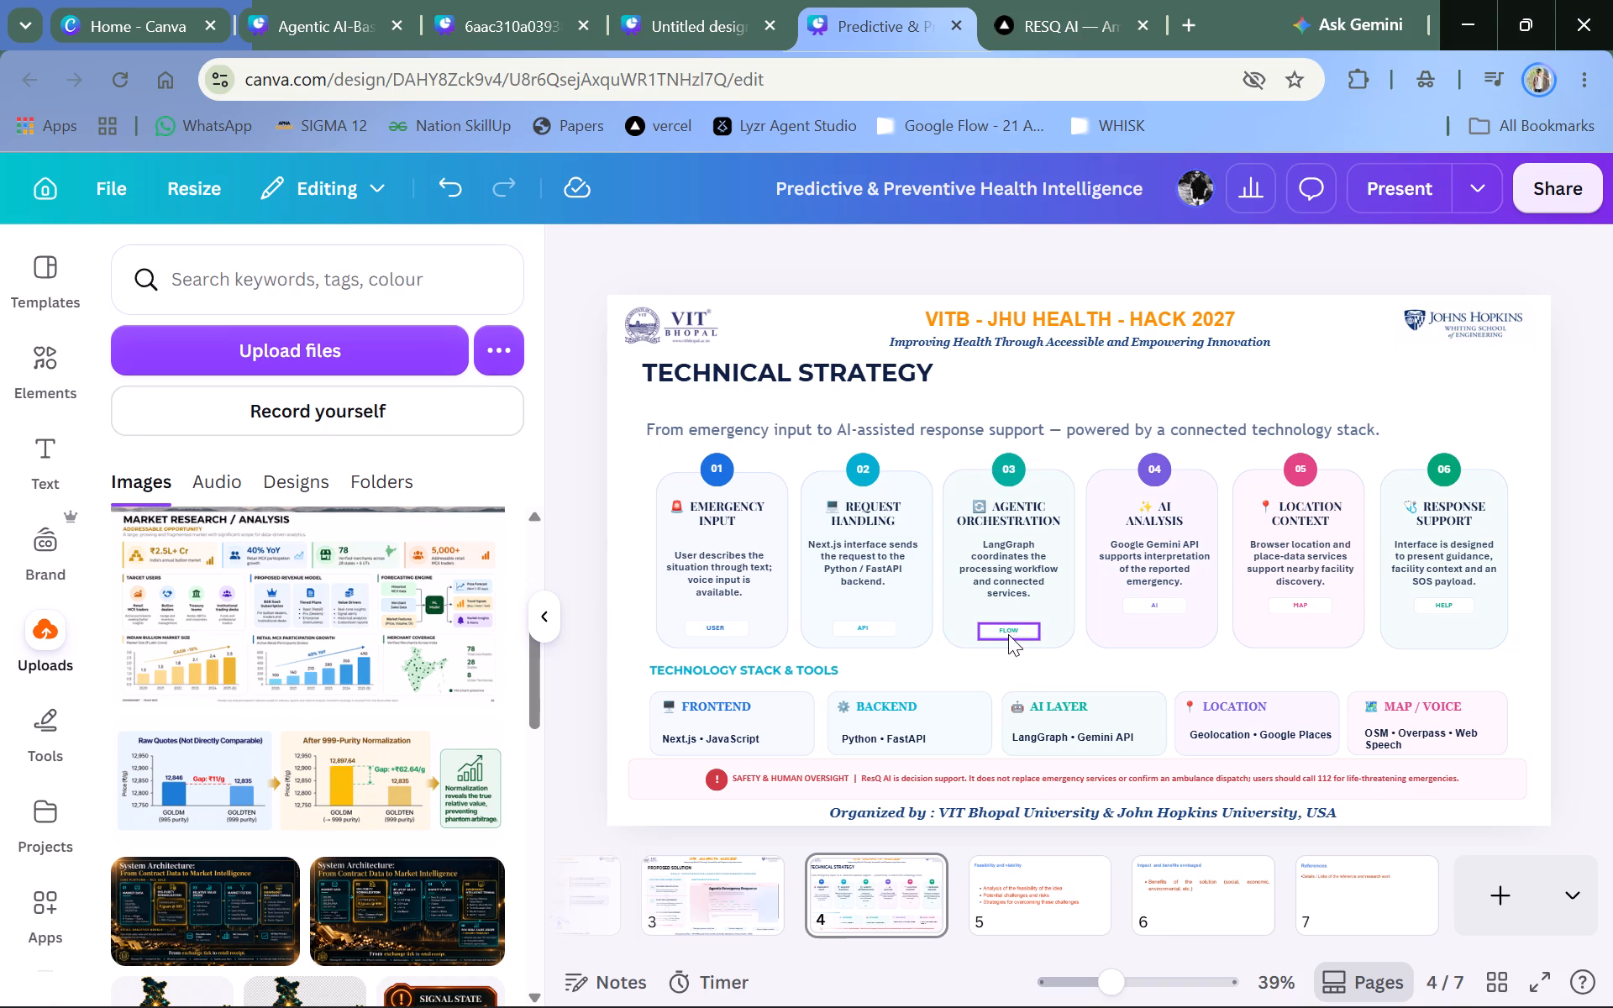
triple_click(1006, 630)
left_click(1006, 630)
double_click(1035, 693)
double_click(1035, 681)
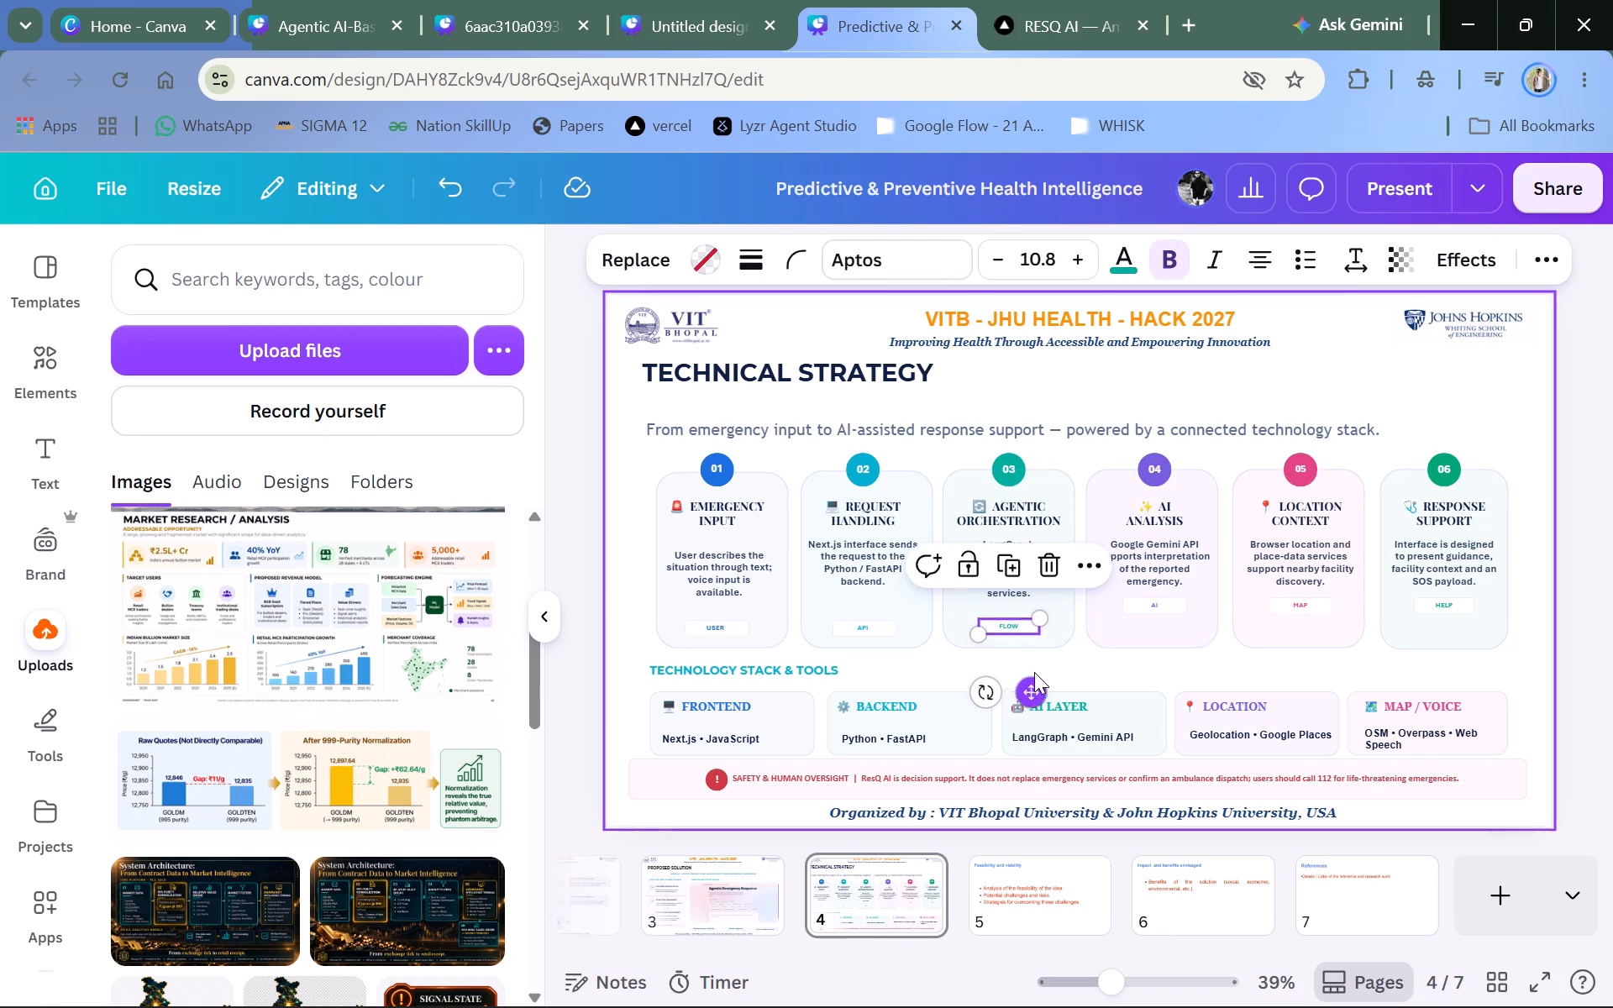
left_click(1034, 672)
left_click_drag(1034, 672, 1032, 633)
left_click(1032, 633)
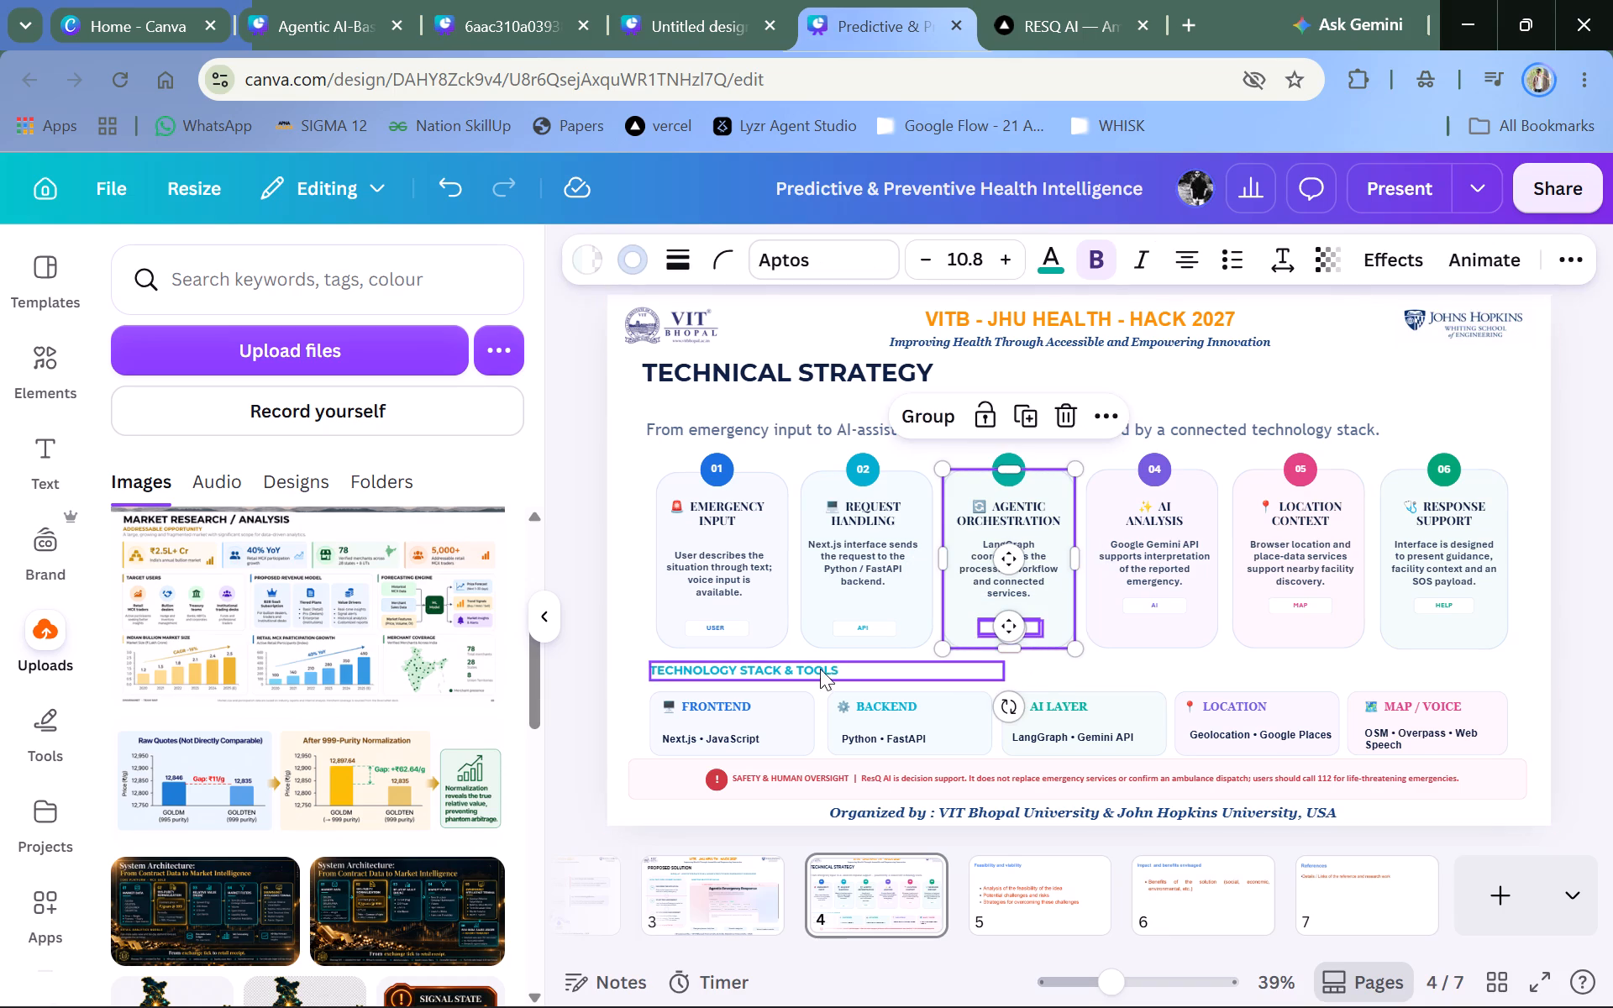
left_click(585, 722)
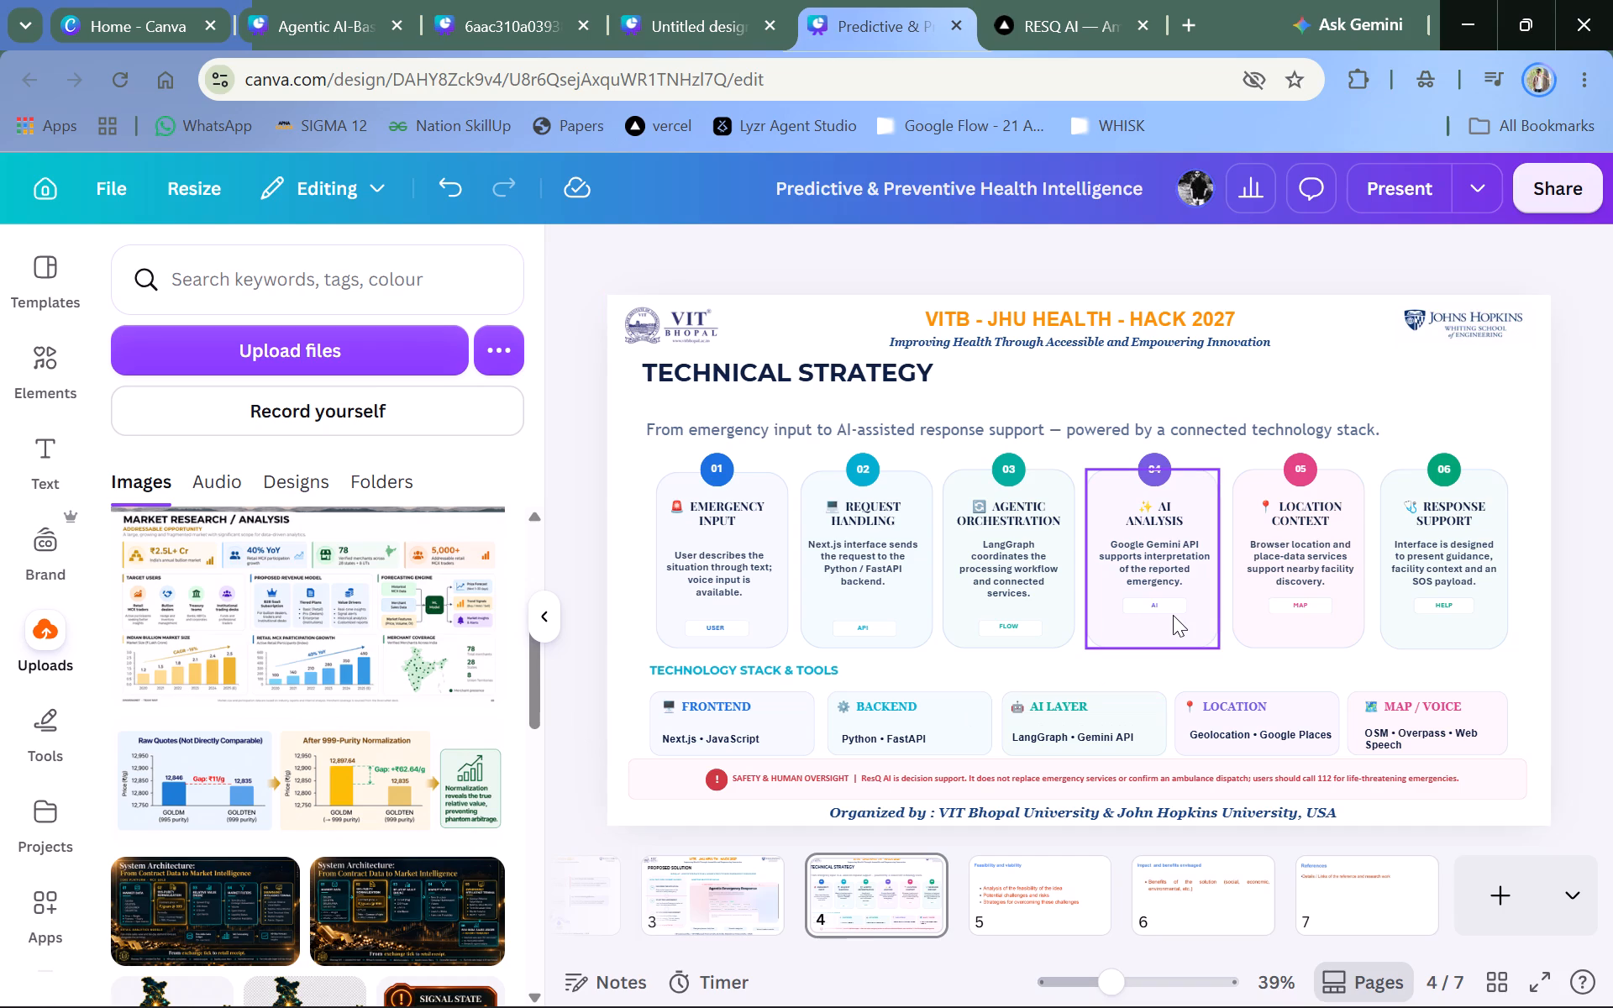
Move the AI label and its white tag box down to the bottom of the AI Analysis card, level with the FLOW tag.
left_click_drag(1173, 607, 1173, 628)
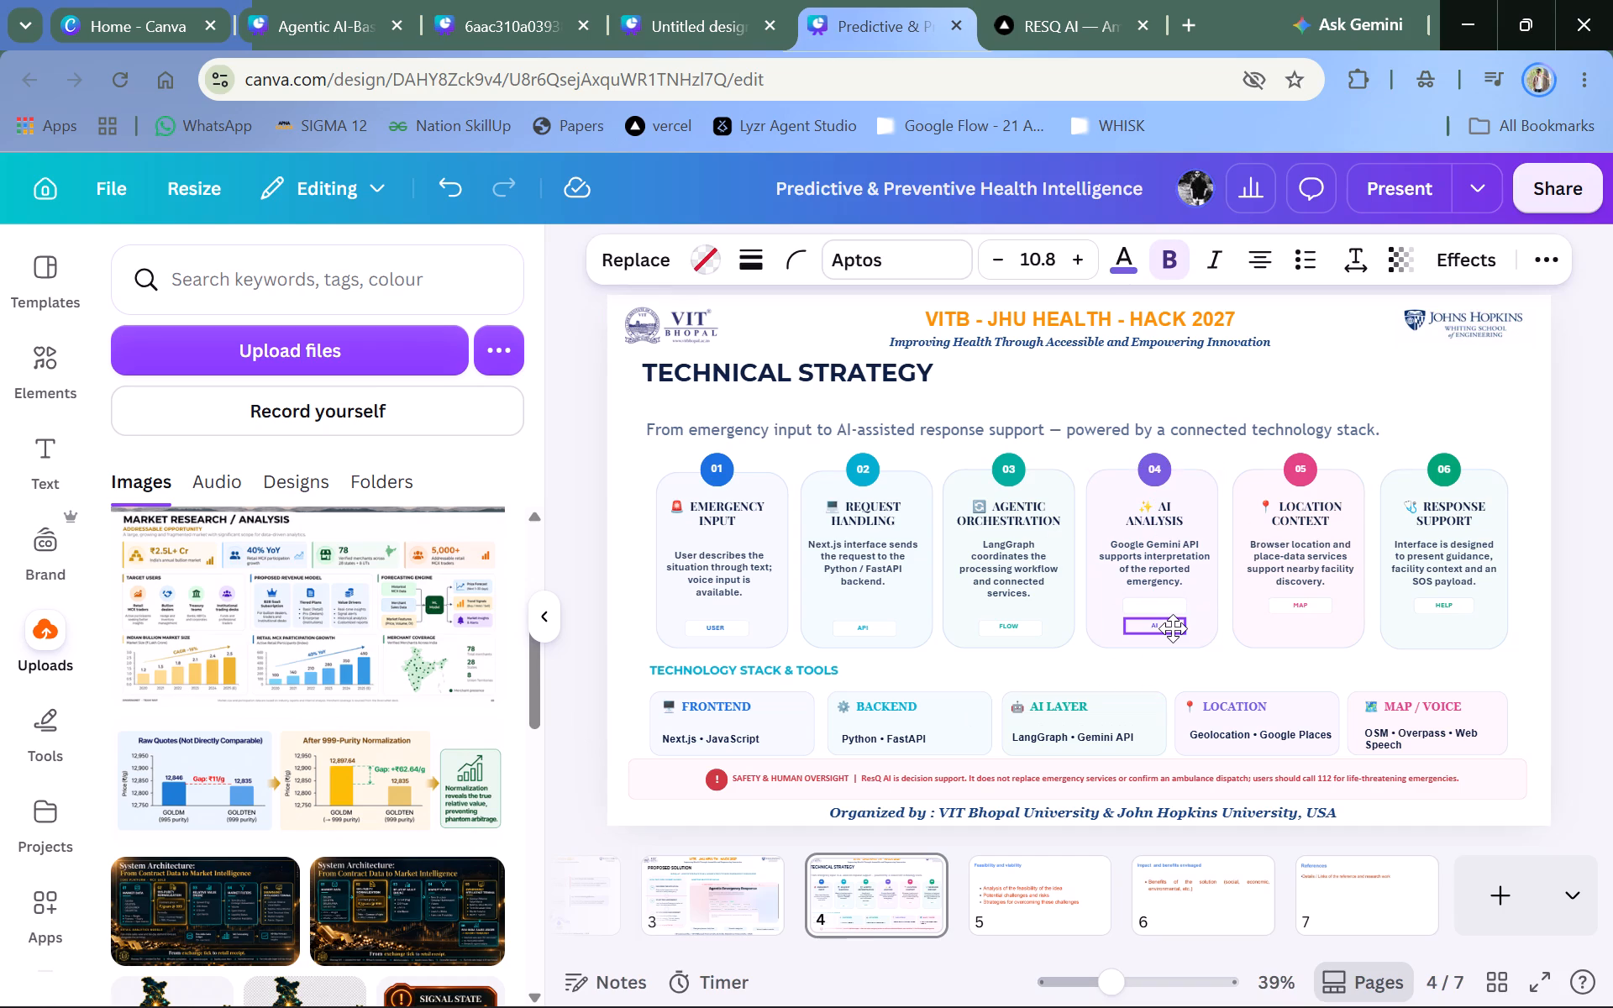
left_click_drag(1173, 628, 1171, 642)
left_click(1171, 642)
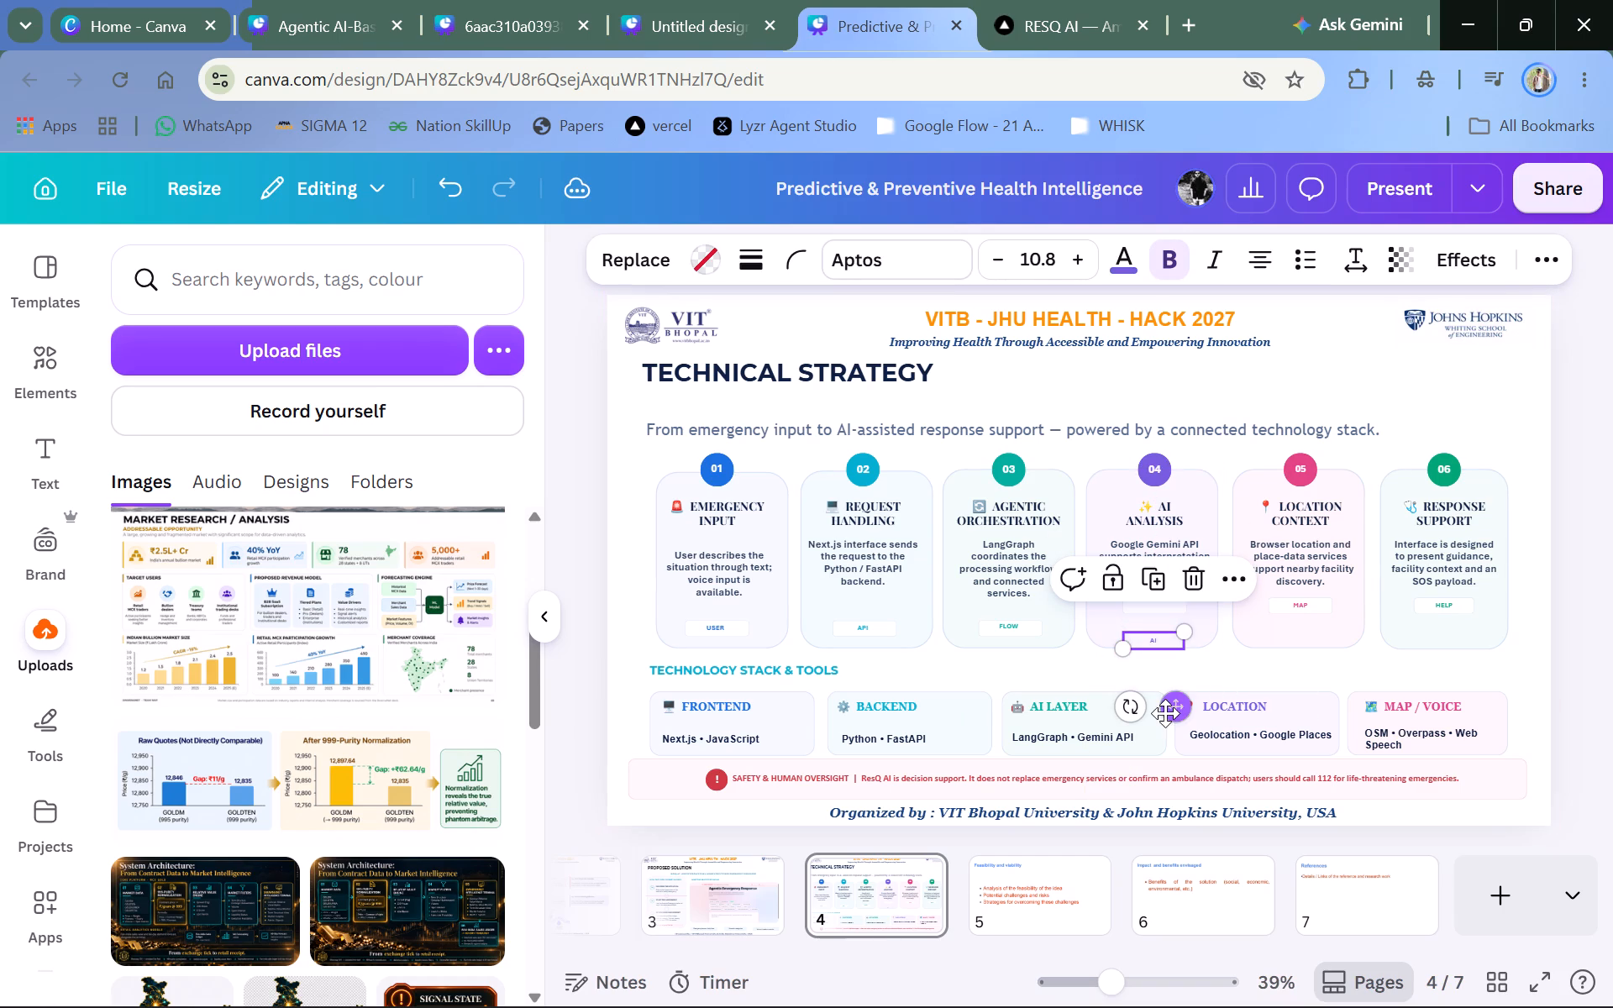
left_click_drag(1180, 708, 1181, 694)
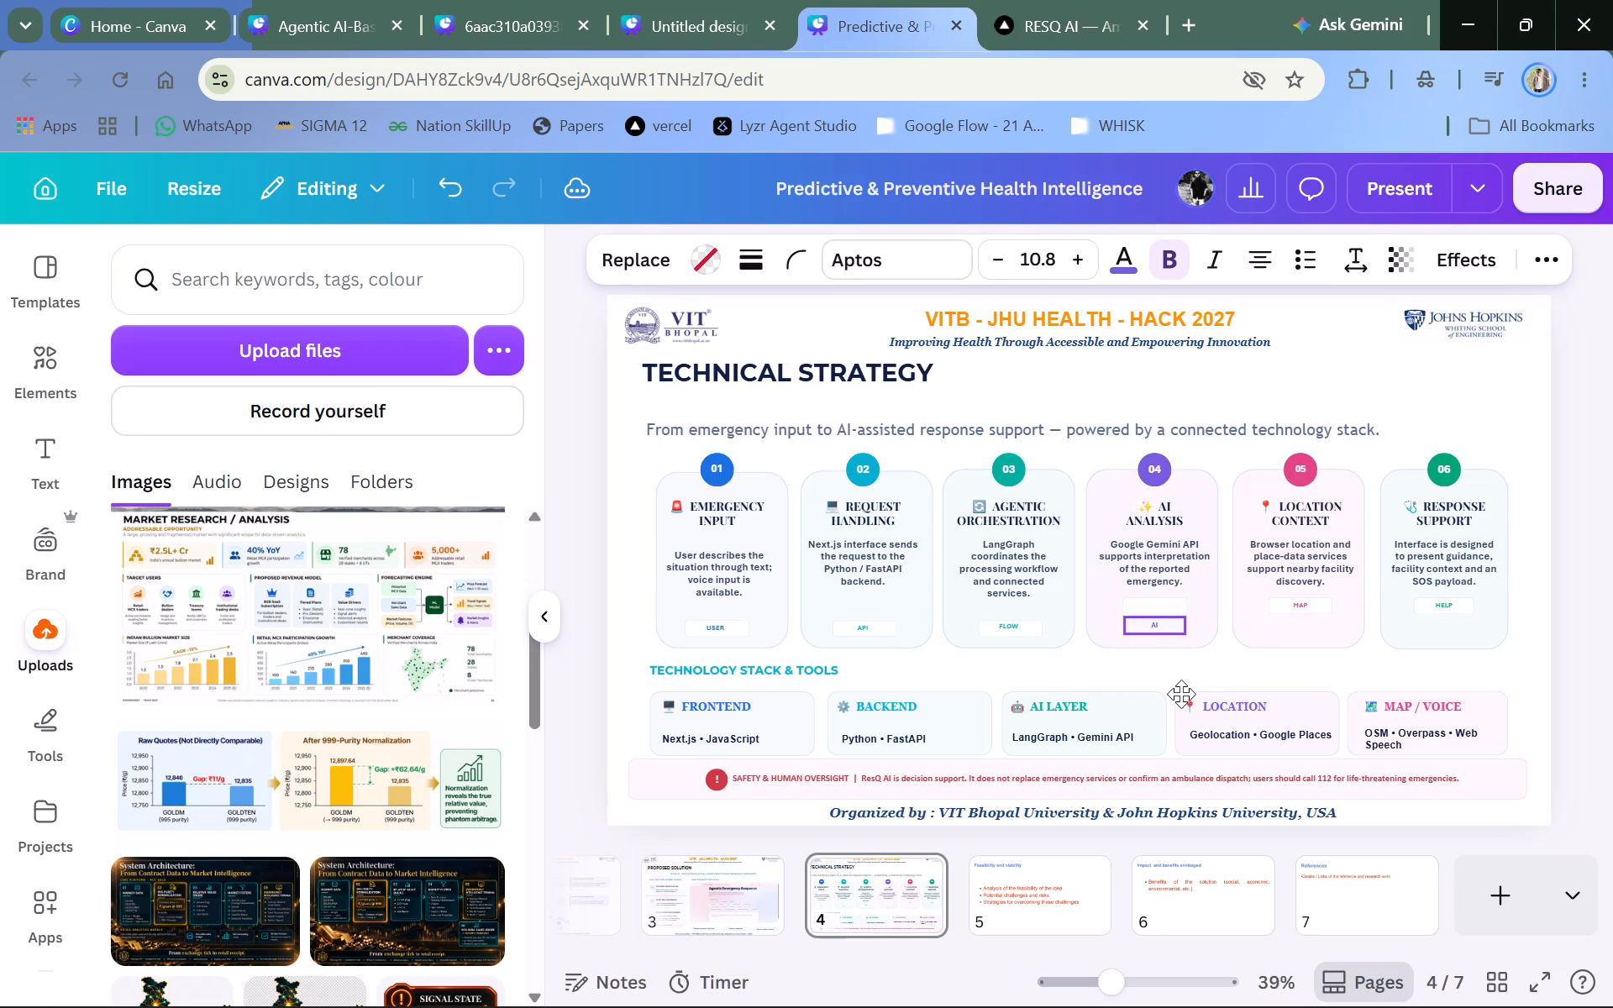
left_click_drag(1181, 694, 1186, 695)
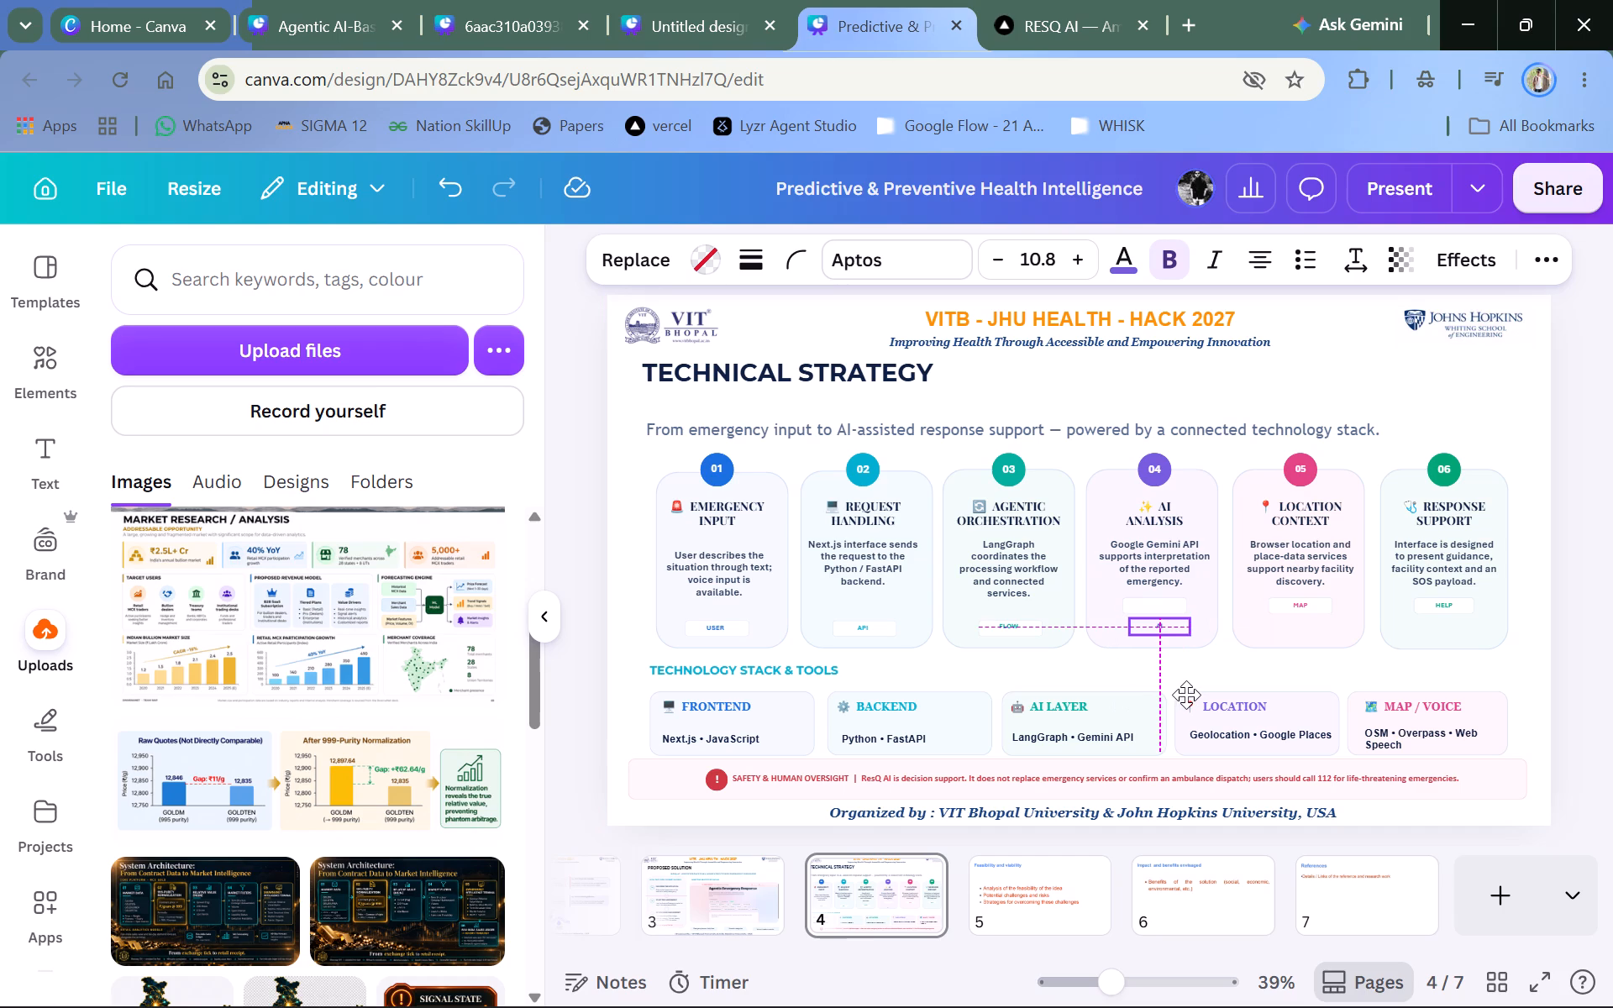
left_click_drag(1186, 695, 1183, 695)
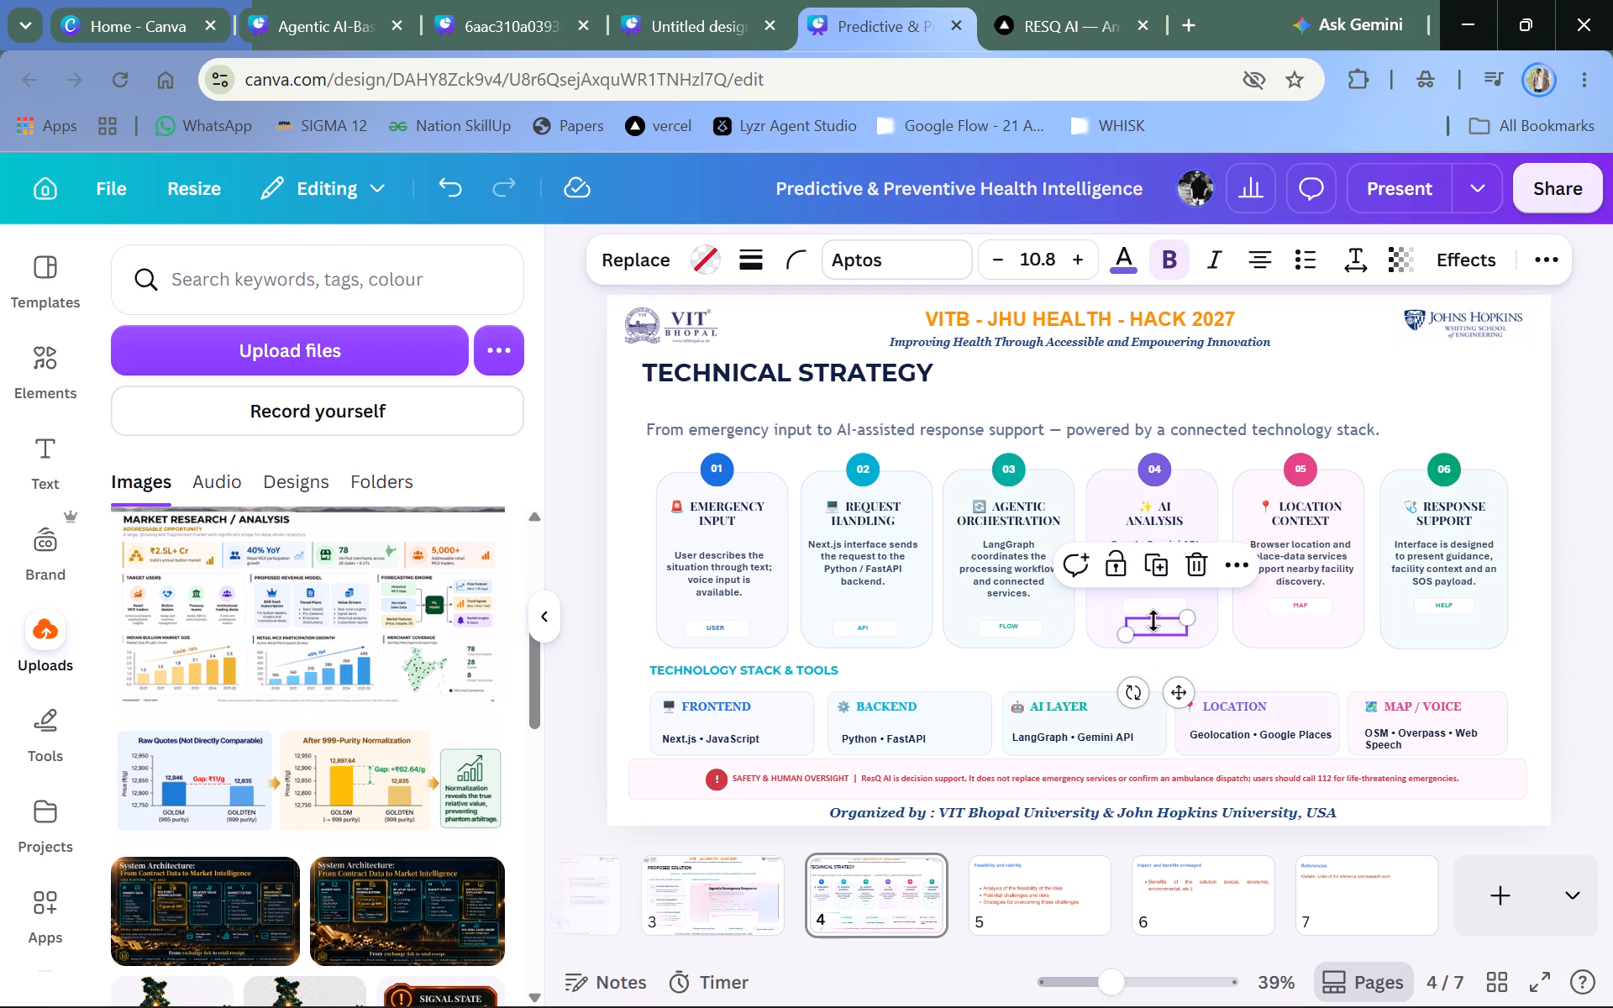
left_click(1161, 609)
double_click(1163, 600)
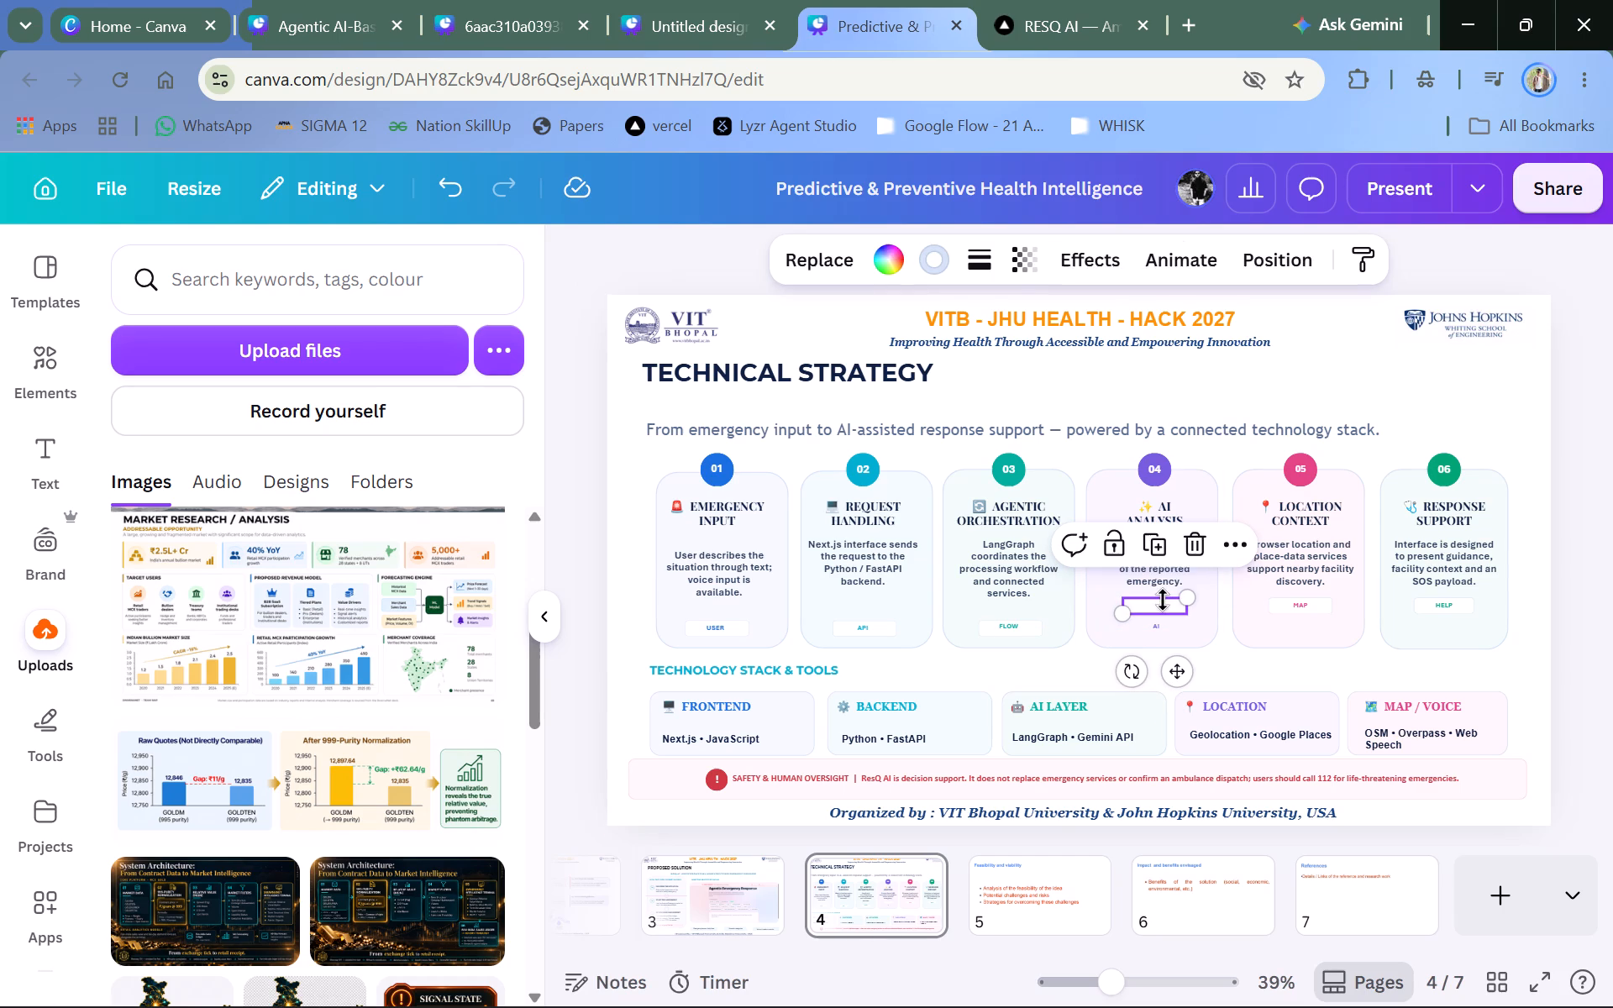
left_click_drag(1178, 677, 1178, 699)
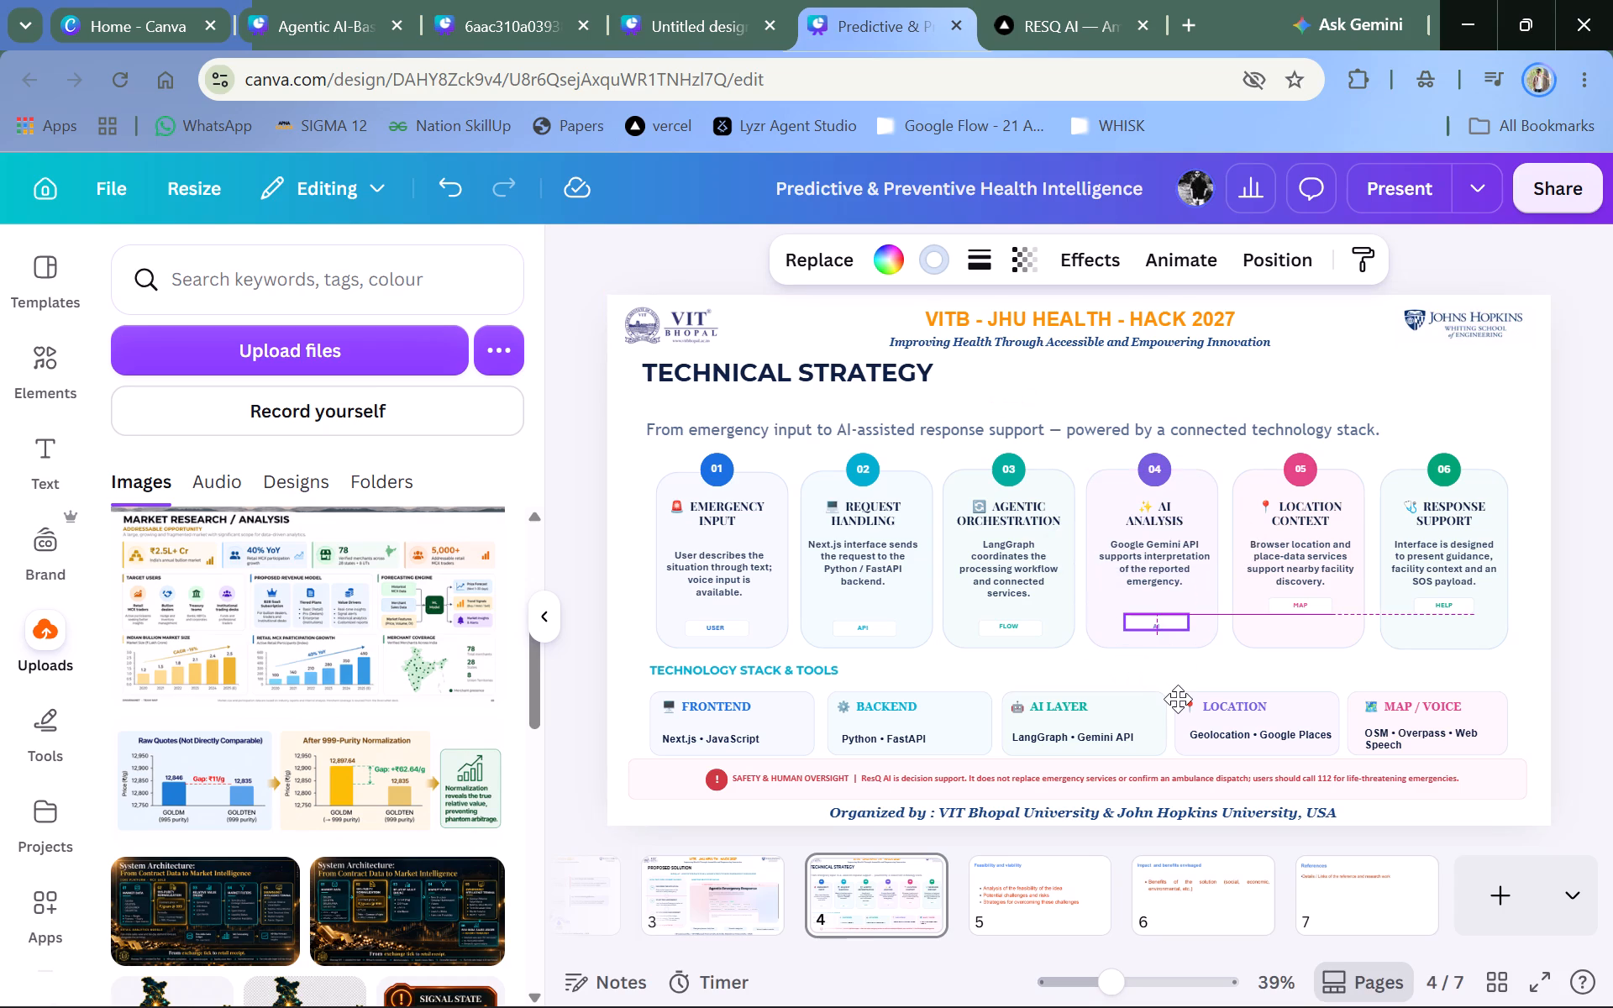
left_click_drag(1178, 699, 1175, 698)
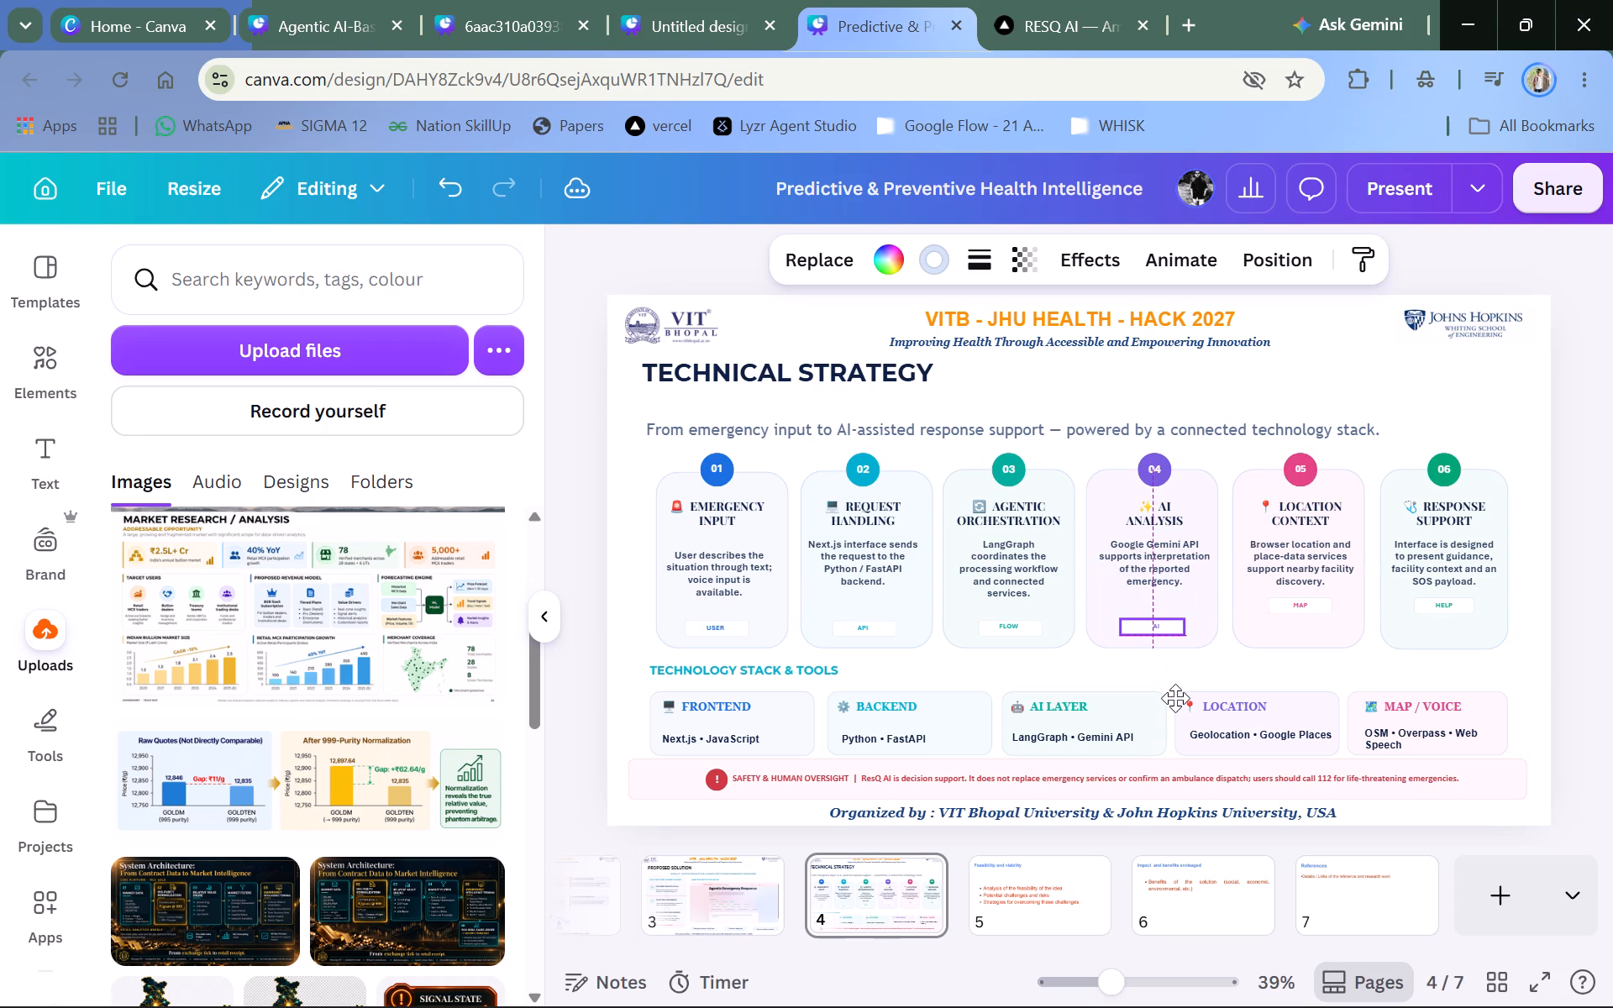
left_click_drag(1175, 698, 1179, 692)
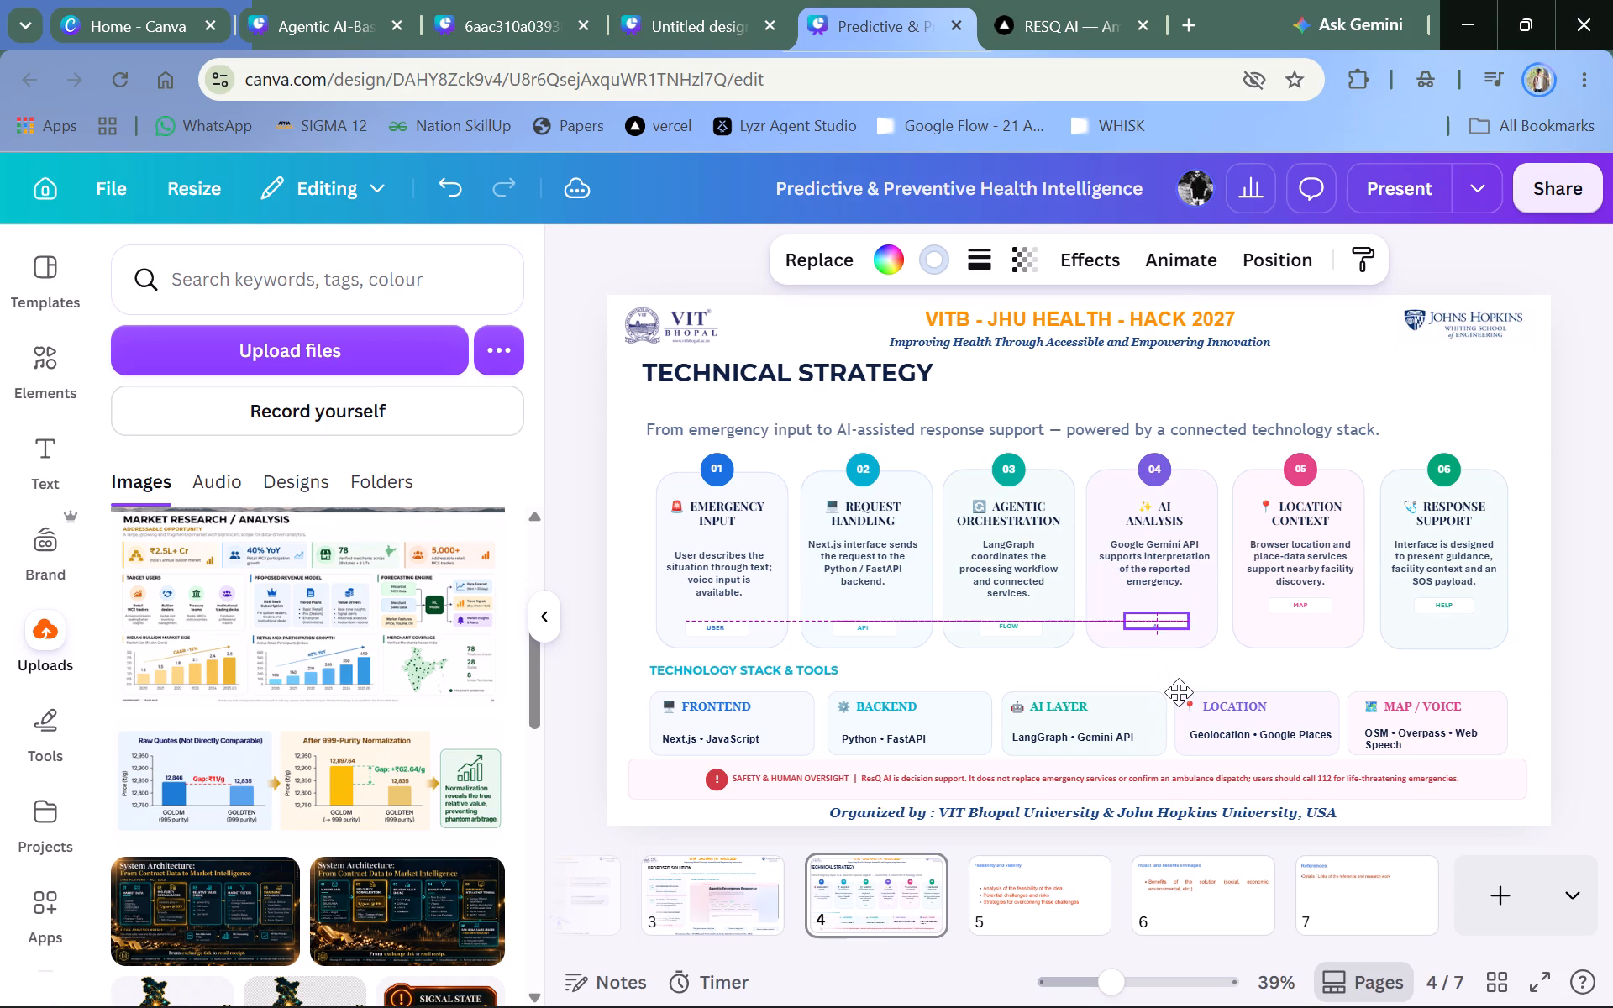
left_click_drag(1179, 692, 1179, 697)
double_click(568, 720)
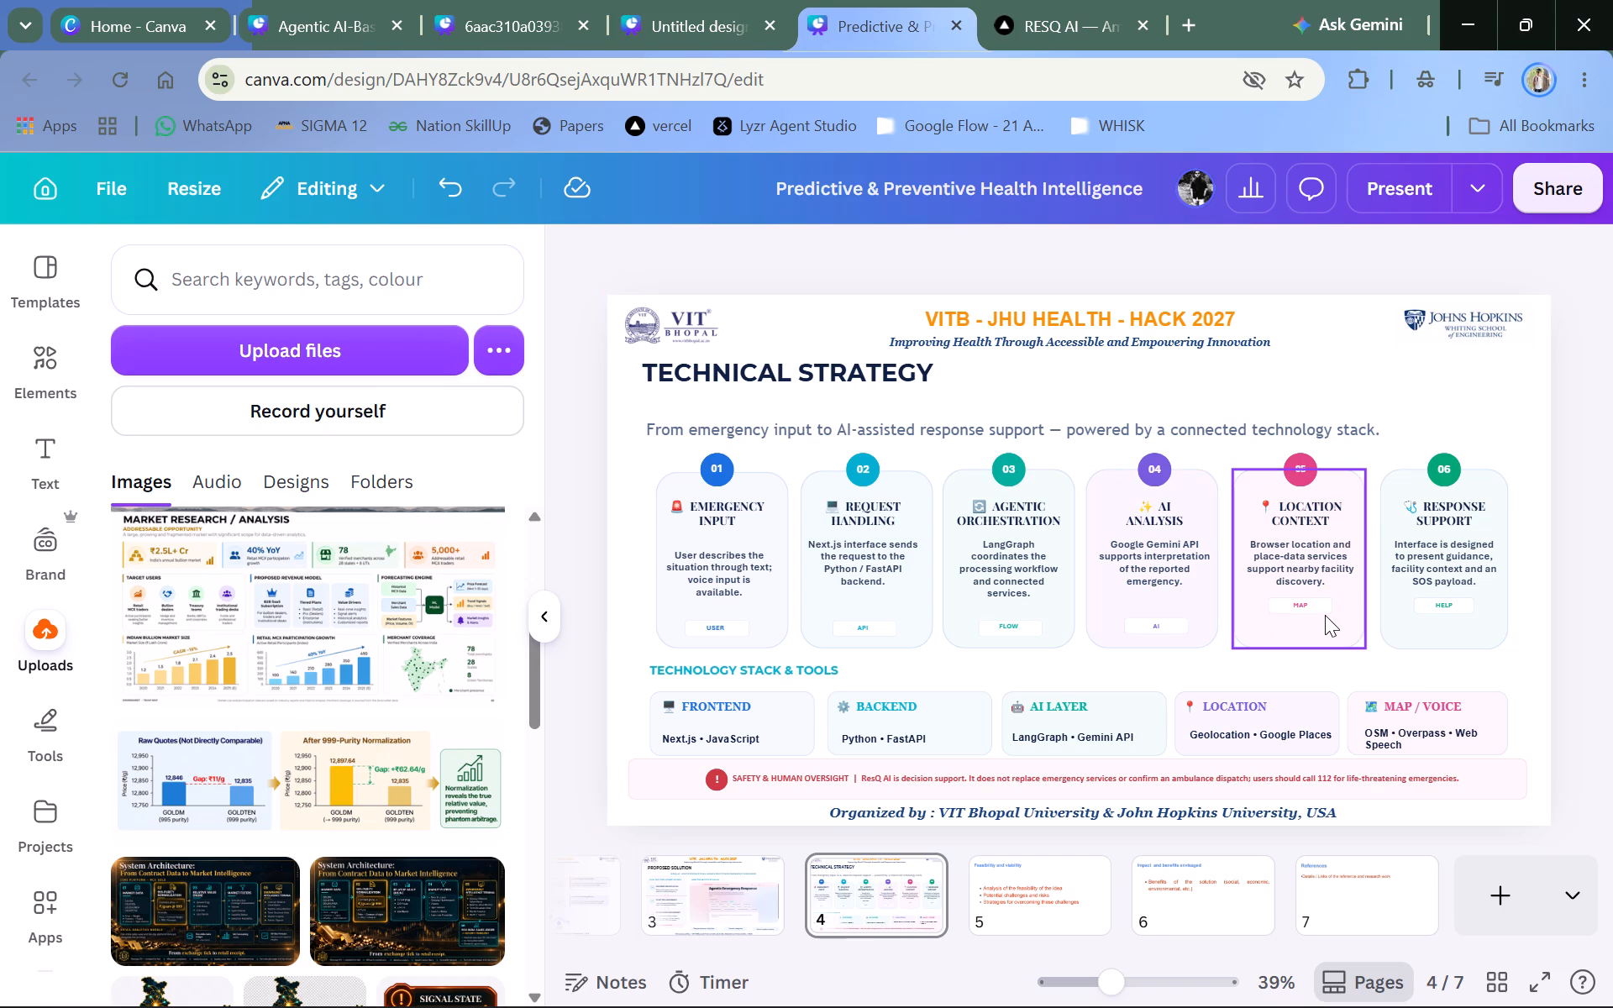
Move the MAP label down off its white tag box to near the bottom of the Location Context card.
left_click_drag(1330, 602, 1330, 616)
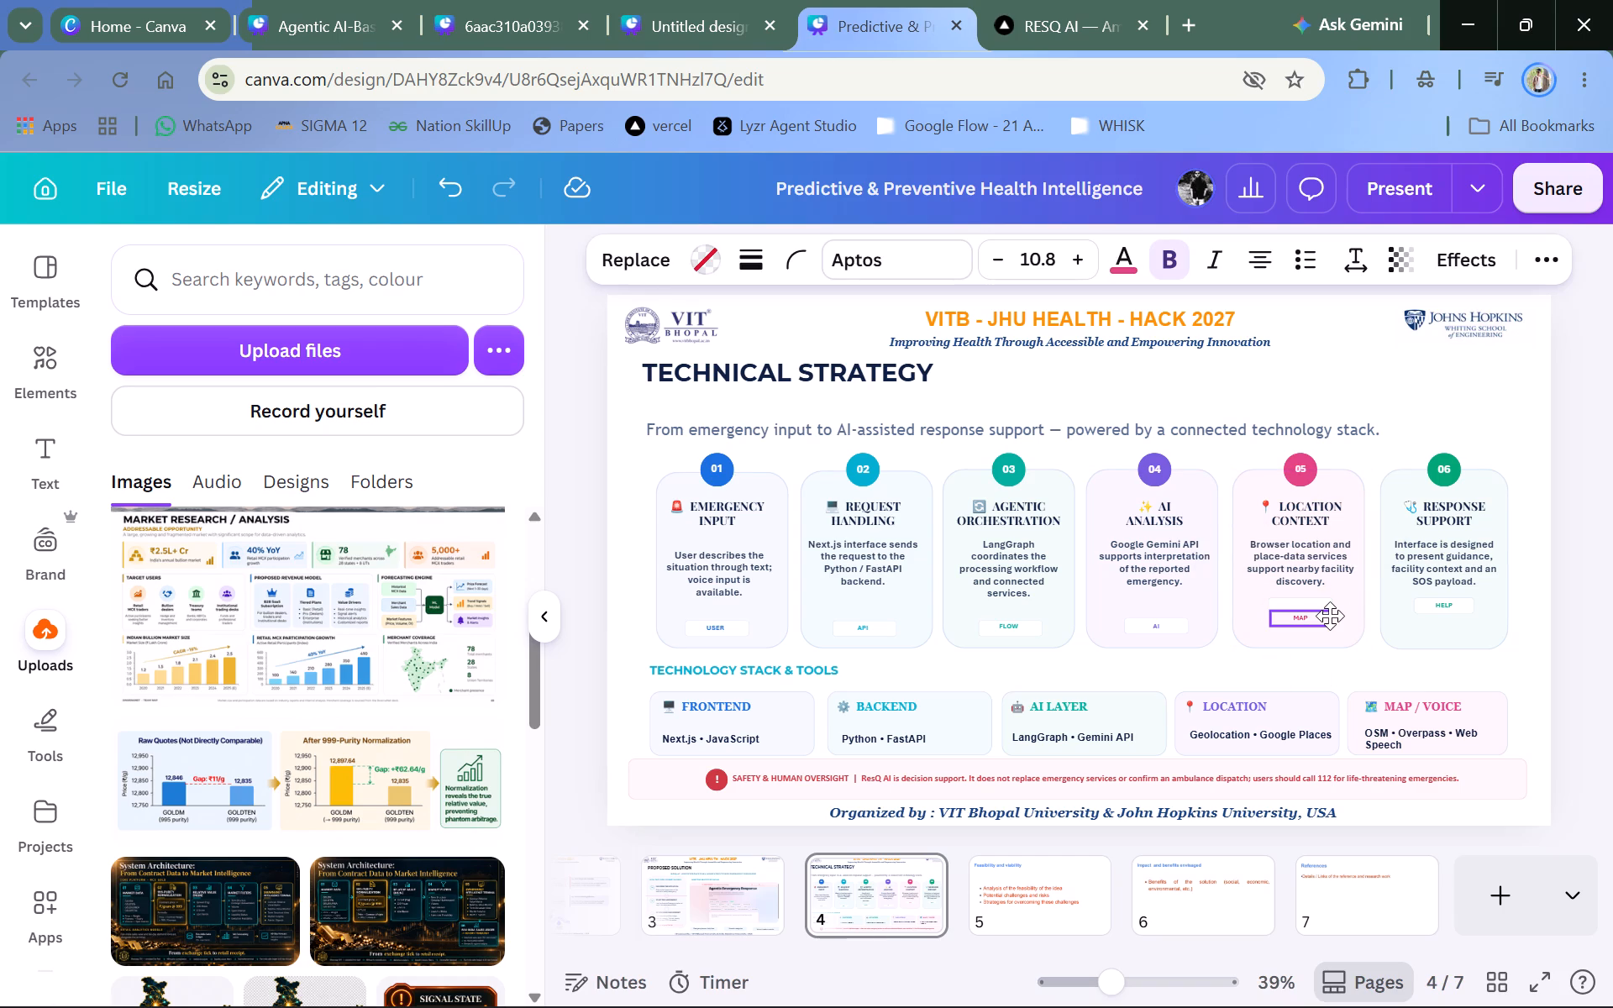
left_click_drag(1330, 616, 1330, 630)
triple_click(1330, 630)
triple_click(1330, 630)
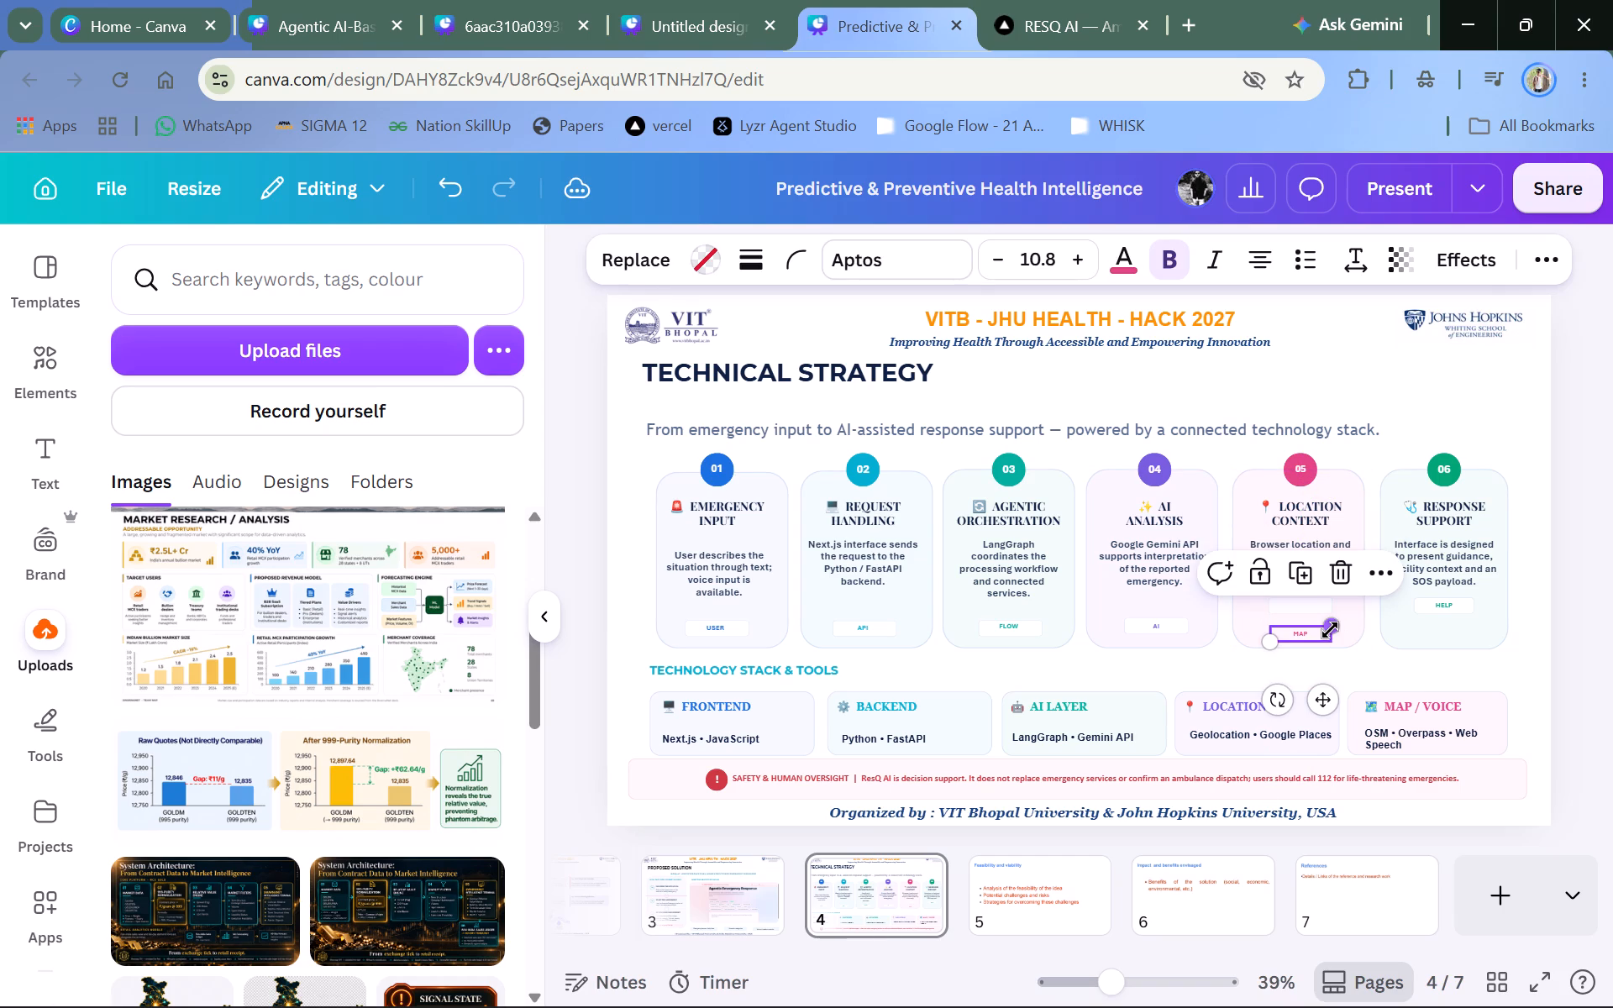
left_click(1330, 630)
left_click_drag(1321, 692, 1321, 680)
left_click_drag(1321, 680, 1321, 676)
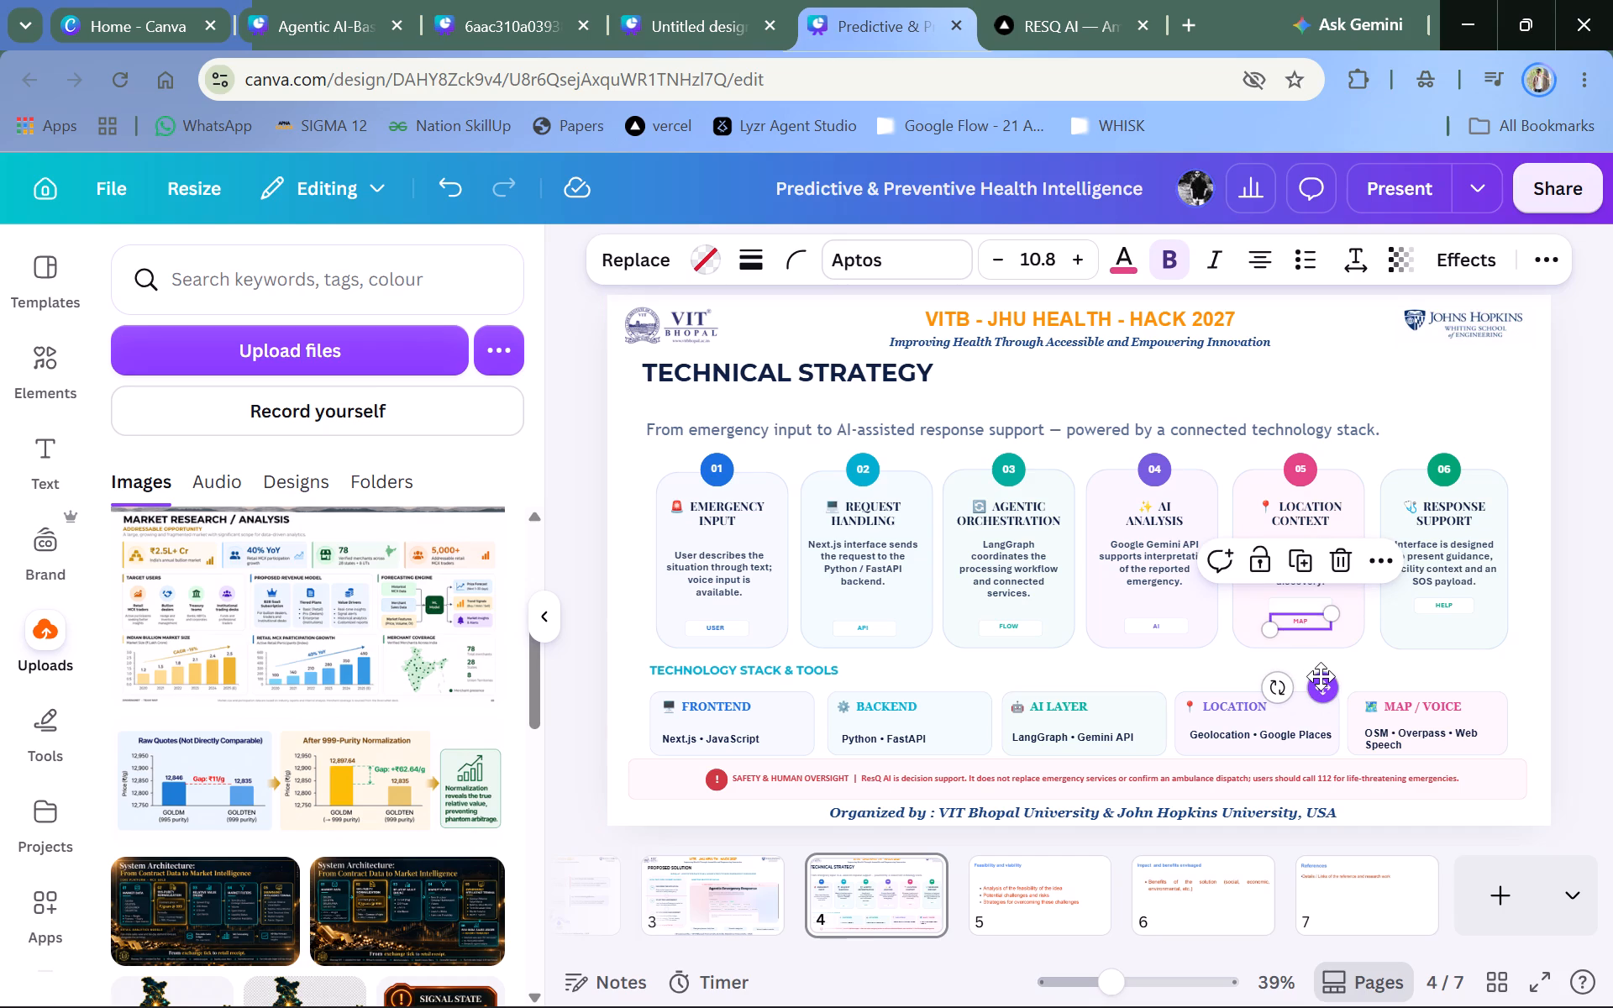
left_click_drag(1321, 676, 1334, 696)
left_click_drag(1334, 696, 1332, 739)
left_click(1600, 638)
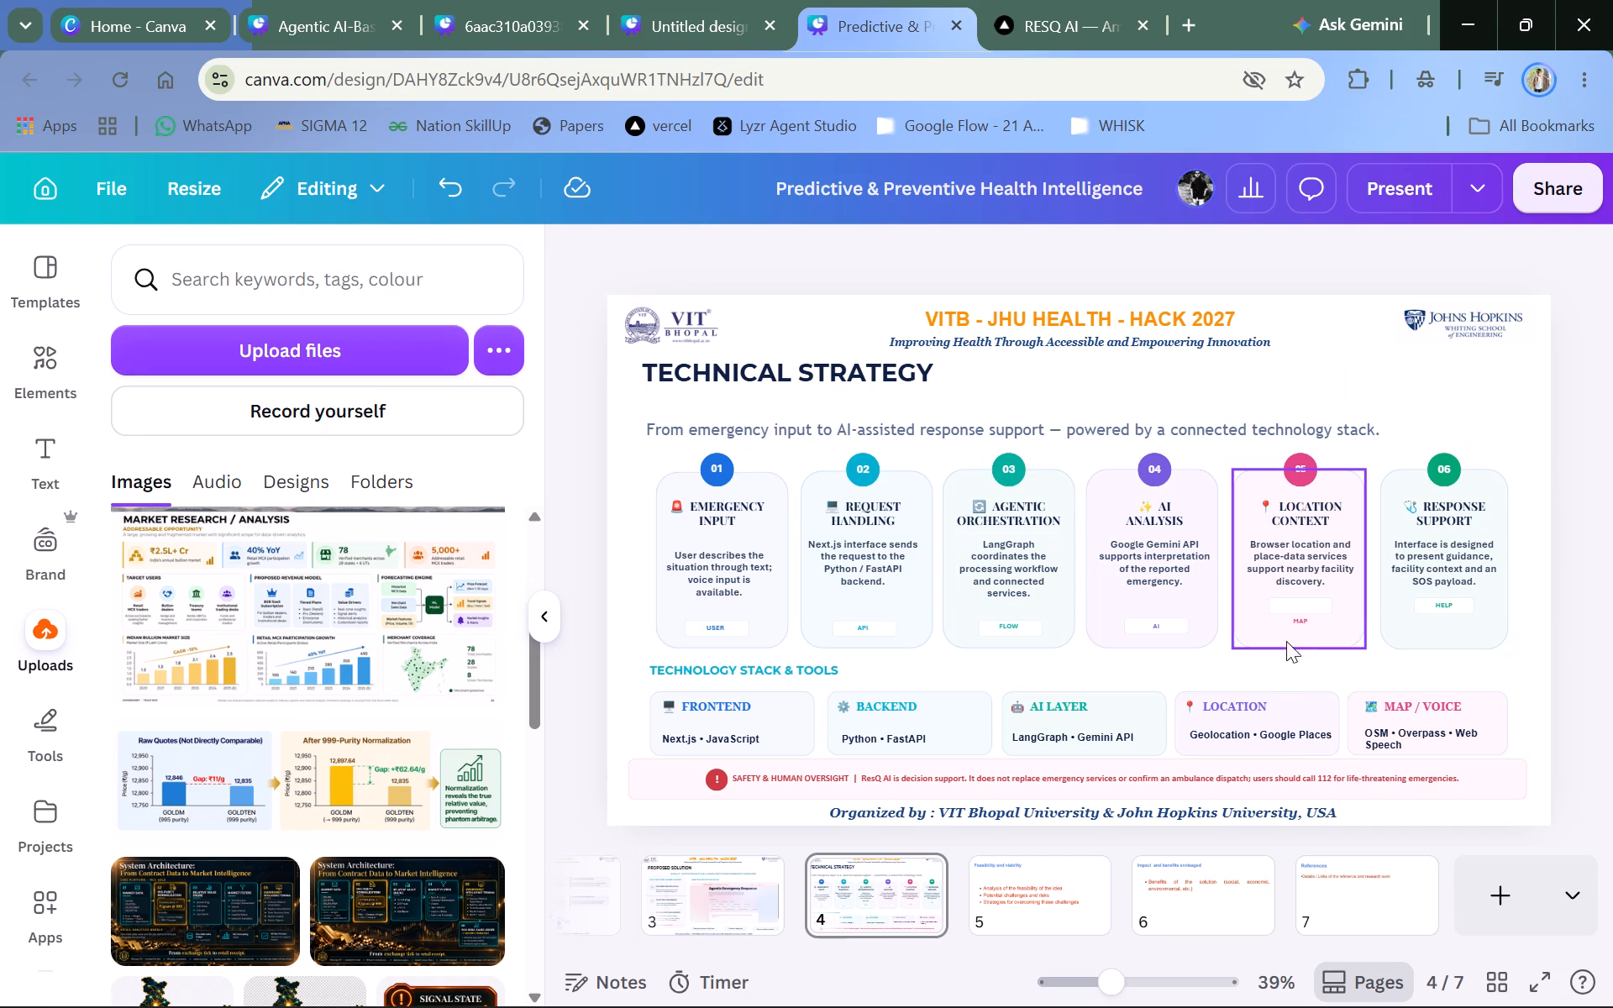
Fine-tune the MAP label's position at the bottom of the Location Context card, roughly centred and level with the AI label.
left_click(1301, 623)
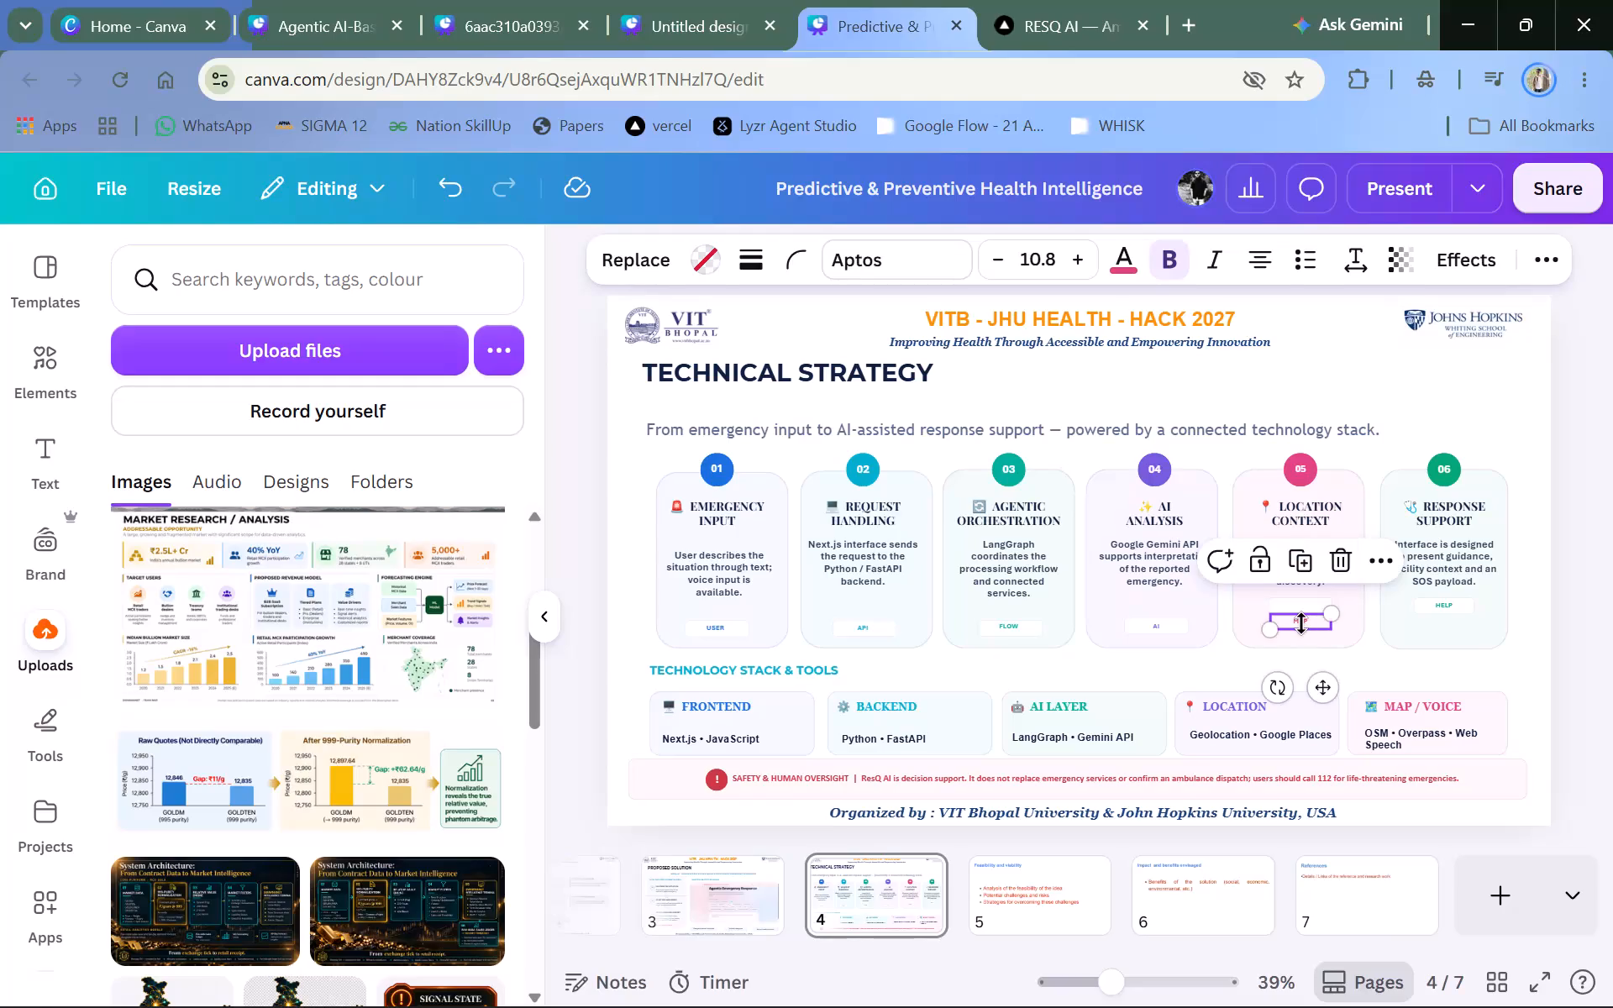
left_click_drag(1322, 691, 1321, 713)
left_click(1321, 697)
left_click(1321, 689)
triple_click(1325, 681)
left_click(1325, 681)
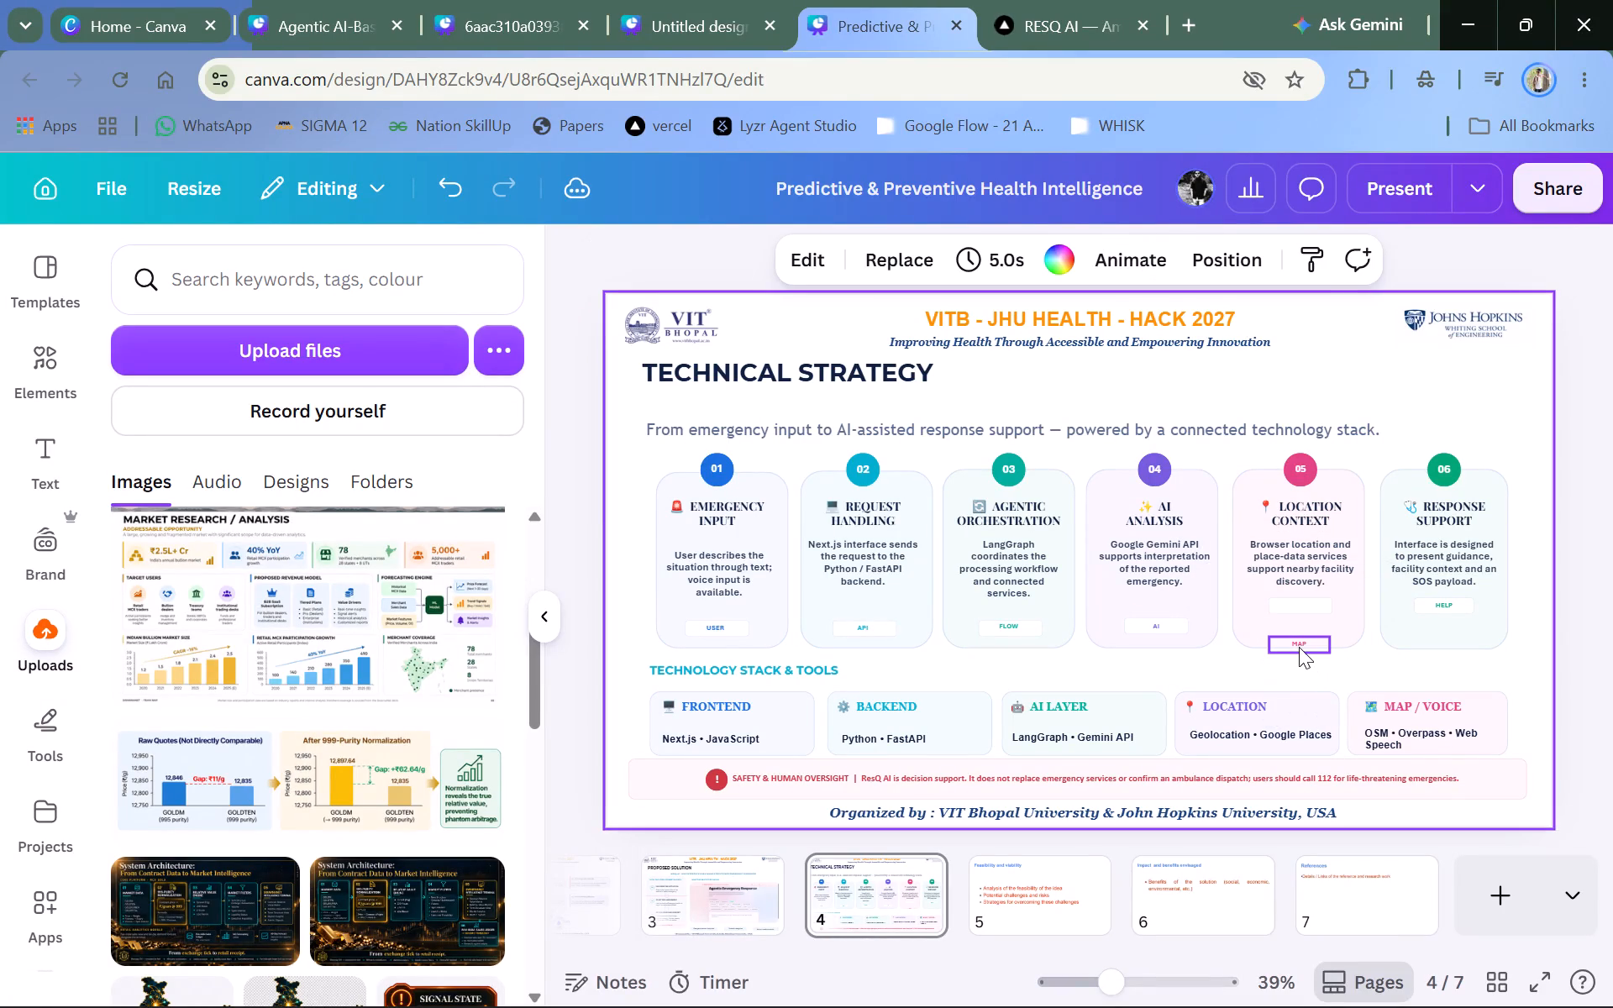
left_click(1299, 647)
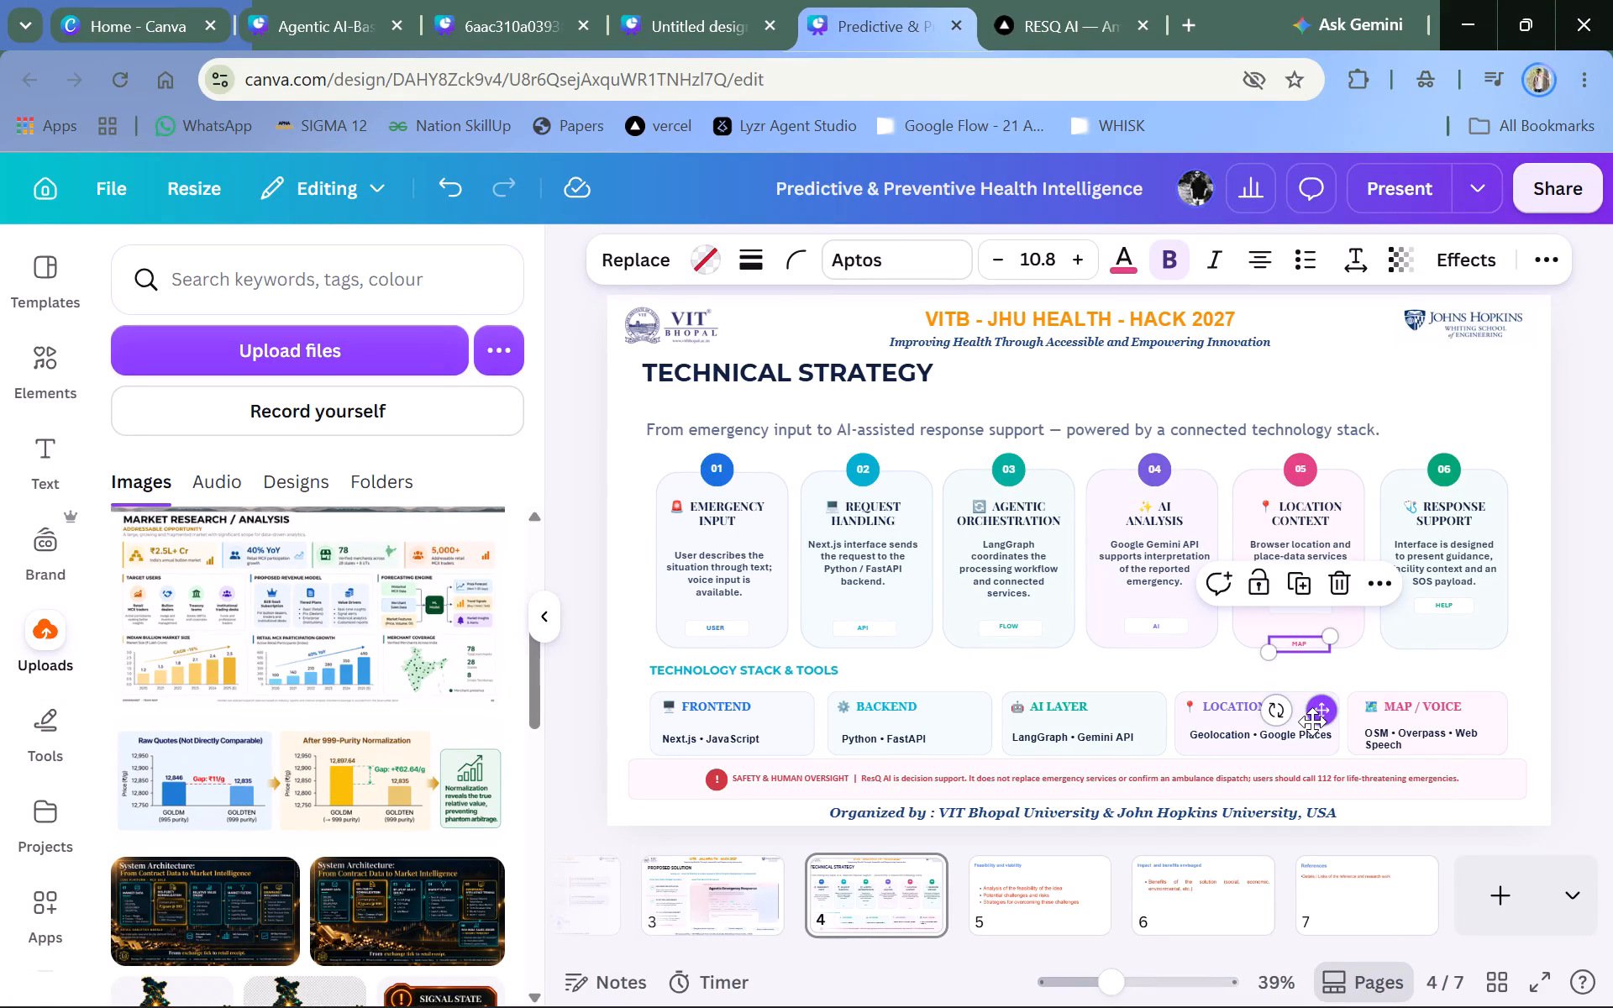
left_click_drag(1326, 721, 1330, 706)
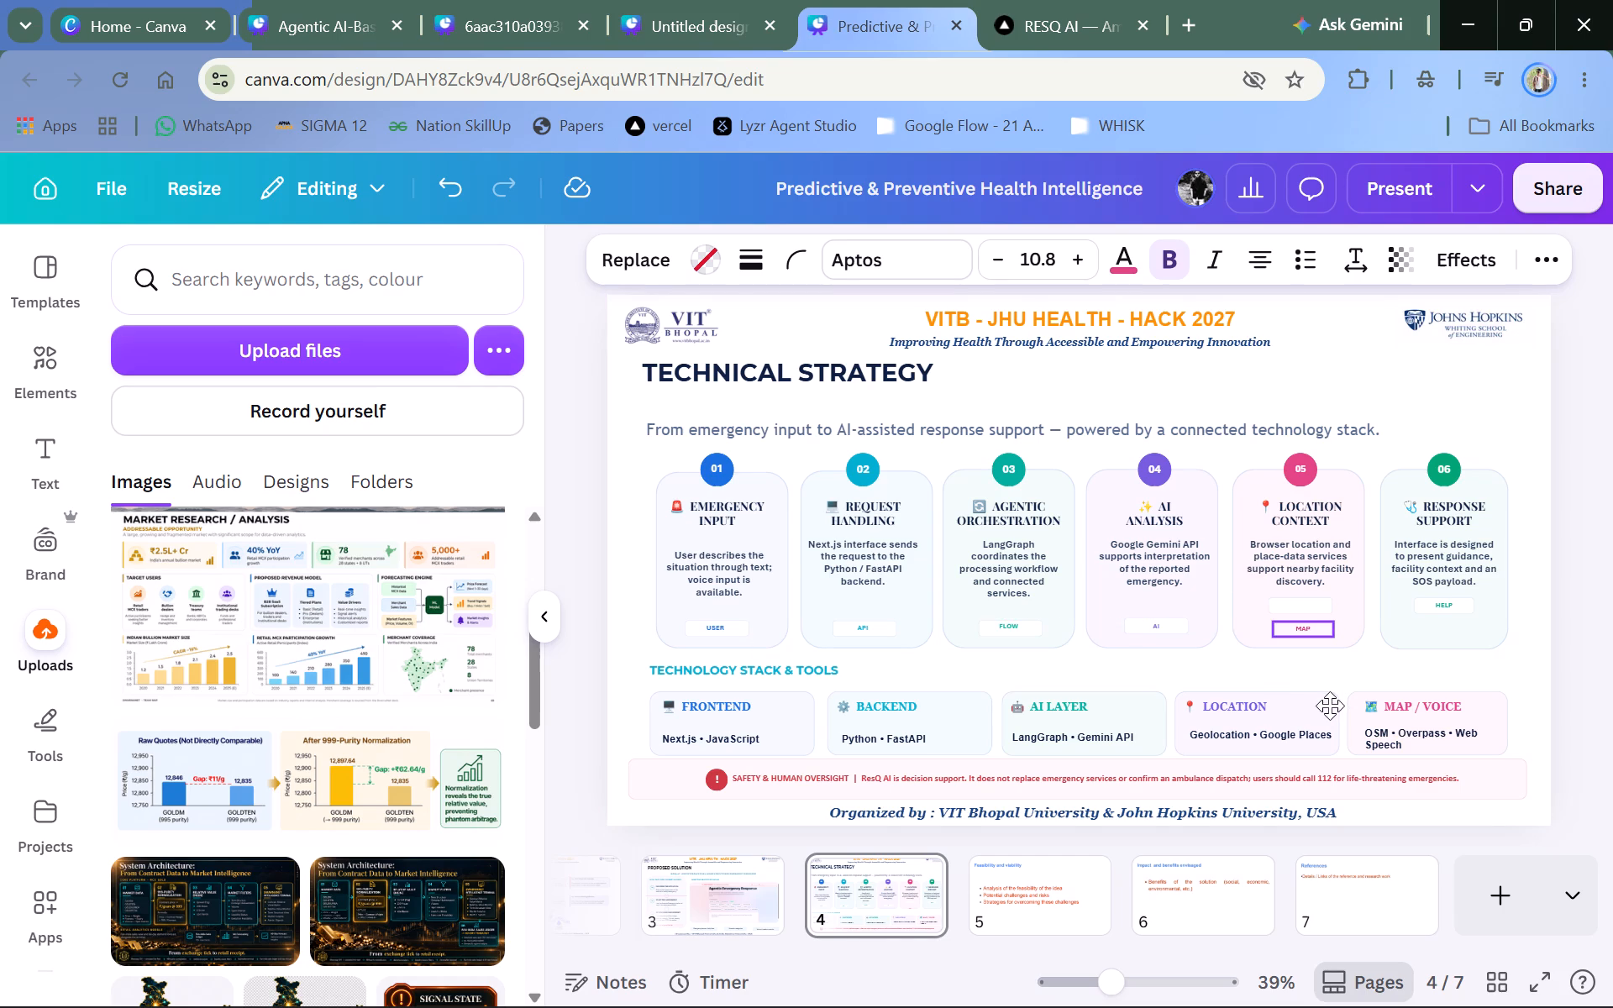
left_click_drag(1330, 706, 1332, 704)
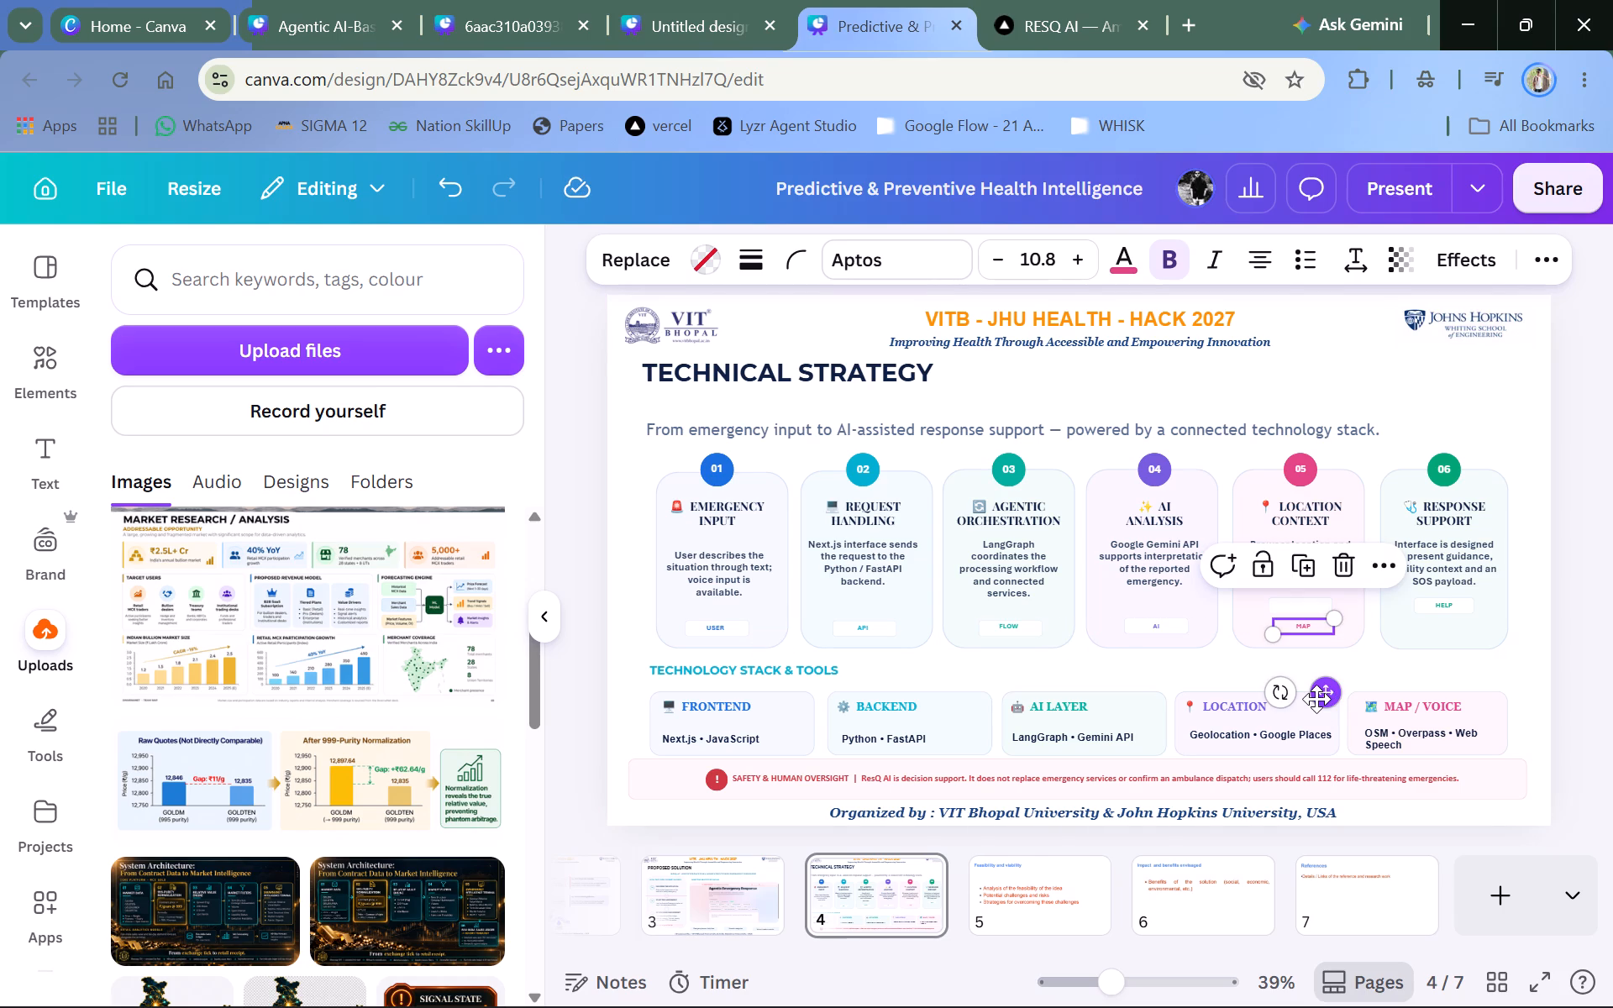
left_click(1571, 481)
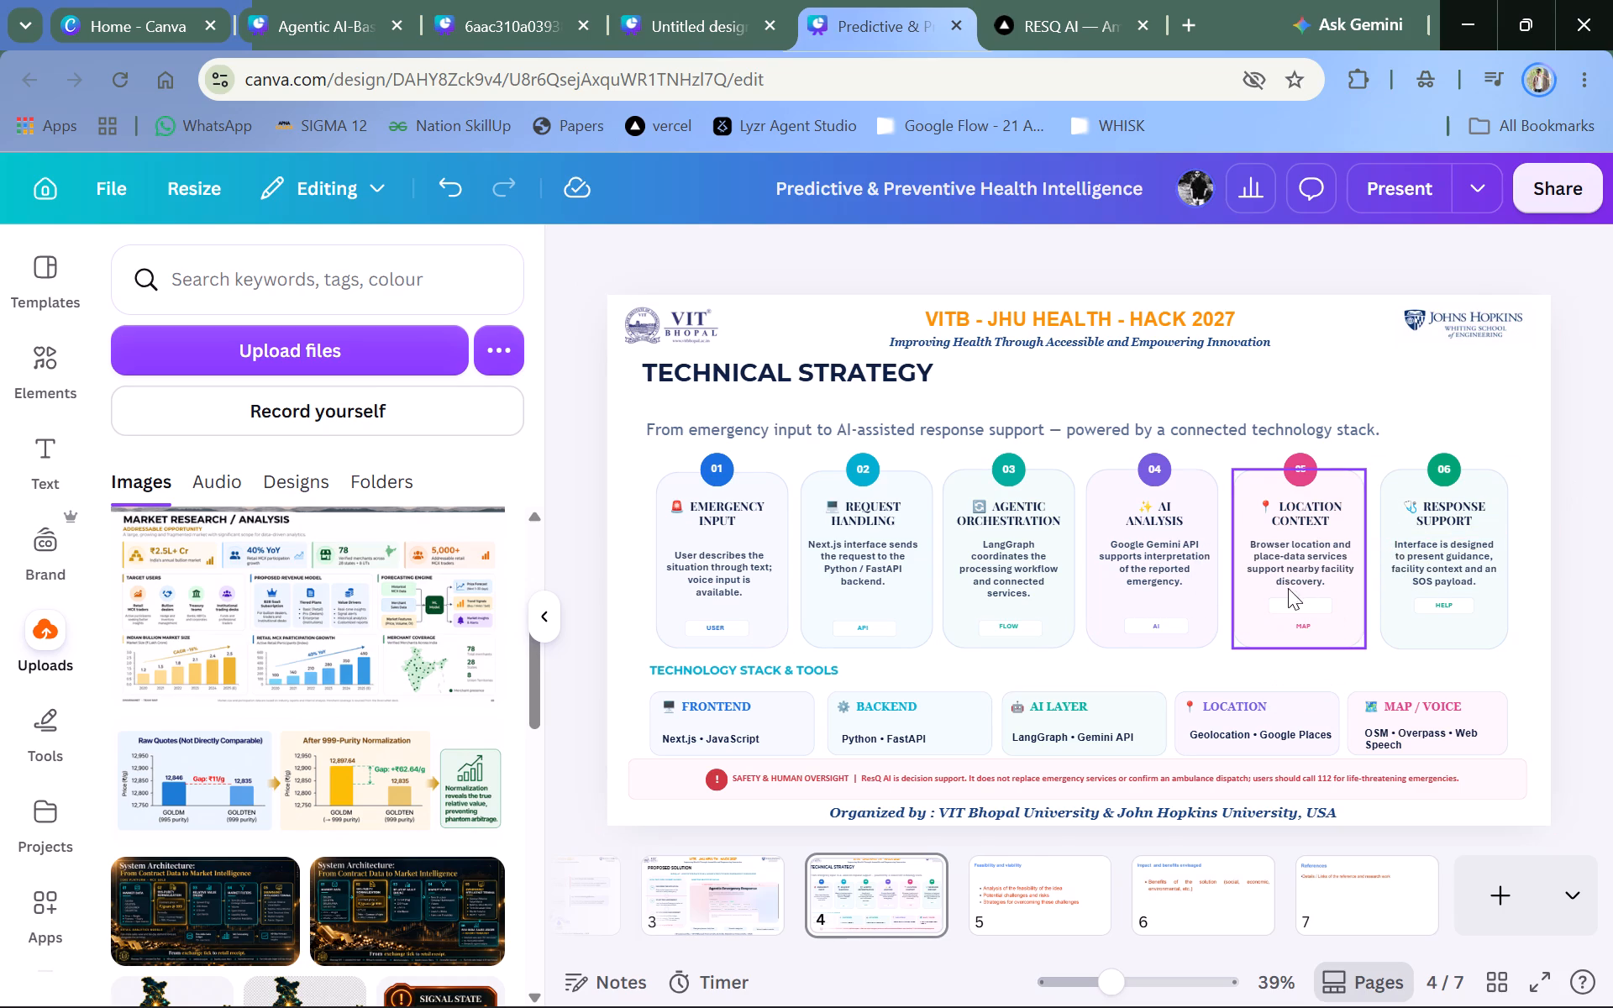
Move the Location Context card's empty white tag box down behind the MAP label.
left_click_drag(1312, 601, 1311, 621)
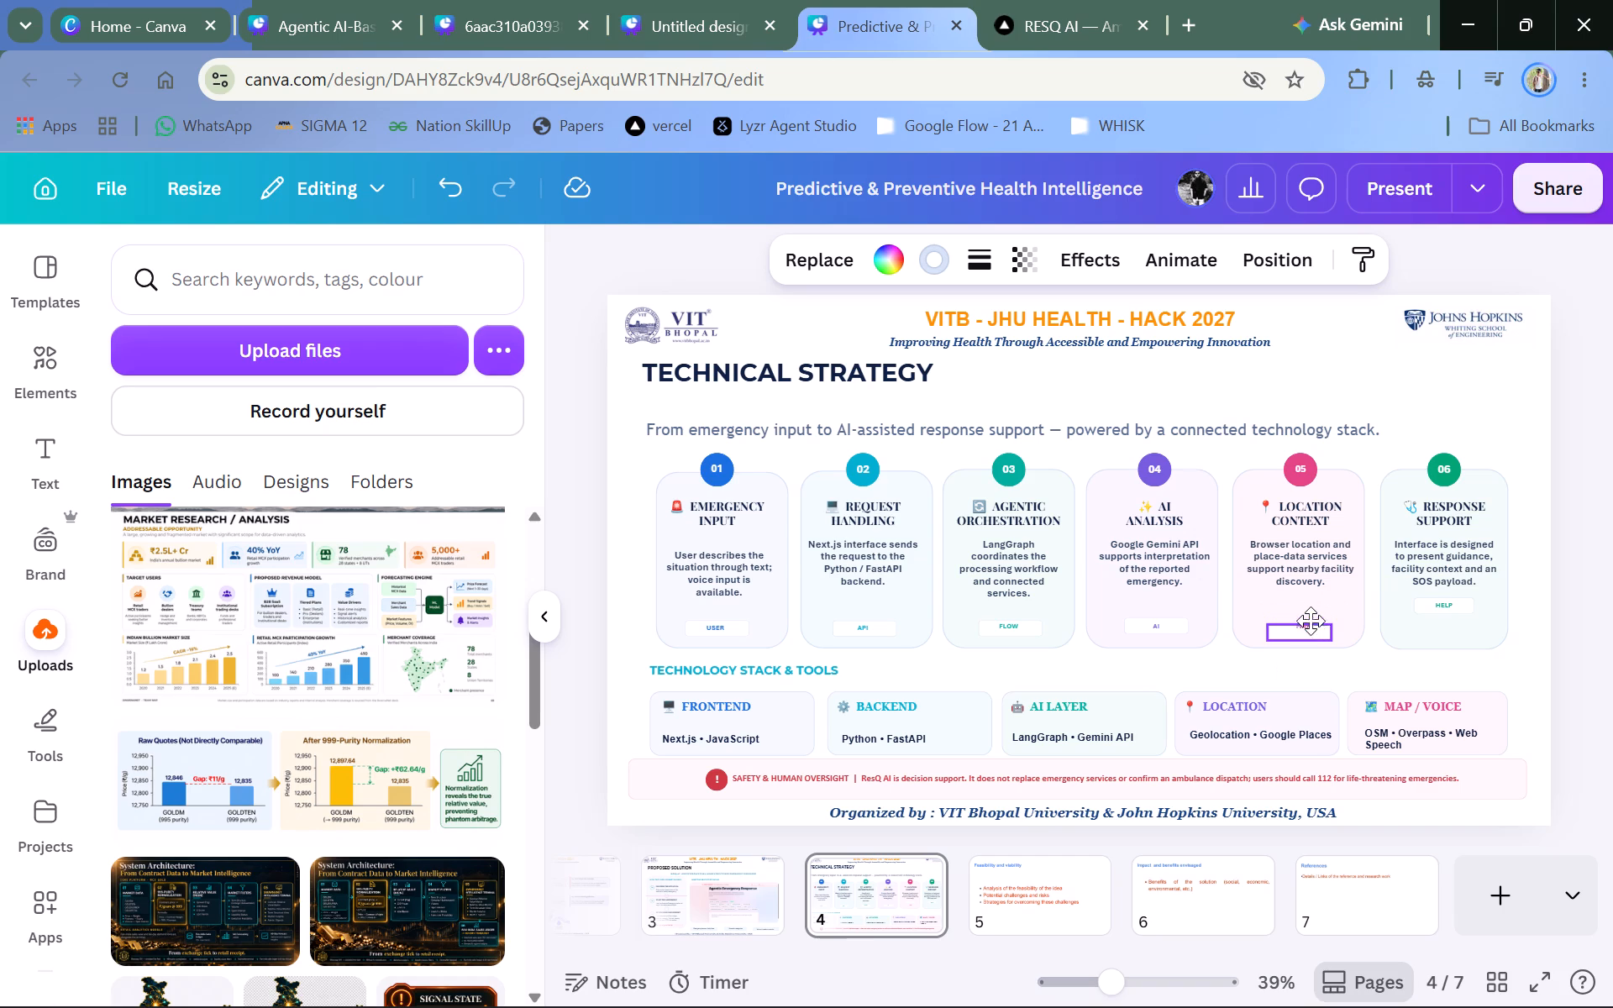
left_click_drag(1311, 621, 1312, 621)
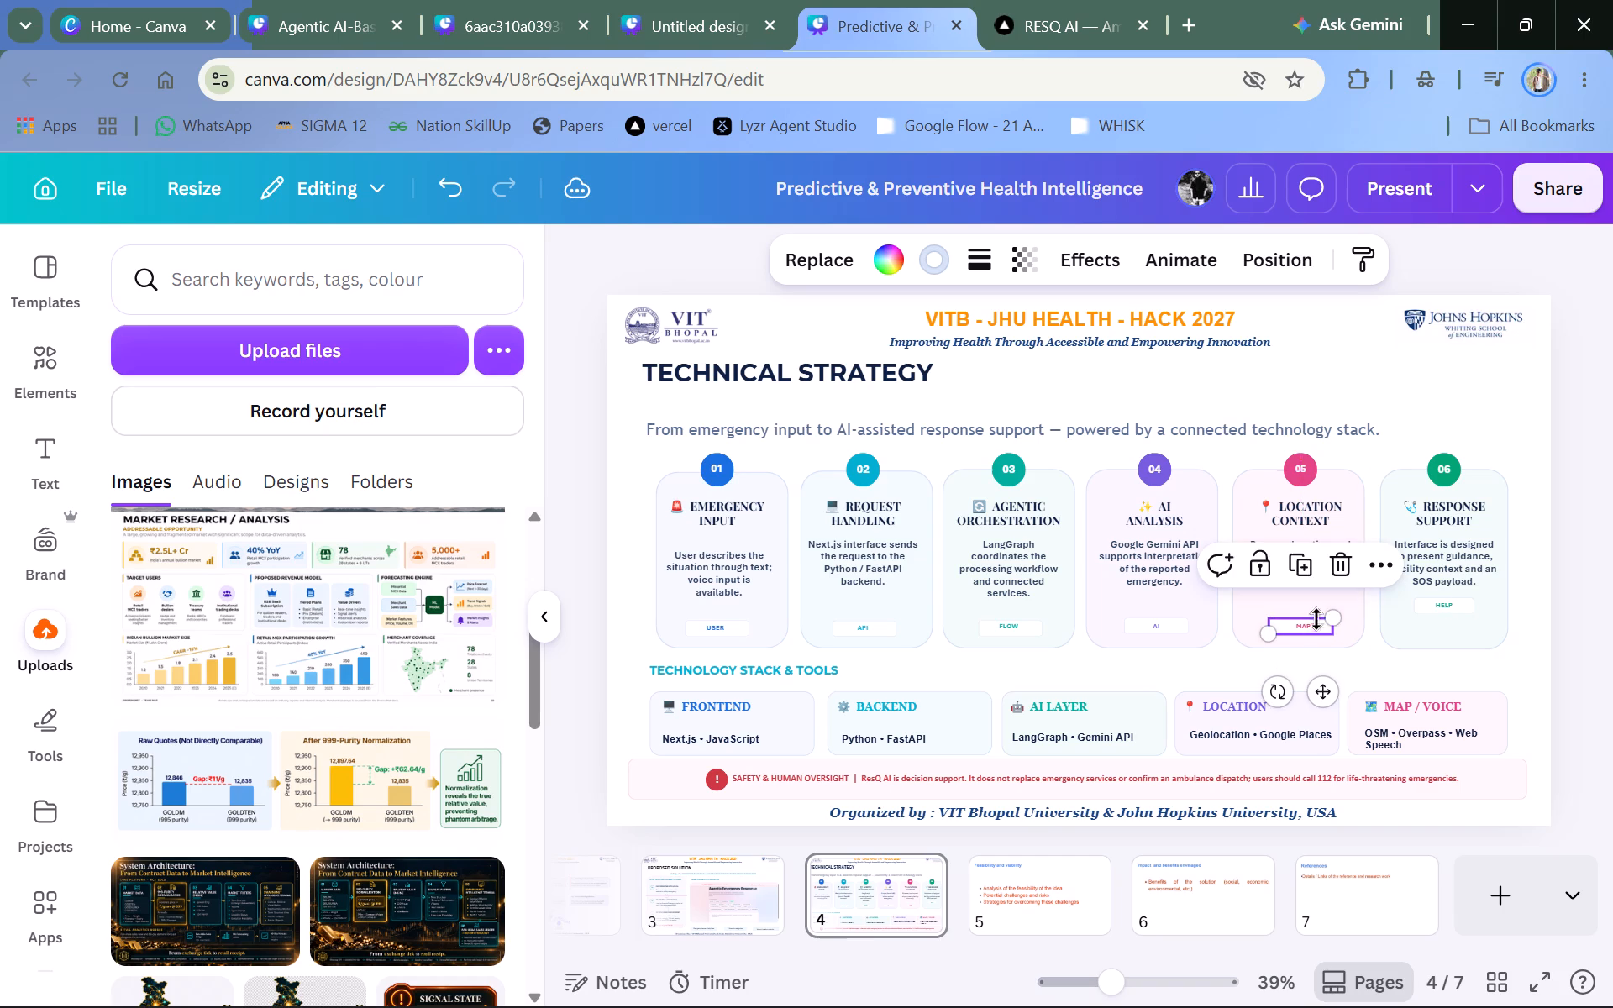
left_click(1576, 564)
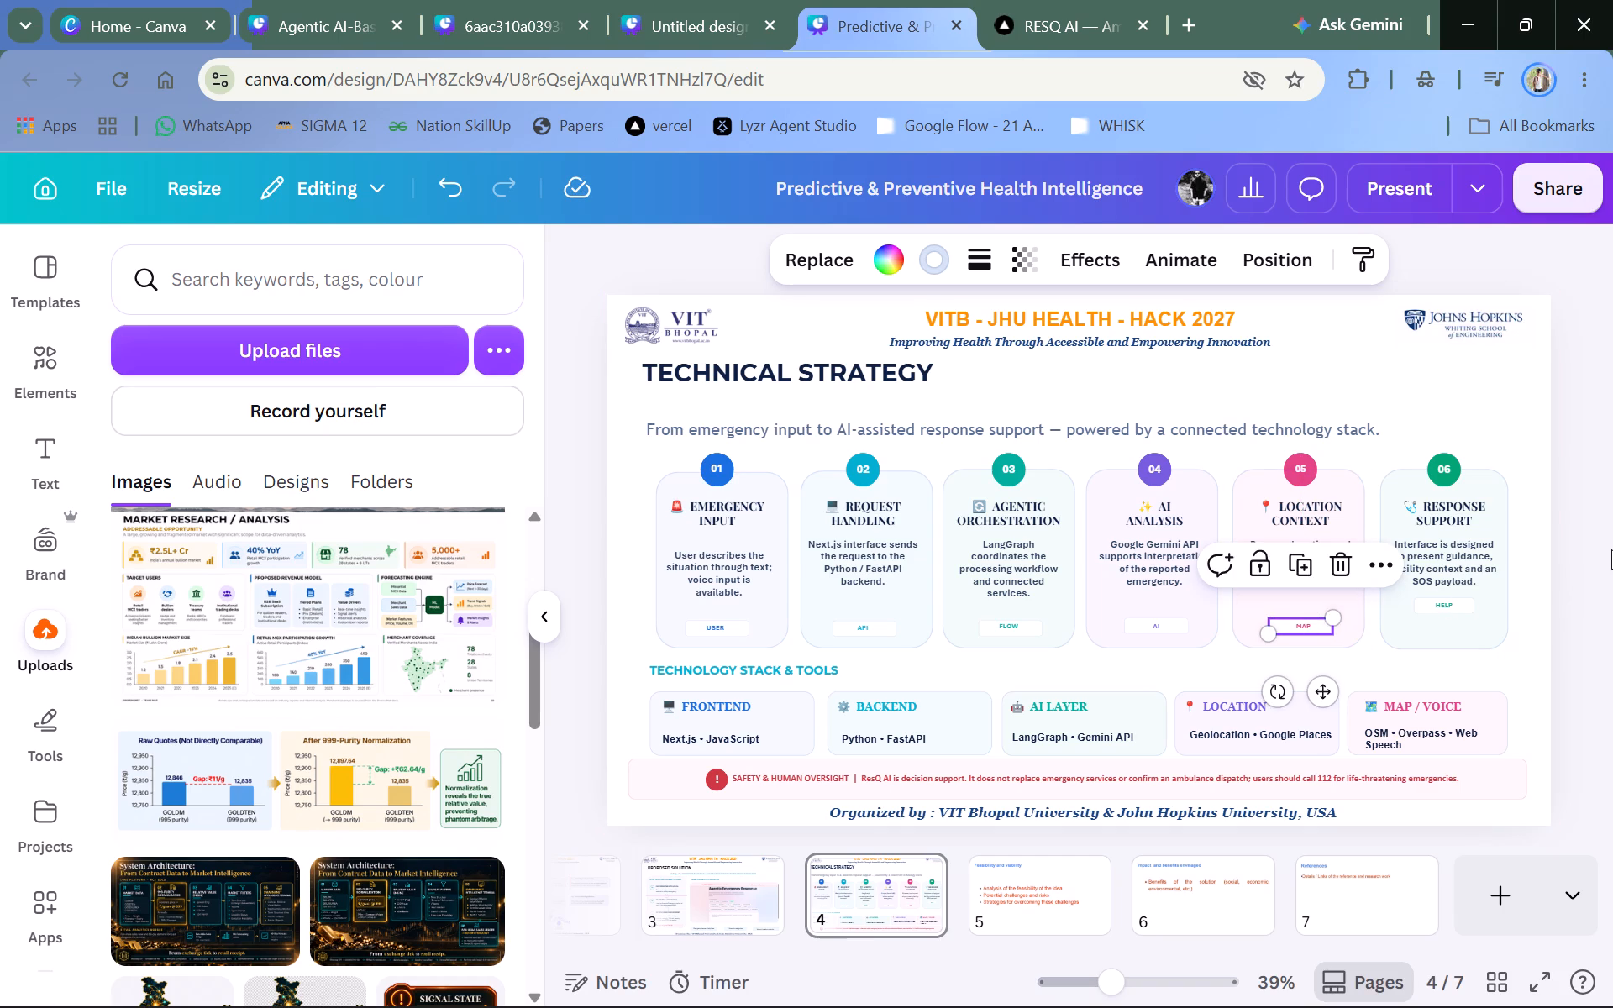
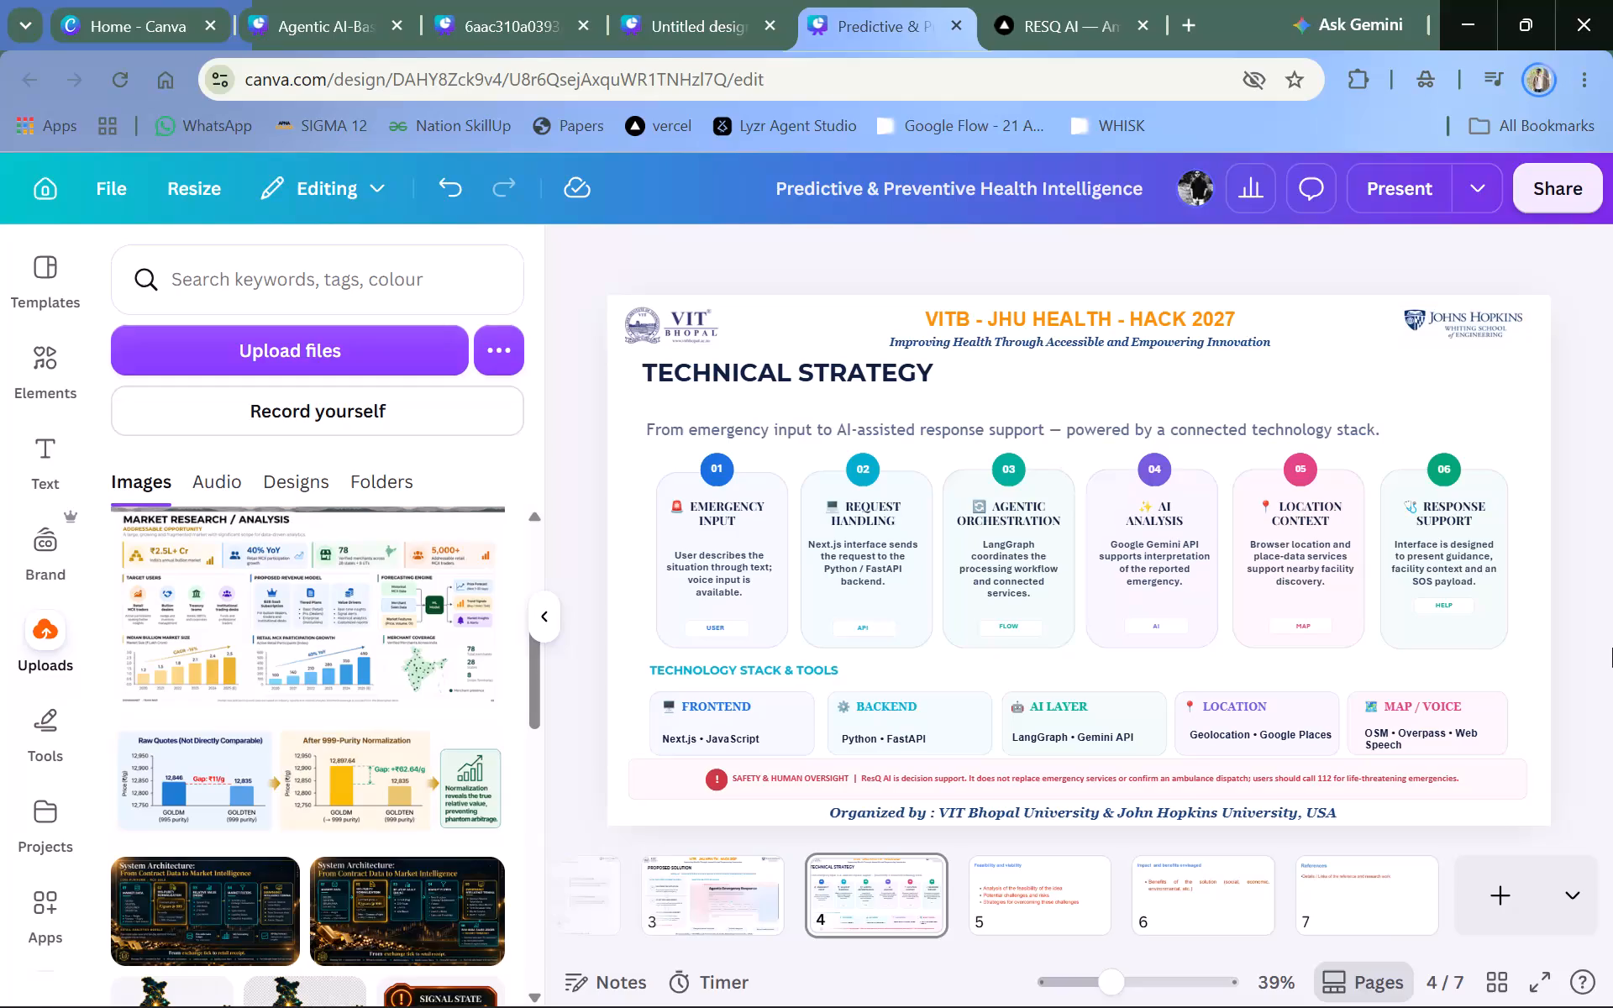
Set the font size of the USER label in the Emergency Input card to 14.
left_click(711, 620)
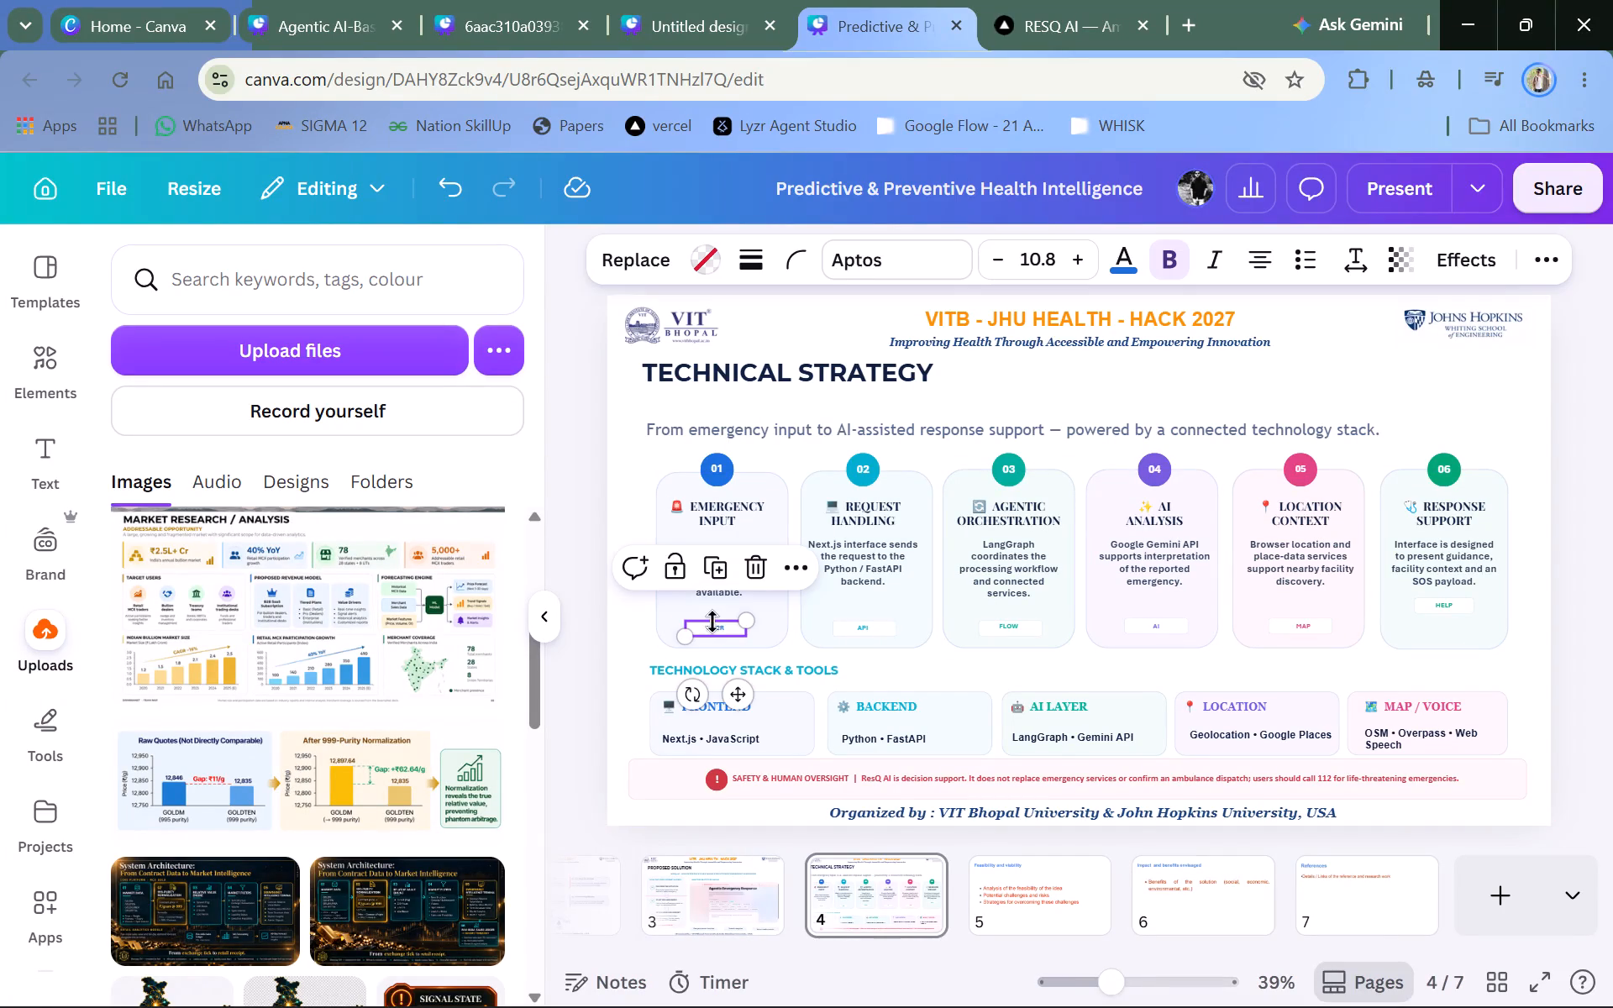
double_click(1042, 264)
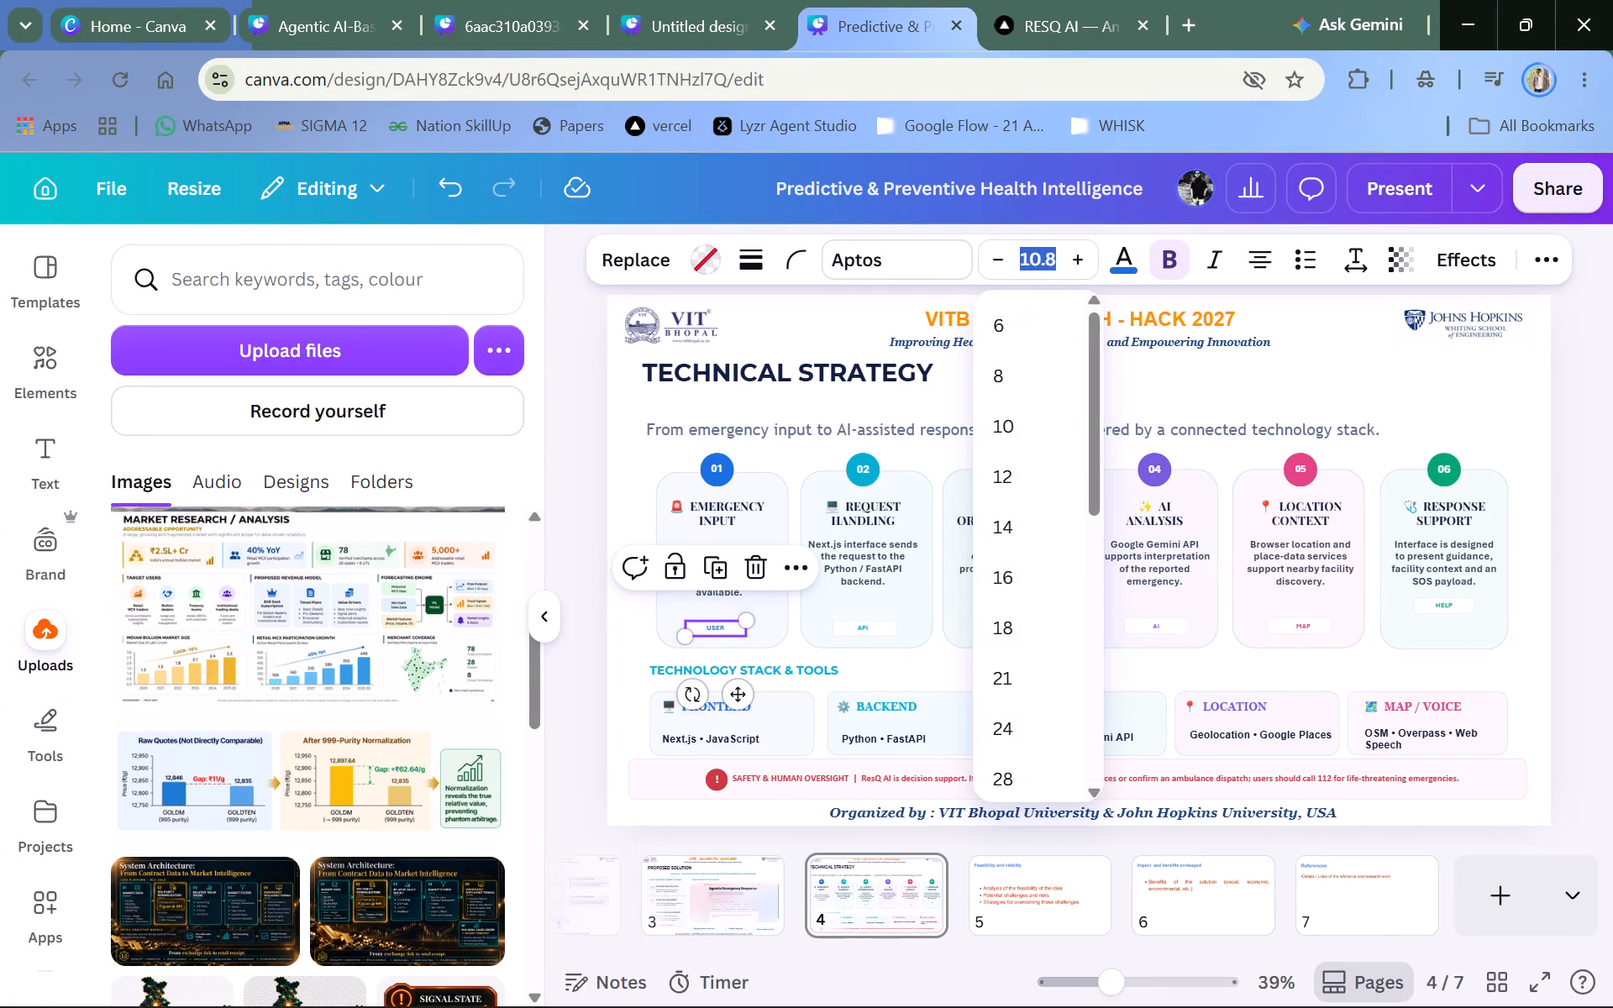
type("12")
key("Return")
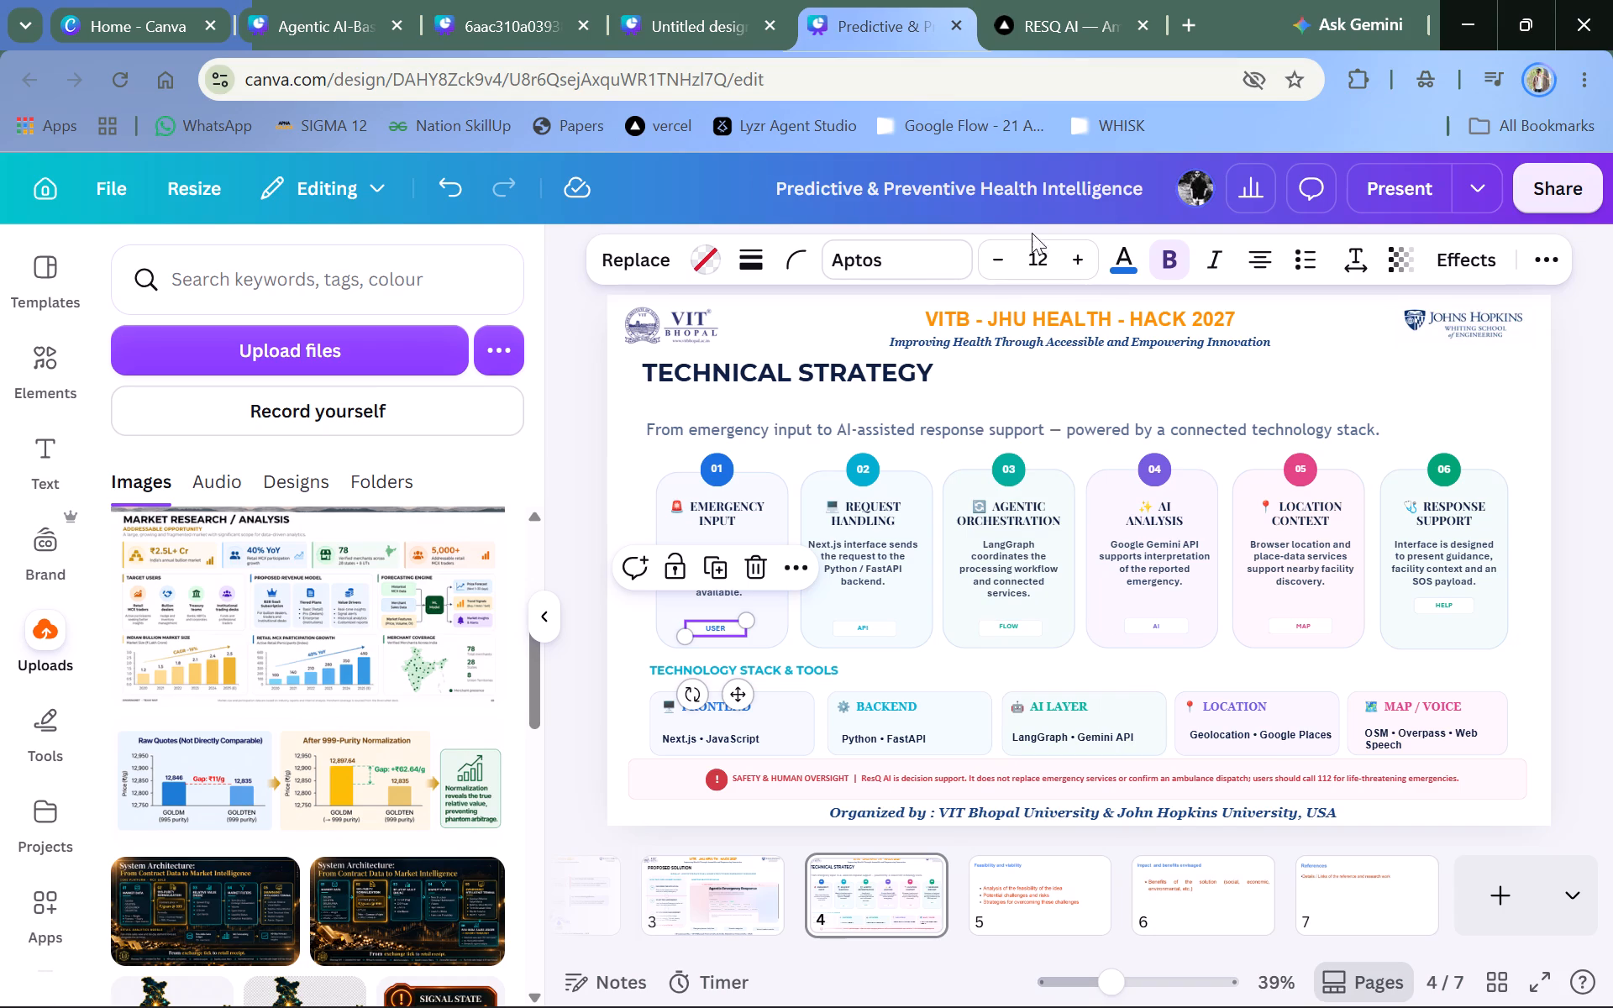
left_click(1040, 249)
type("14")
key("Return")
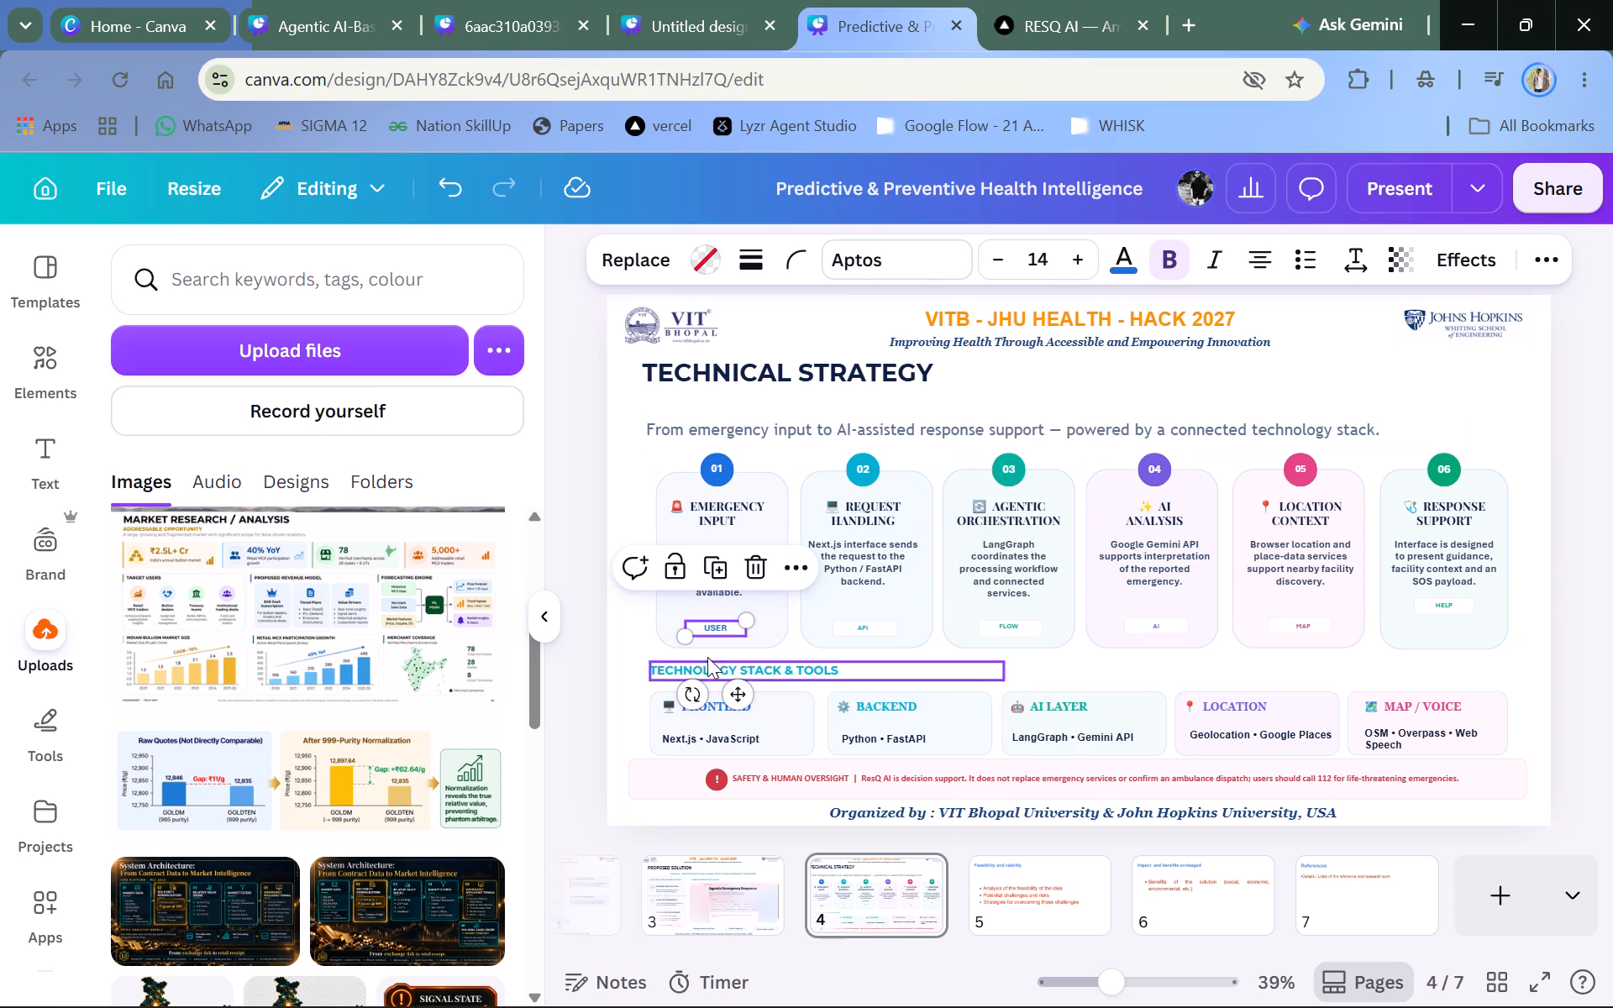
Set the API label in the Request Handling card and the FLOW label in the Agentic Orchestration card to font size 14.
left_click(865, 627)
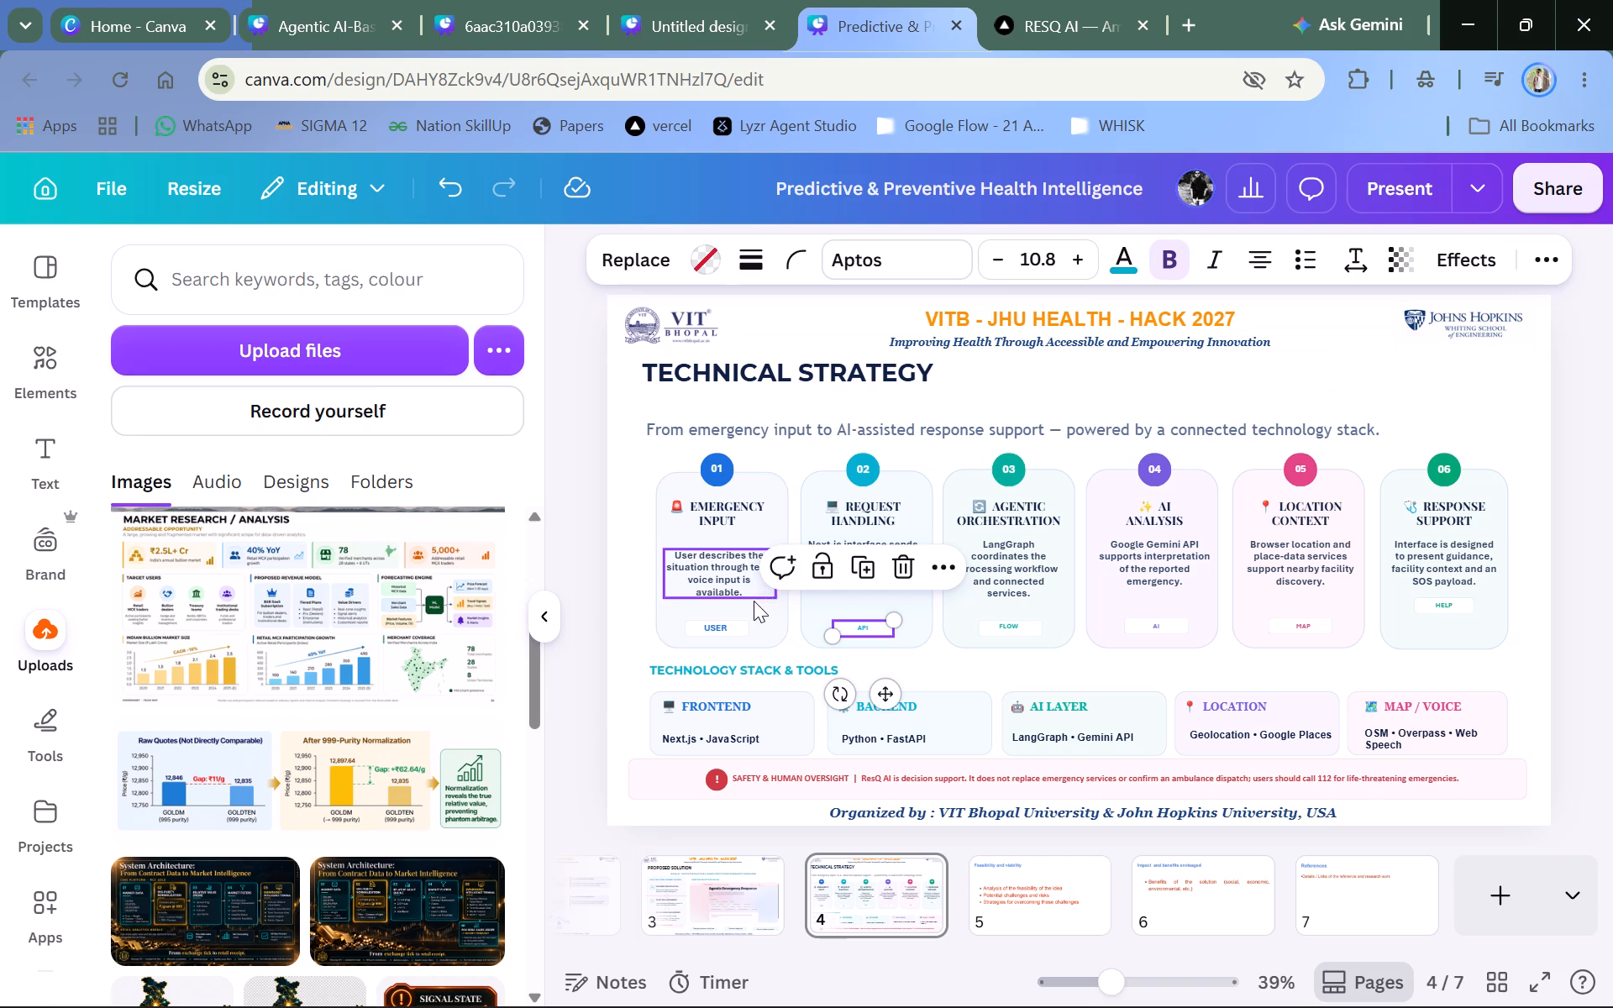
left_click(720, 621)
double_click(860, 623)
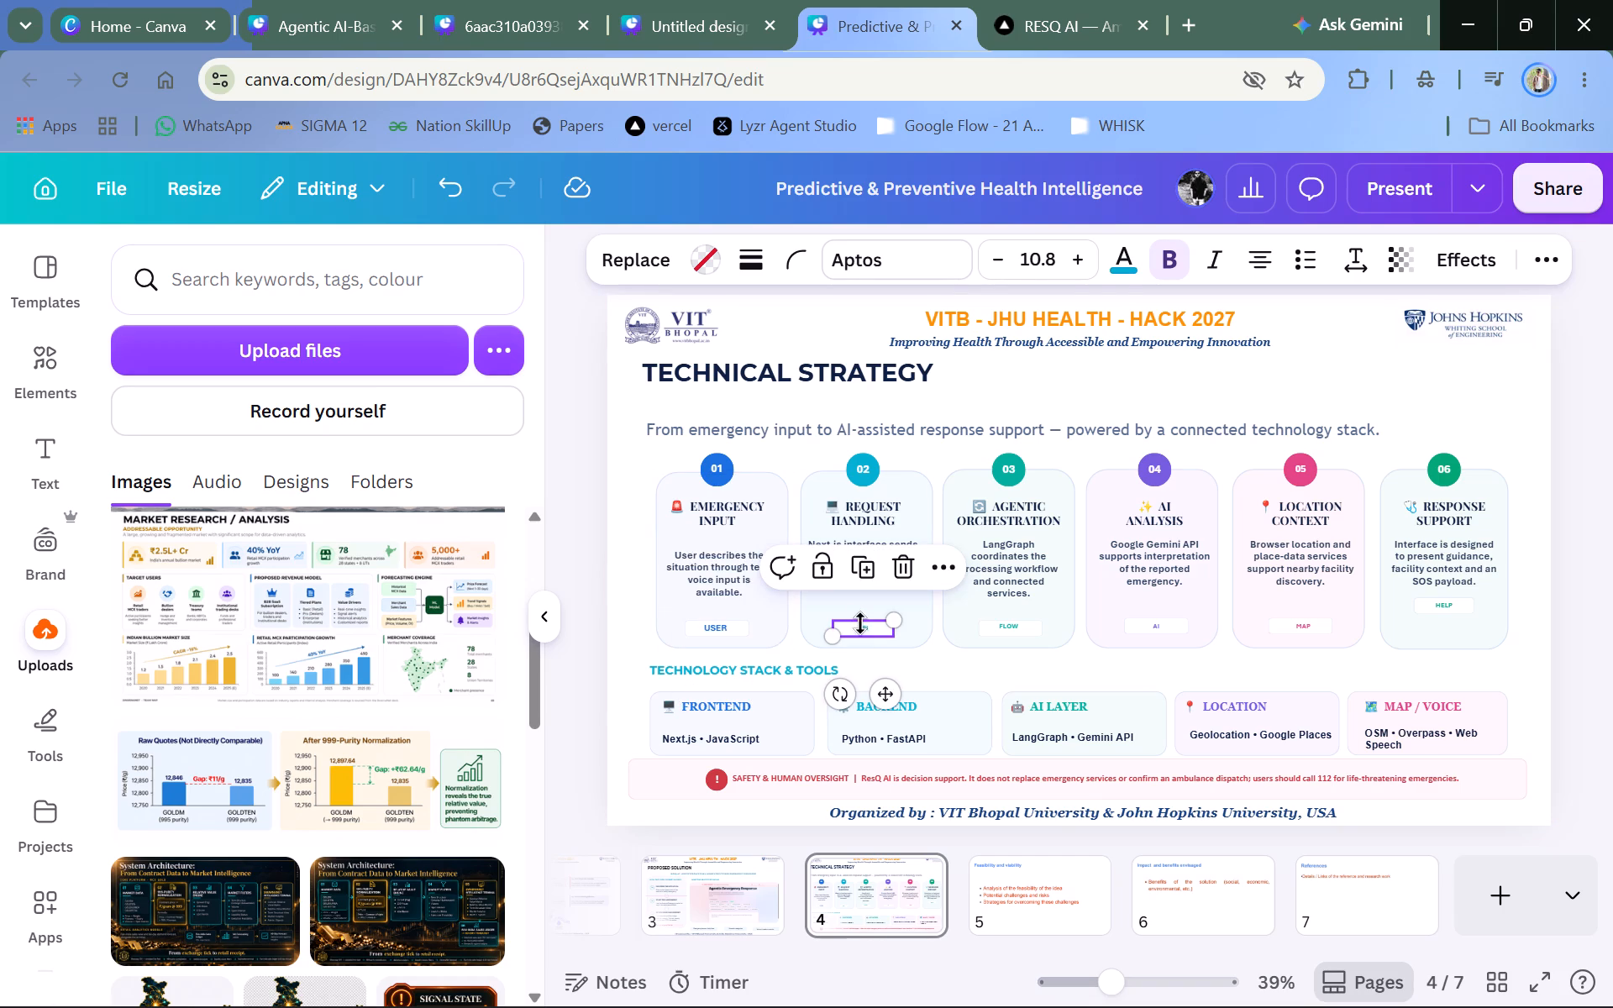
left_click(1038, 279)
type("14")
key("Return")
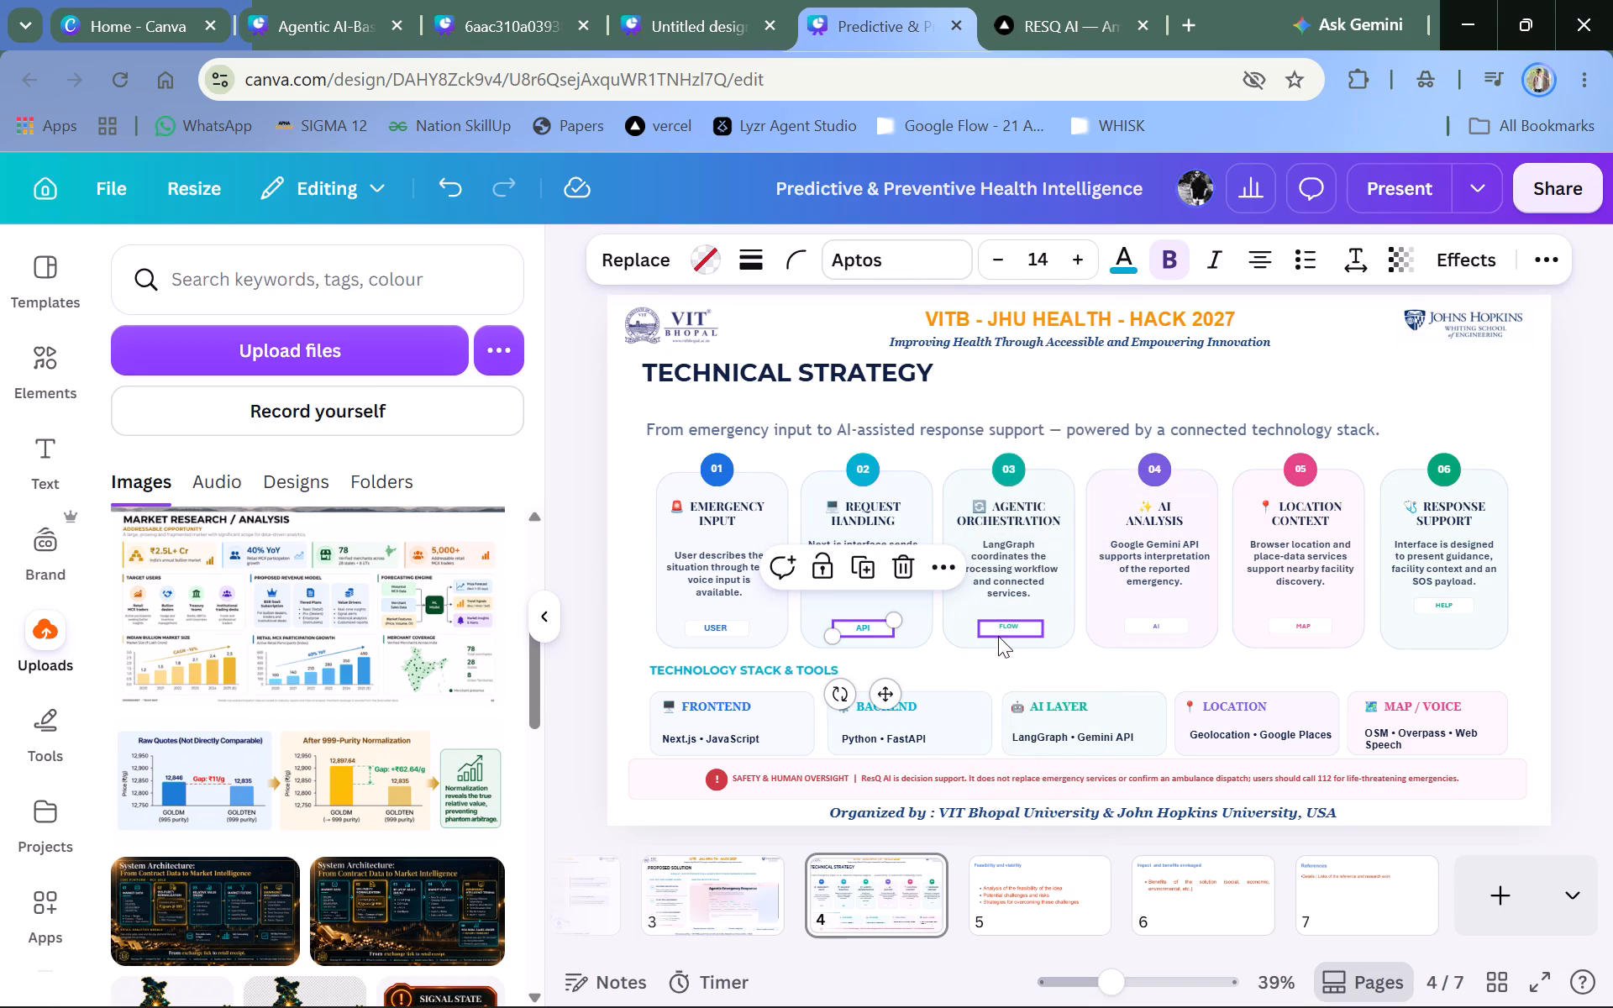
double_click(1007, 622)
double_click(1038, 261)
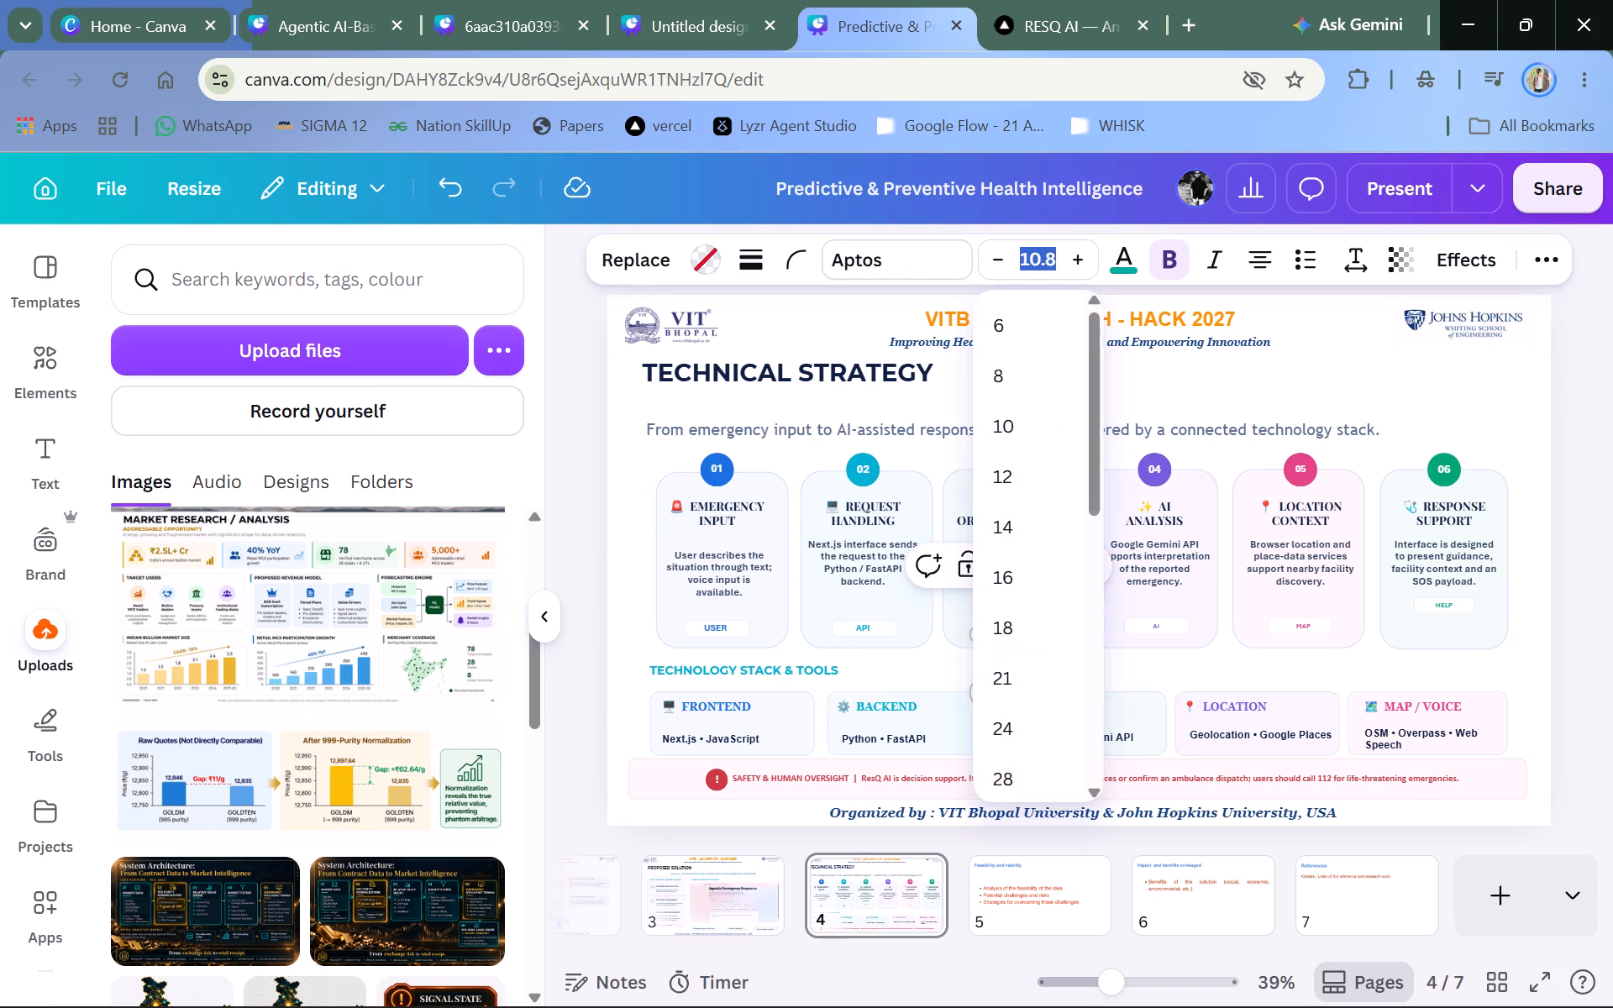
type("14")
key("Return")
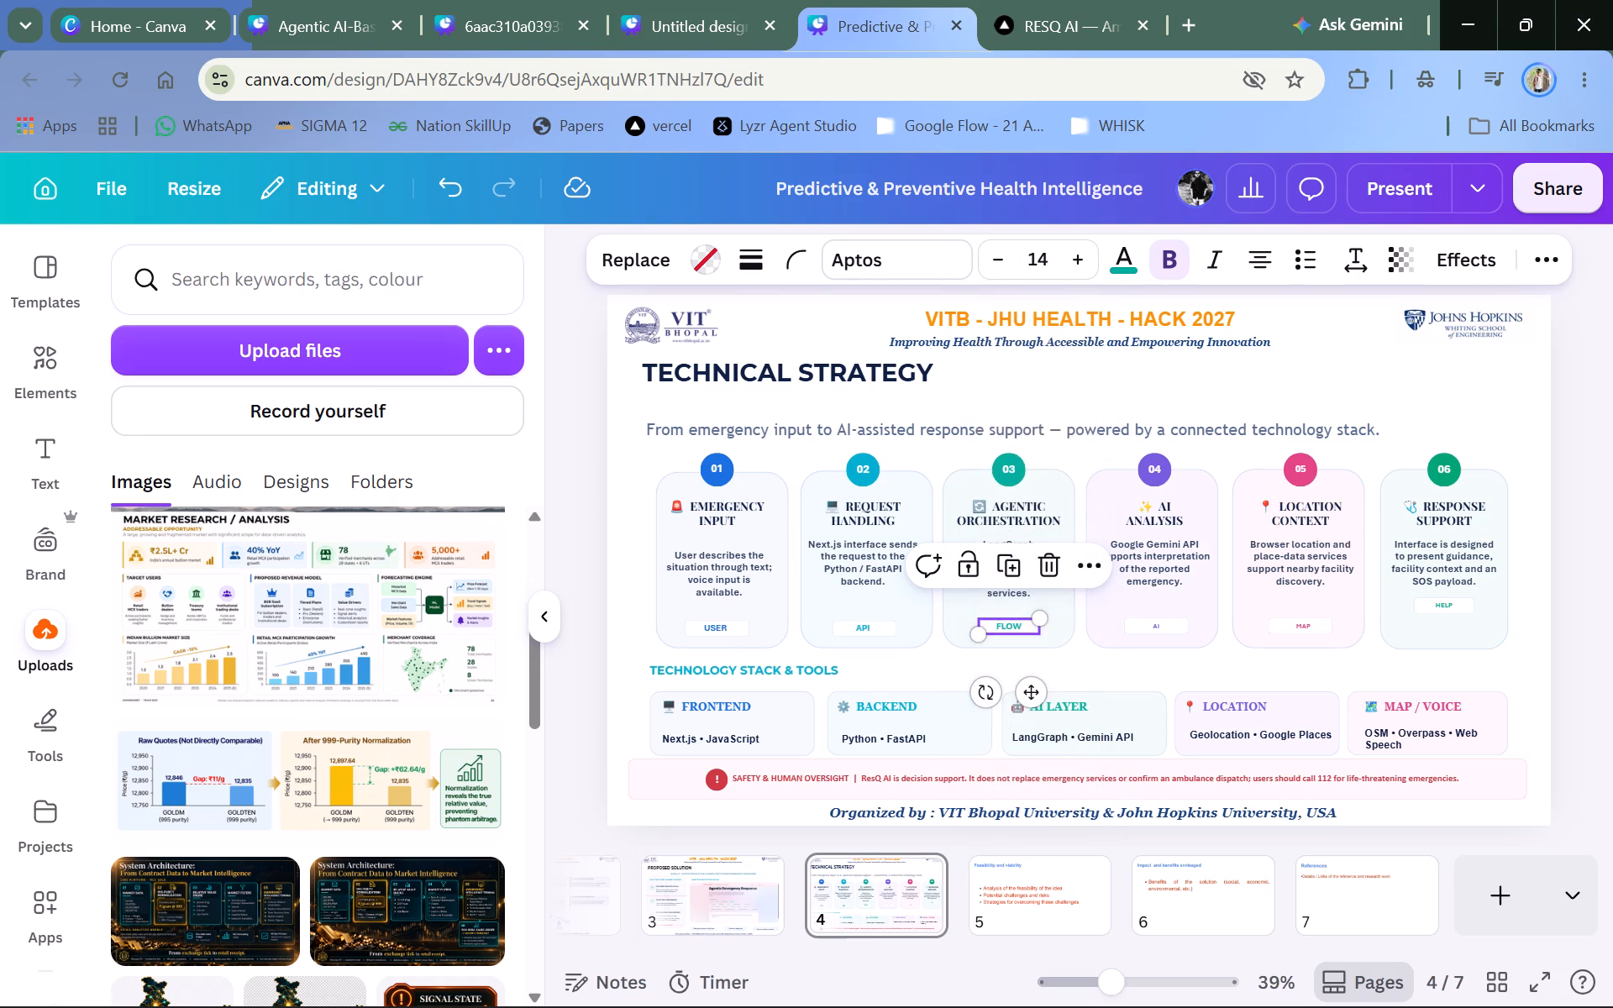
Set the AI, MAP and HELP labels in the last three workflow cards to font size 14.
double_click(1163, 623)
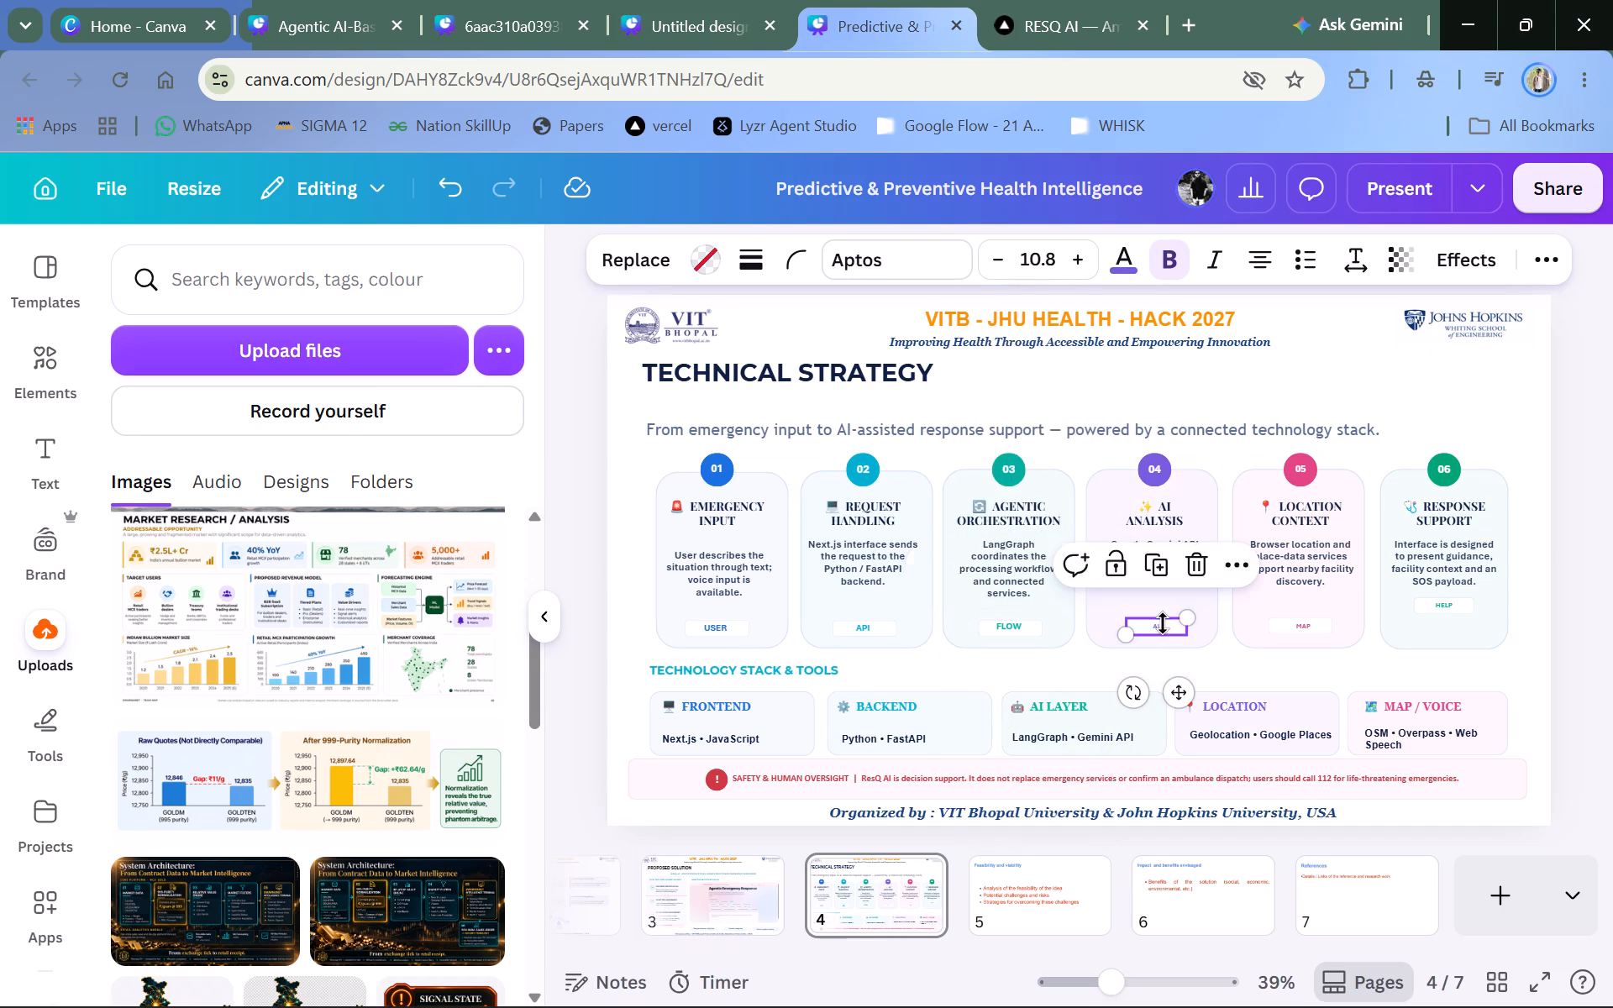
double_click(1043, 266)
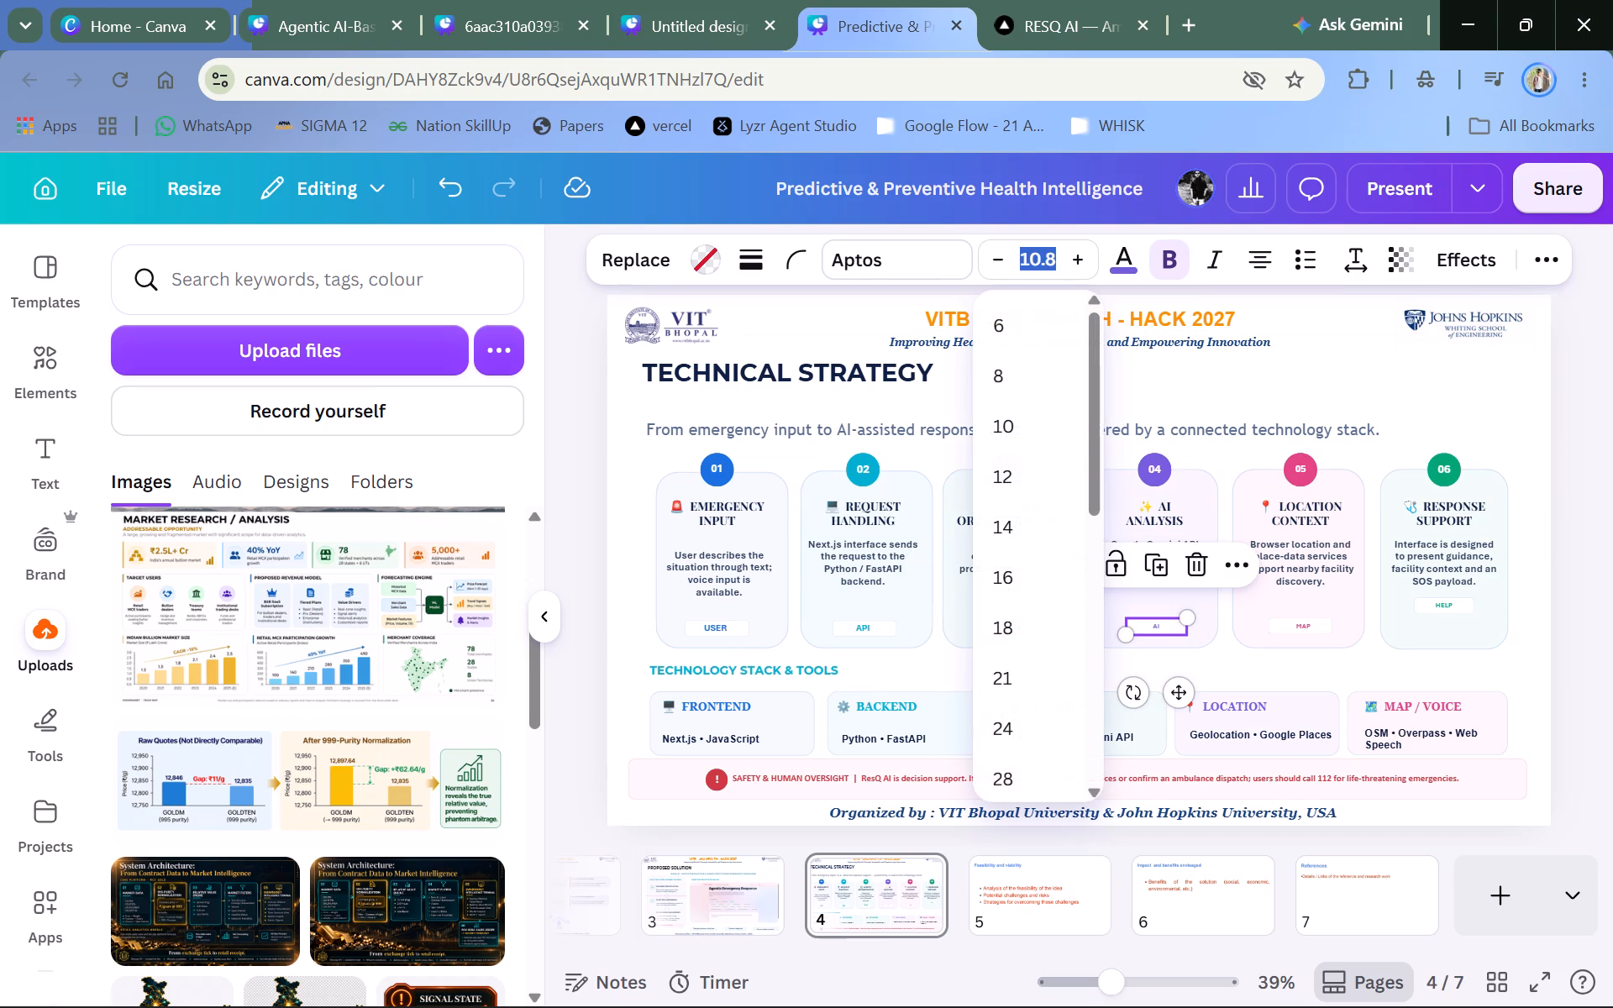
type("14")
key("Return")
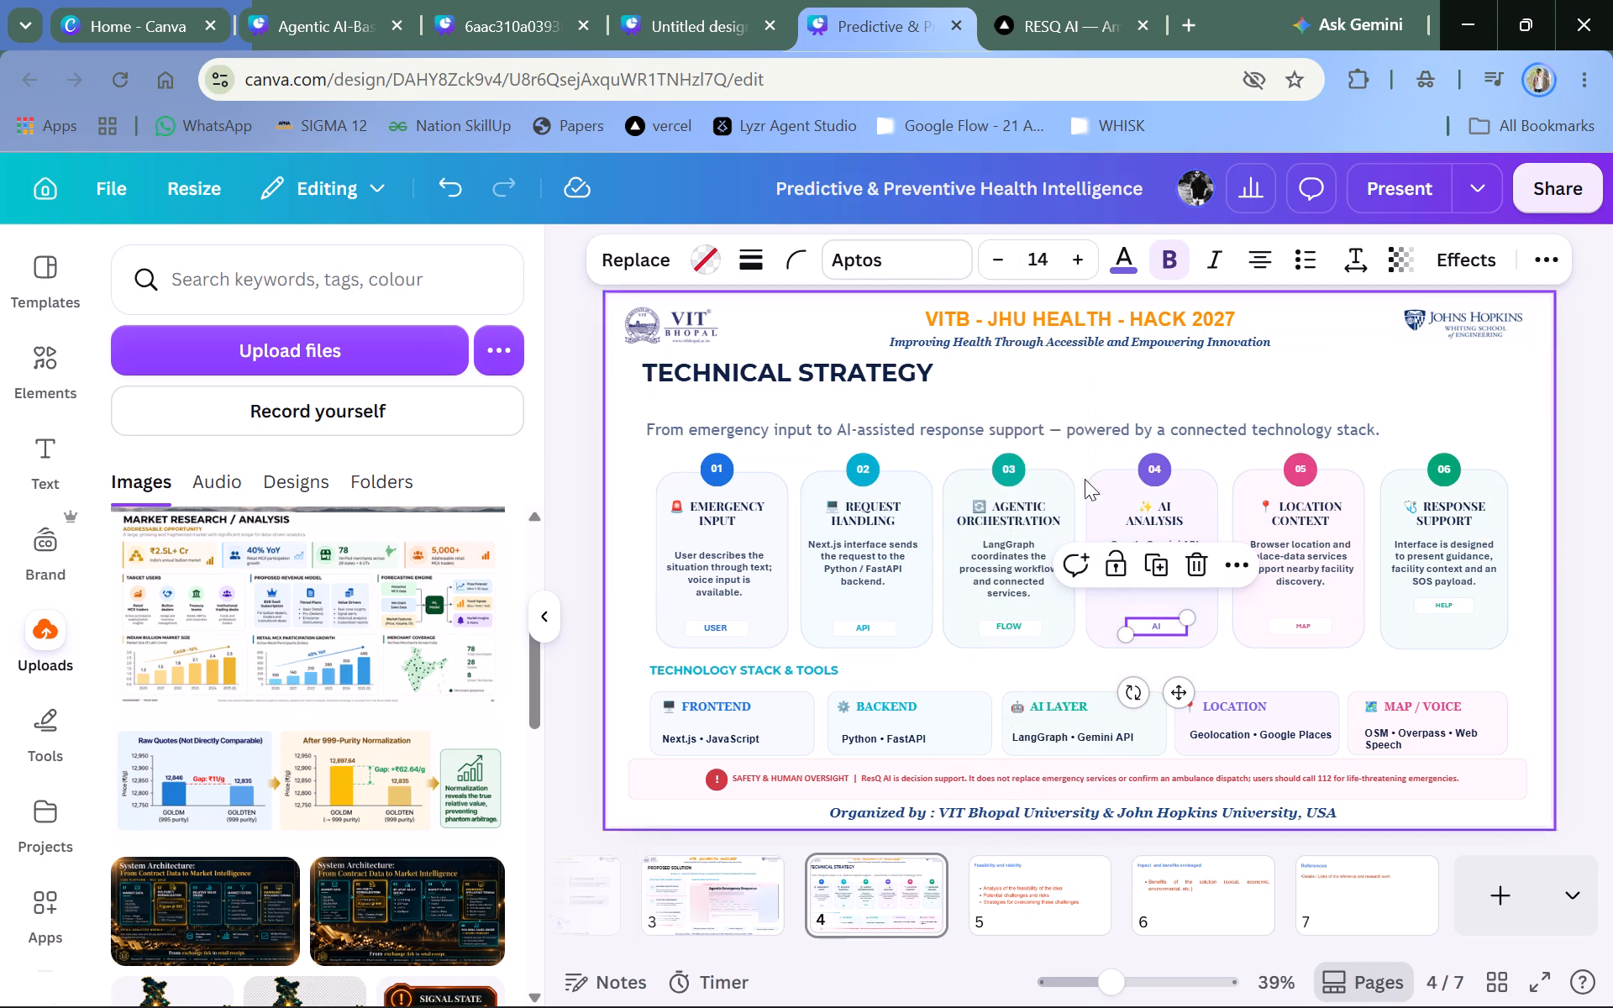
left_click(1295, 627)
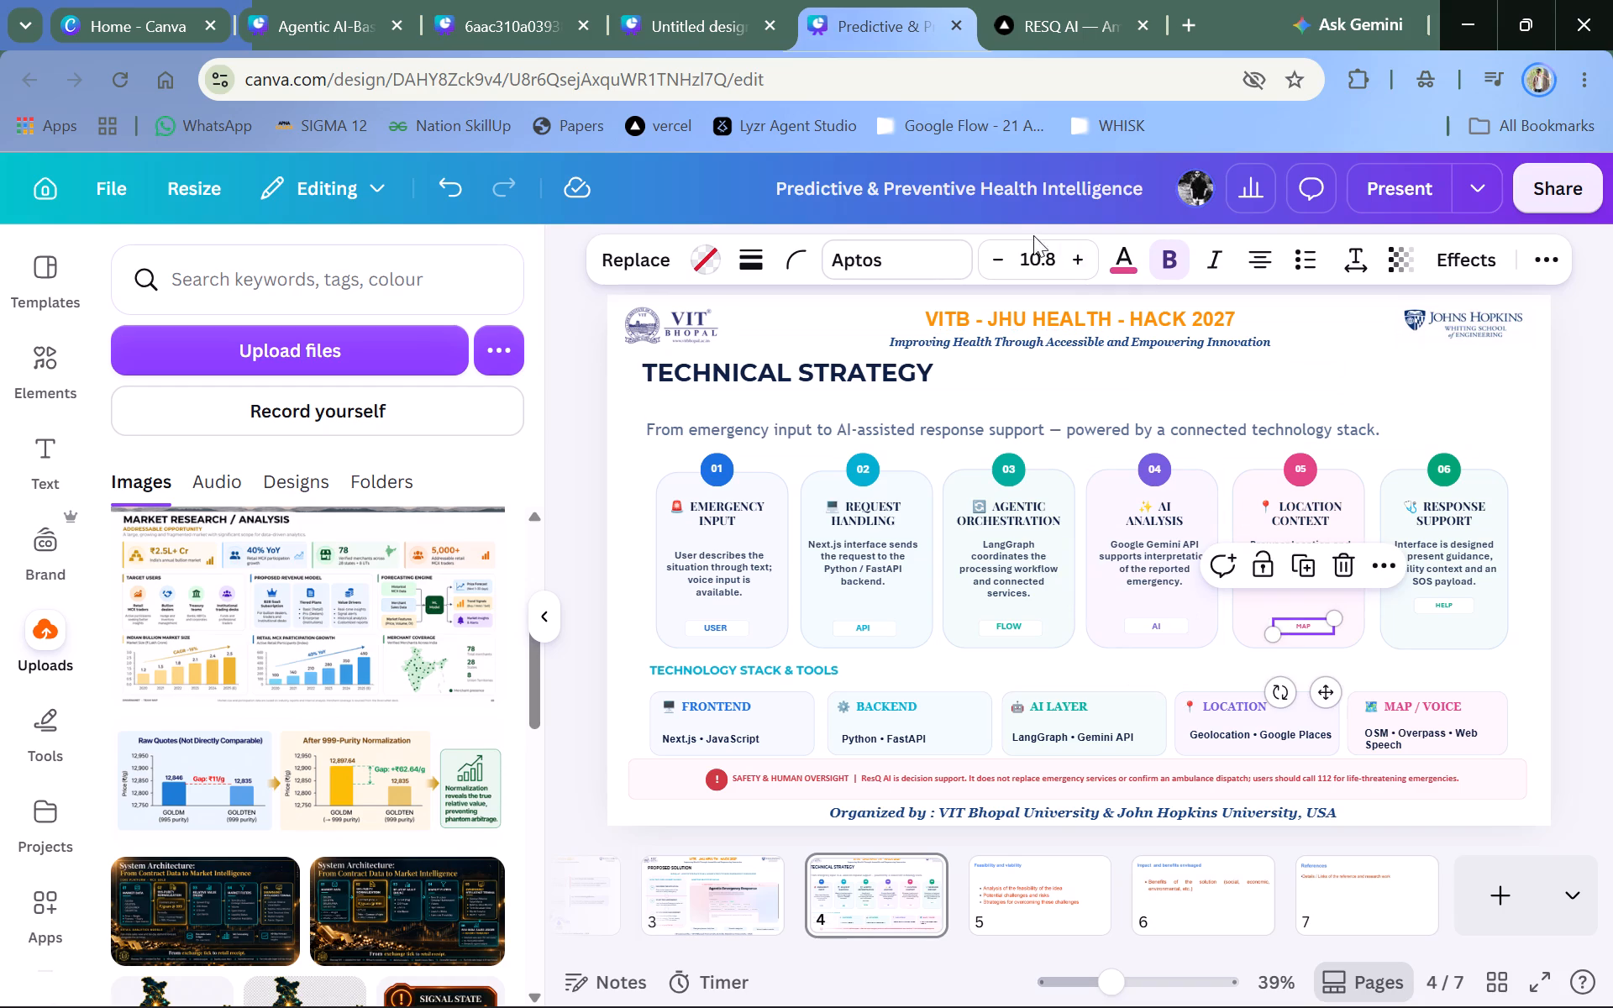
left_click(1042, 251)
type("14")
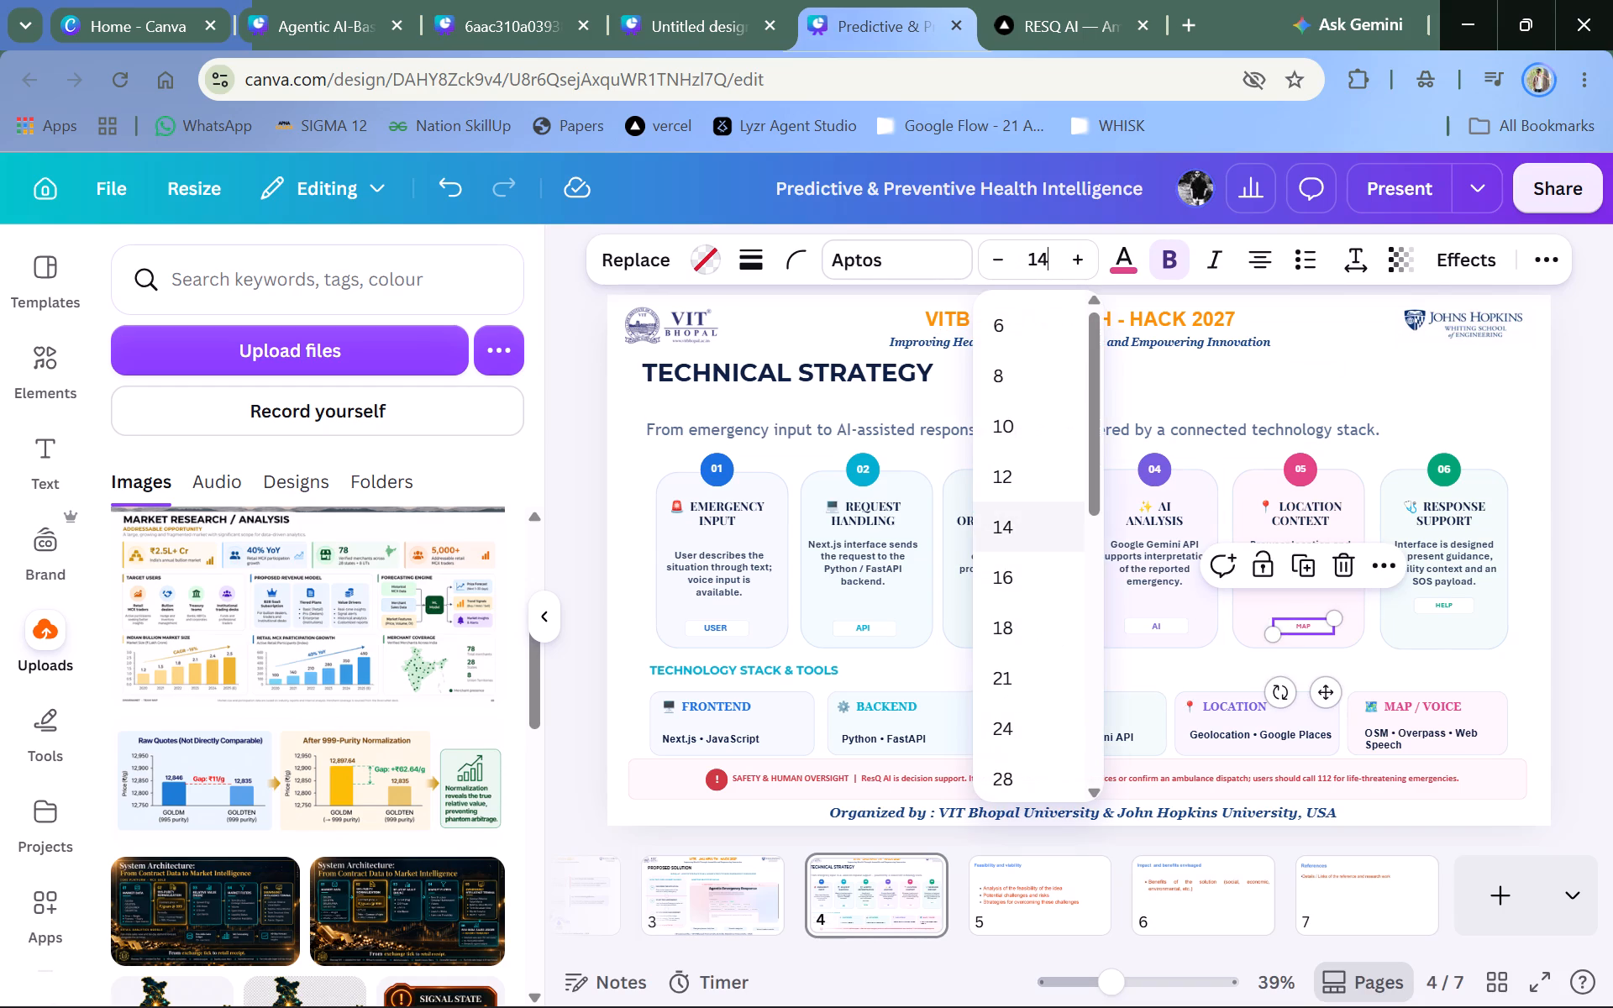
key("Return")
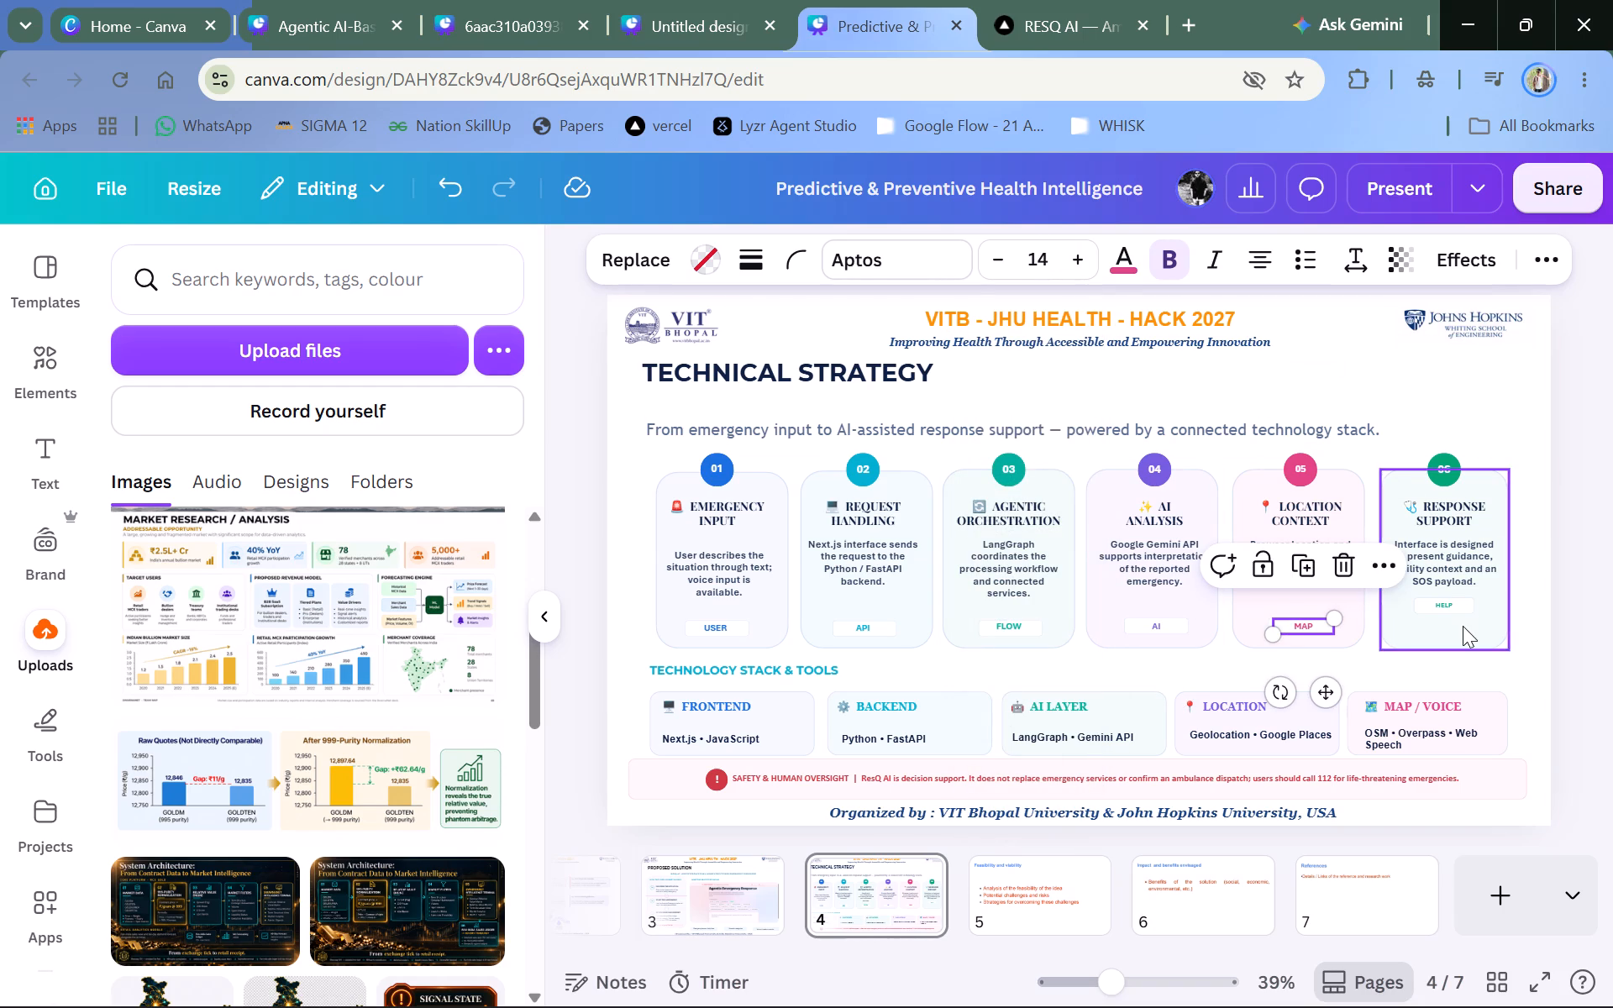
left_click(1444, 602)
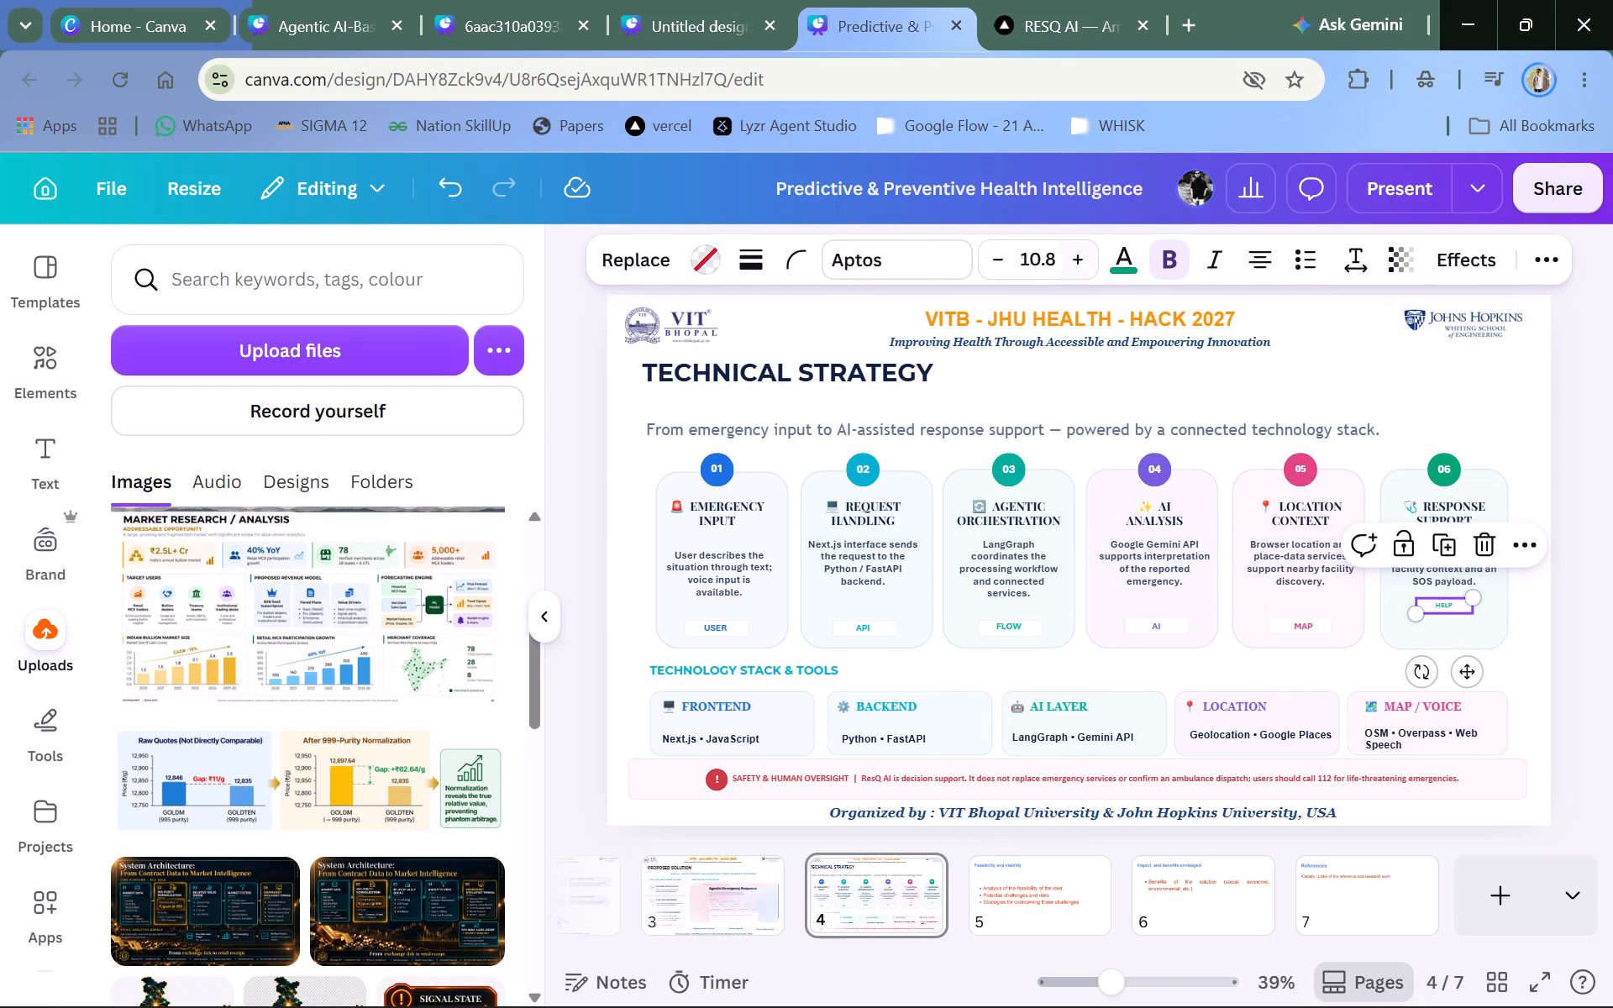
double_click(1041, 255)
type("14")
key("Return")
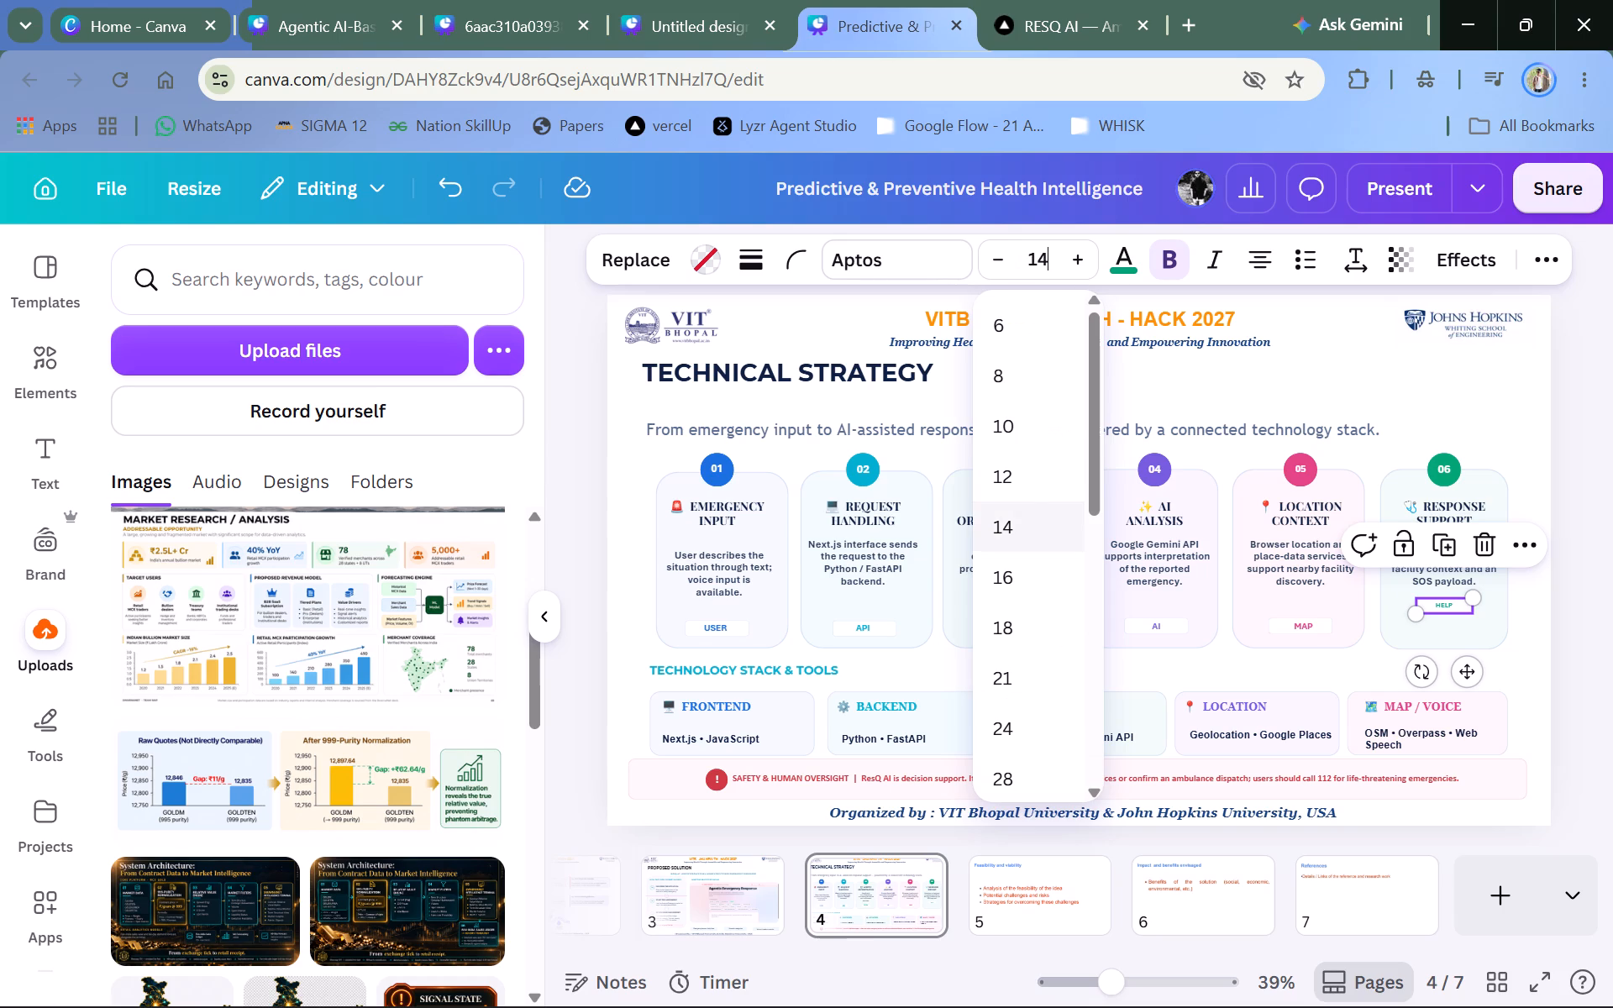
double_click(1586, 380)
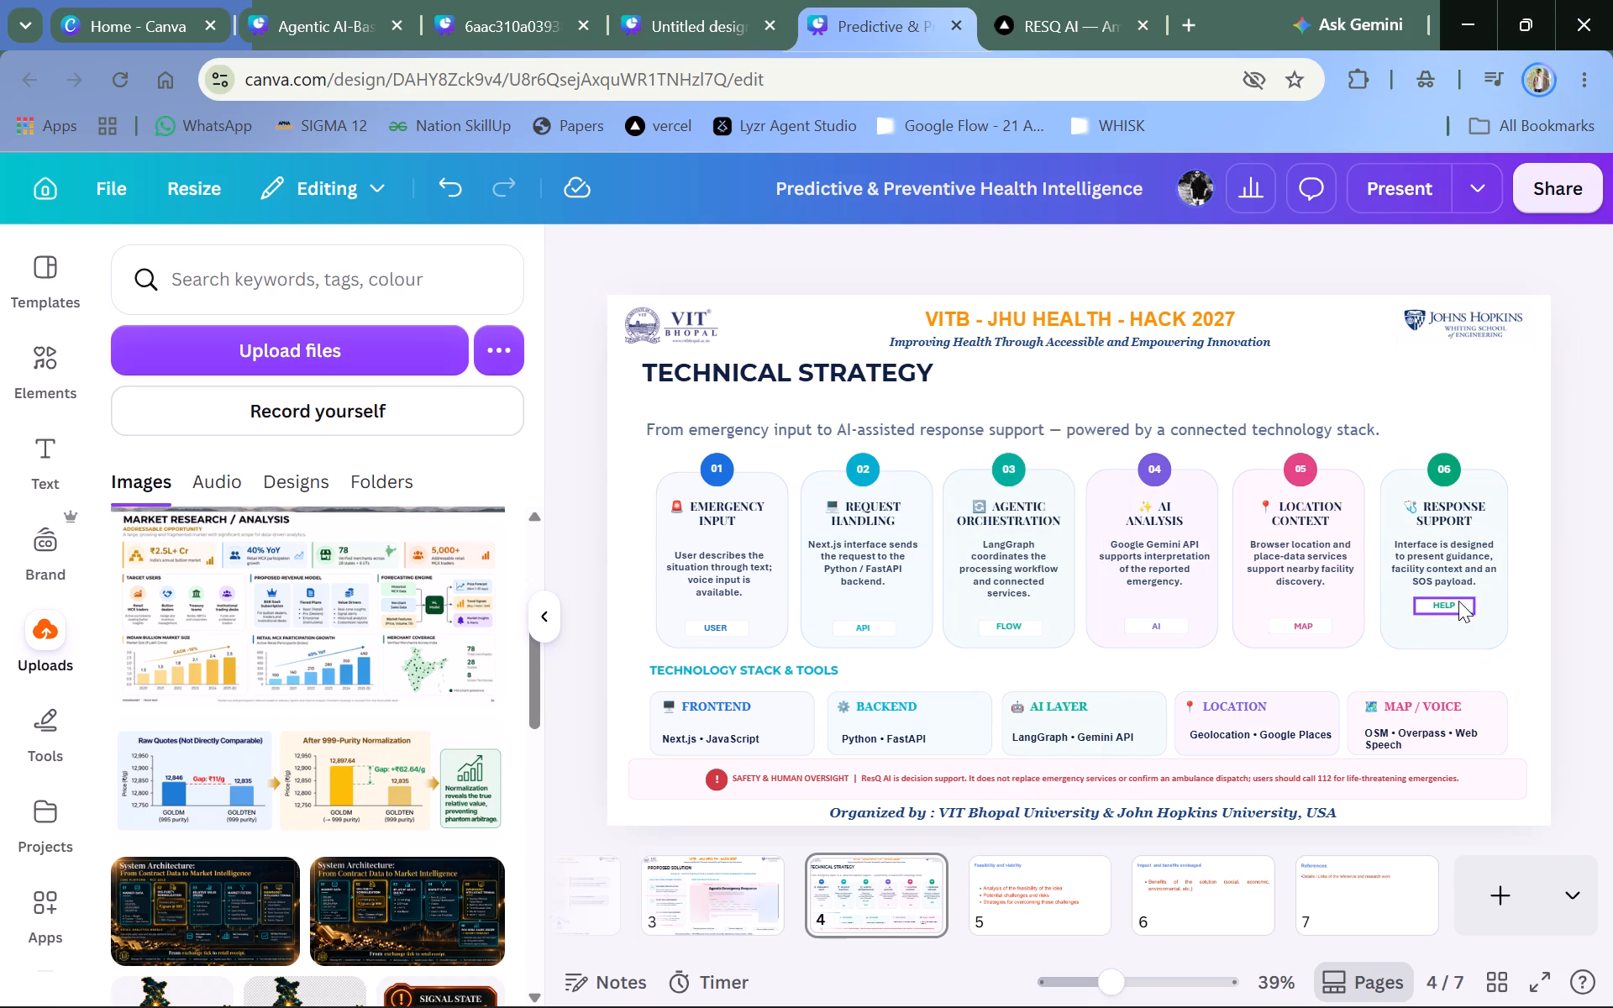
Move the HELP label down to the bottom of the Response Support card, centred and level with the other tag labels.
left_click_drag(1458, 601, 1459, 622)
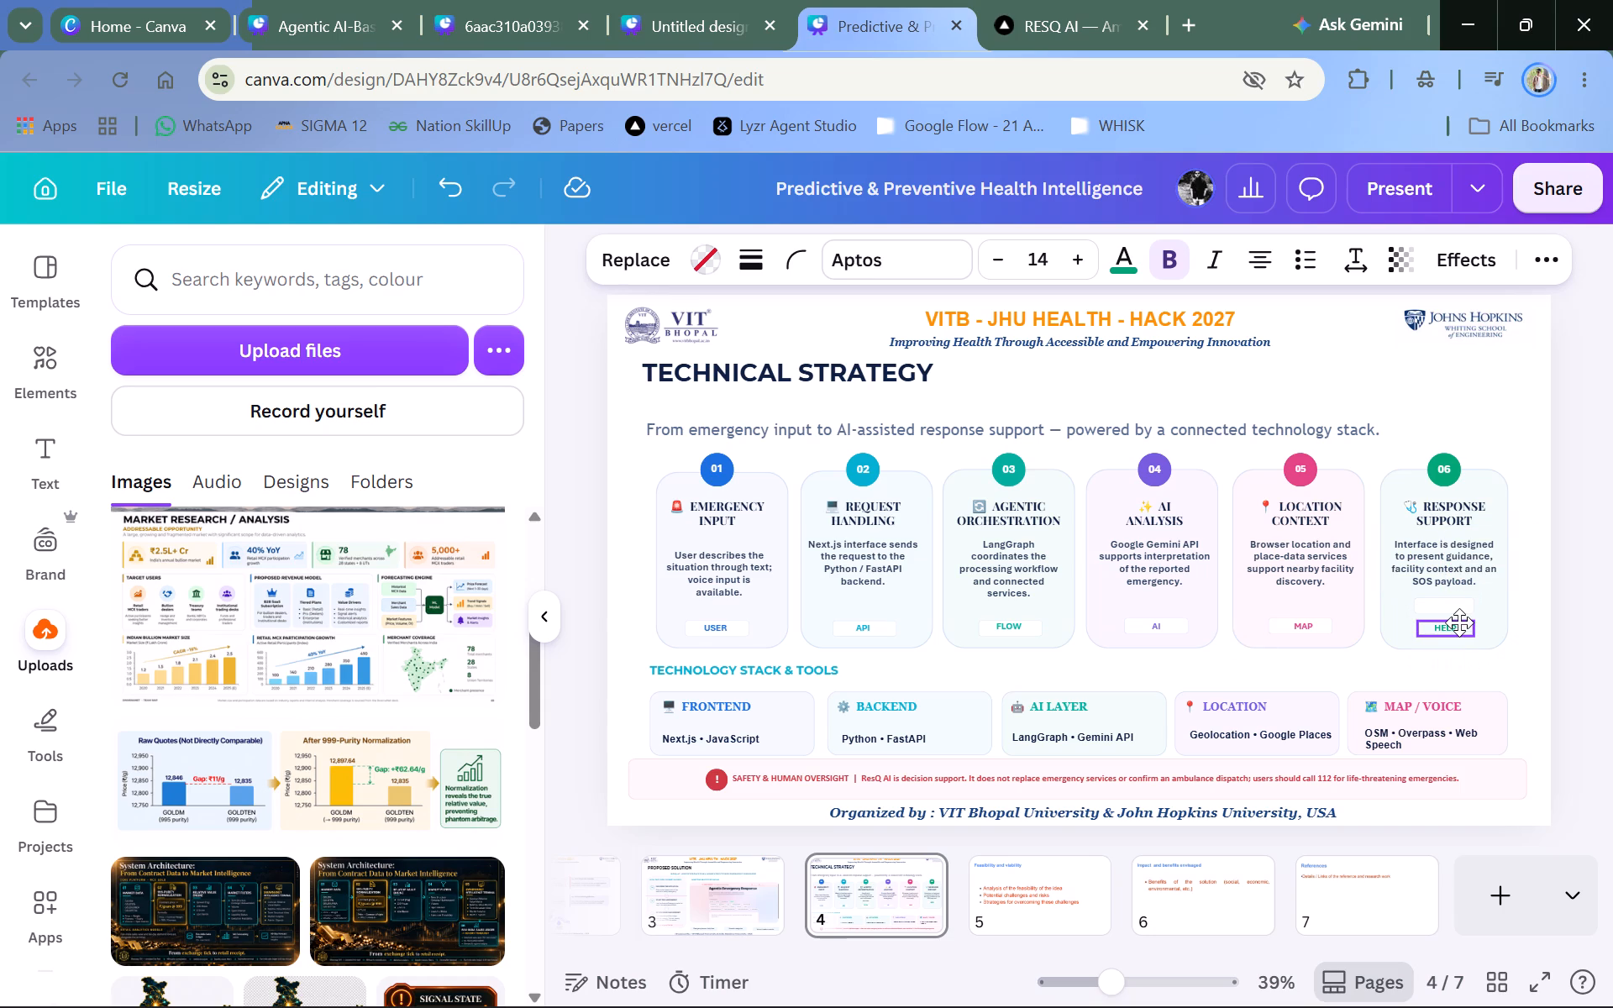
left_click_drag(1459, 622, 1458, 623)
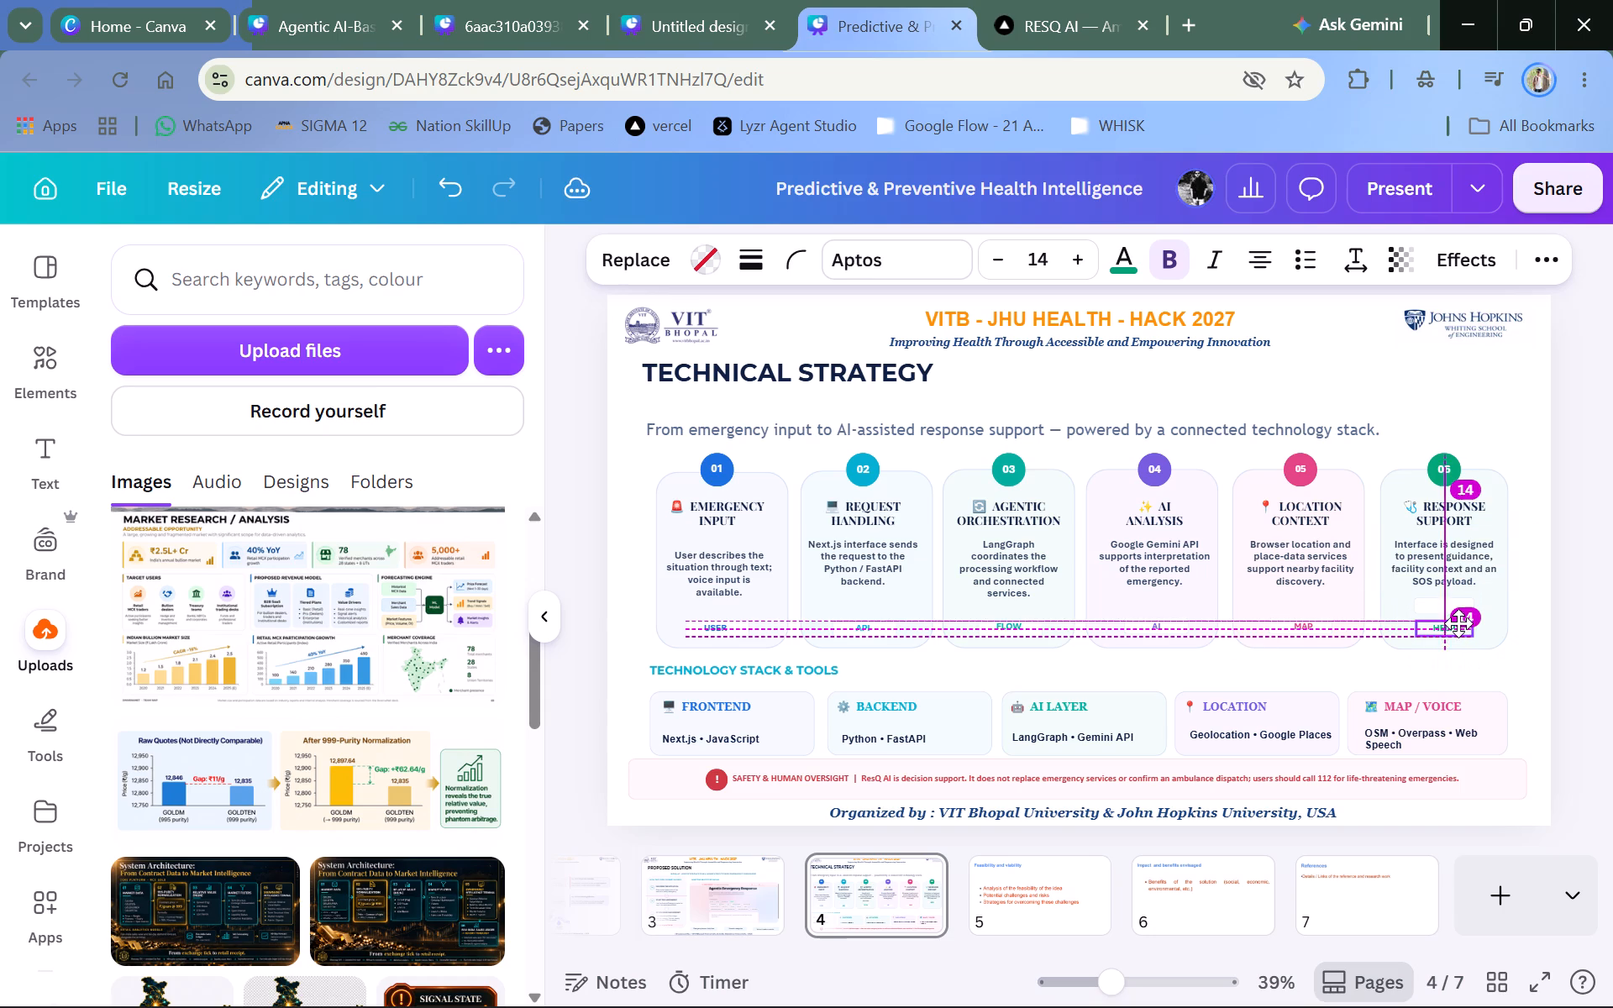
left_click_drag(1458, 623, 1458, 623)
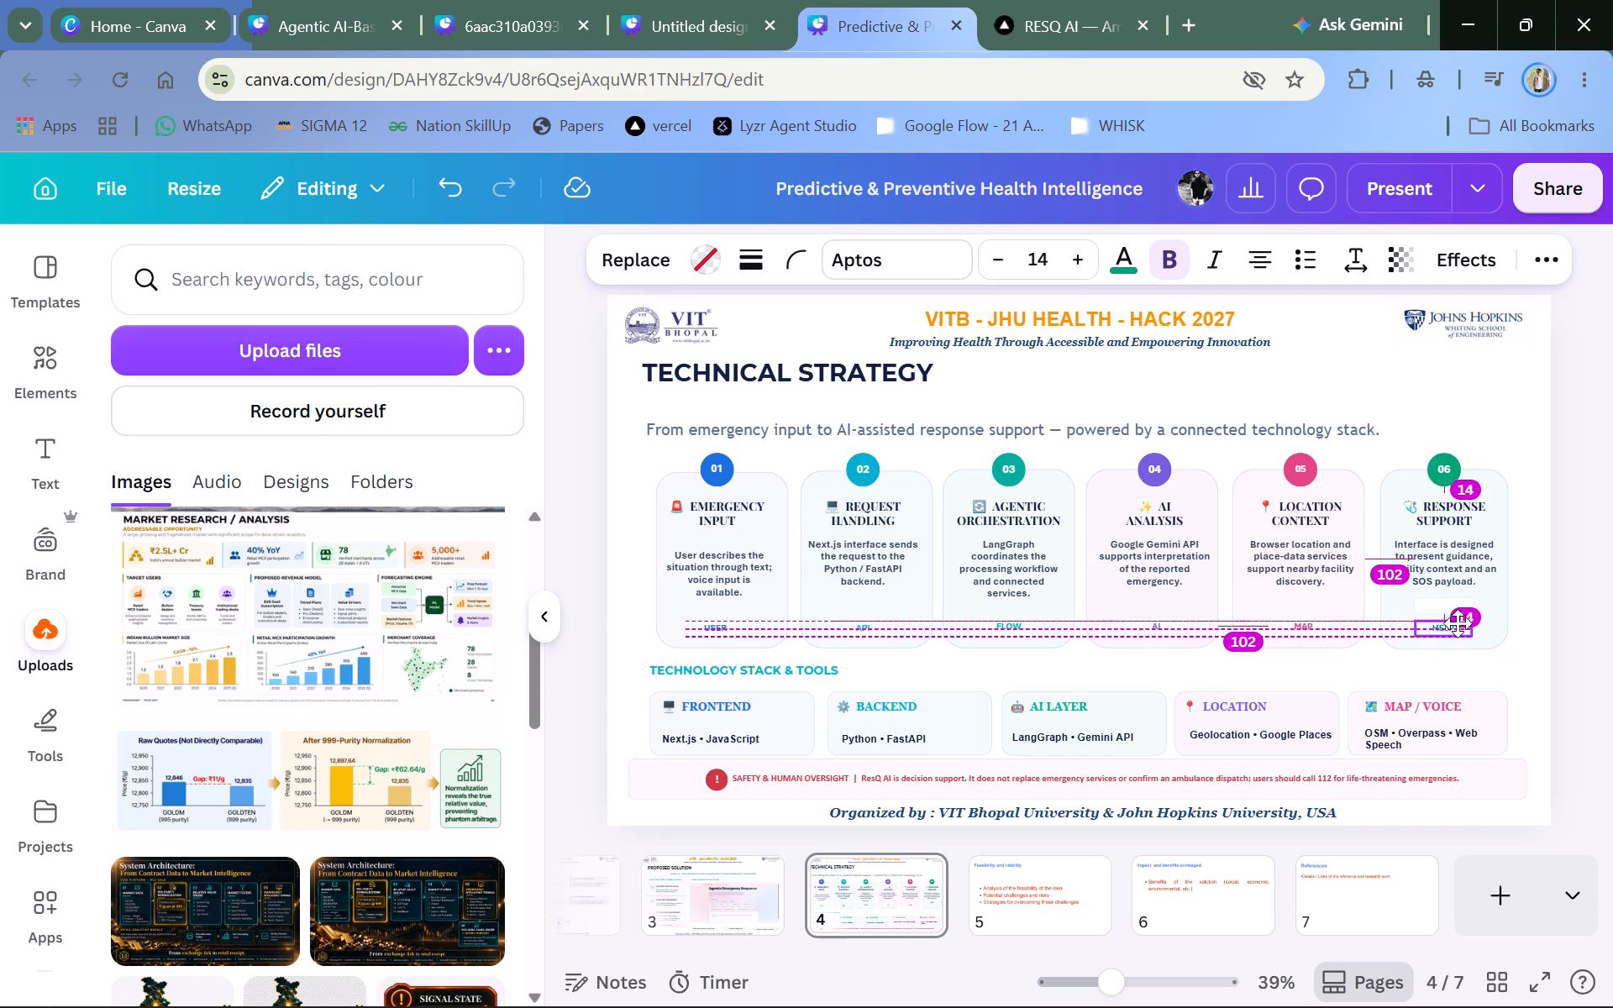
left_click_drag(1458, 623, 1459, 623)
double_click(1578, 575)
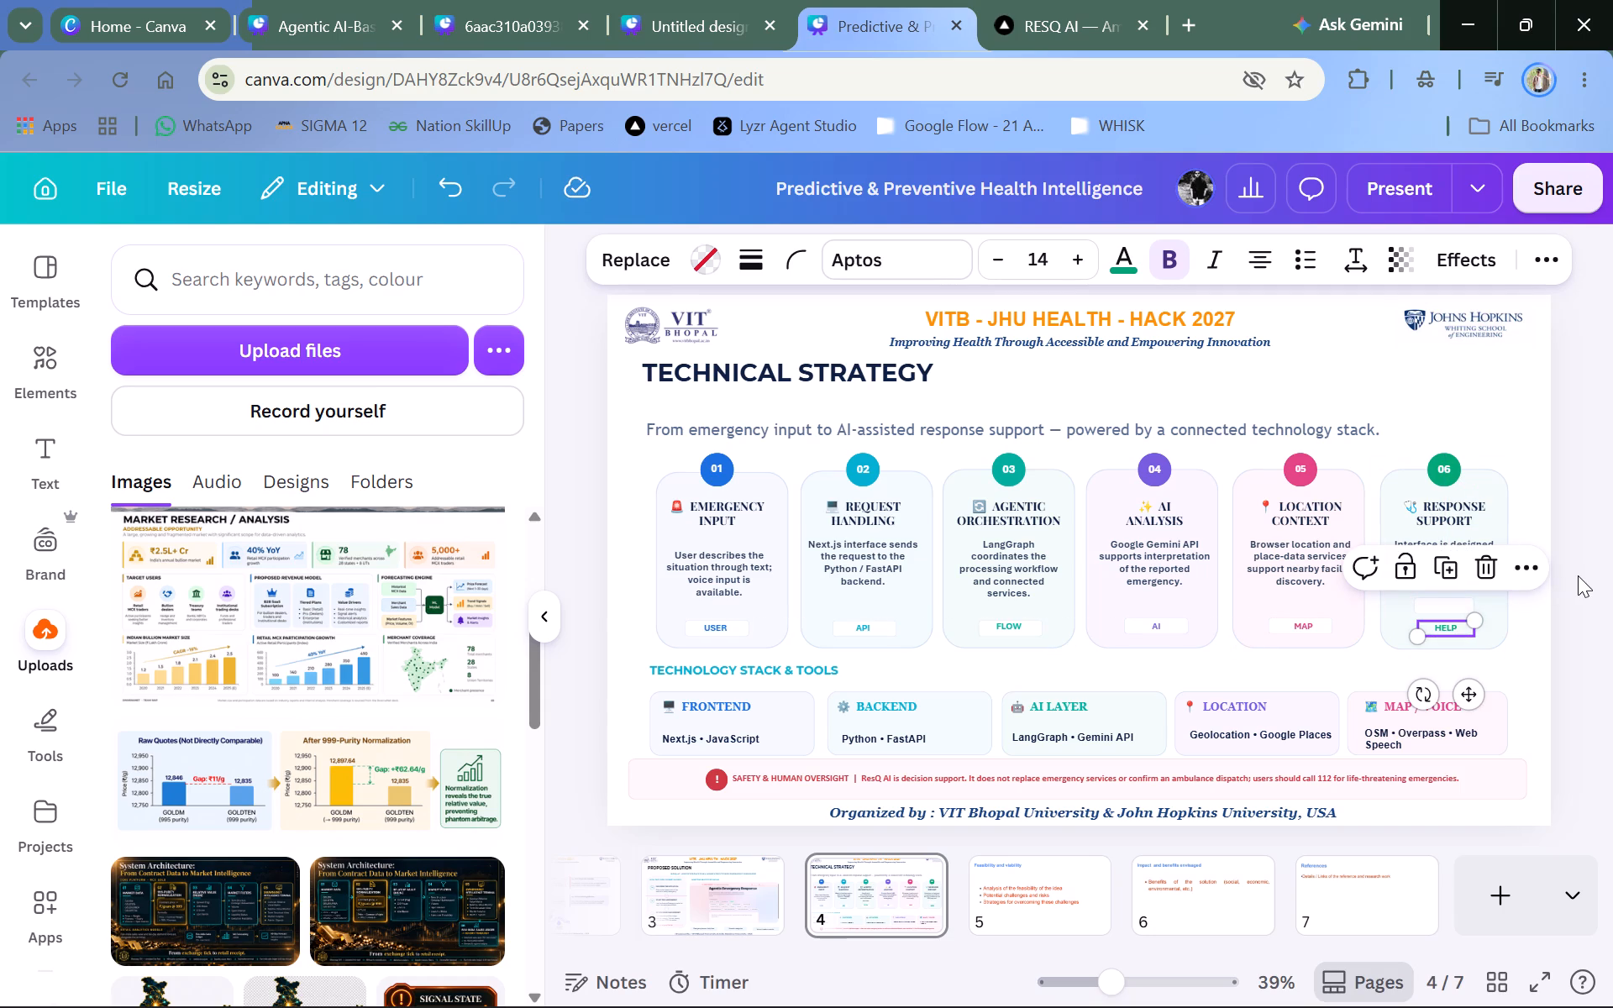
Move the Response Support card's empty white tag box down behind the HELP label, lined up with the other tag boxes.
left_click_drag(1463, 598, 1462, 618)
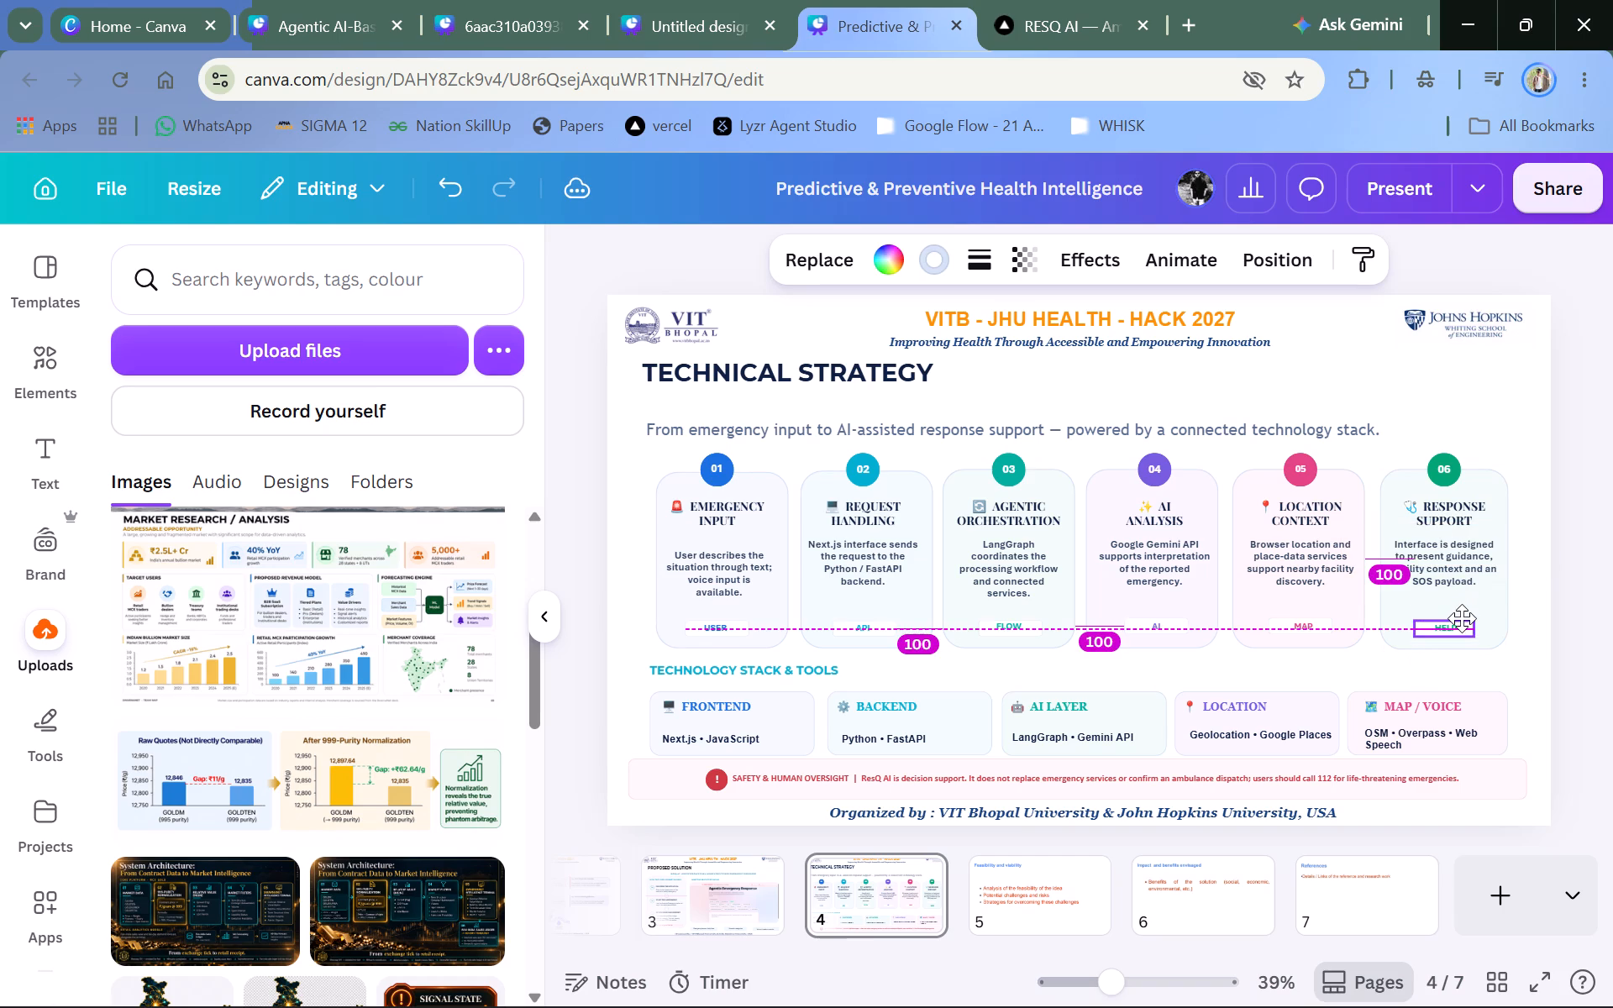
left_click_drag(1462, 618, 1467, 620)
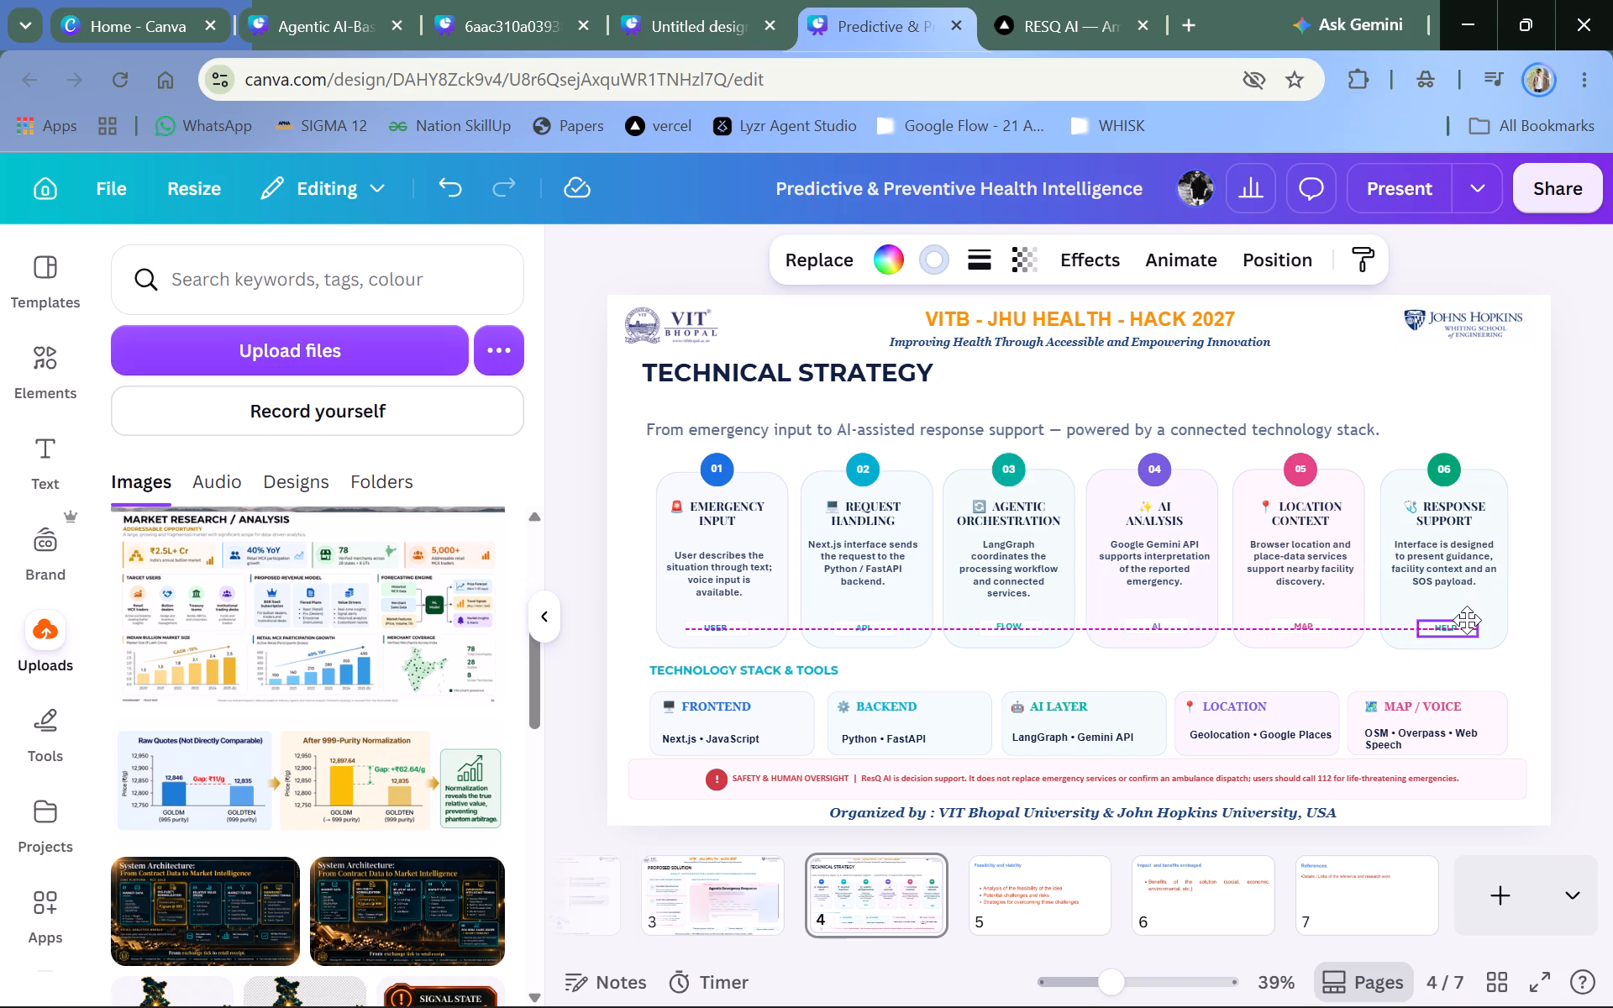
left_click_drag(1467, 620, 1466, 622)
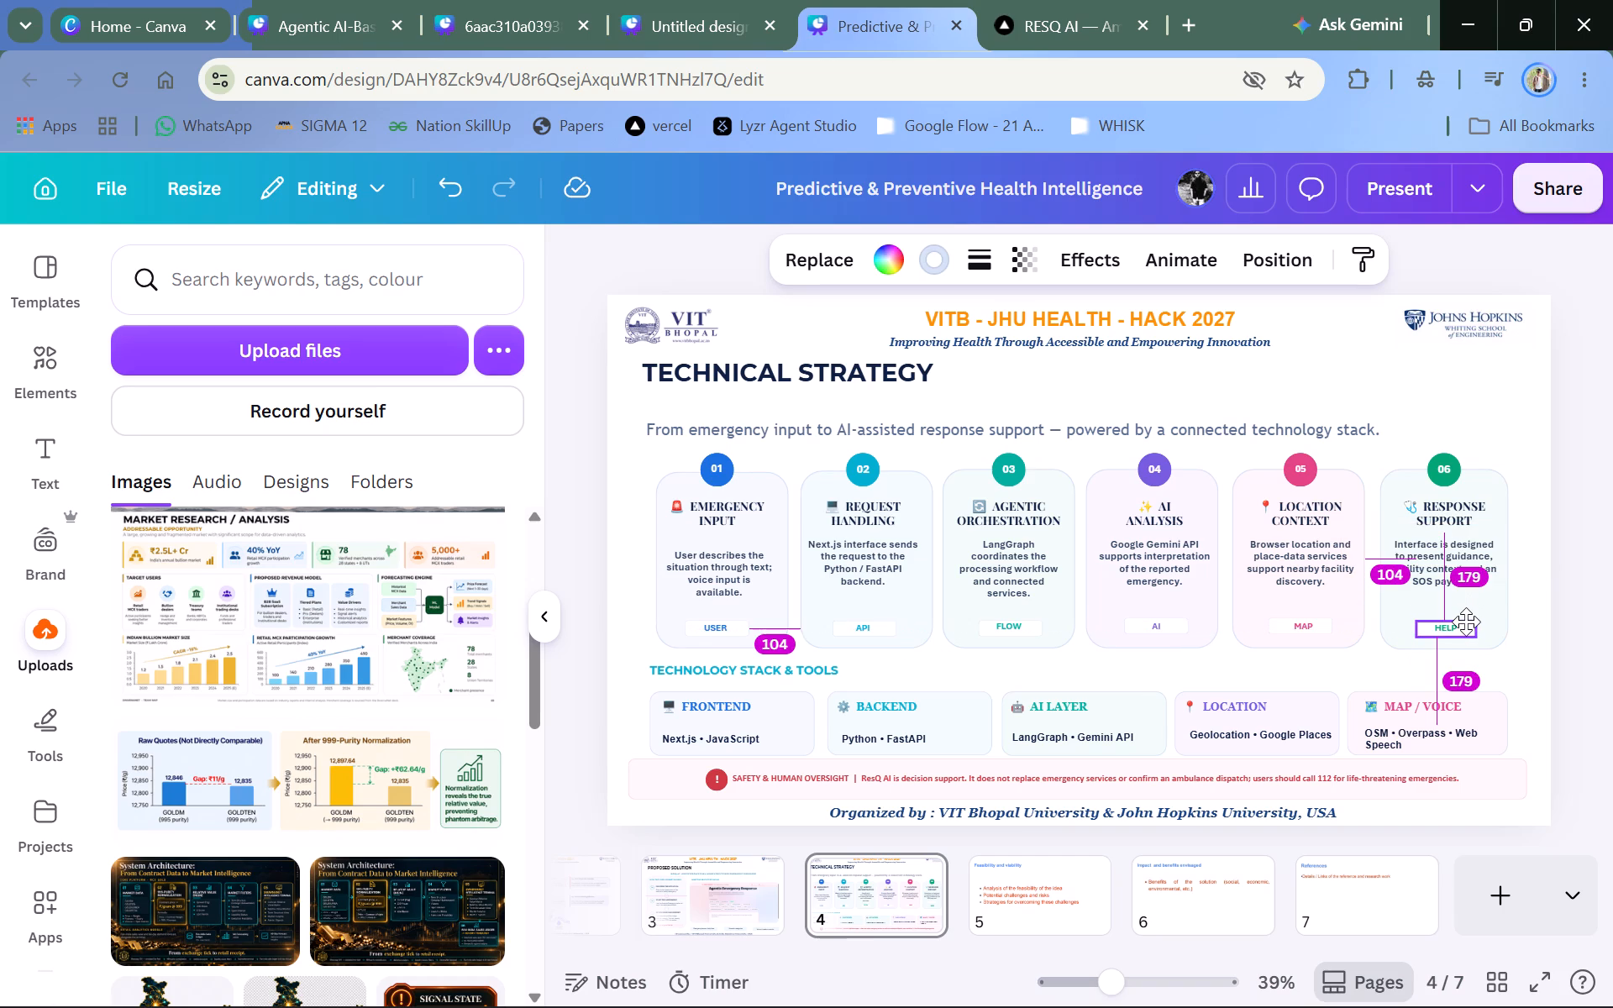
left_click_drag(1466, 622, 1464, 617)
double_click(1610, 595)
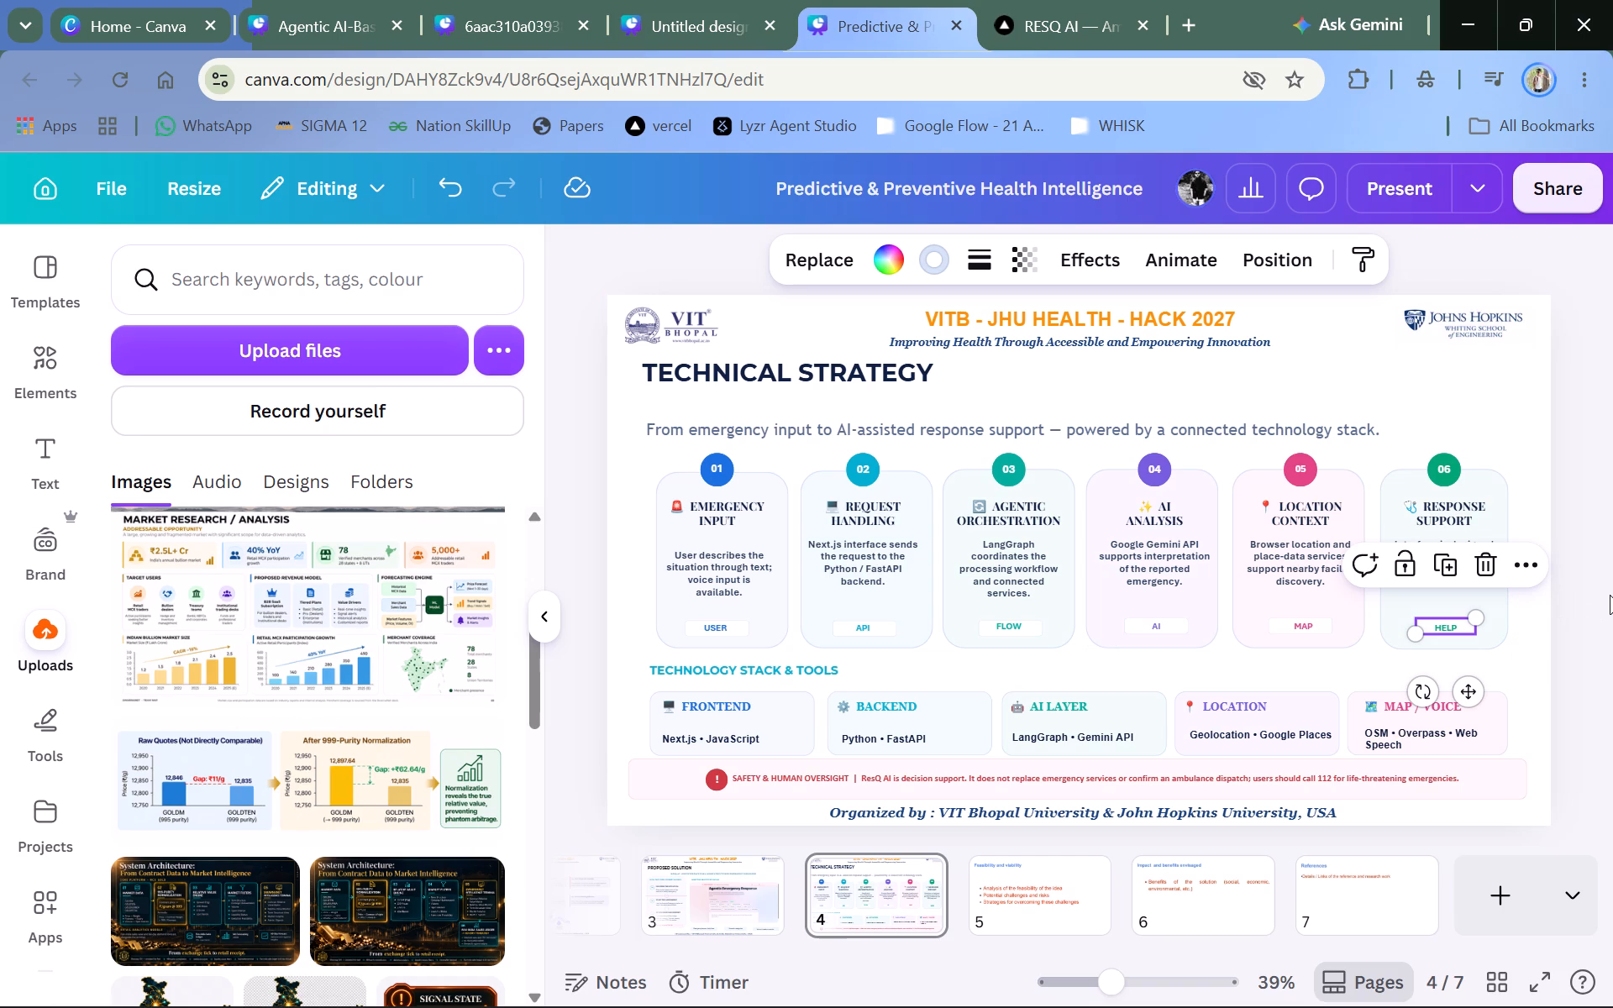
Capture a screenshot of the whole Technical Strategy slide area.
key("F12")
key("Print")
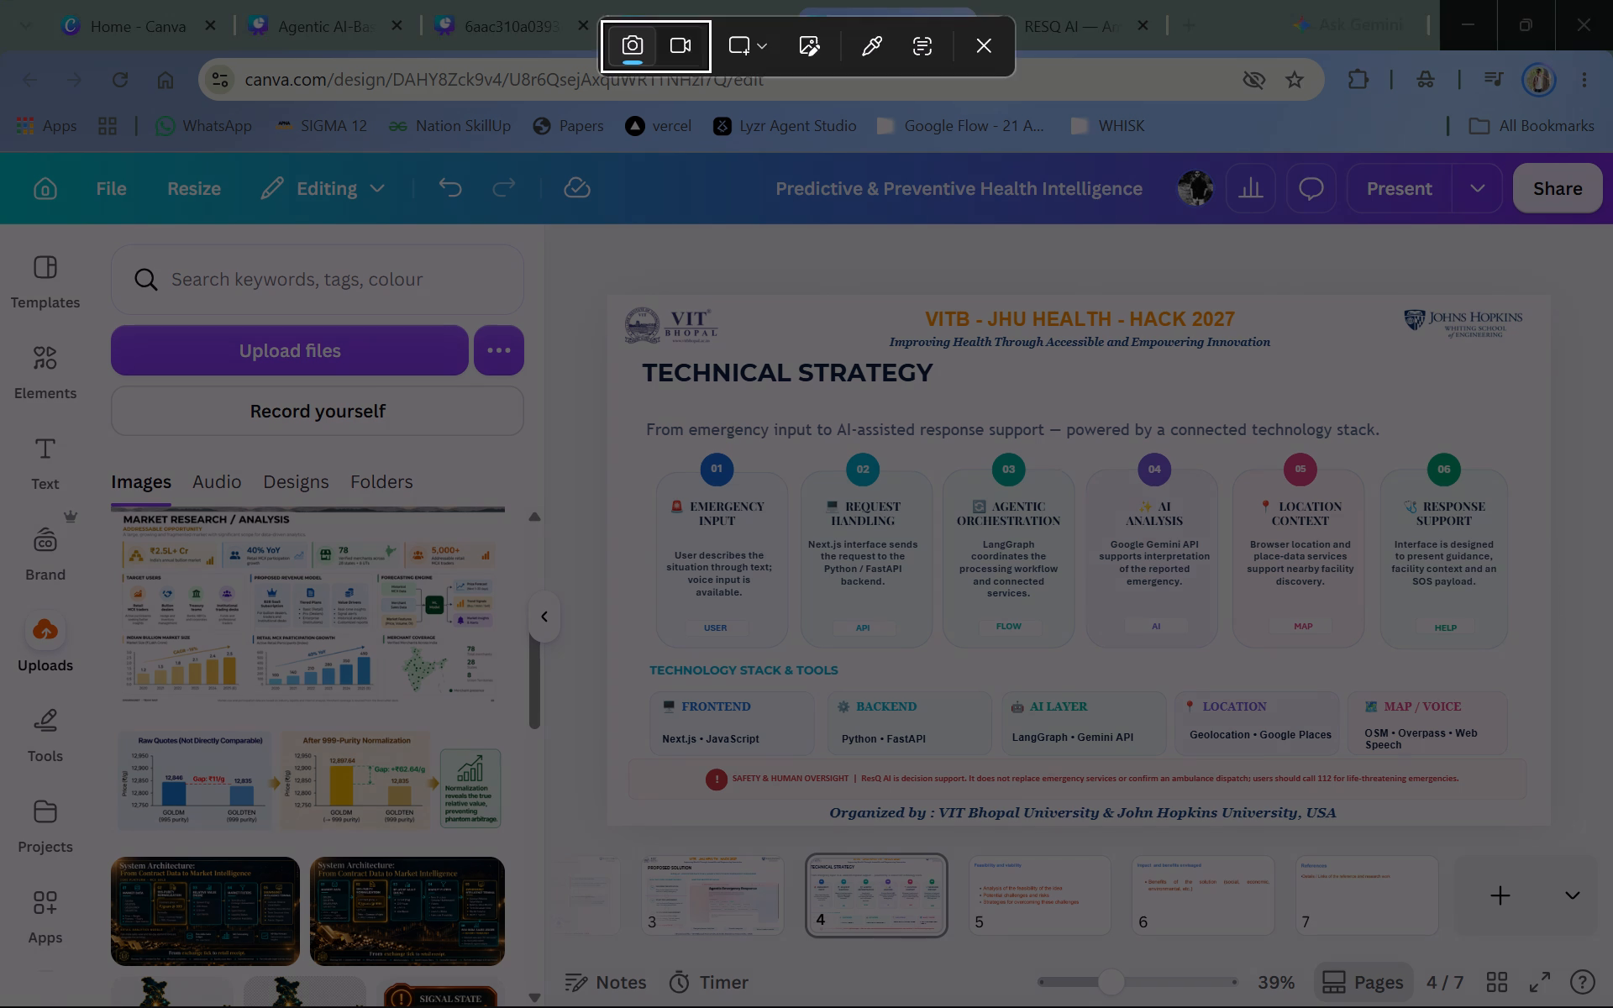
left_click_drag(609, 290, 1560, 843)
key("shift+super+F23")
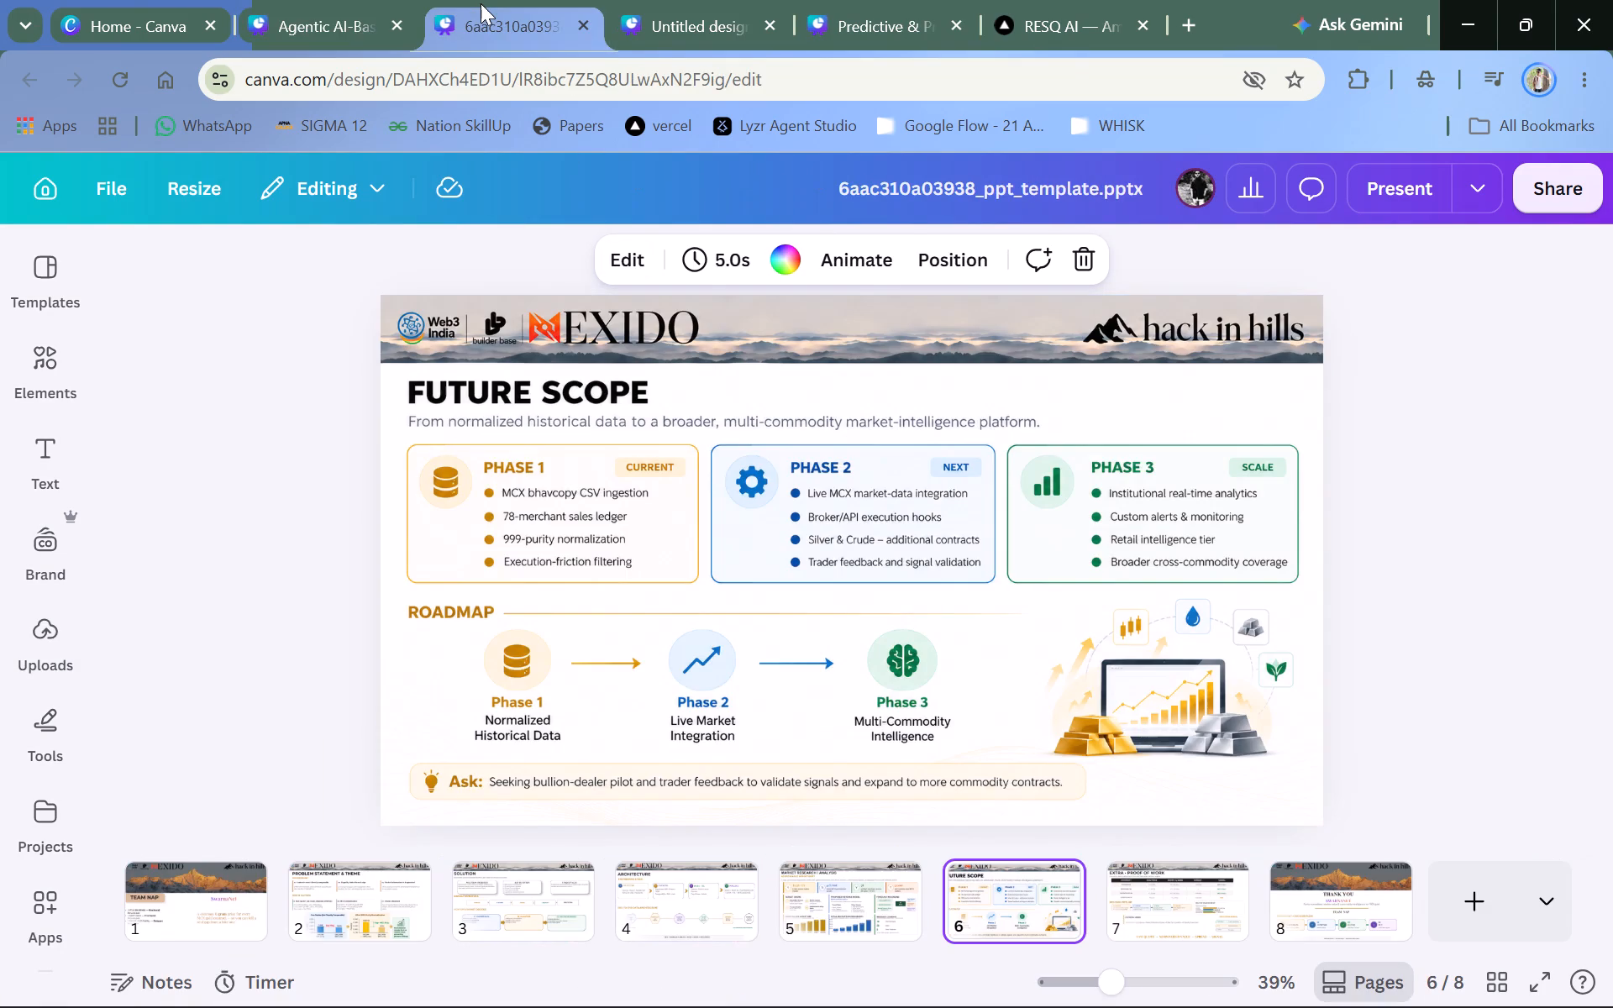
double_click(866, 887)
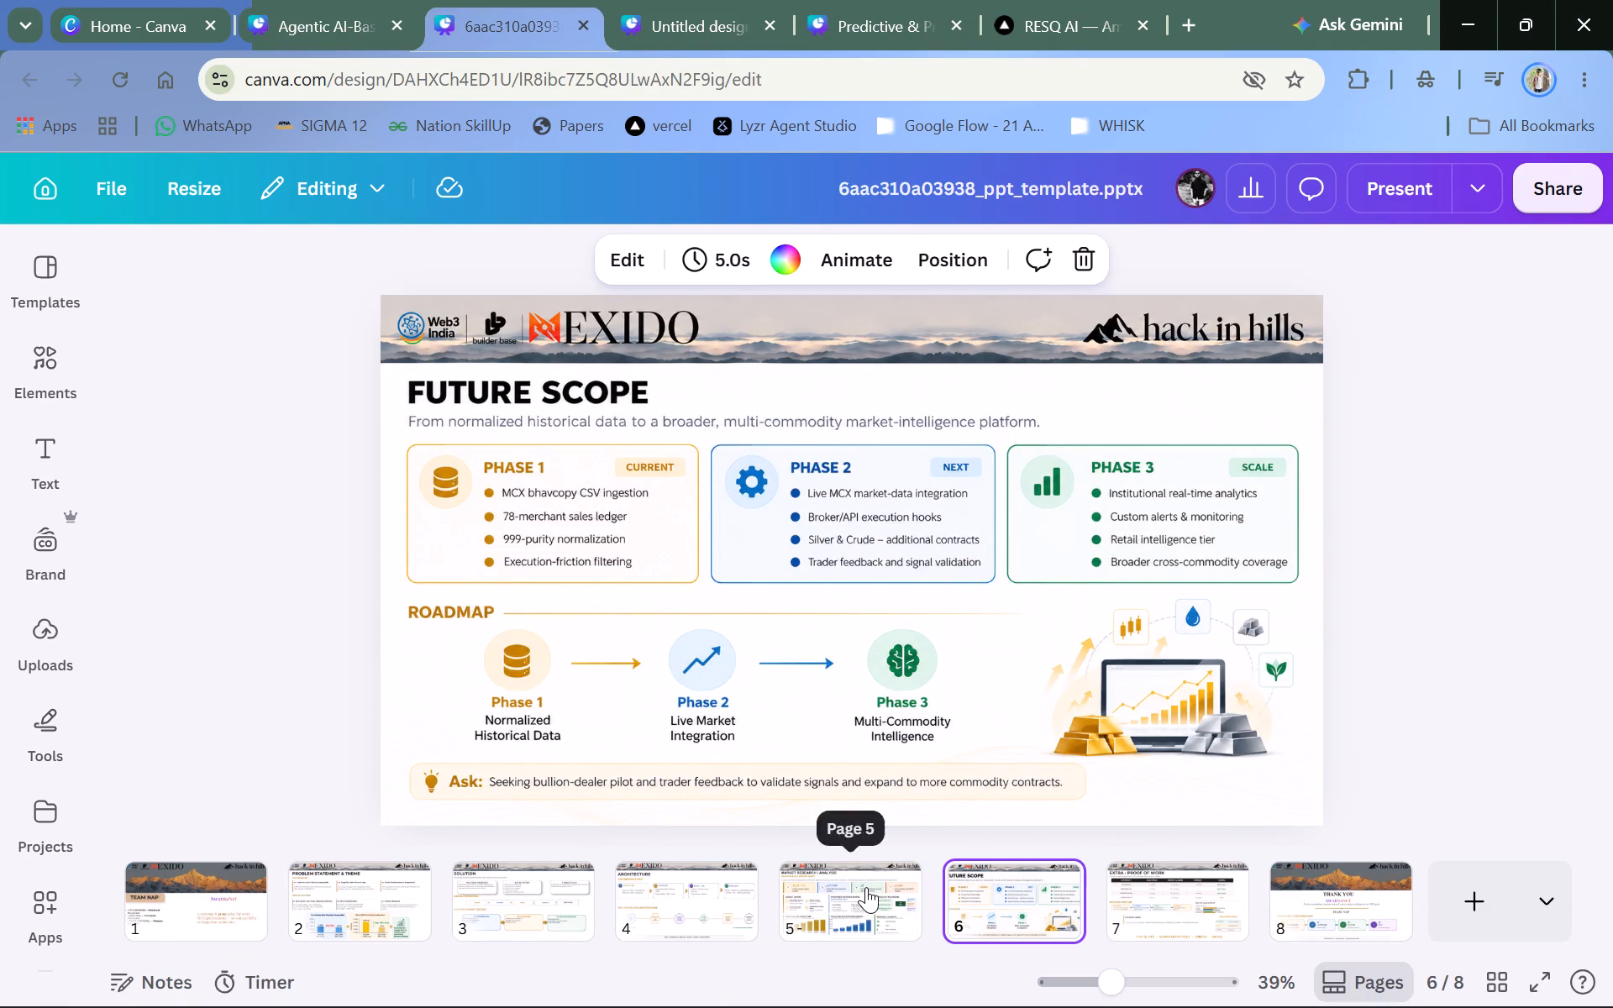
left_click(665, 905)
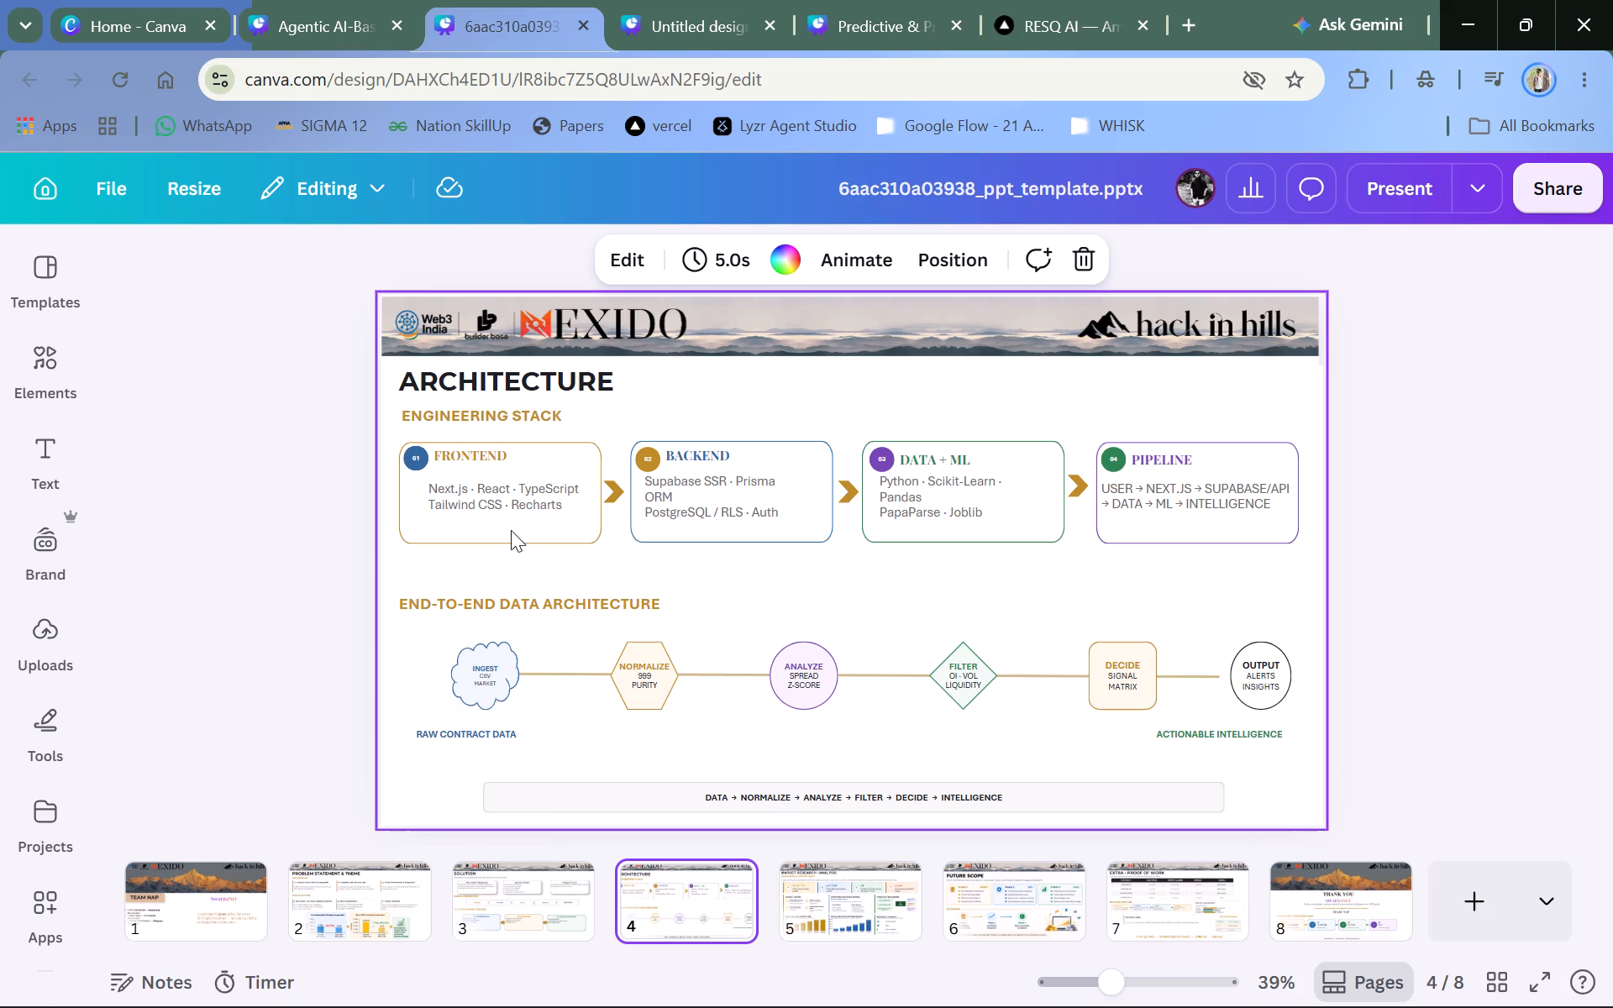
double_click(603, 491)
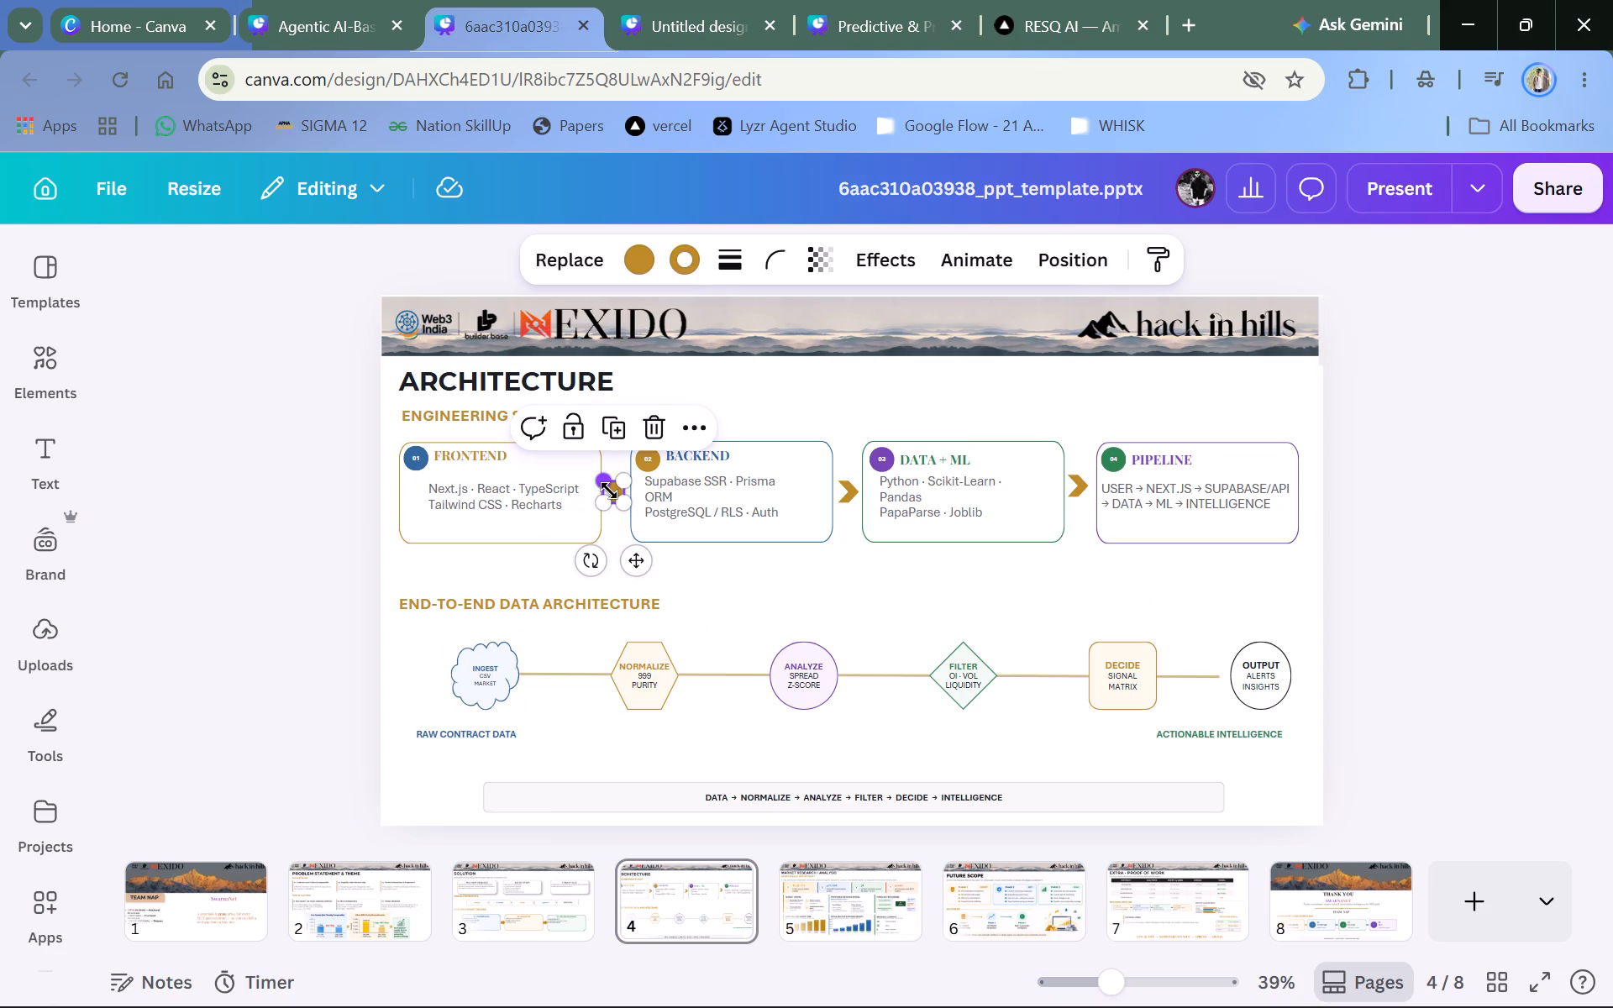
key("ctrl+c")
left_click(850, 0)
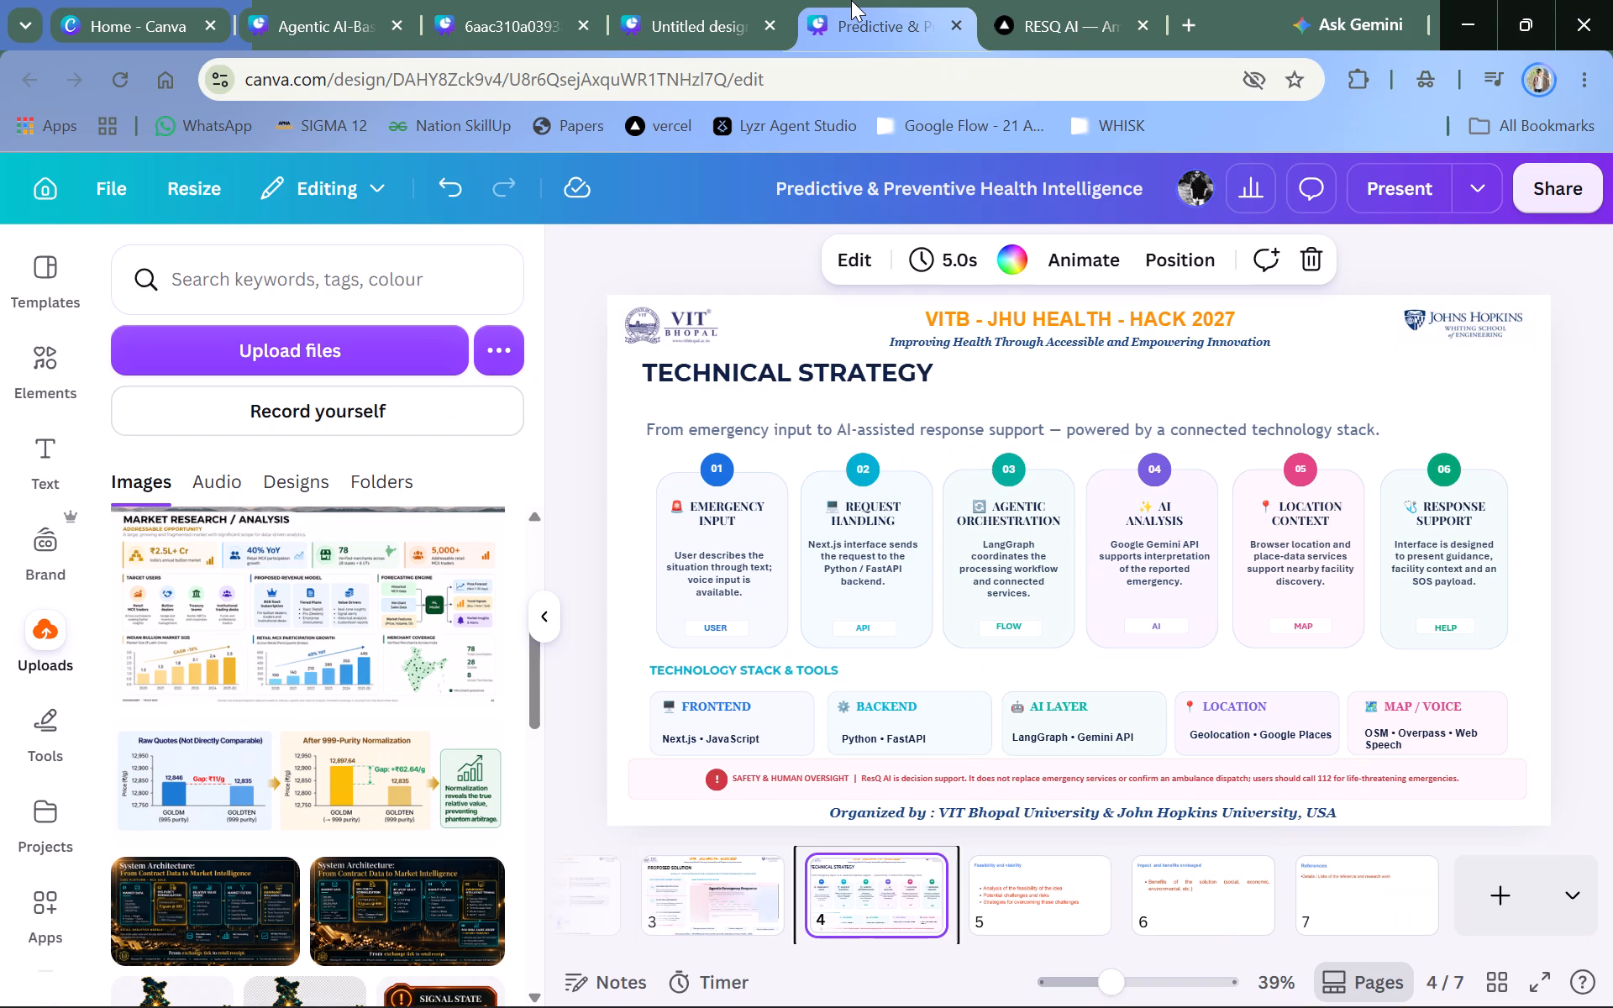
key("ctrl+v")
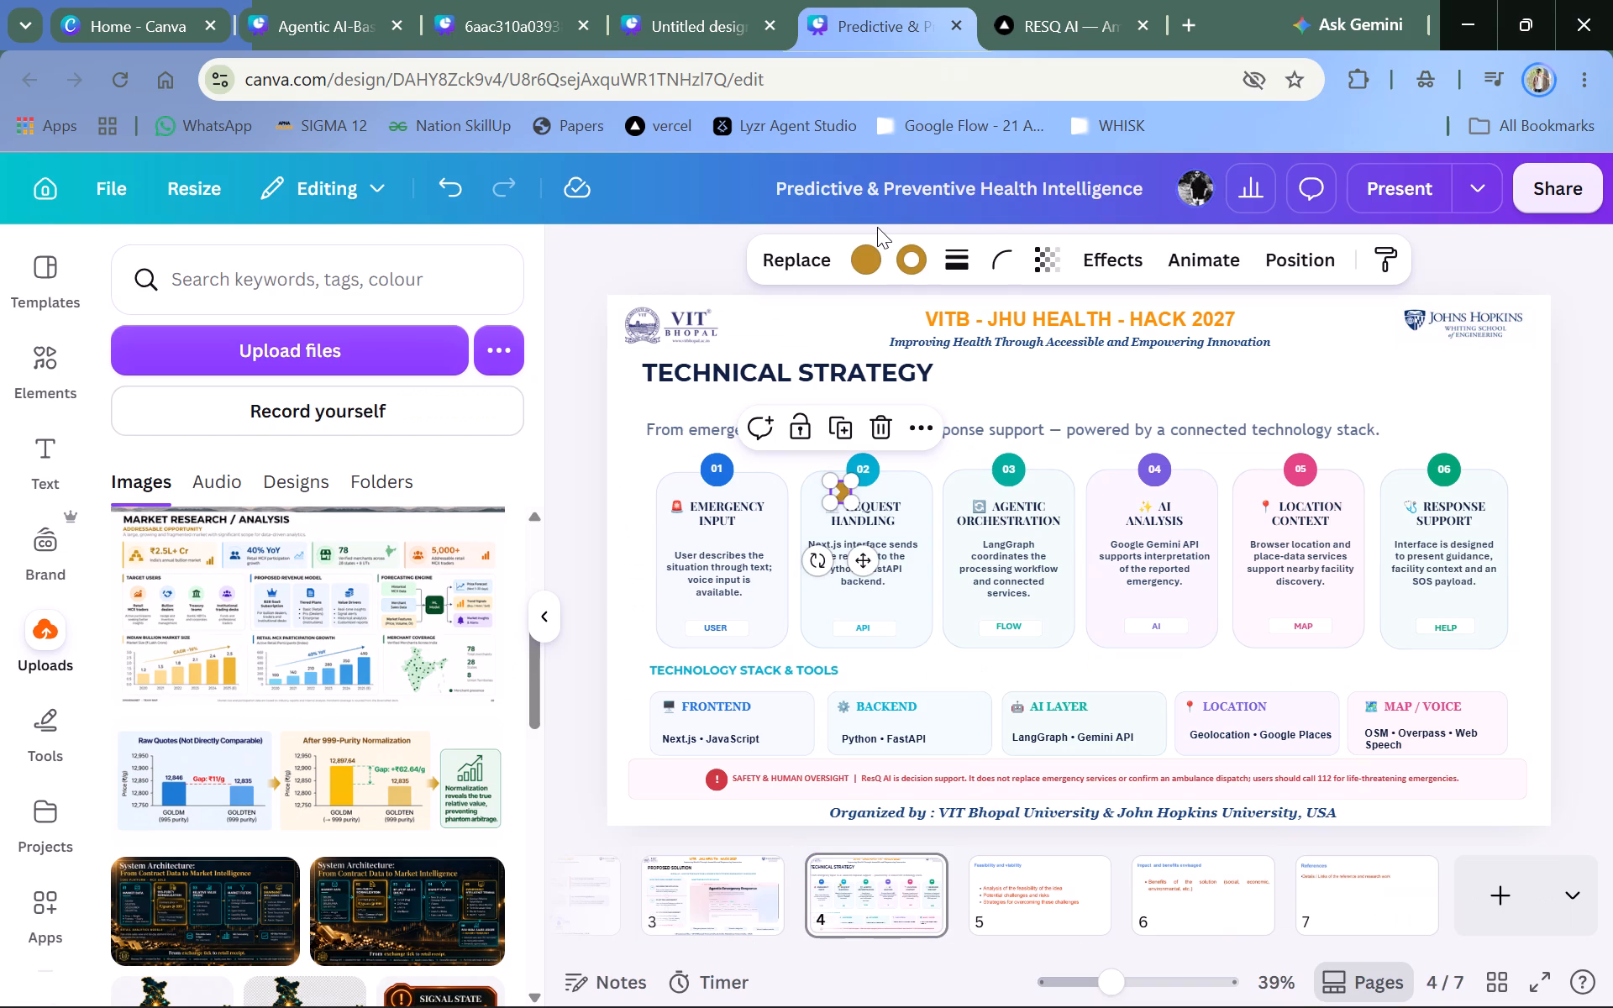
Set the pasted chevron arrow's fill colour to green #00A574.
left_click(870, 270)
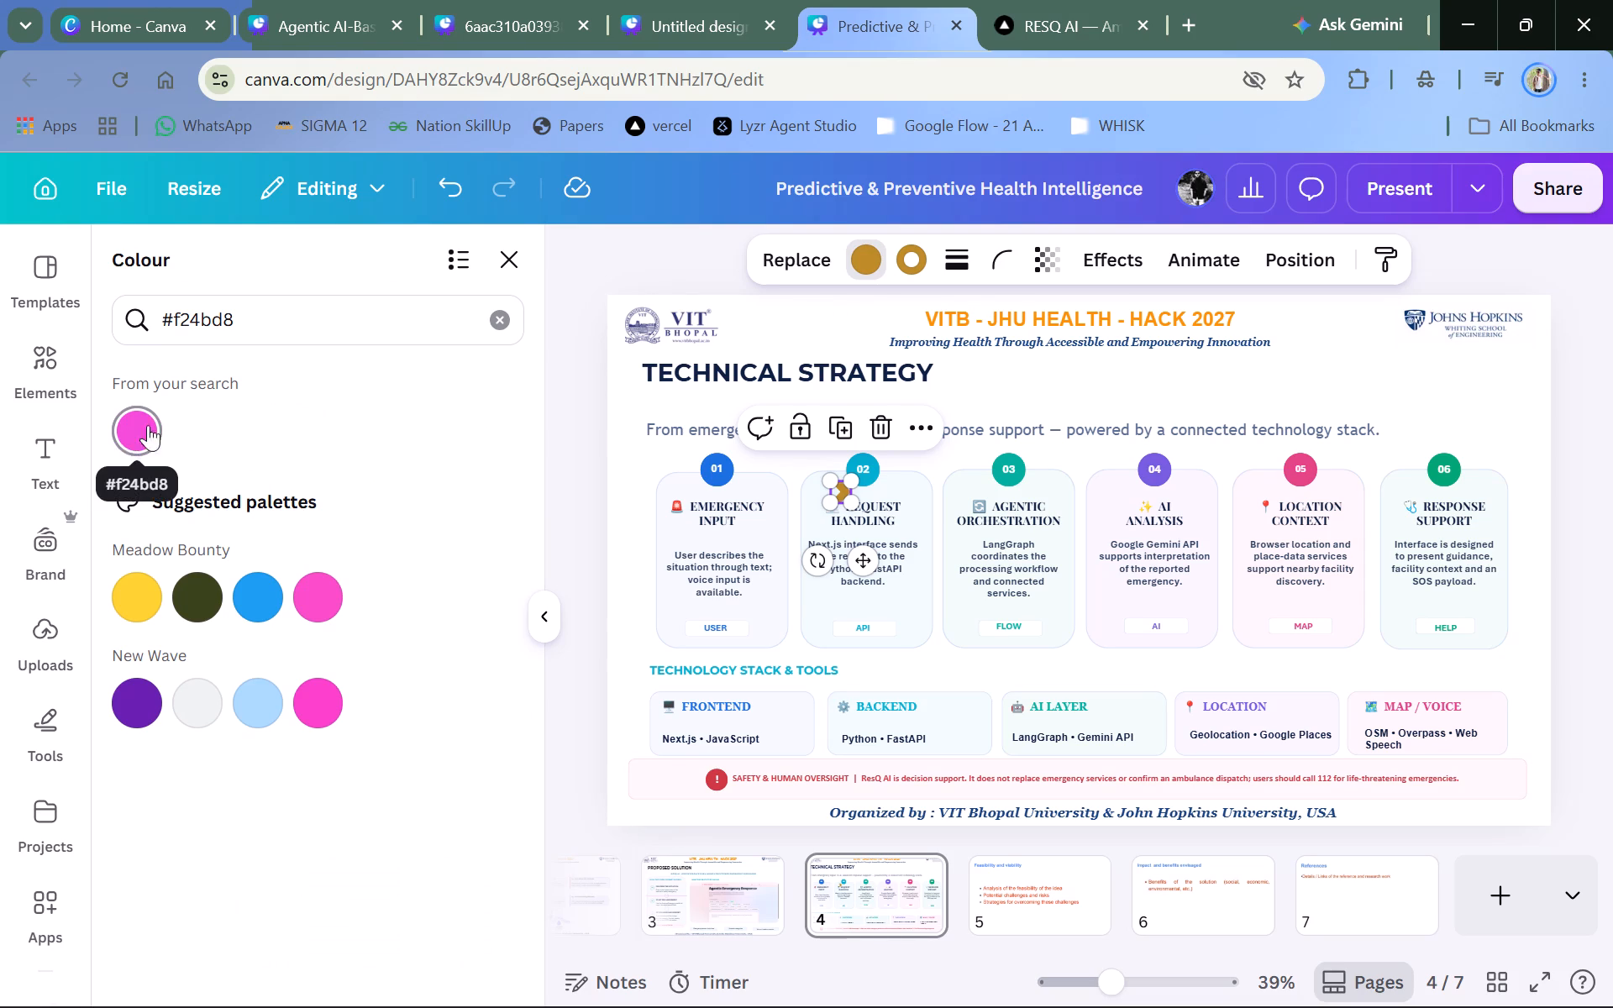
left_click(202, 705)
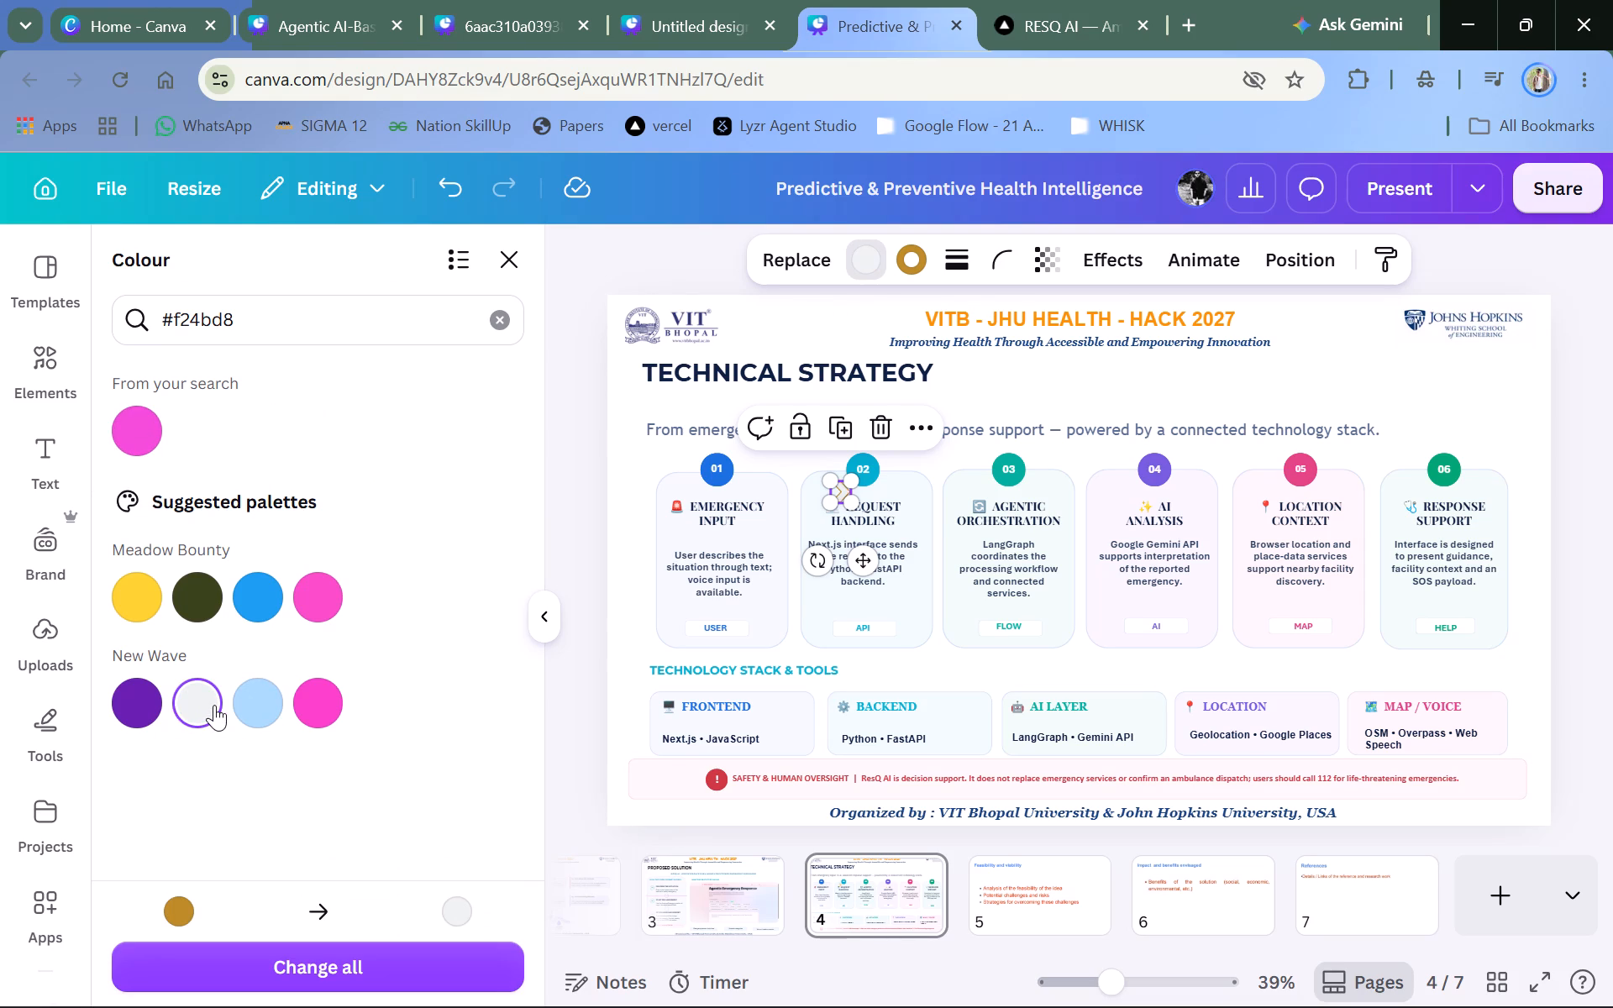
left_click(507, 333)
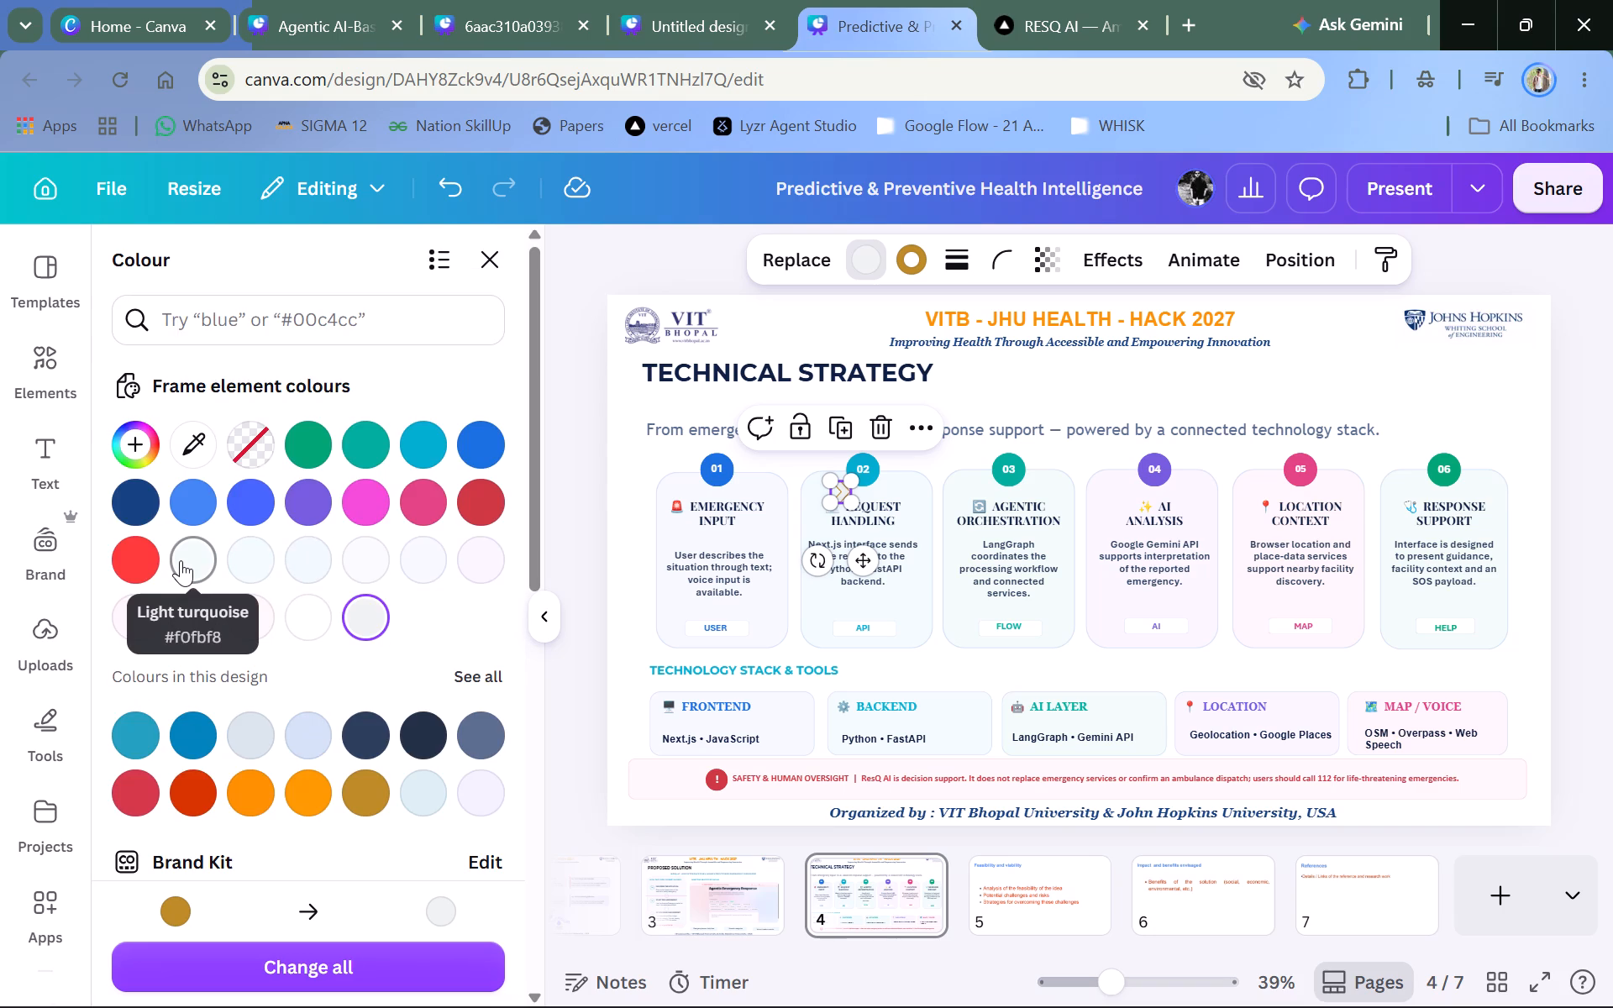
left_click(313, 734)
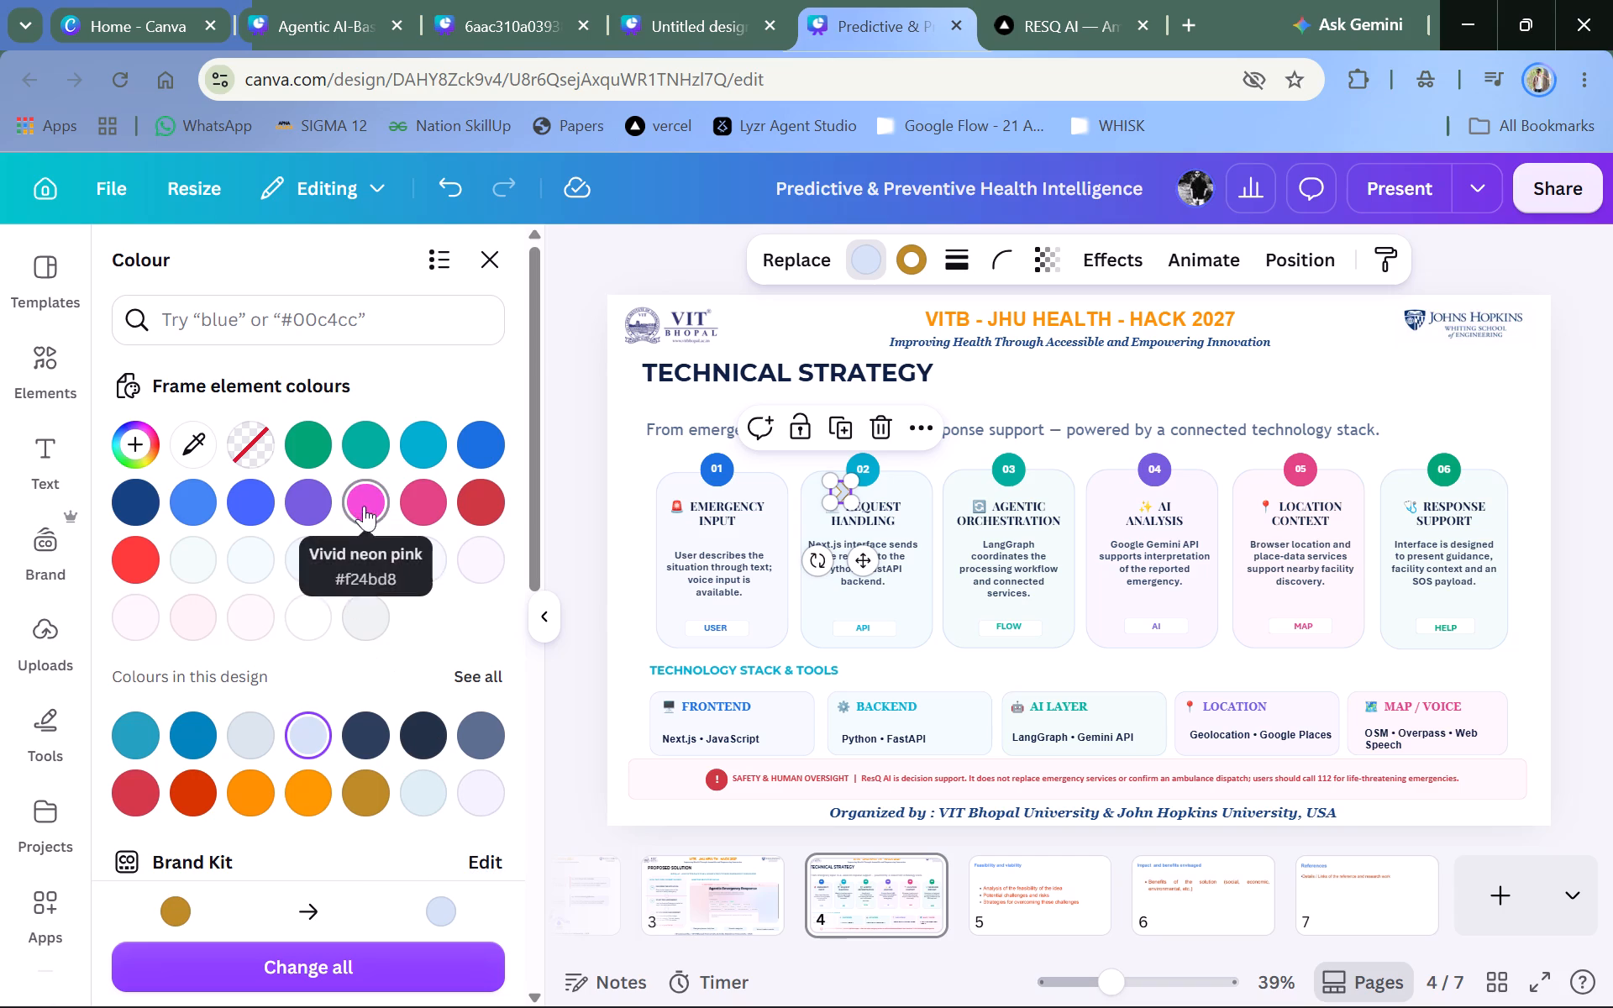
double_click(320, 440)
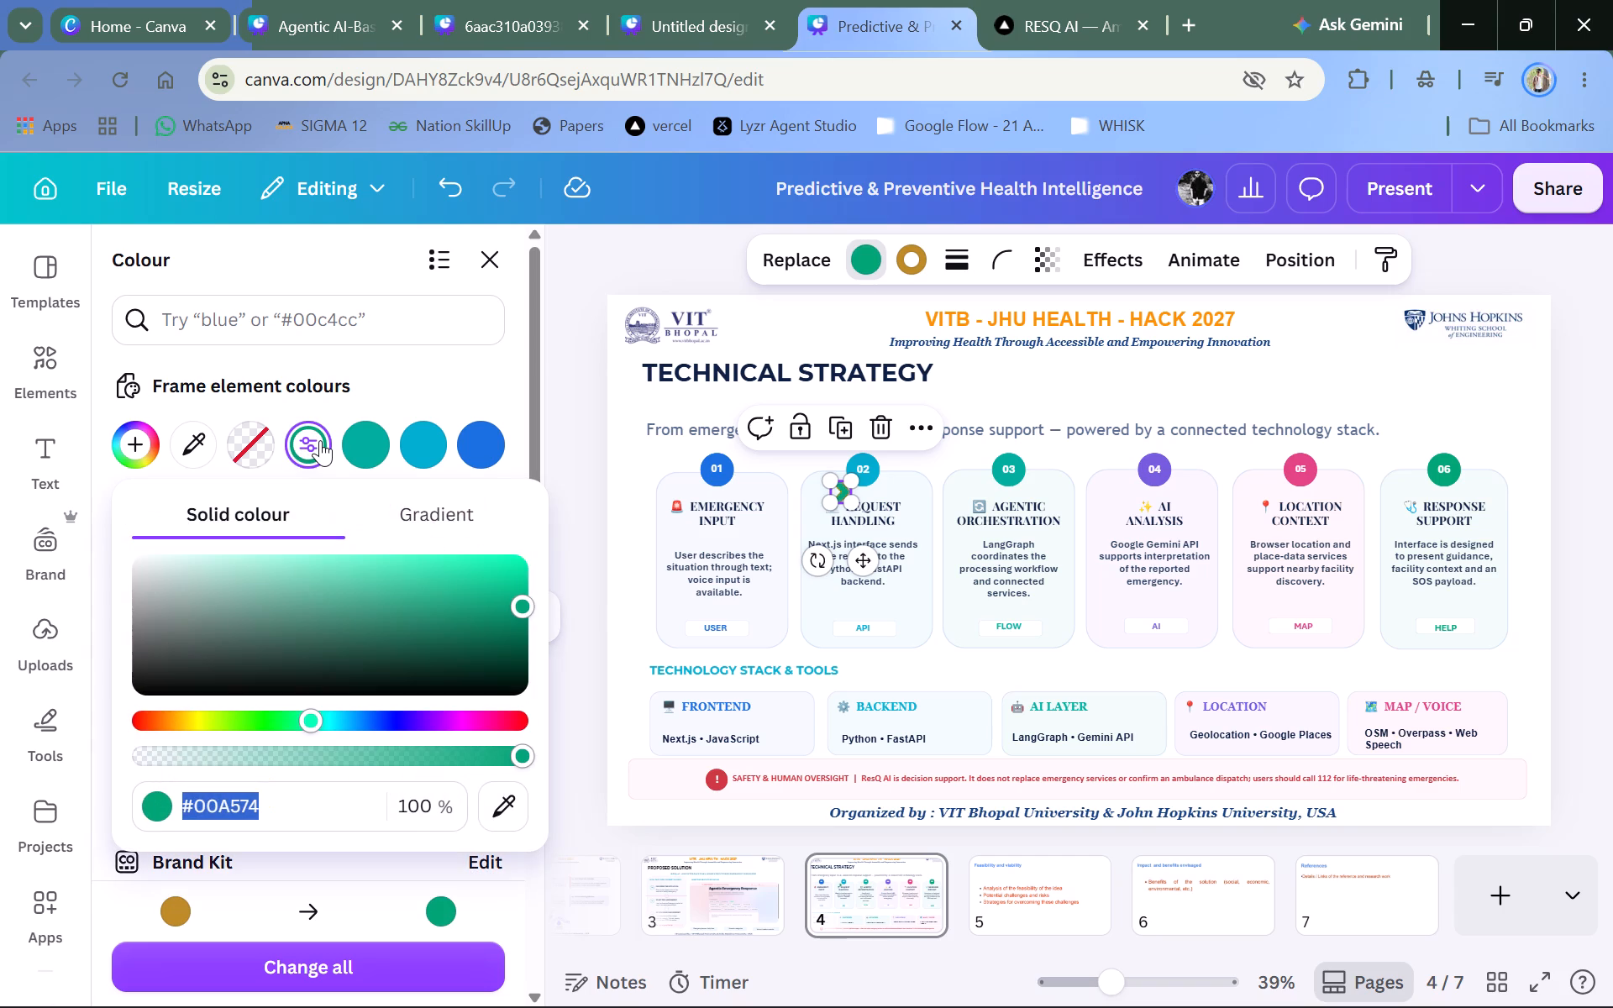
triple_click(562, 380)
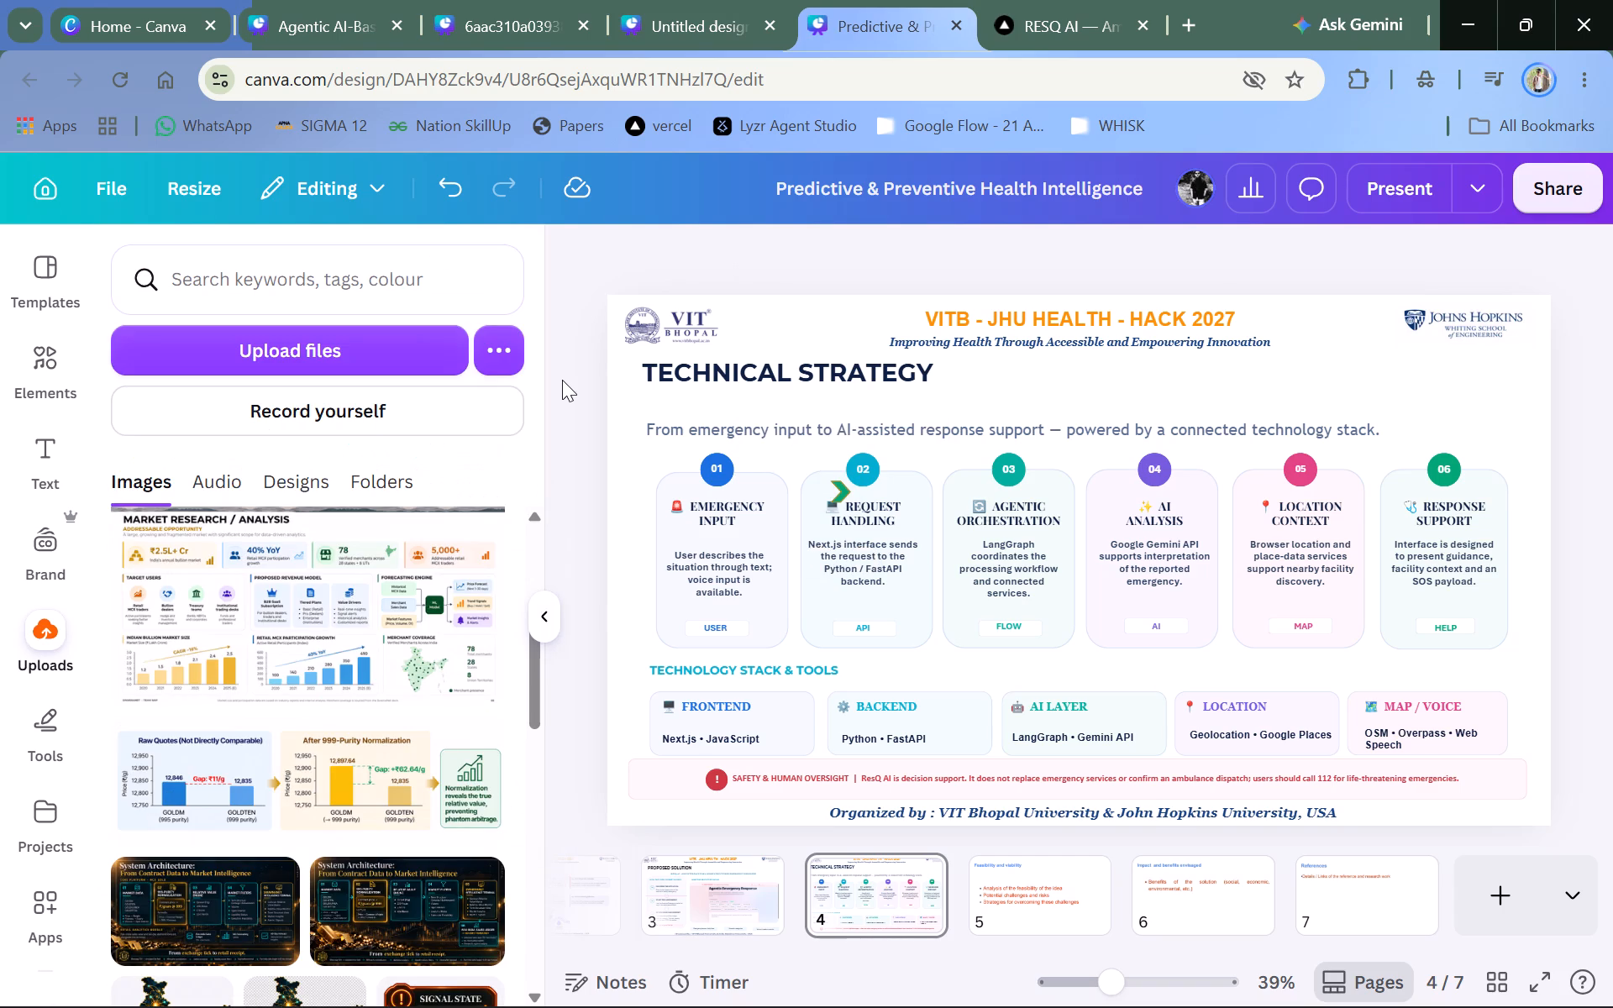
Move the green chevron arrow into the gap between the Emergency Input and Request Handling cards, at mid-height.
left_click_drag(840, 489, 810, 532)
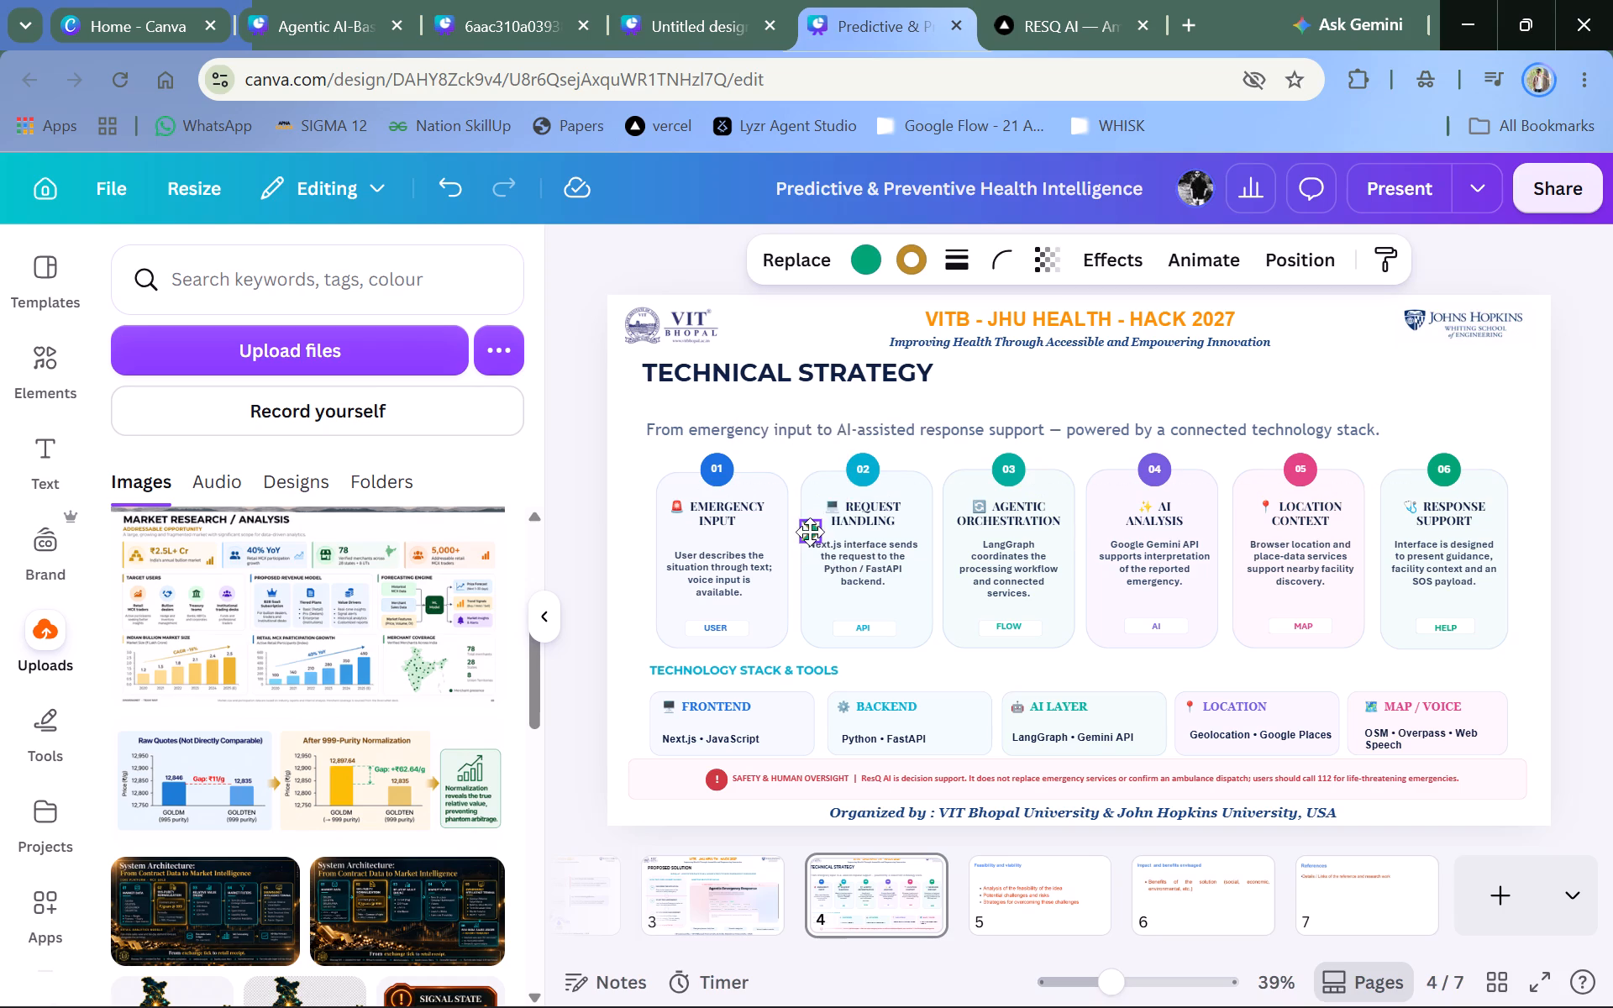
left_click_drag(810, 532, 798, 546)
left_click_drag(798, 546, 791, 560)
middle_click(791, 560)
middle_click(791, 560)
left_click(791, 560)
middle_click(791, 560)
double_click(791, 560)
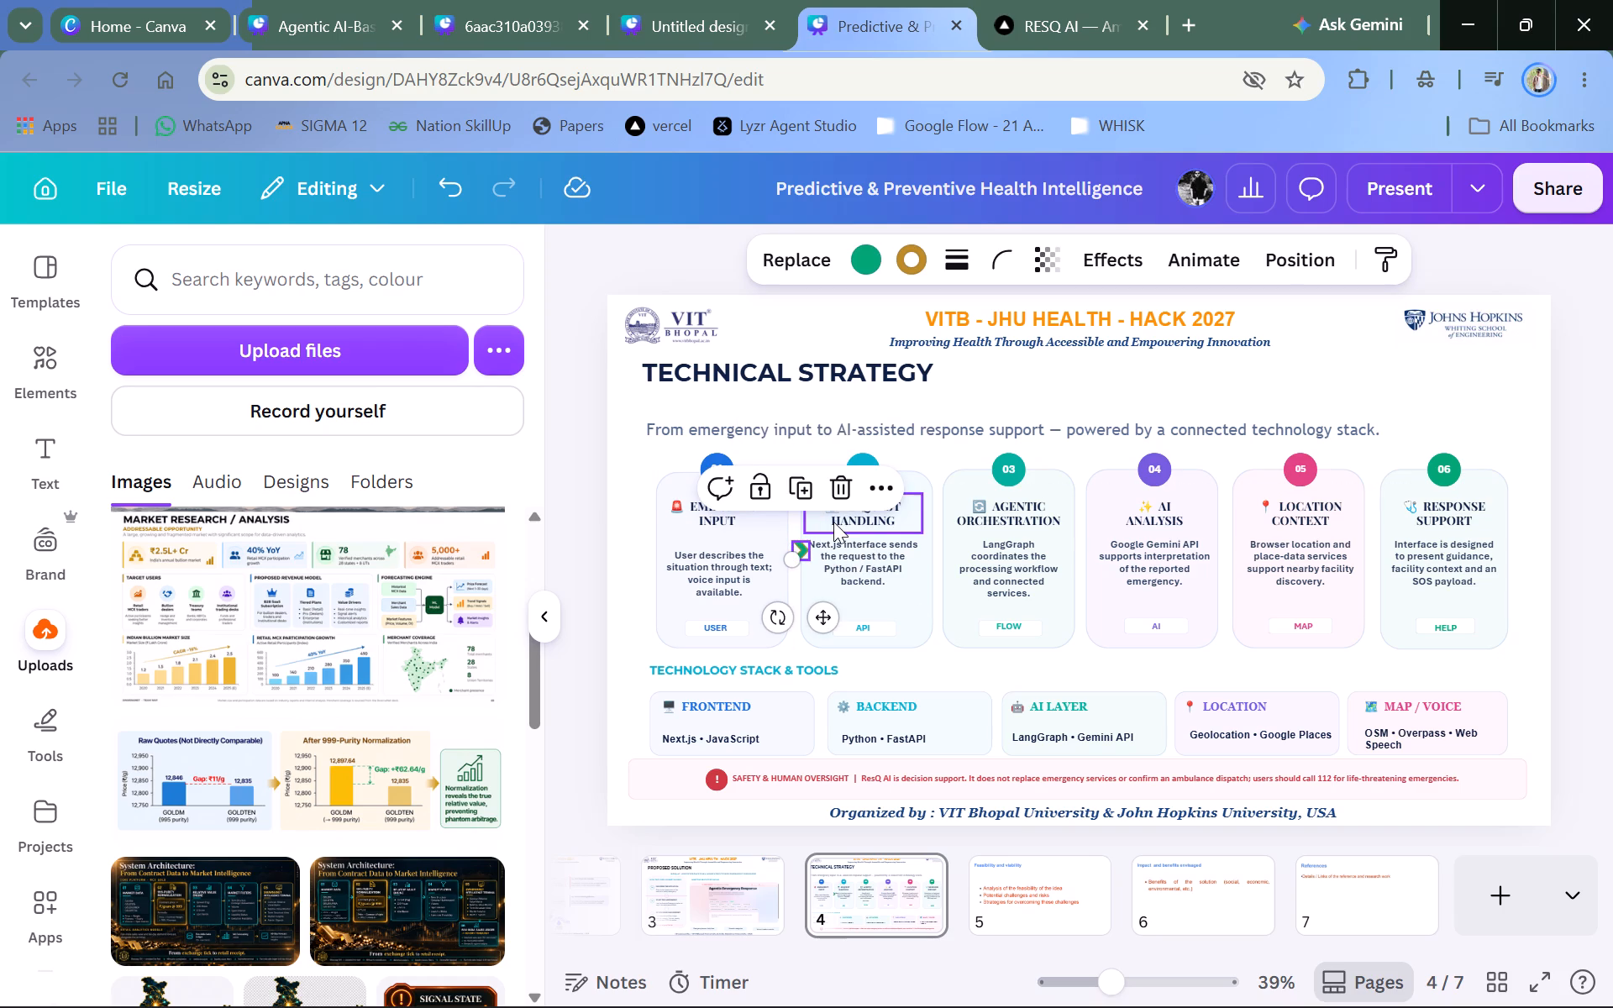
left_click_drag(821, 625, 815, 630)
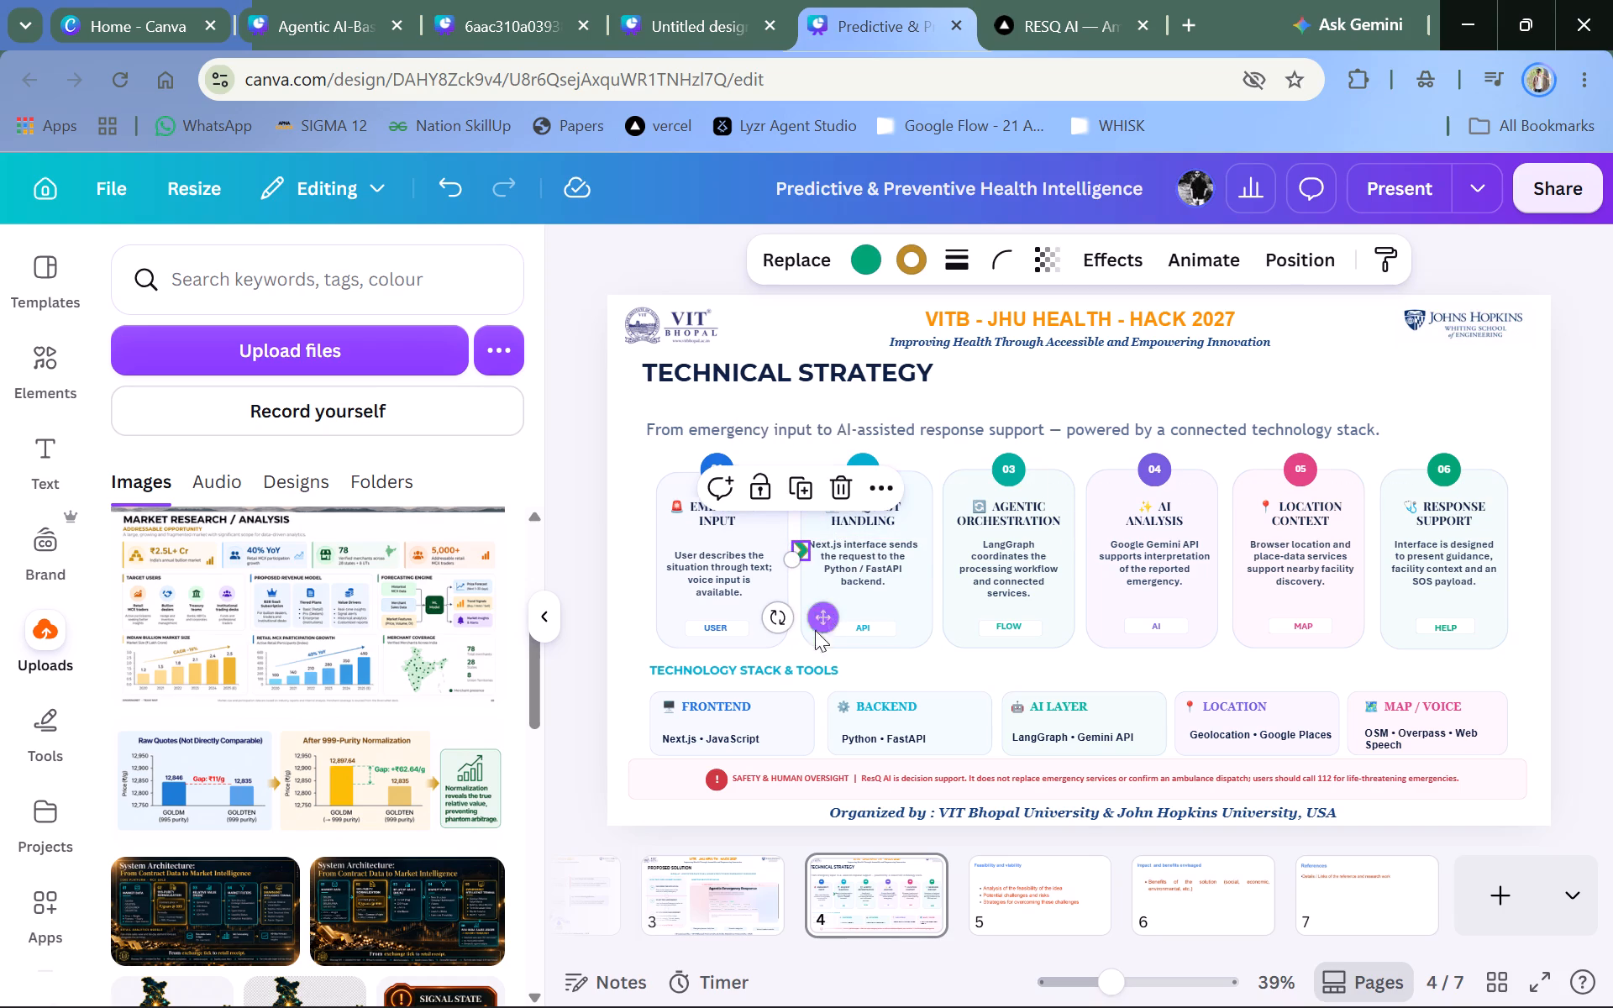
left_click_drag(815, 630, 817, 634)
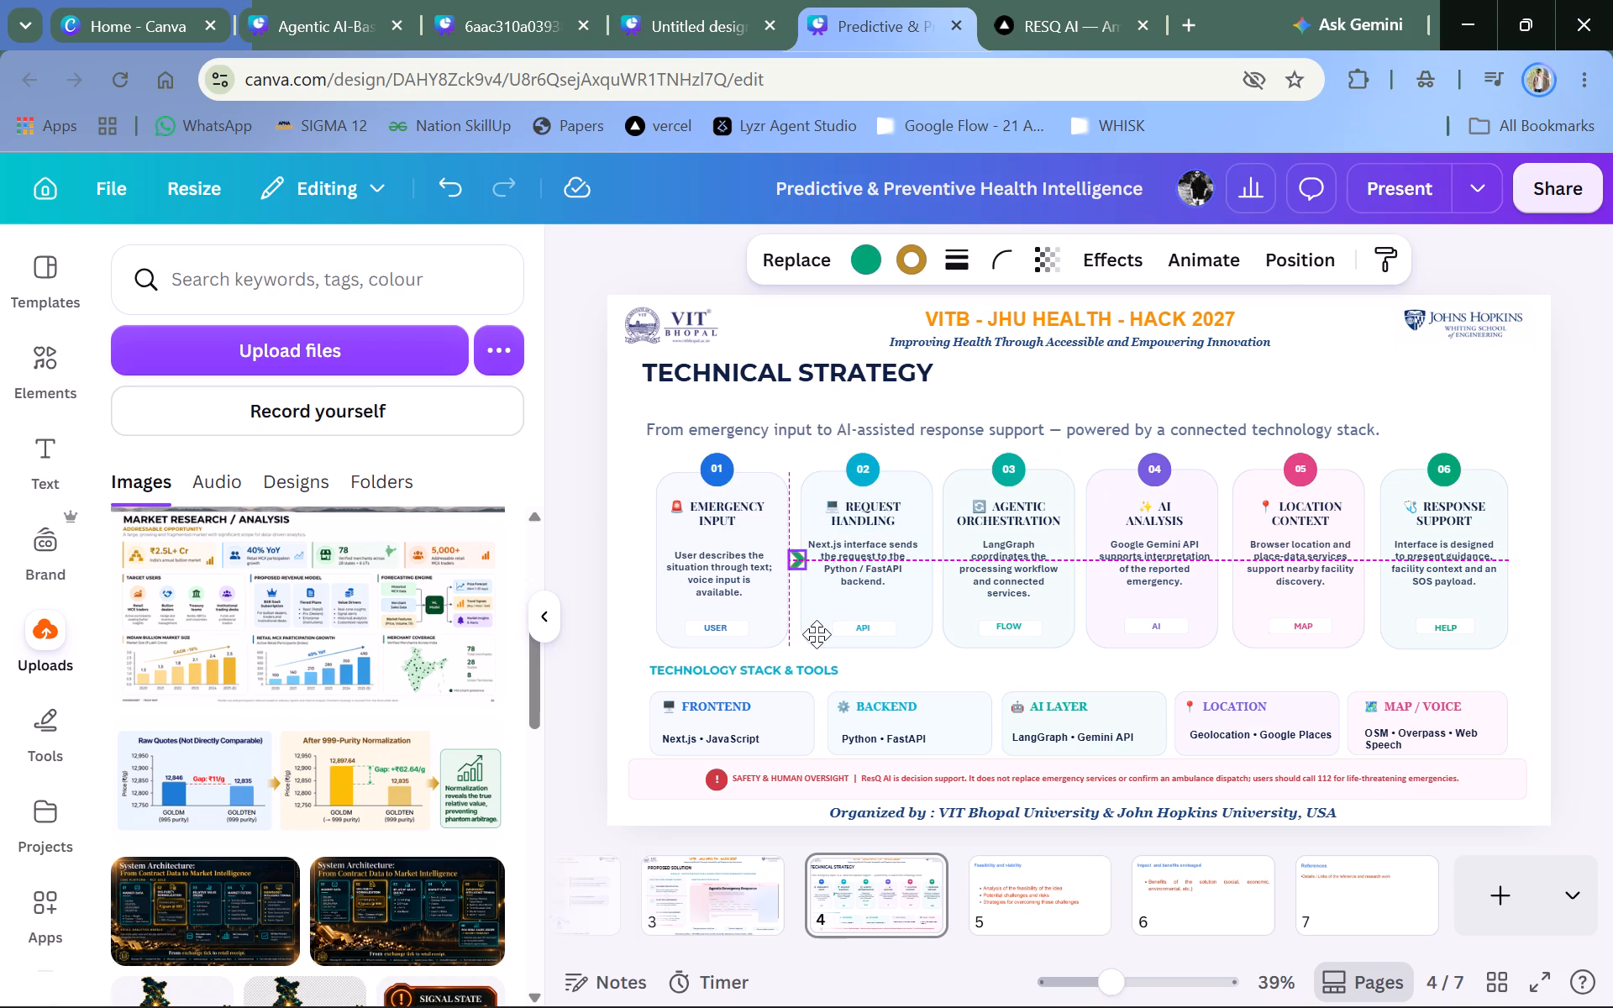
left_click_drag(817, 634, 816, 634)
left_click(816, 634)
left_click(588, 589)
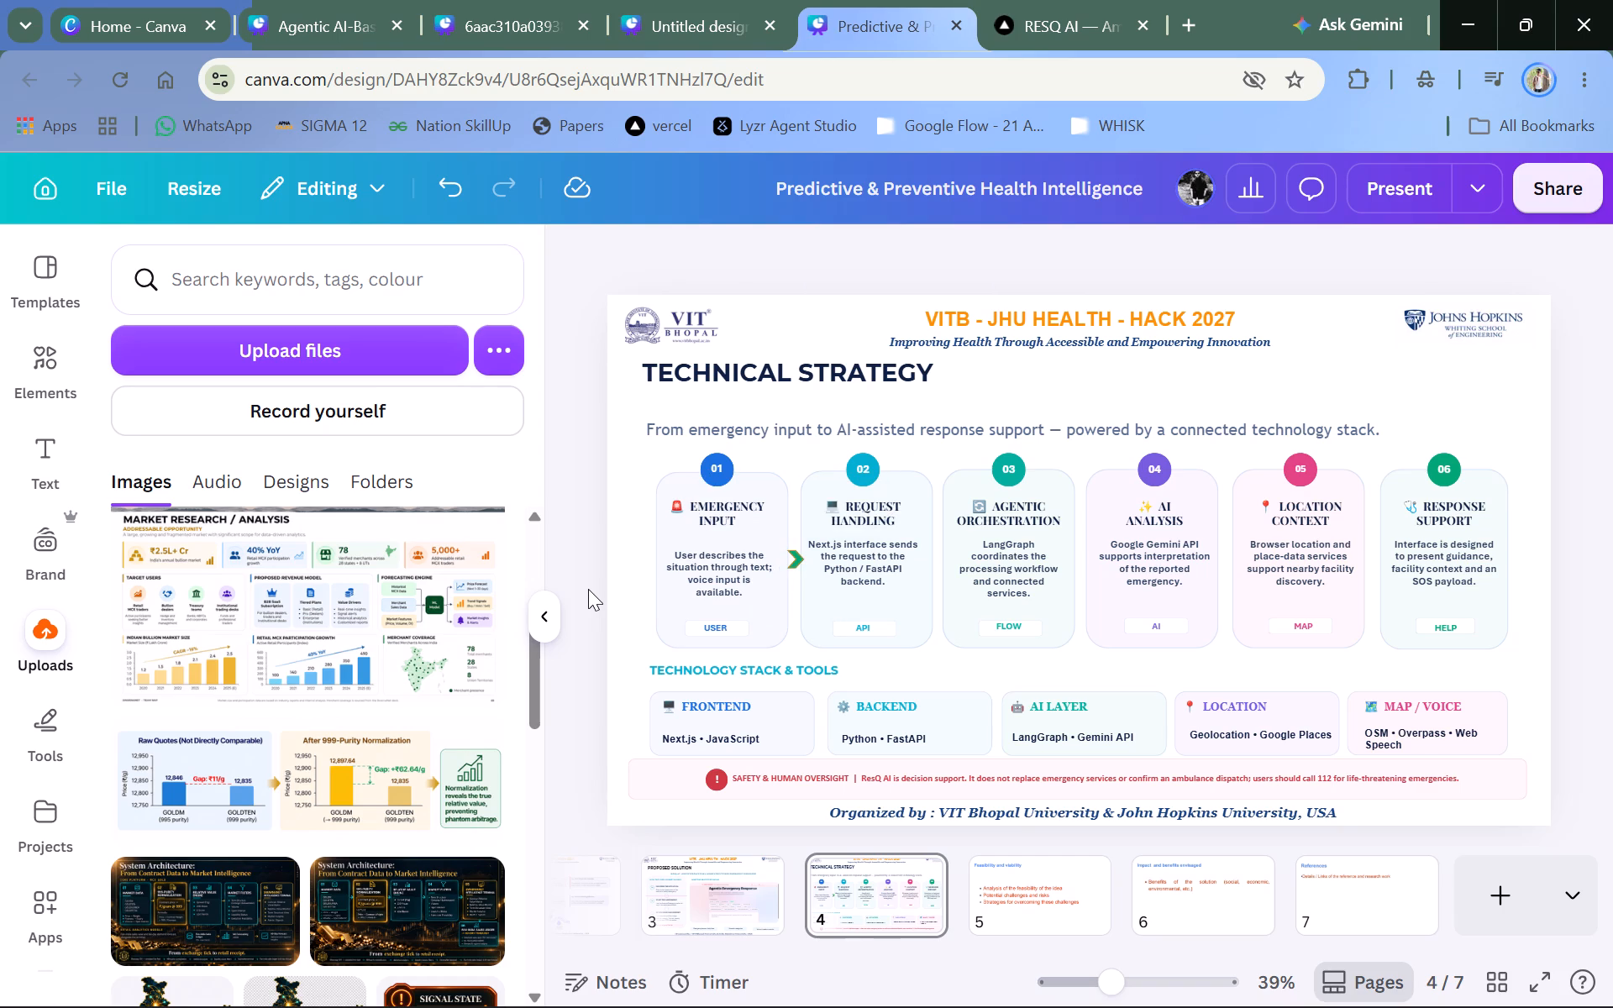
Shrink the green chevron arrow to fit the gap between the Emergency Input and Request Handling cards, and re-centre it there.
left_click(799, 554)
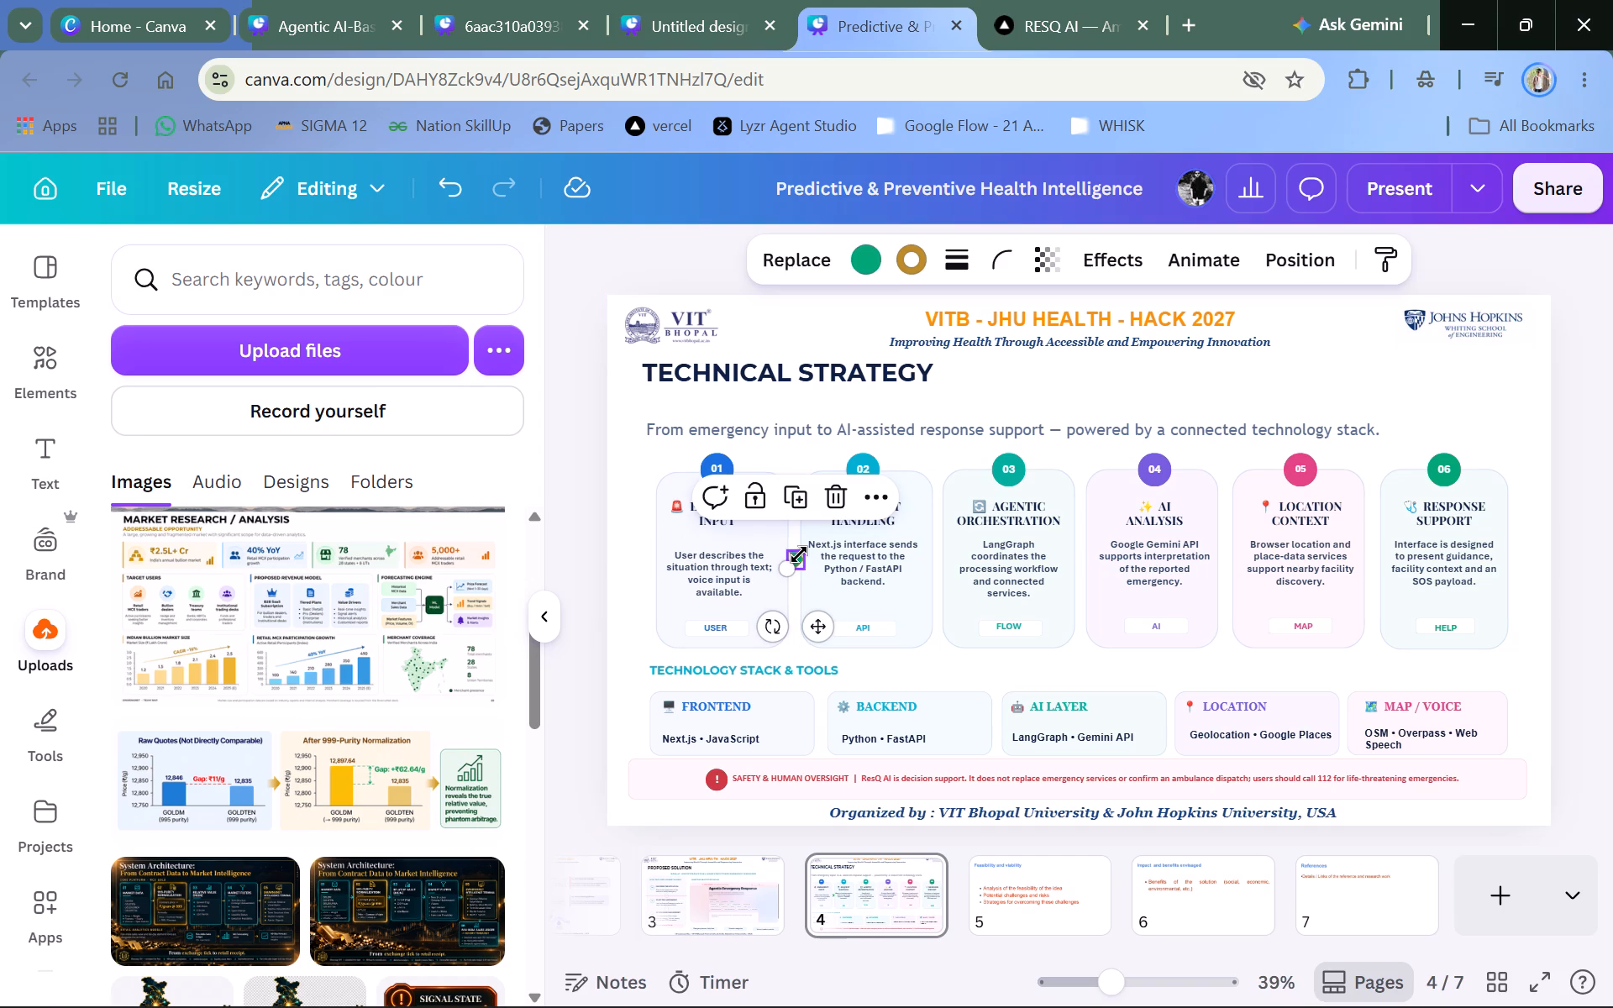
left_click(791, 565)
middle_click(791, 567)
left_click_drag(791, 567, 802, 561)
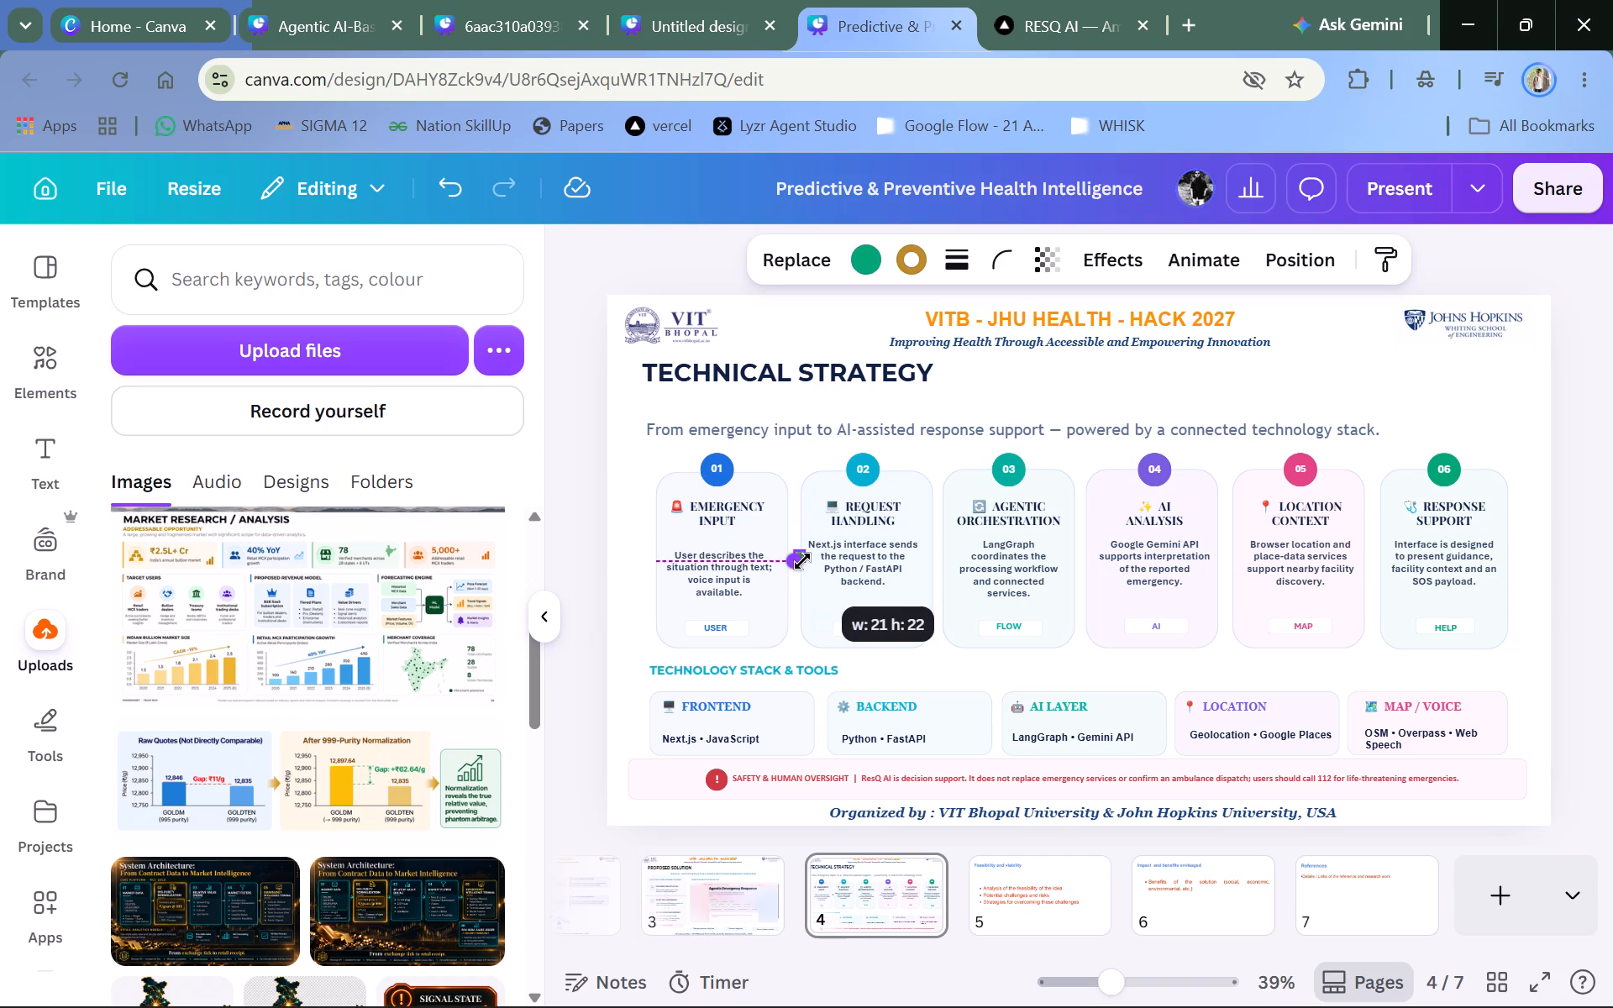
left_click_drag(802, 561, 798, 564)
left_click(581, 617)
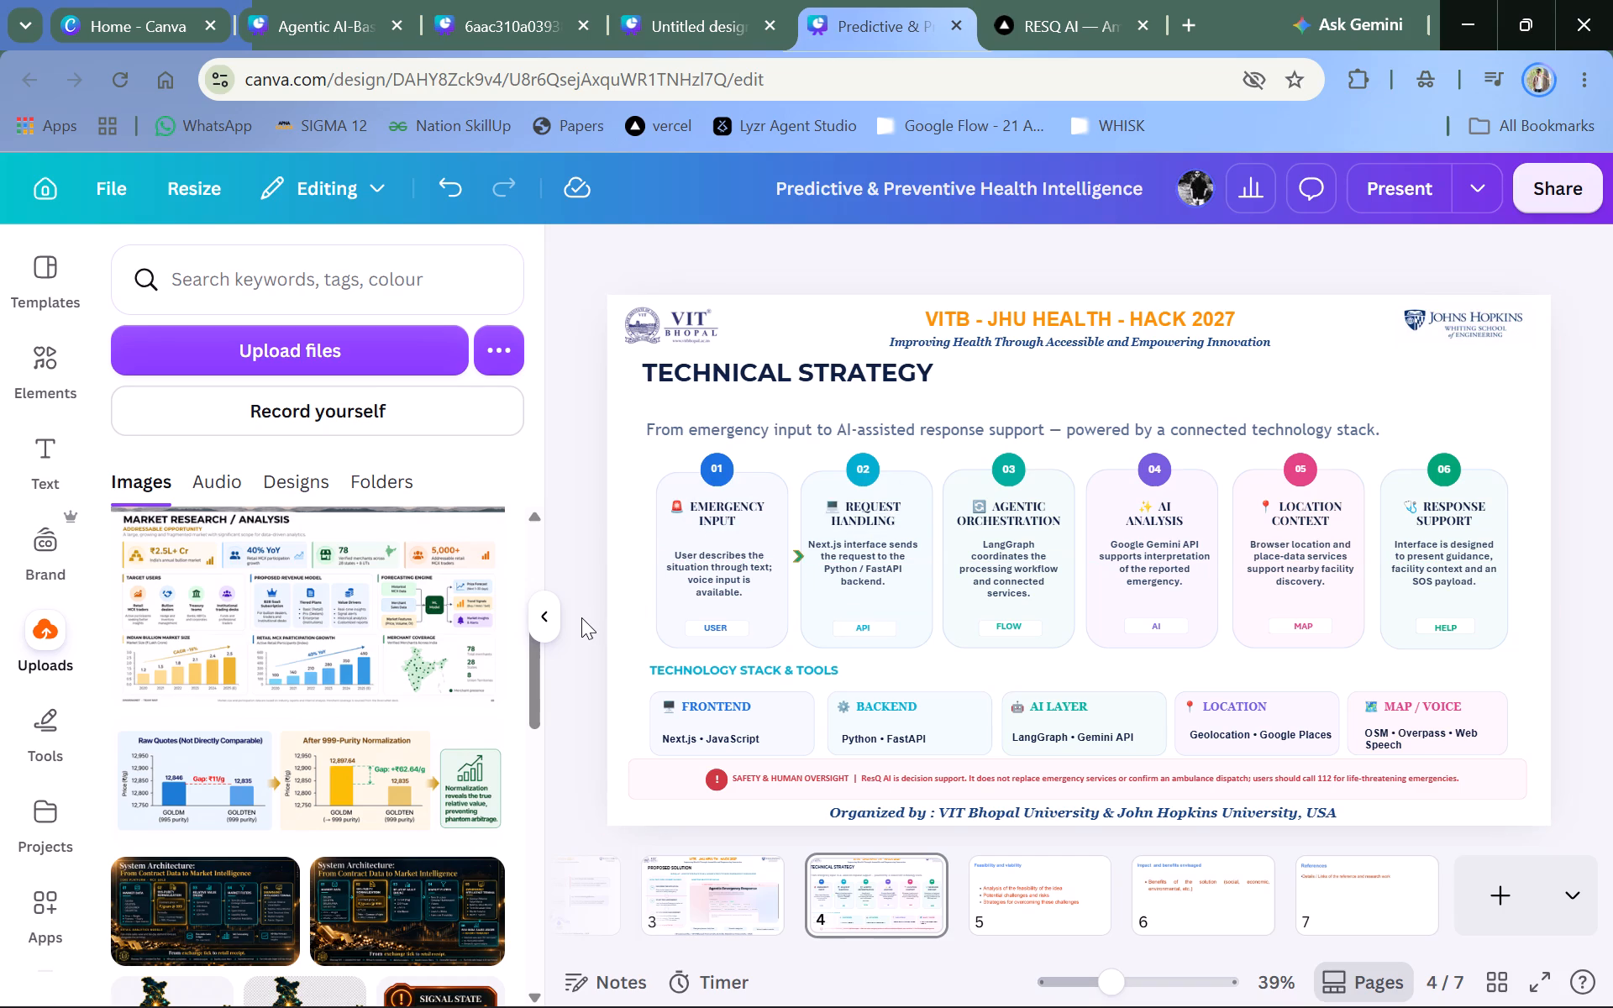
left_click(801, 554)
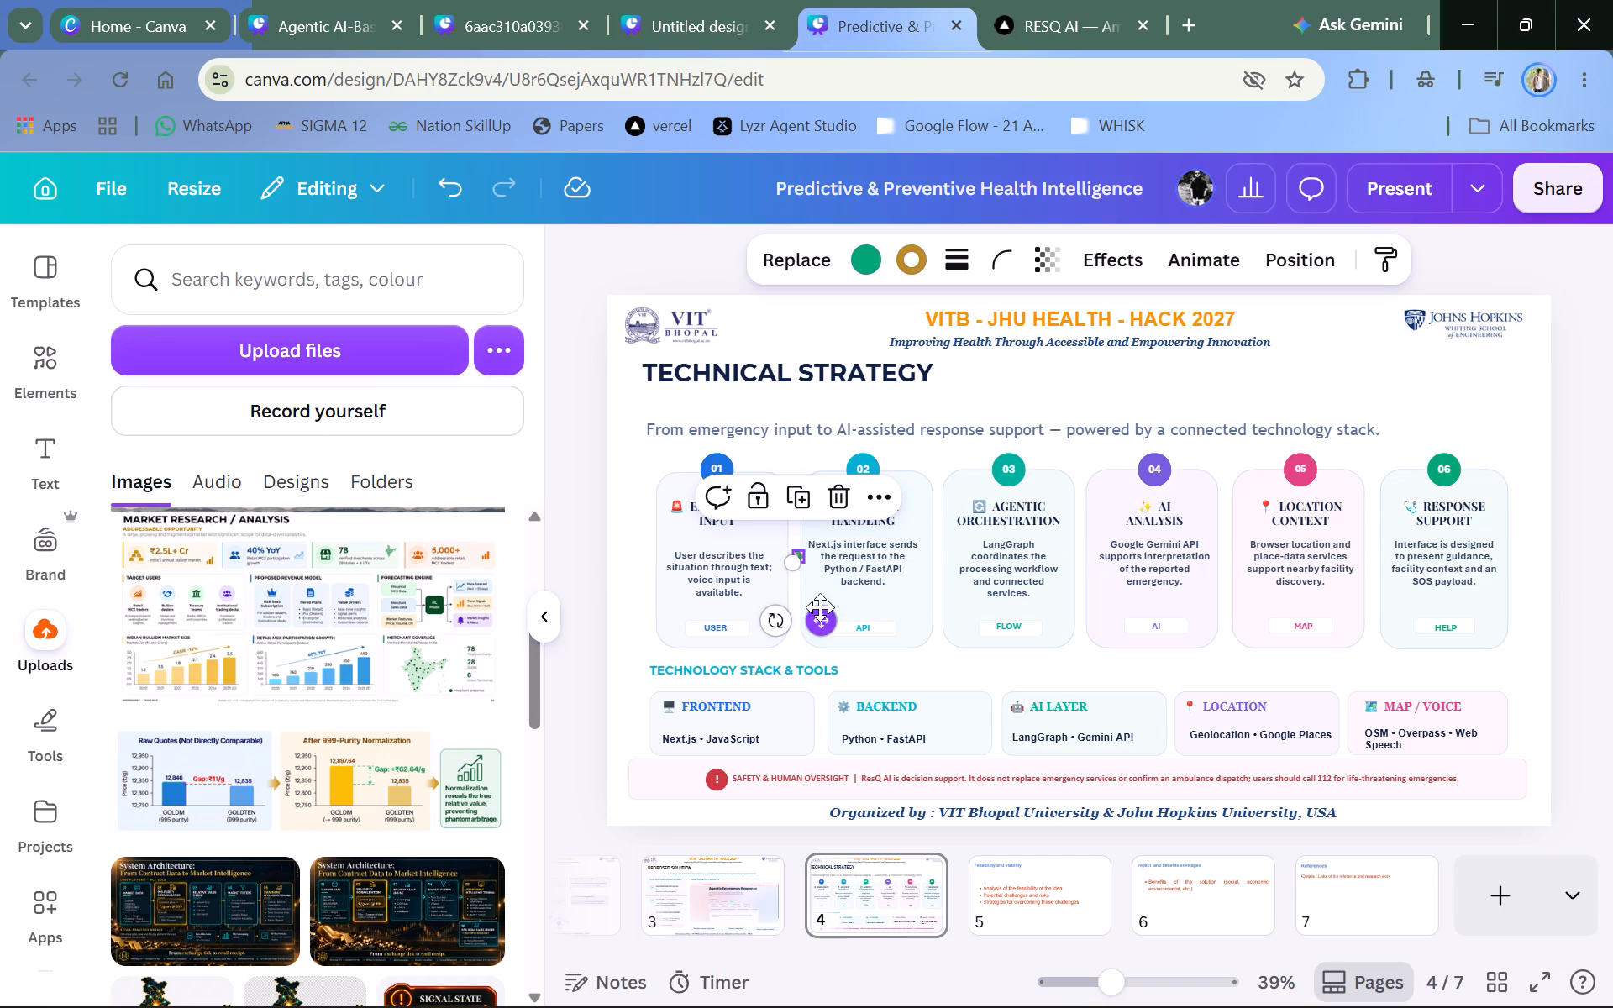
left_click(822, 616)
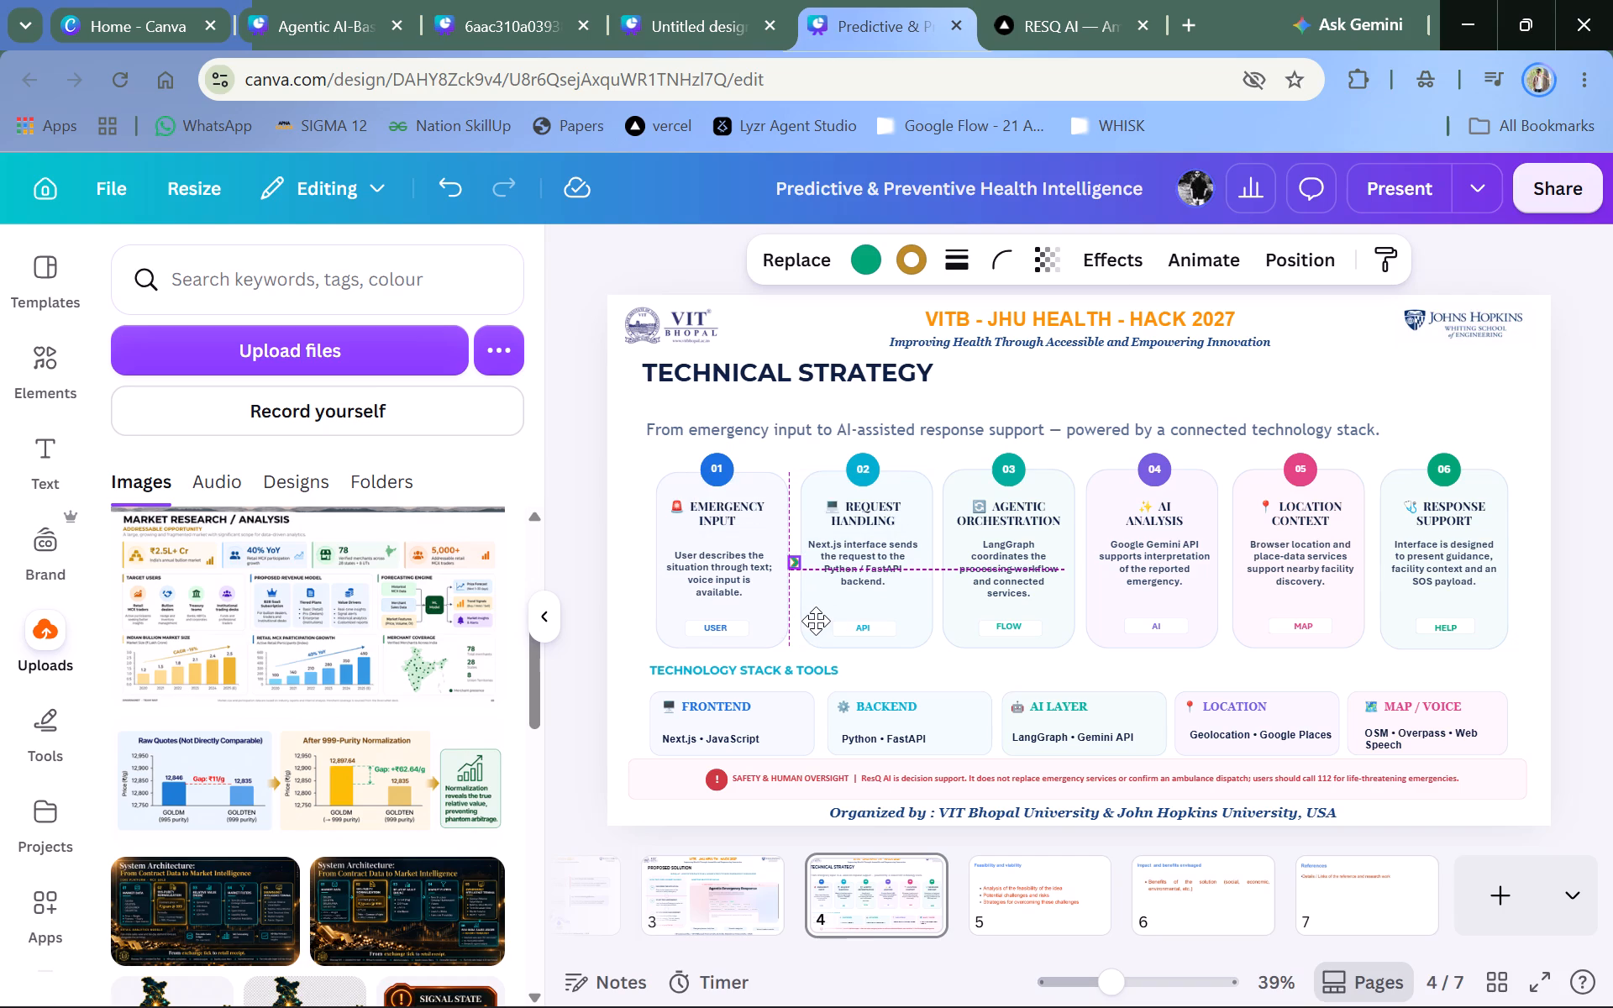
double_click(565, 645)
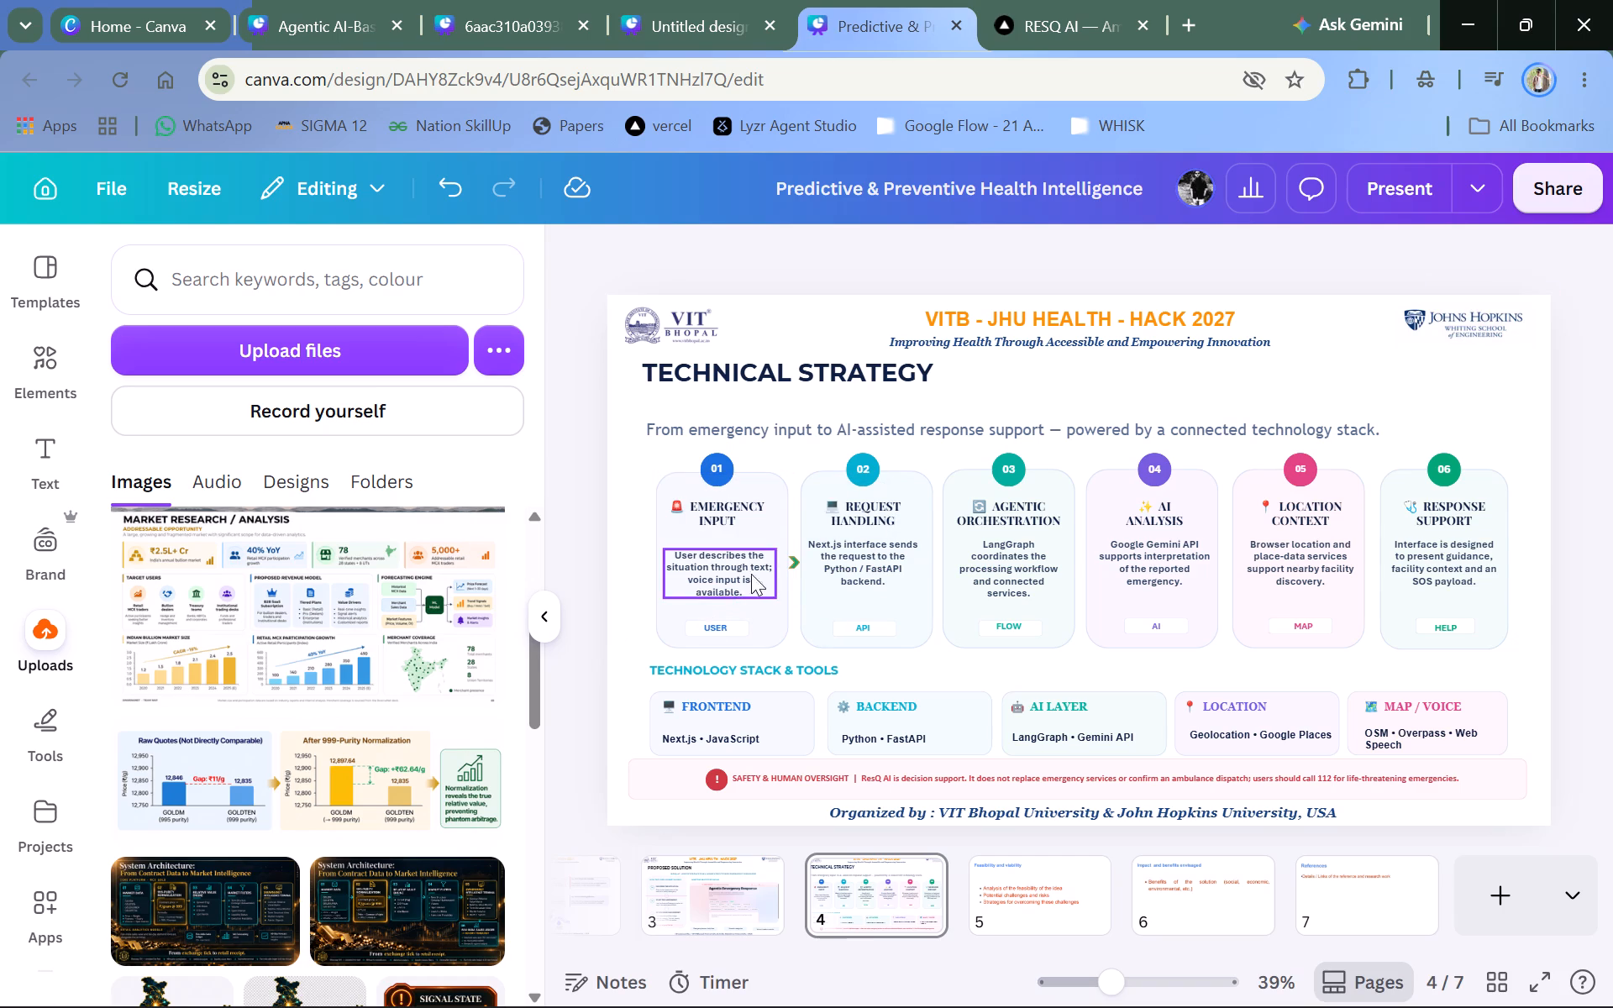
Duplicate the resized chevron arrow and place the copy between the Request Handling and Agentic Orchestration cards, level with the first arrow.
double_click(792, 559)
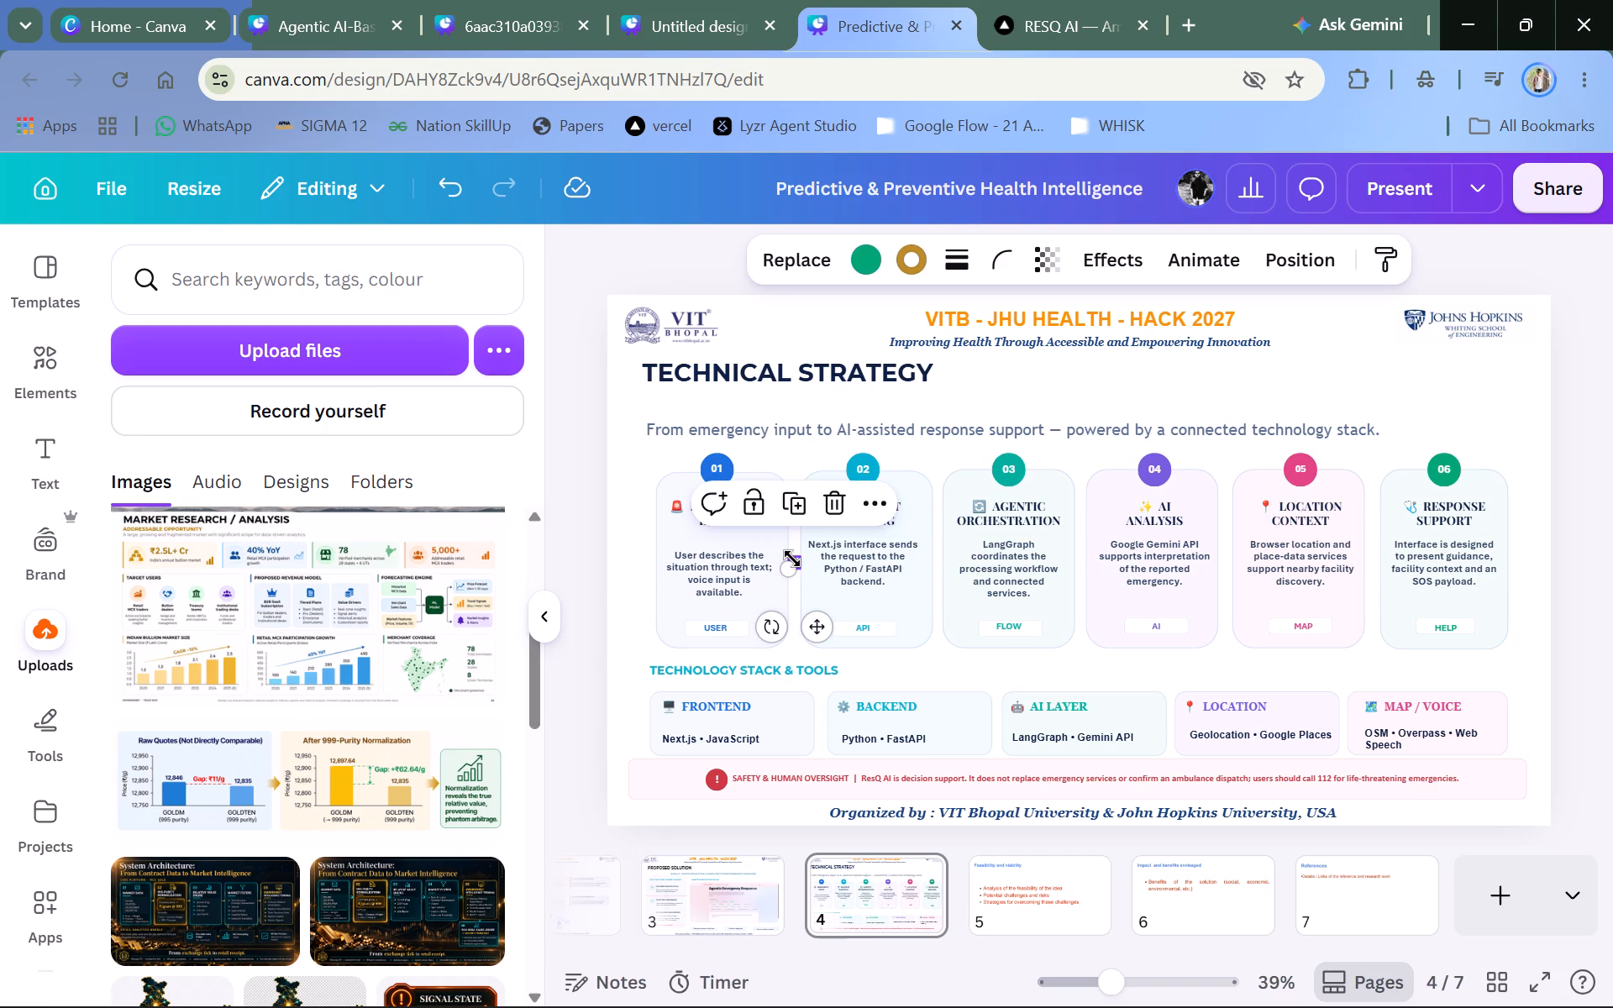
key("ctrl+c")
left_click(569, 315)
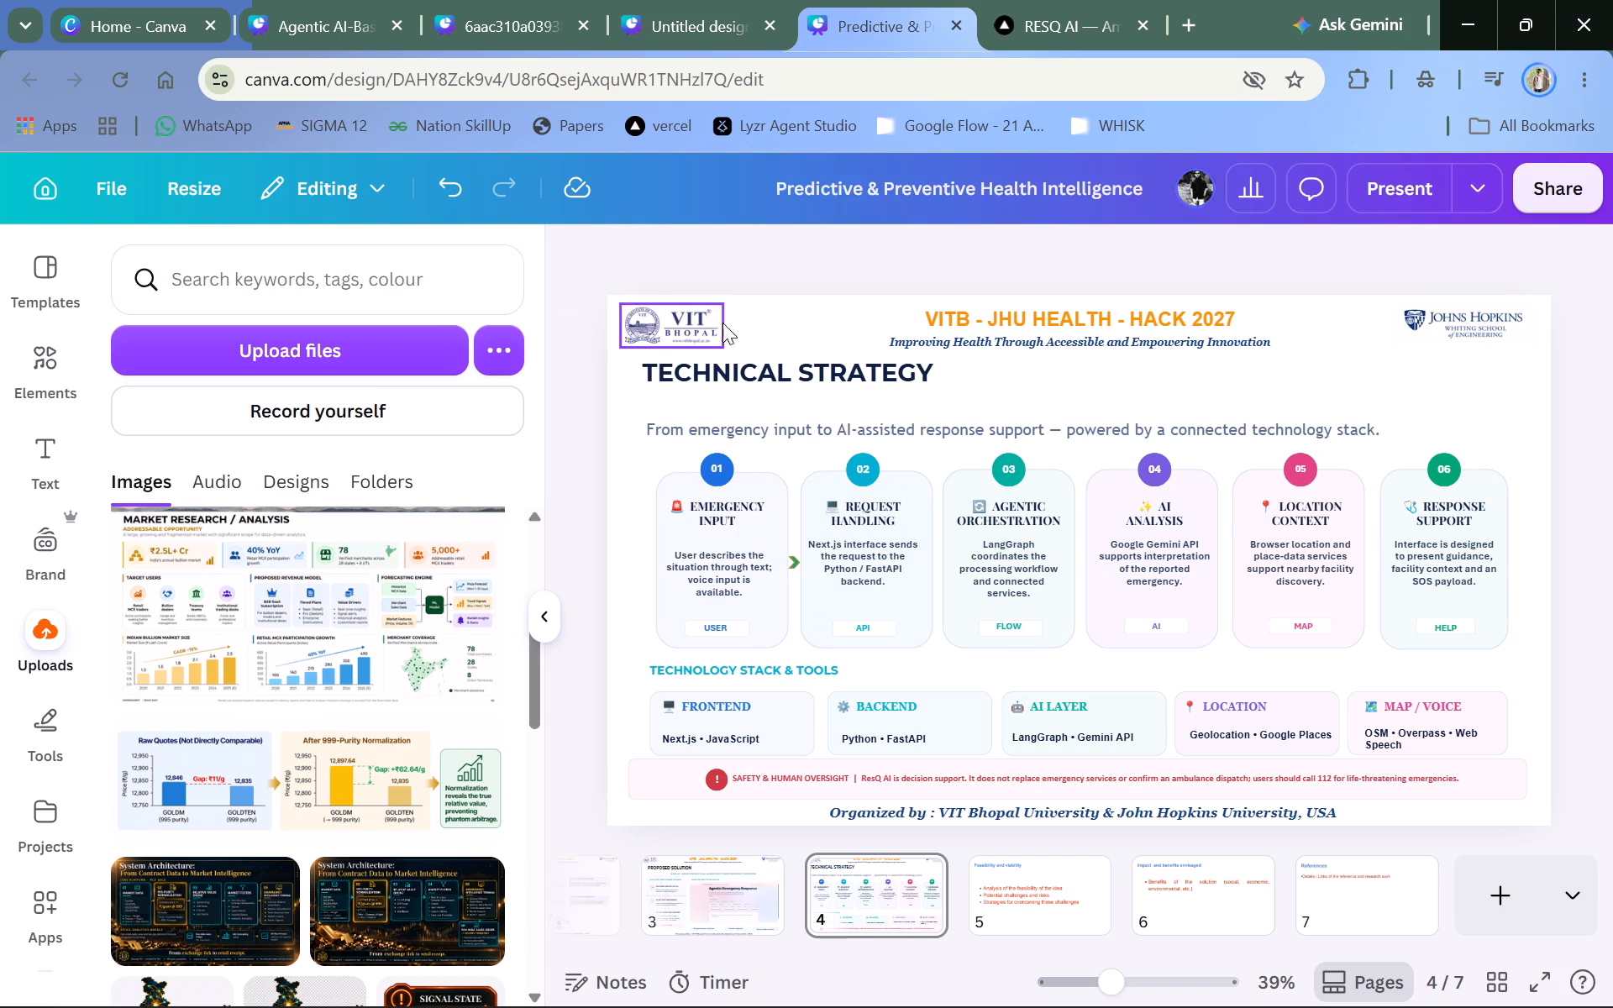
double_click(838, 406)
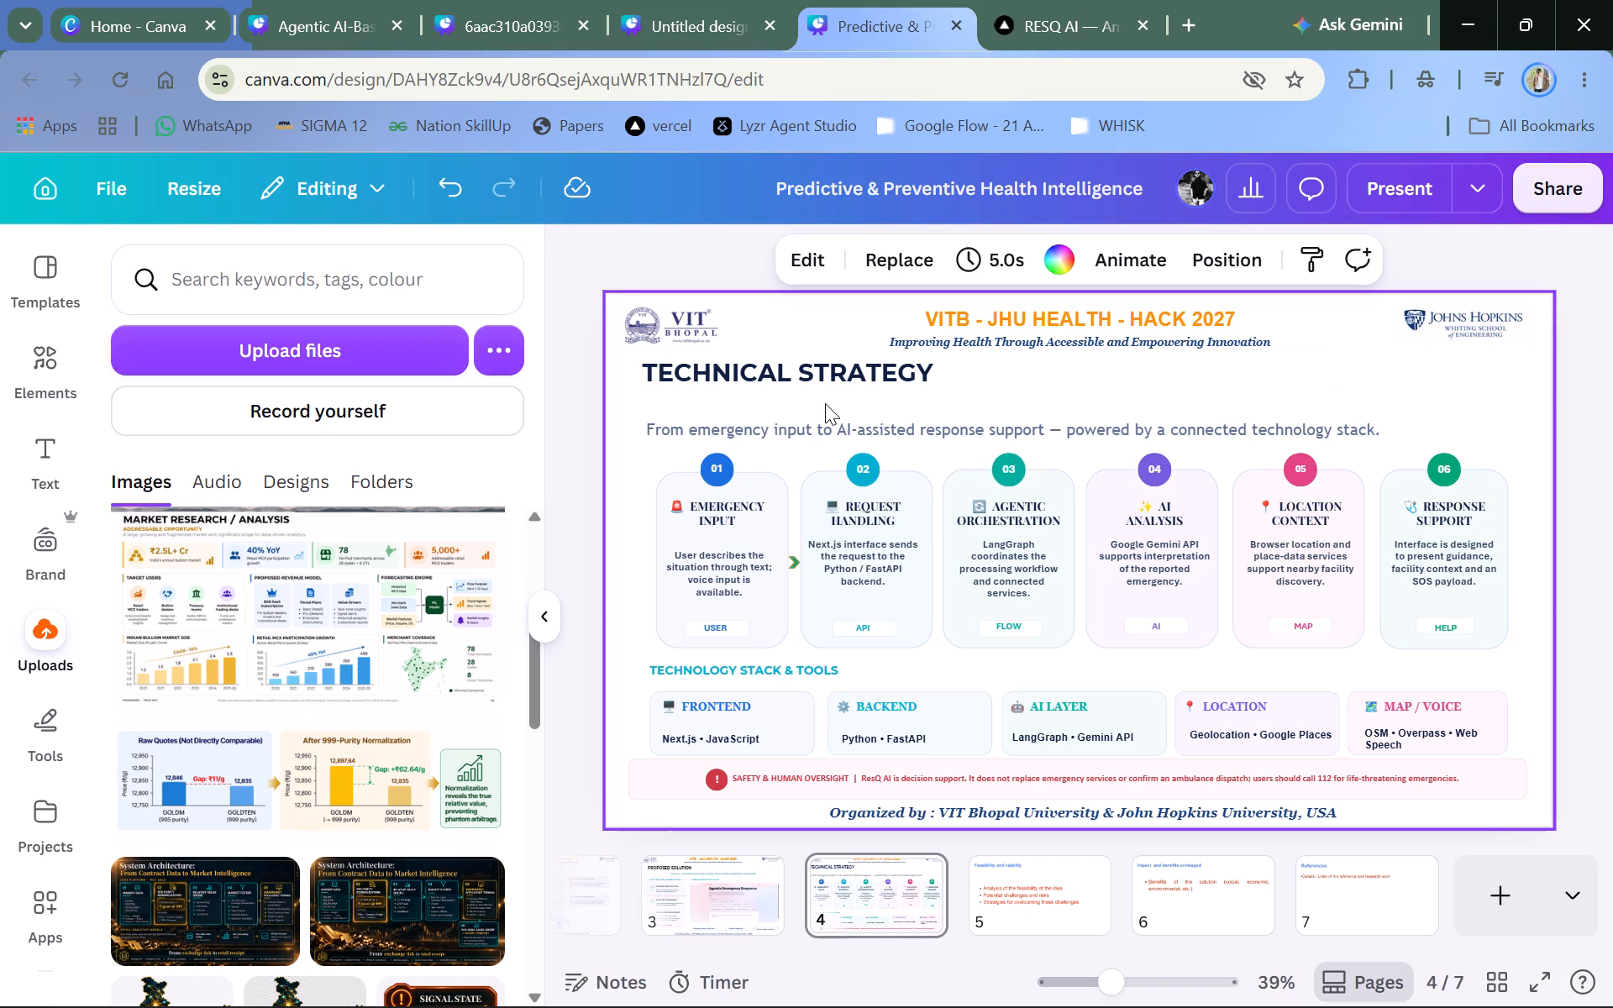
key("ctrl+v")
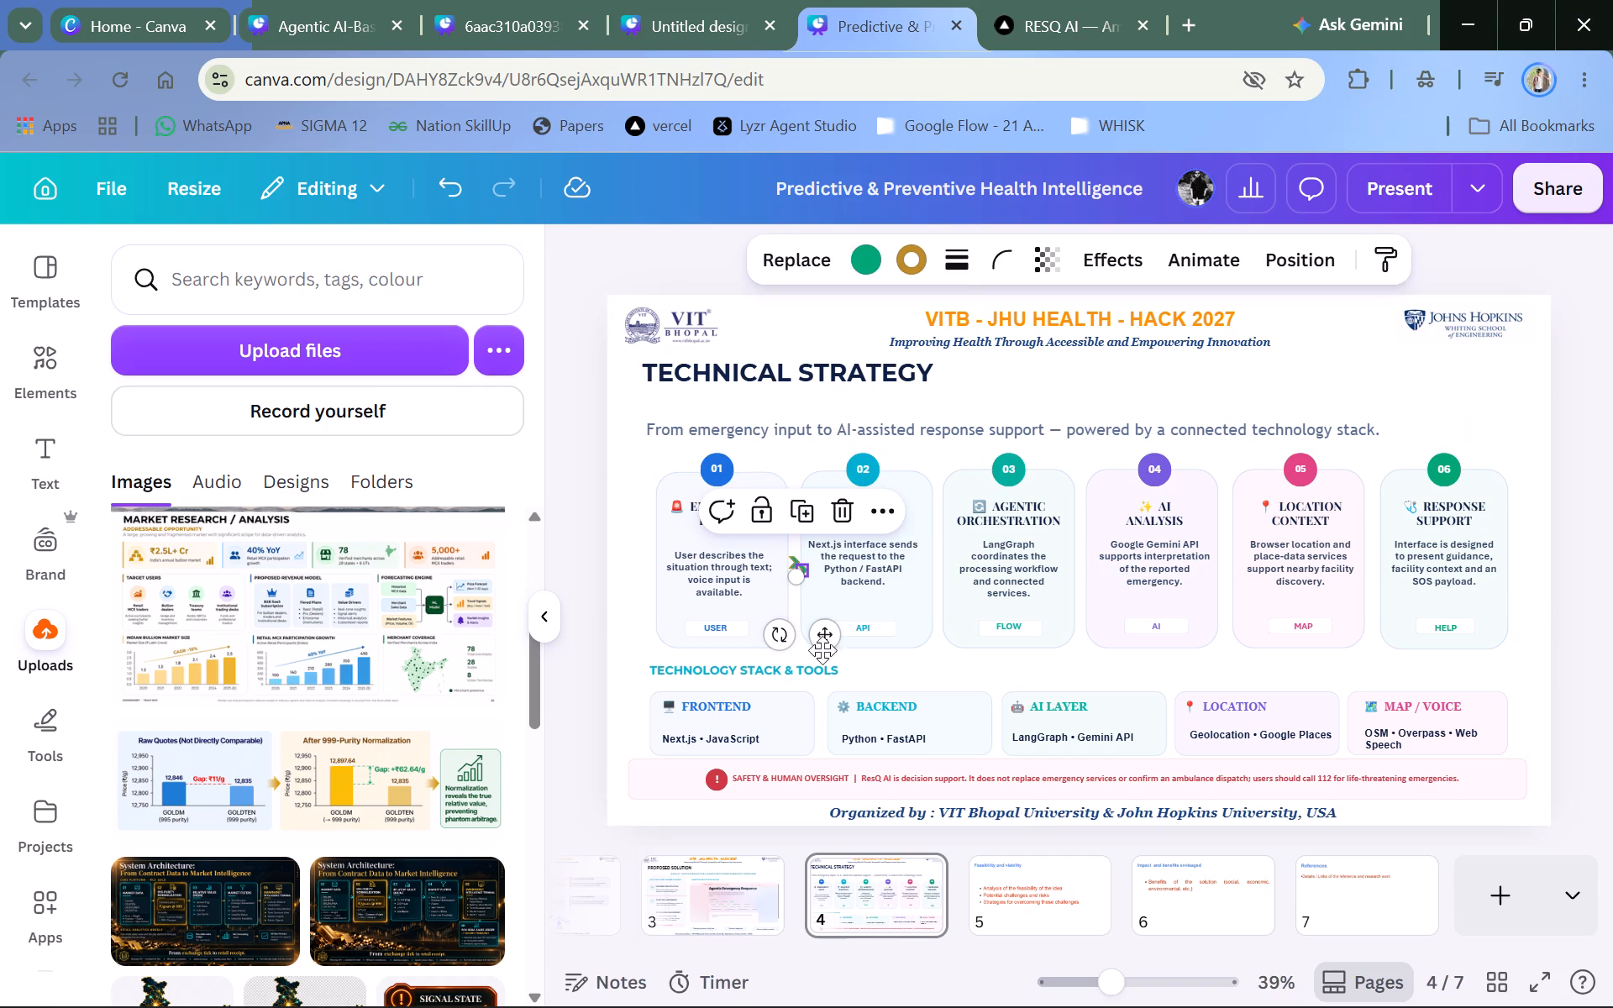
left_click_drag(827, 635, 885, 629)
double_click(885, 629)
double_click(891, 629)
left_click_drag(894, 629, 903, 631)
left_click(903, 631)
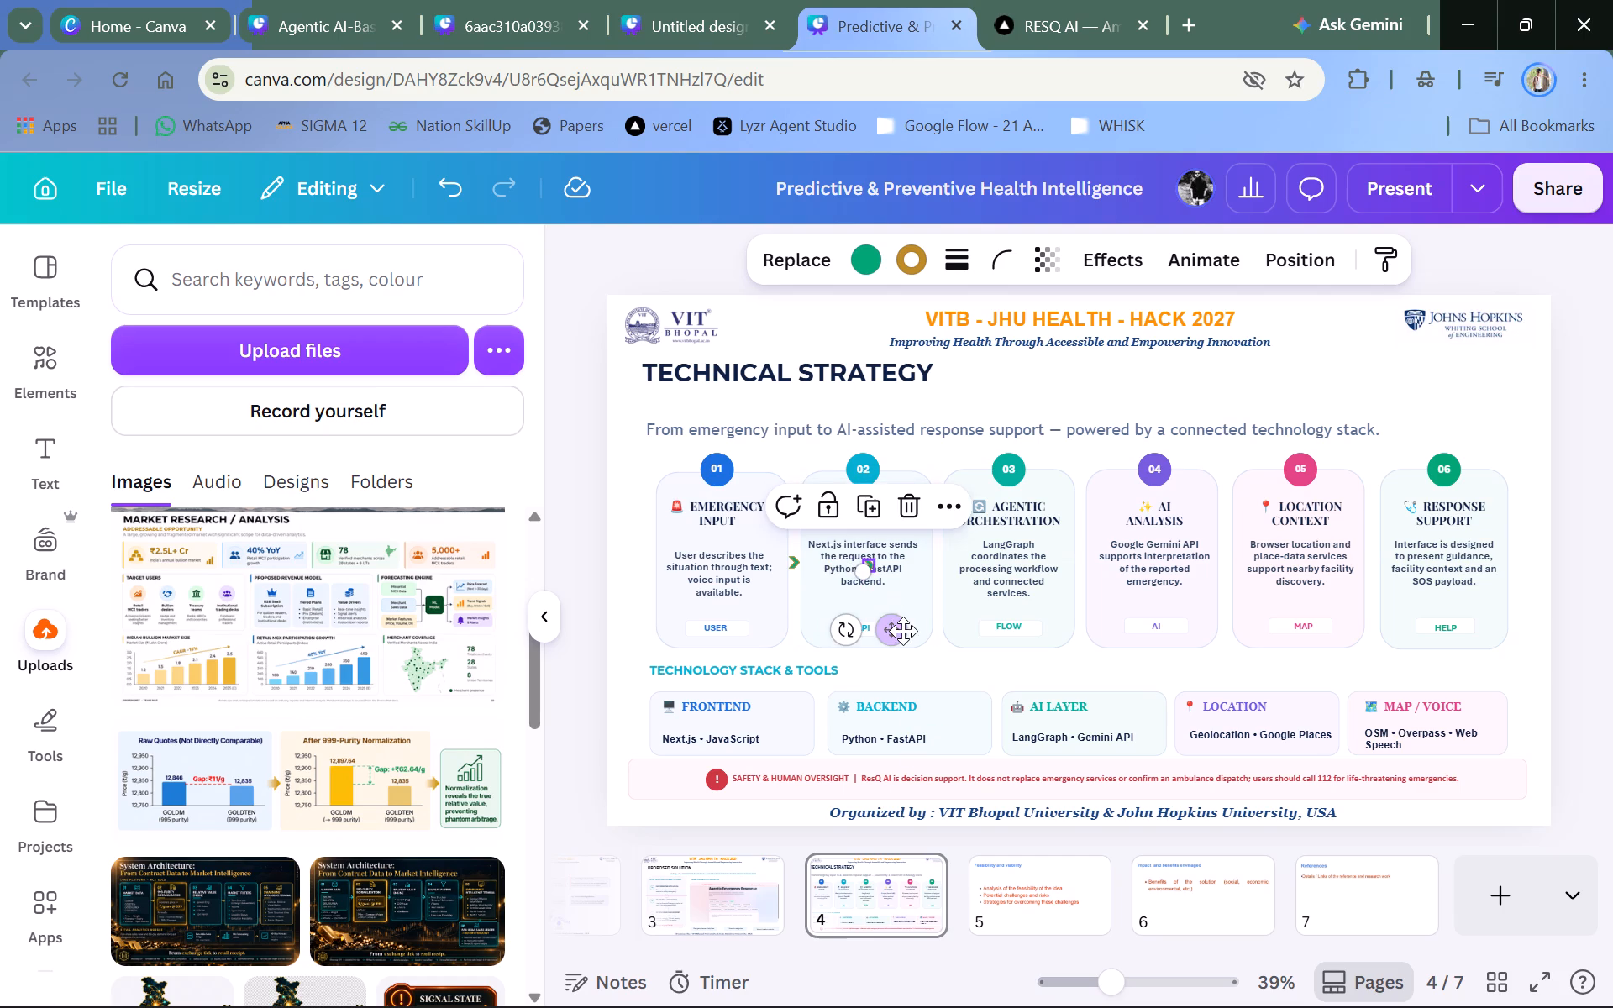
left_click_drag(903, 631, 970, 629)
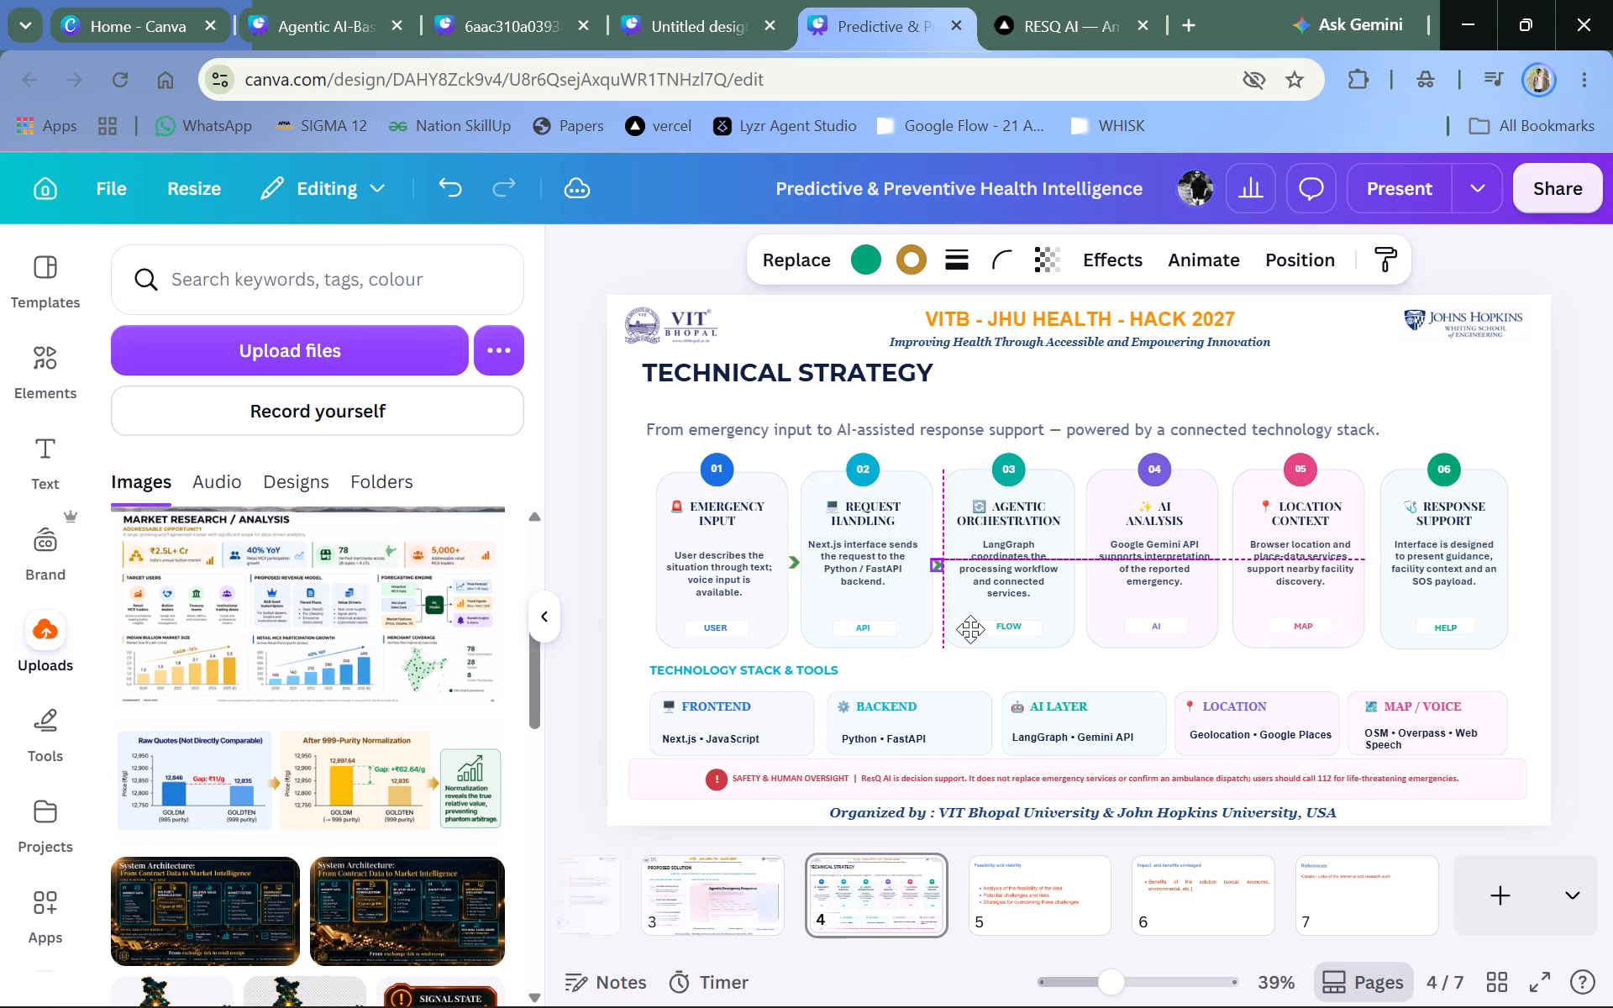
left_click_drag(970, 629, 972, 624)
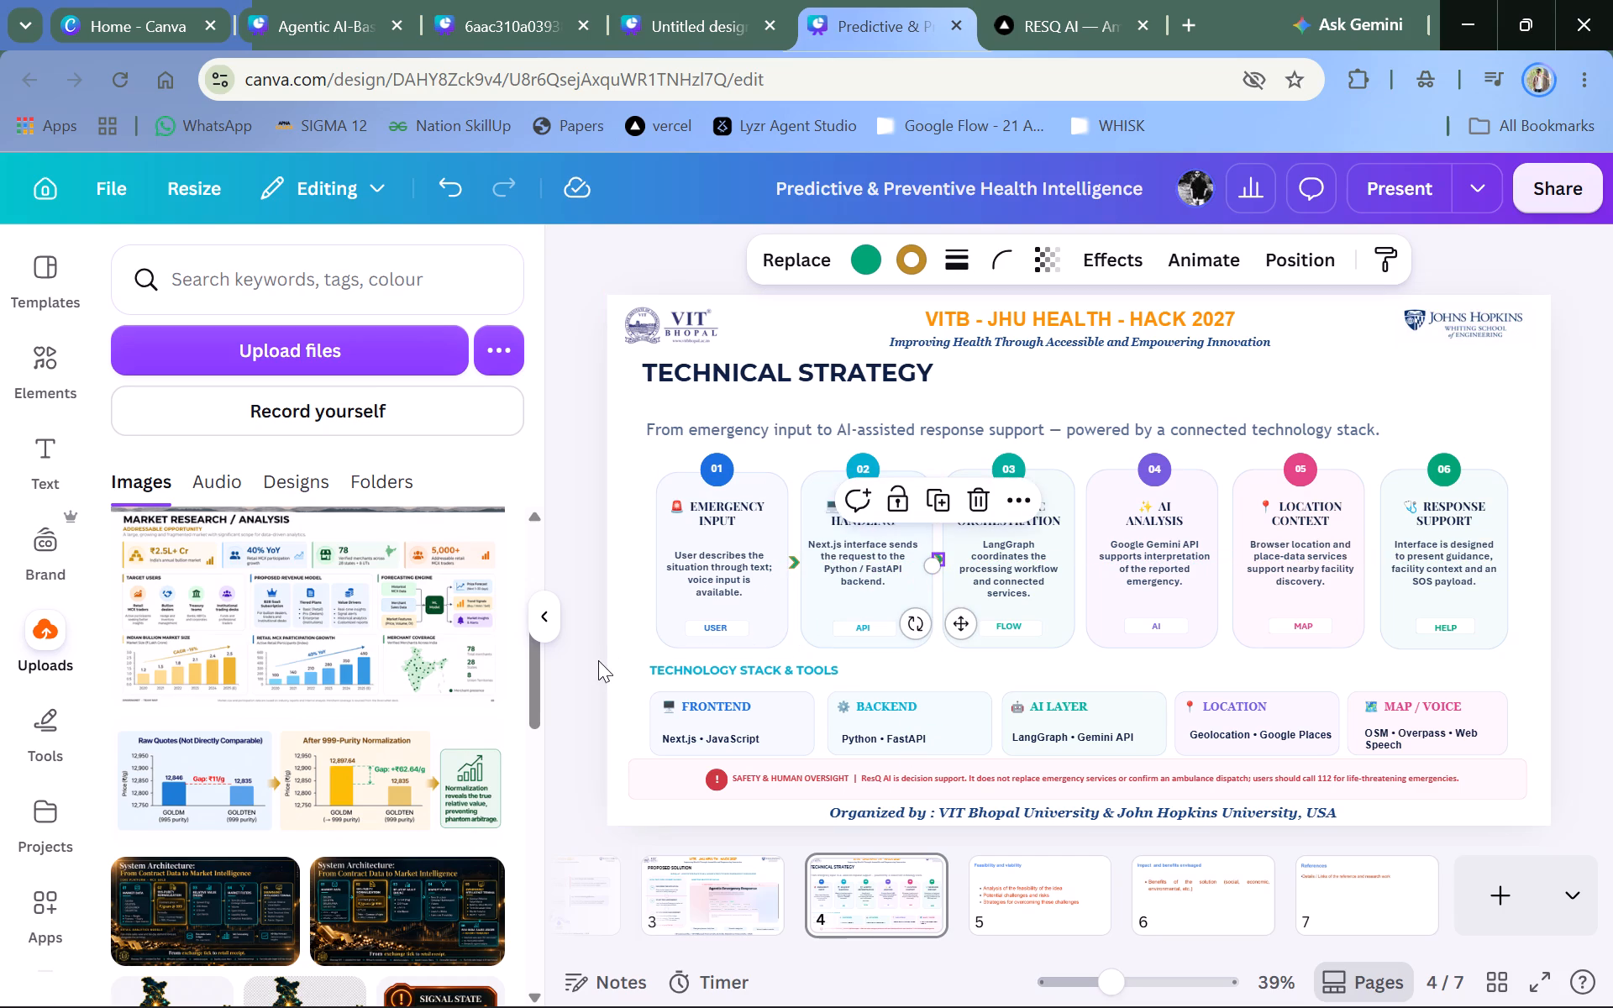
double_click(580, 661)
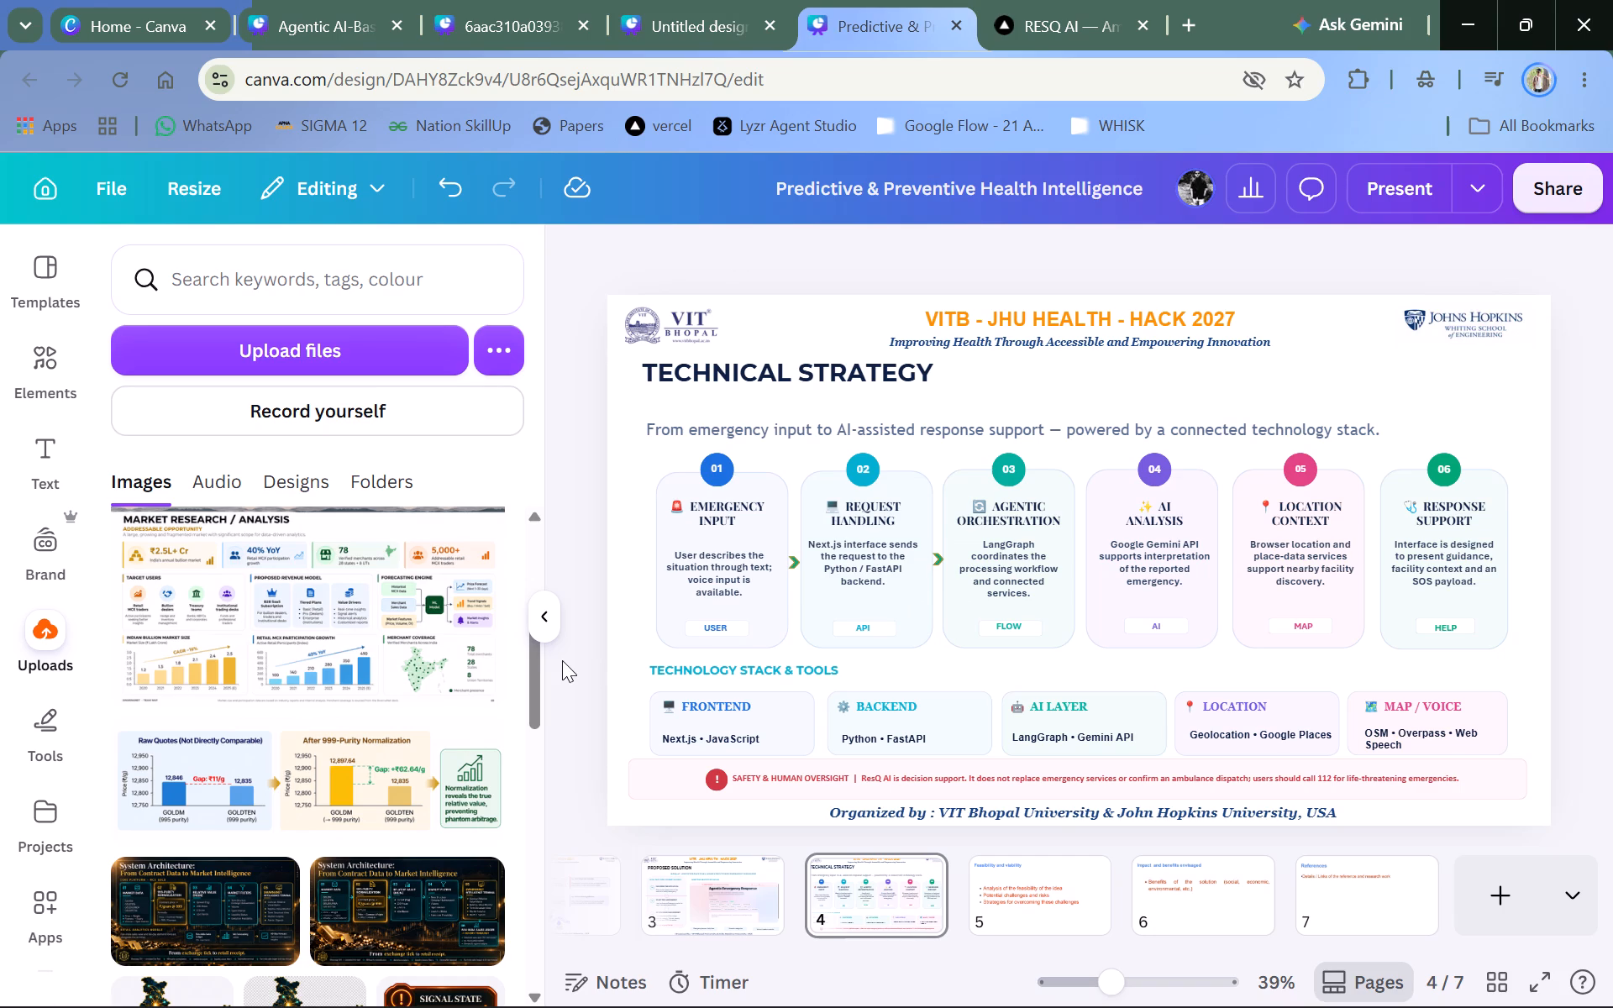
Paste another copy of the chevron arrow and position it between the Agentic Orchestration and AI Analysis cards, in line with the others.
key("ctrl+v")
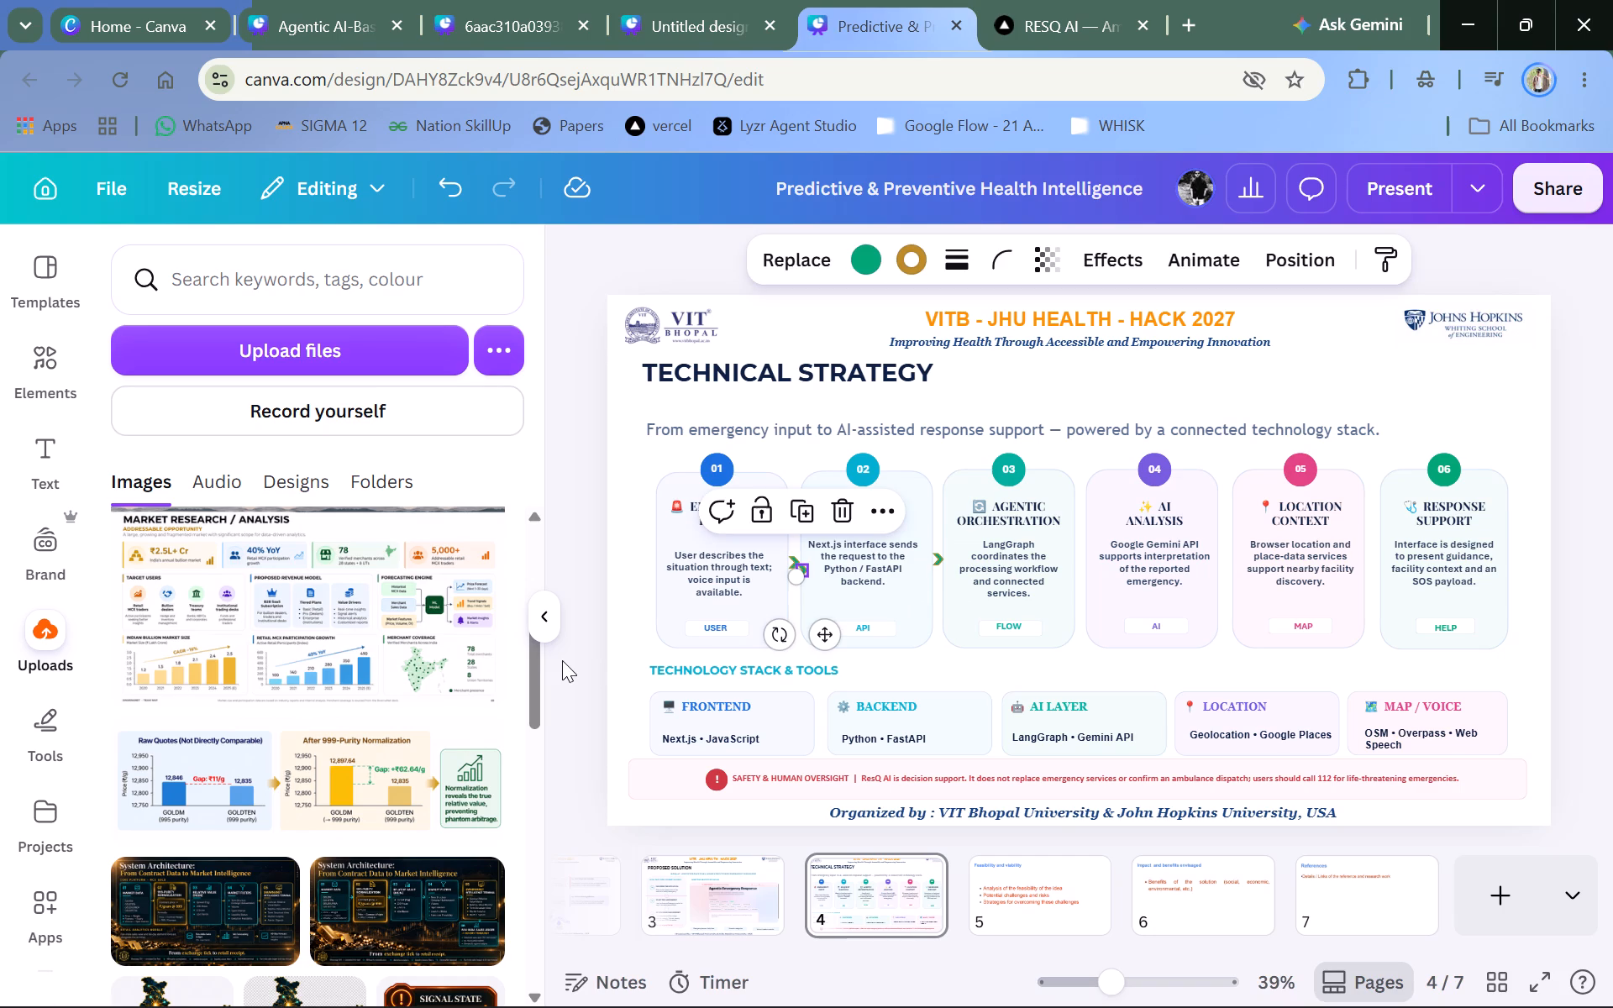
left_click_drag(824, 633, 964, 644)
left_click_drag(978, 644, 996, 642)
left_click(1032, 619)
left_click(1053, 609)
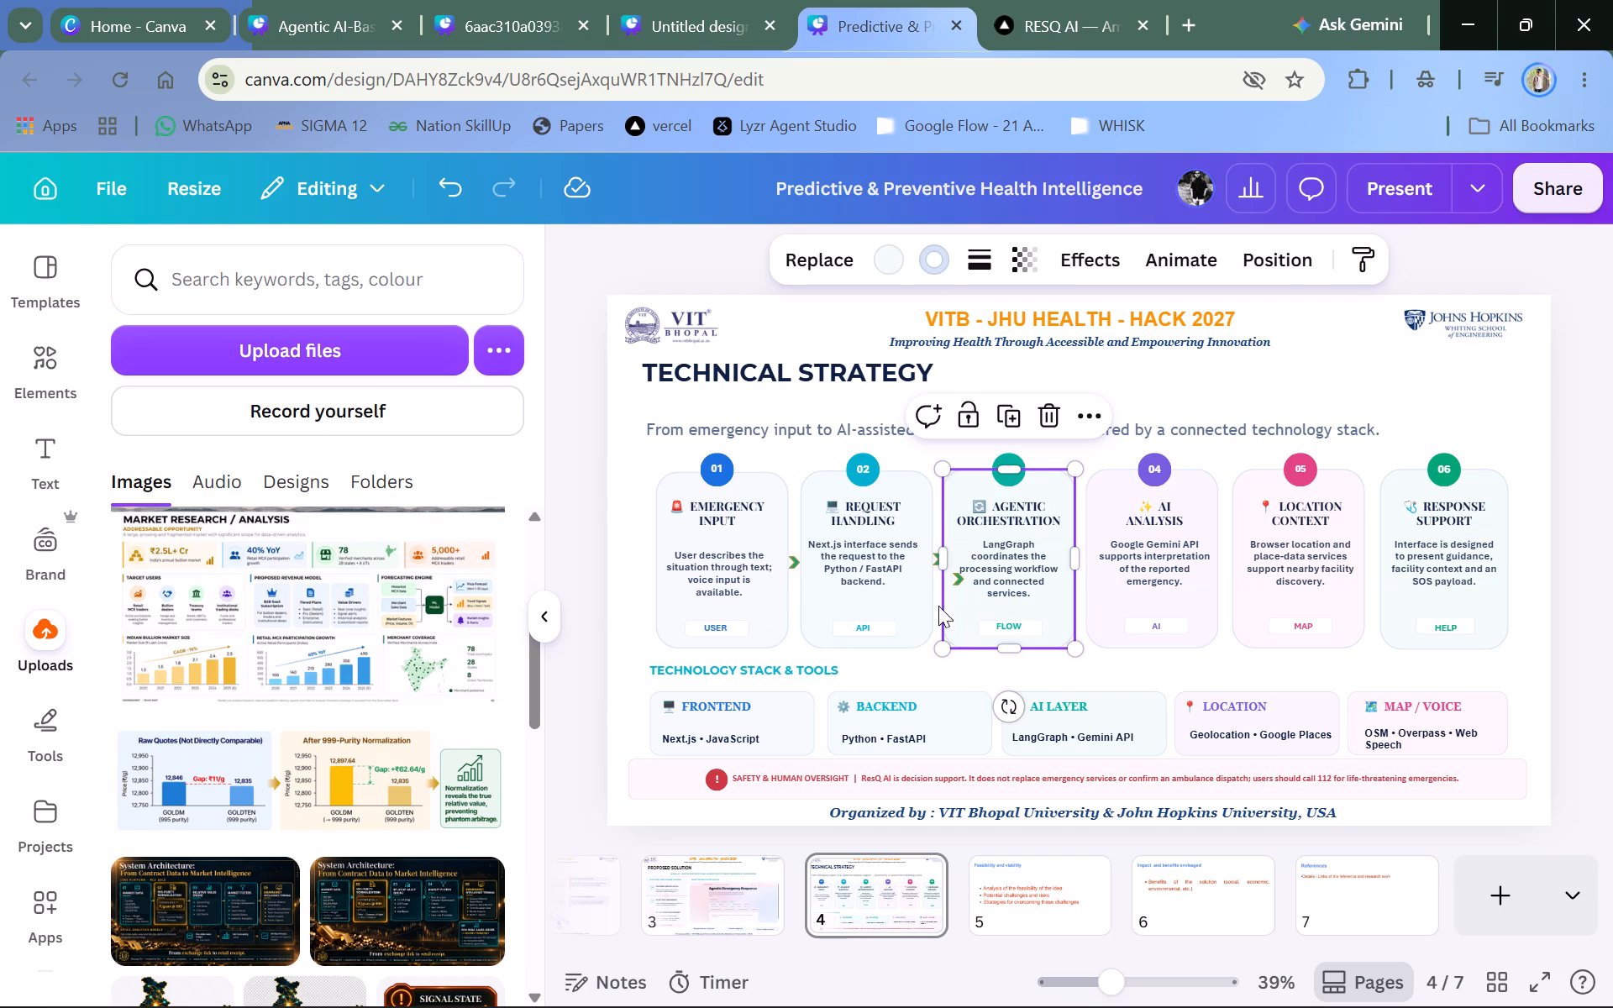
left_click(959, 575)
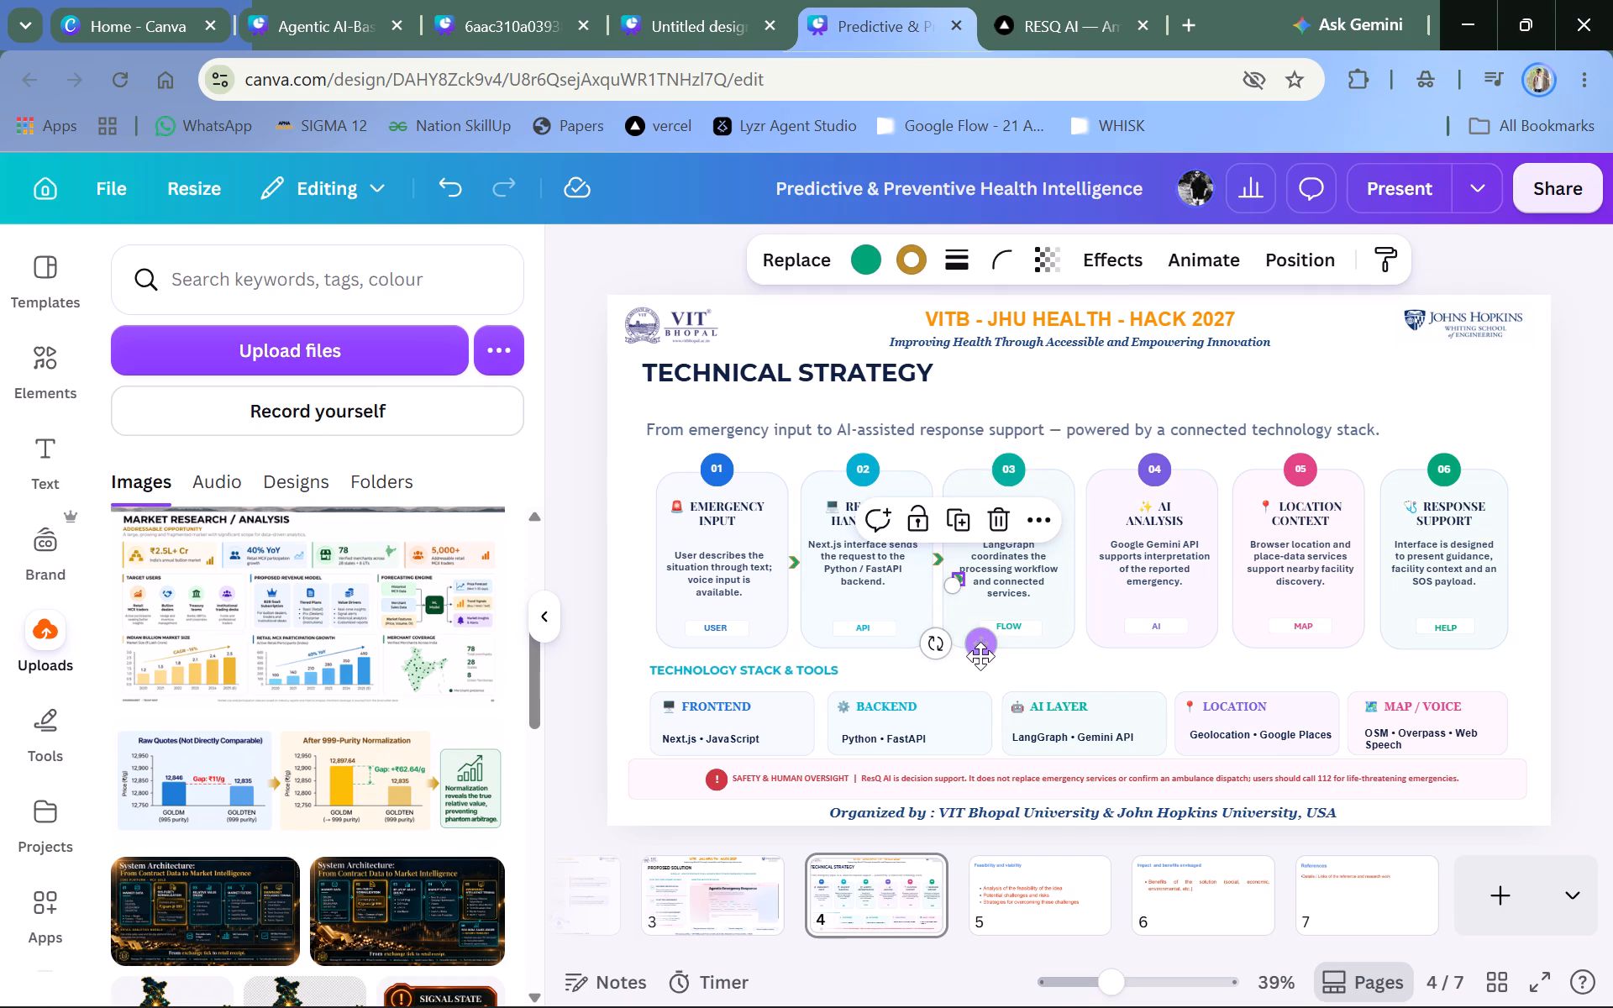
left_click(967, 630)
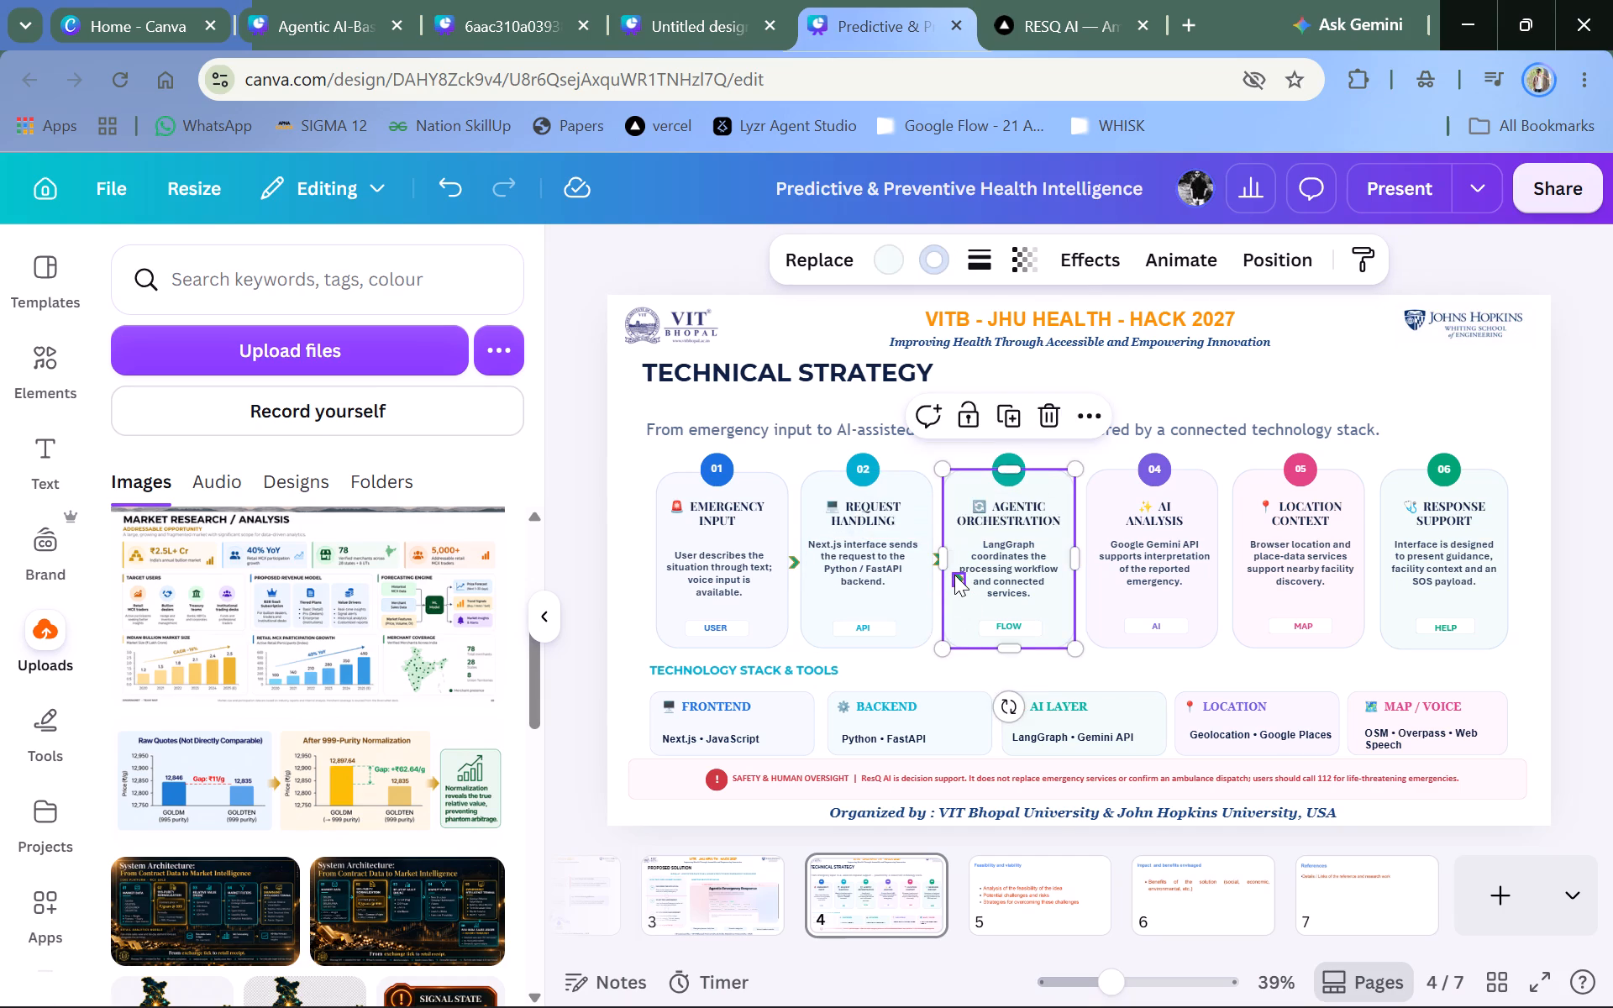
double_click(954, 575)
left_click_drag(975, 640, 1054, 624)
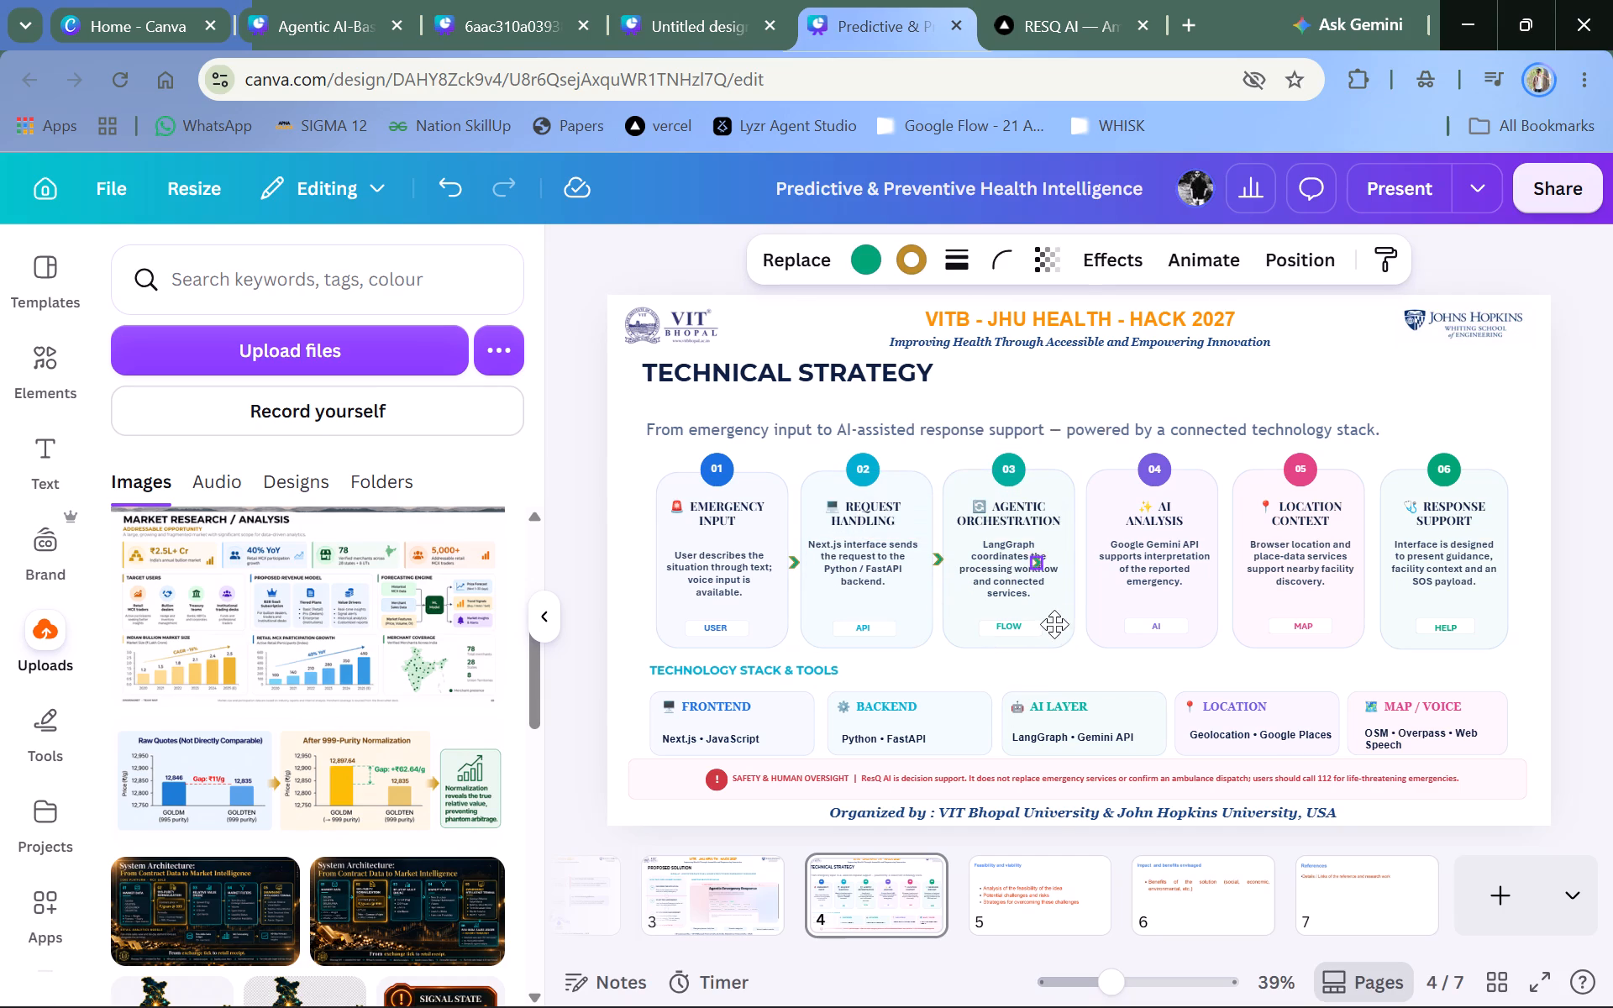
left_click_drag(1054, 624, 1069, 615)
middle_click(1069, 615)
left_click_drag(1070, 613, 1090, 612)
left_click(1090, 612)
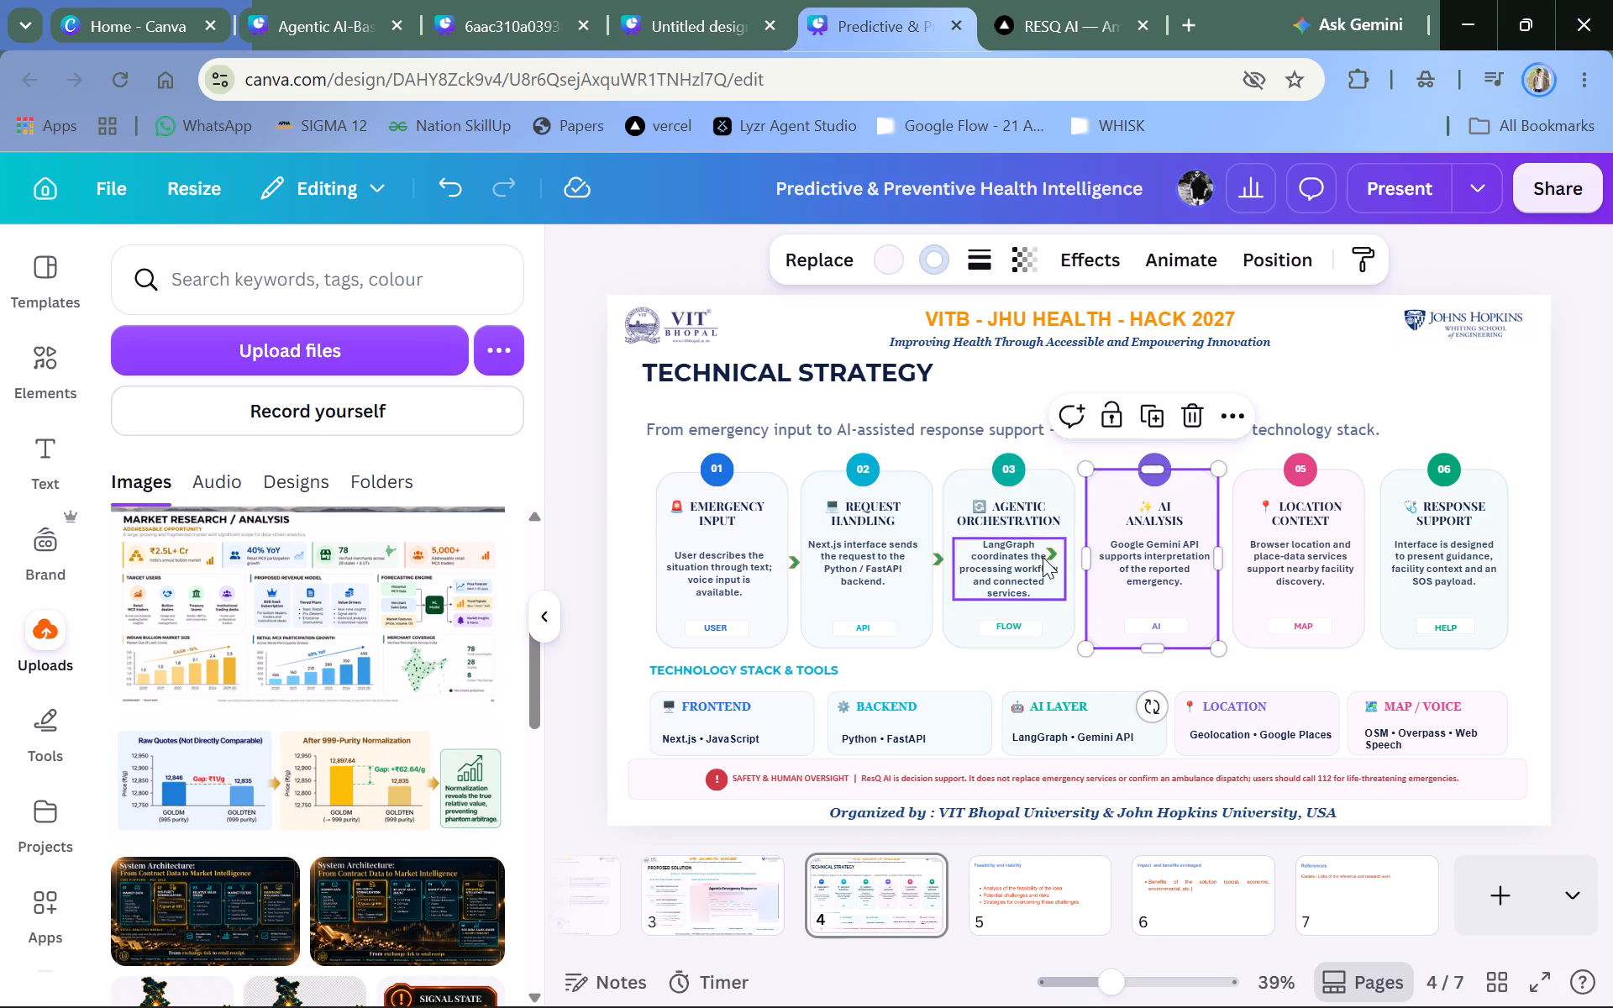
double_click(1056, 553)
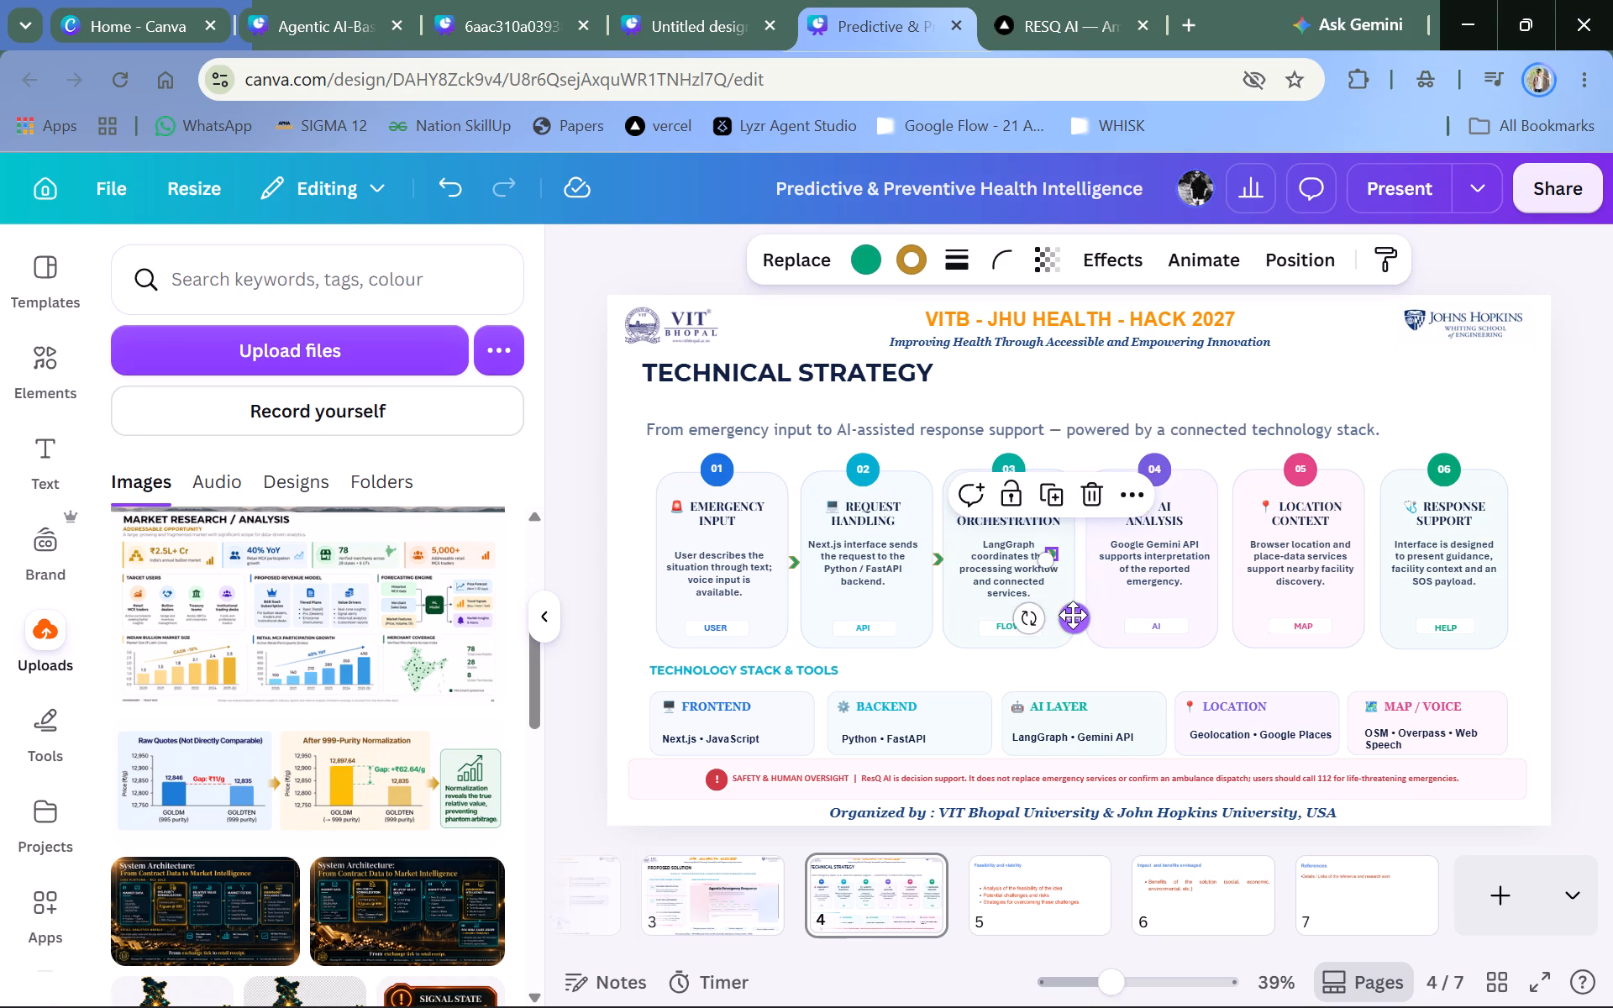
left_click_drag(1073, 615, 1103, 622)
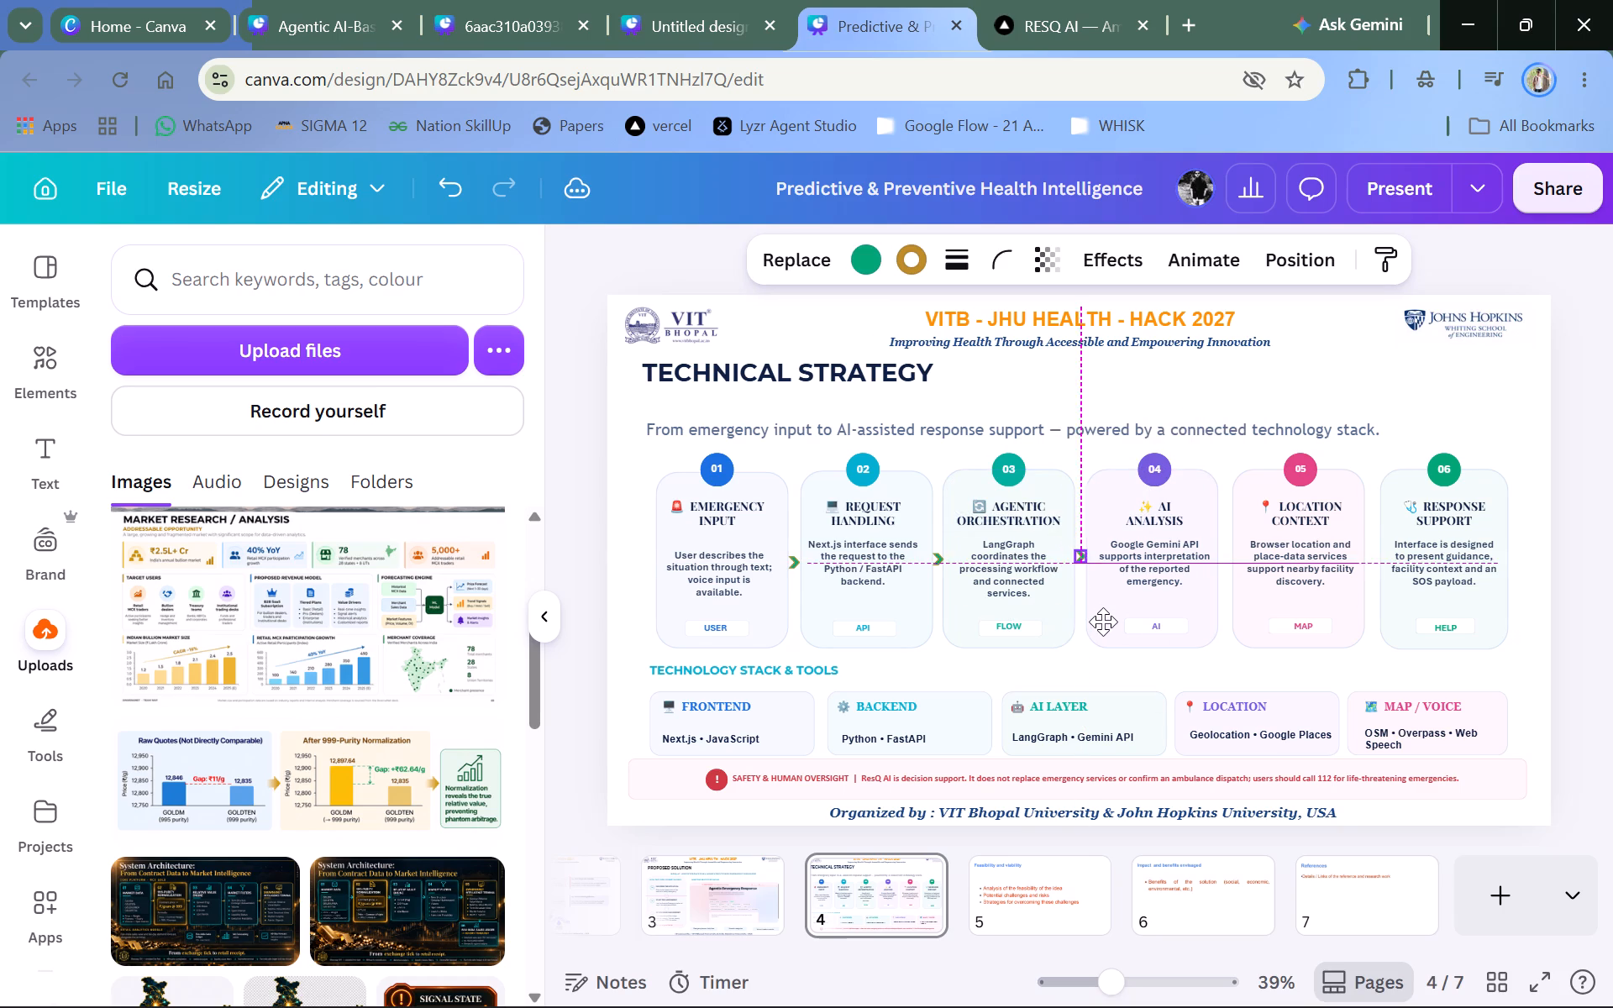
left_click_drag(1103, 622, 1103, 615)
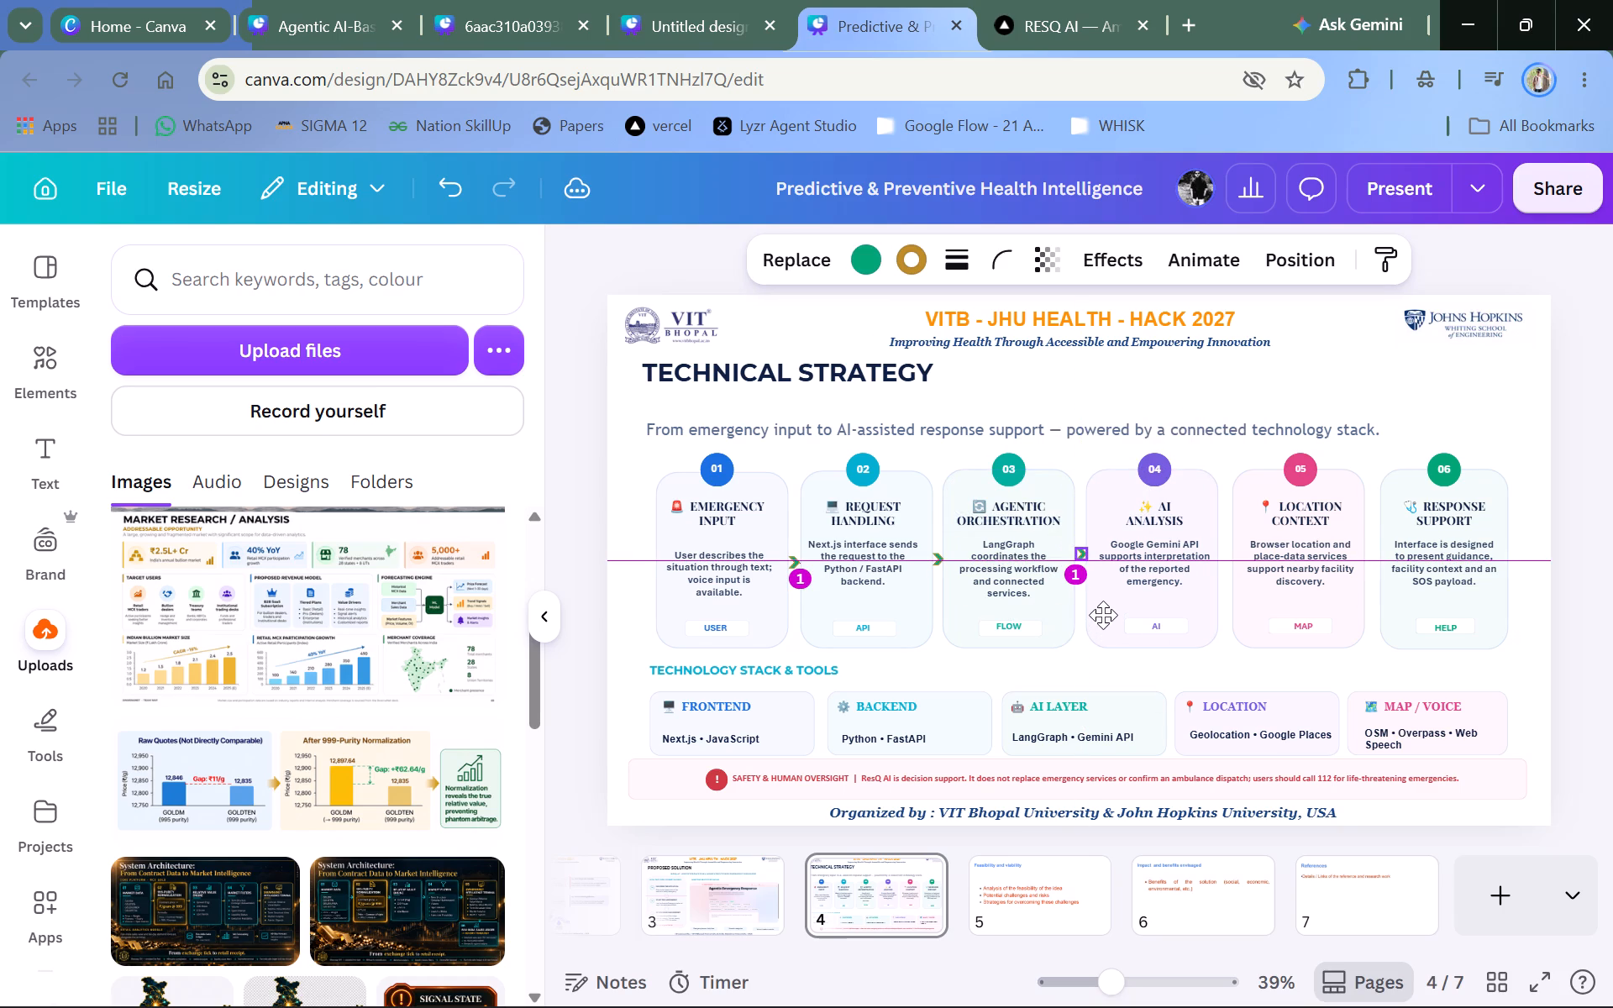
left_click_drag(1103, 615, 1103, 618)
left_click(590, 696)
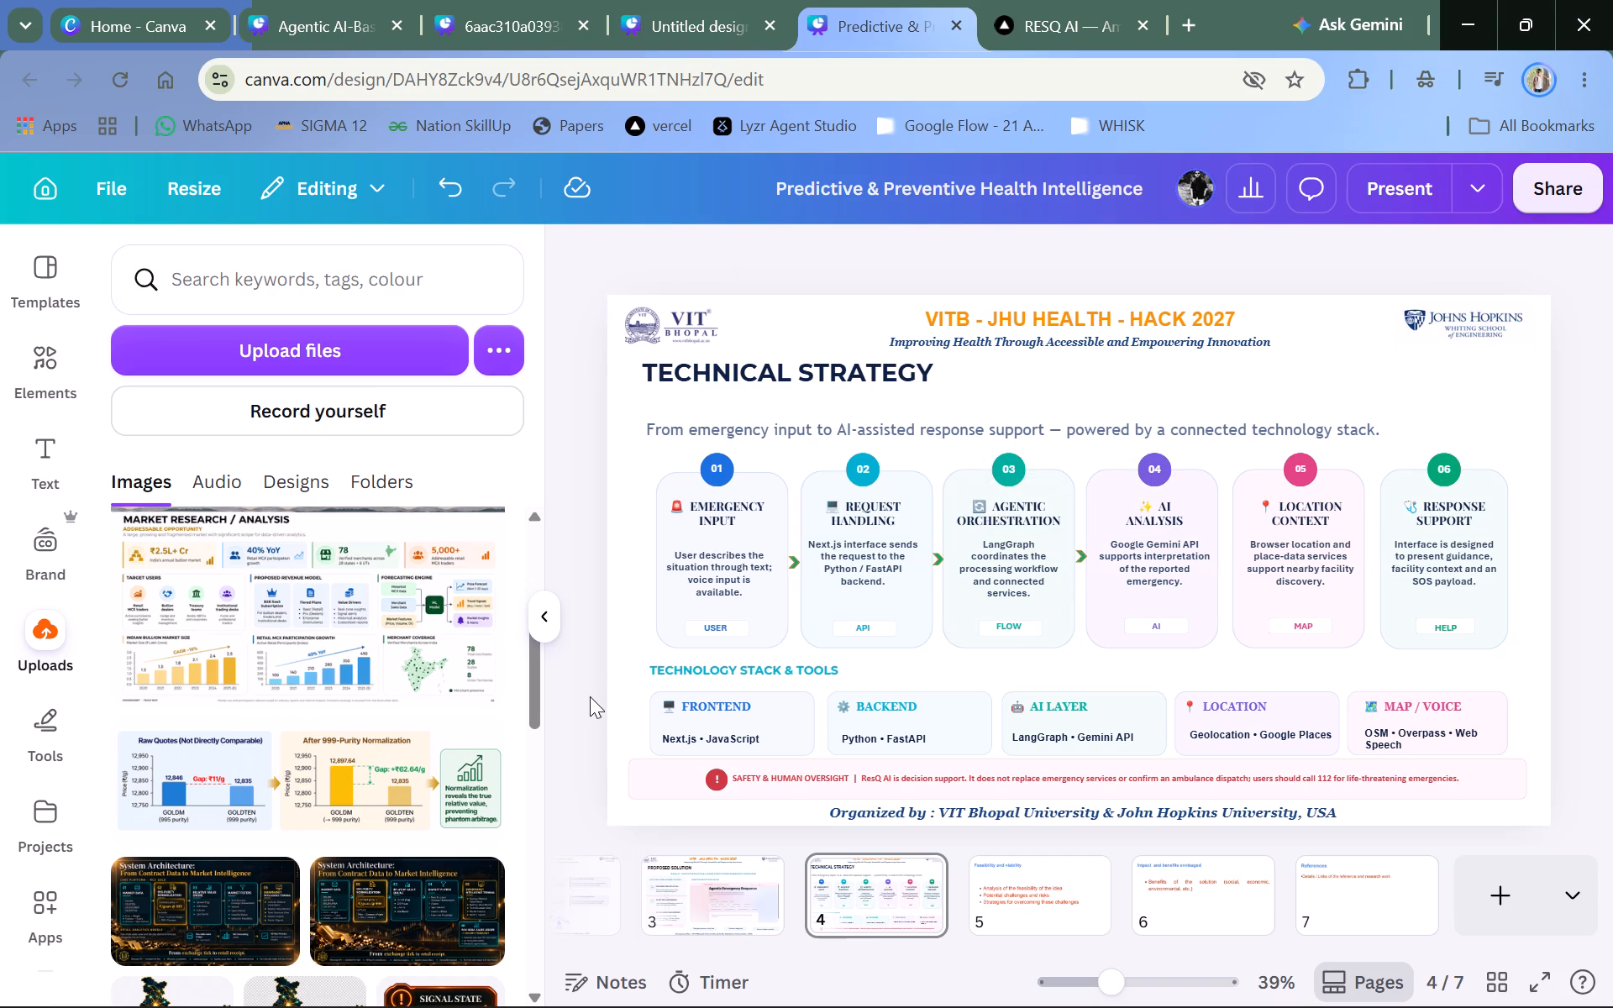
Paste another copy of the chevron arrow for the gap between the AI Analysis and Location Context cards.
key("ctrl+v")
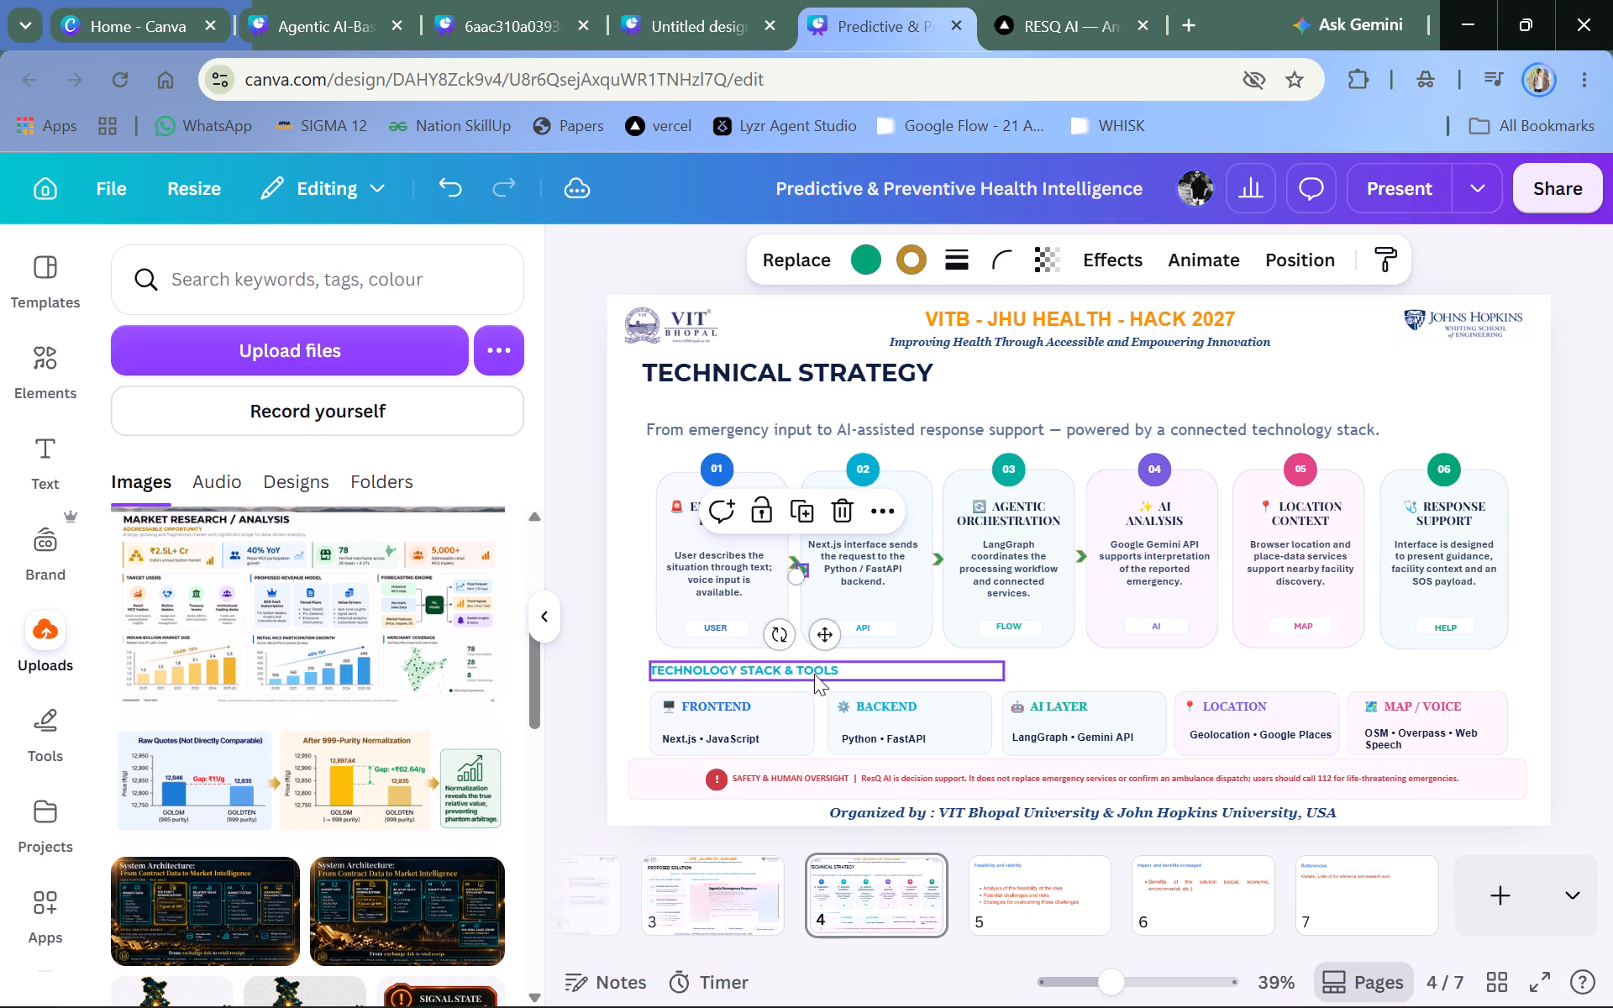
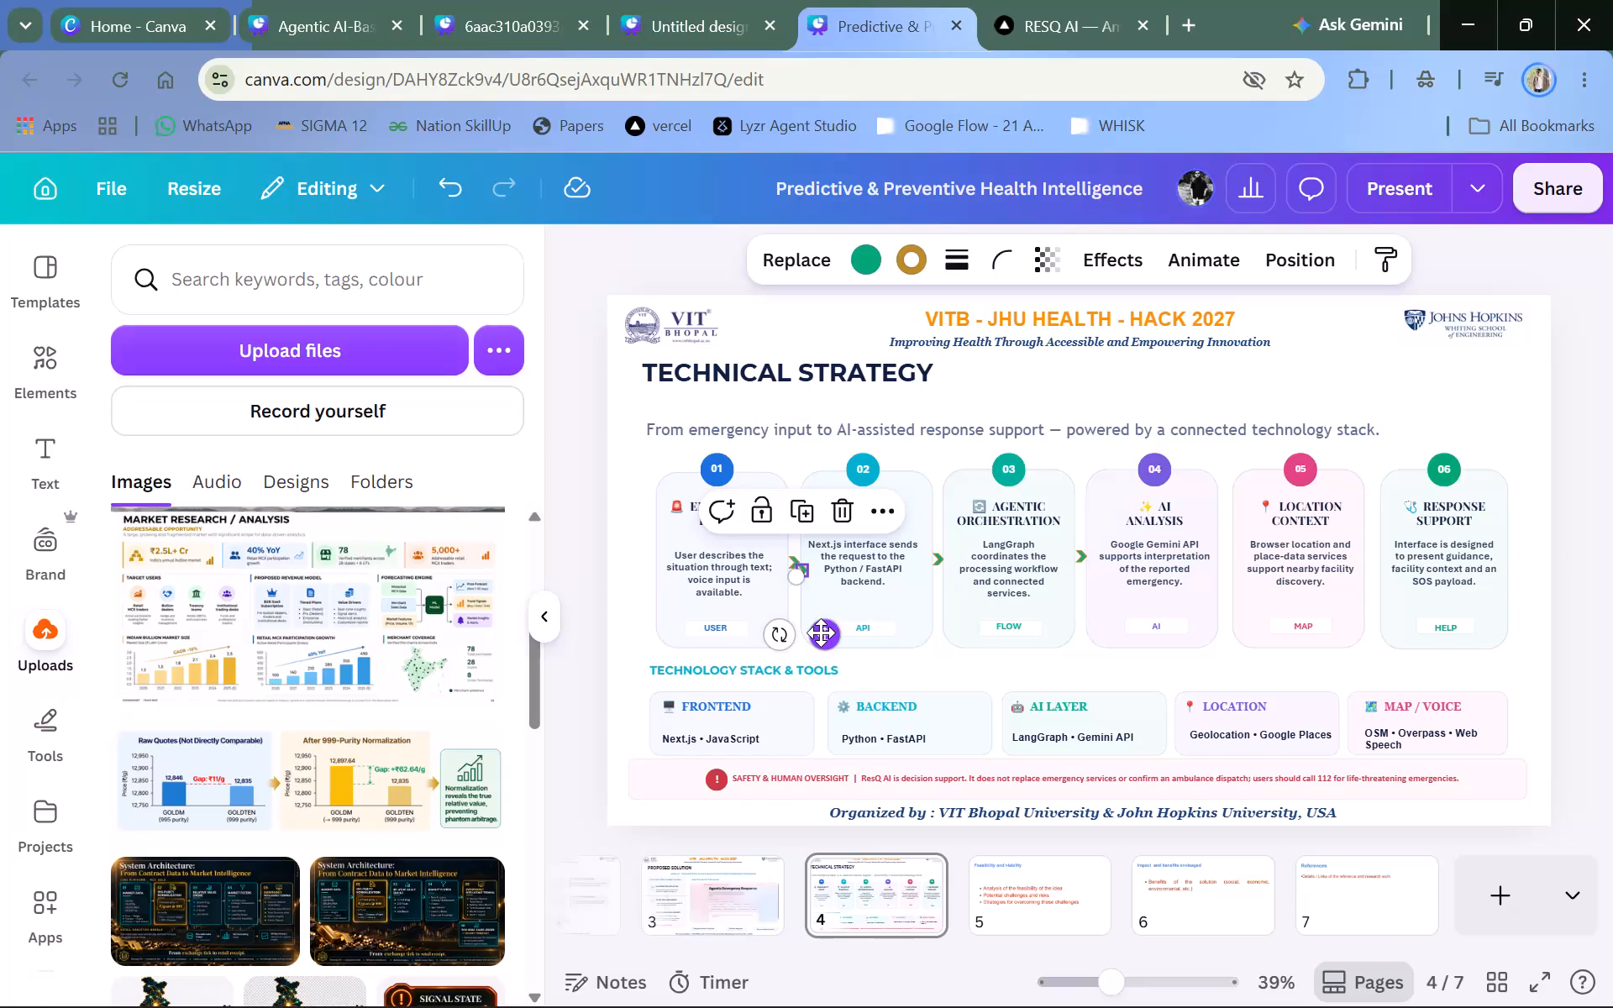
Position the pasted chevron arrow between the AI Analysis and Location Context cards, level with the other arrows.
left_click_drag(821, 633, 842, 633)
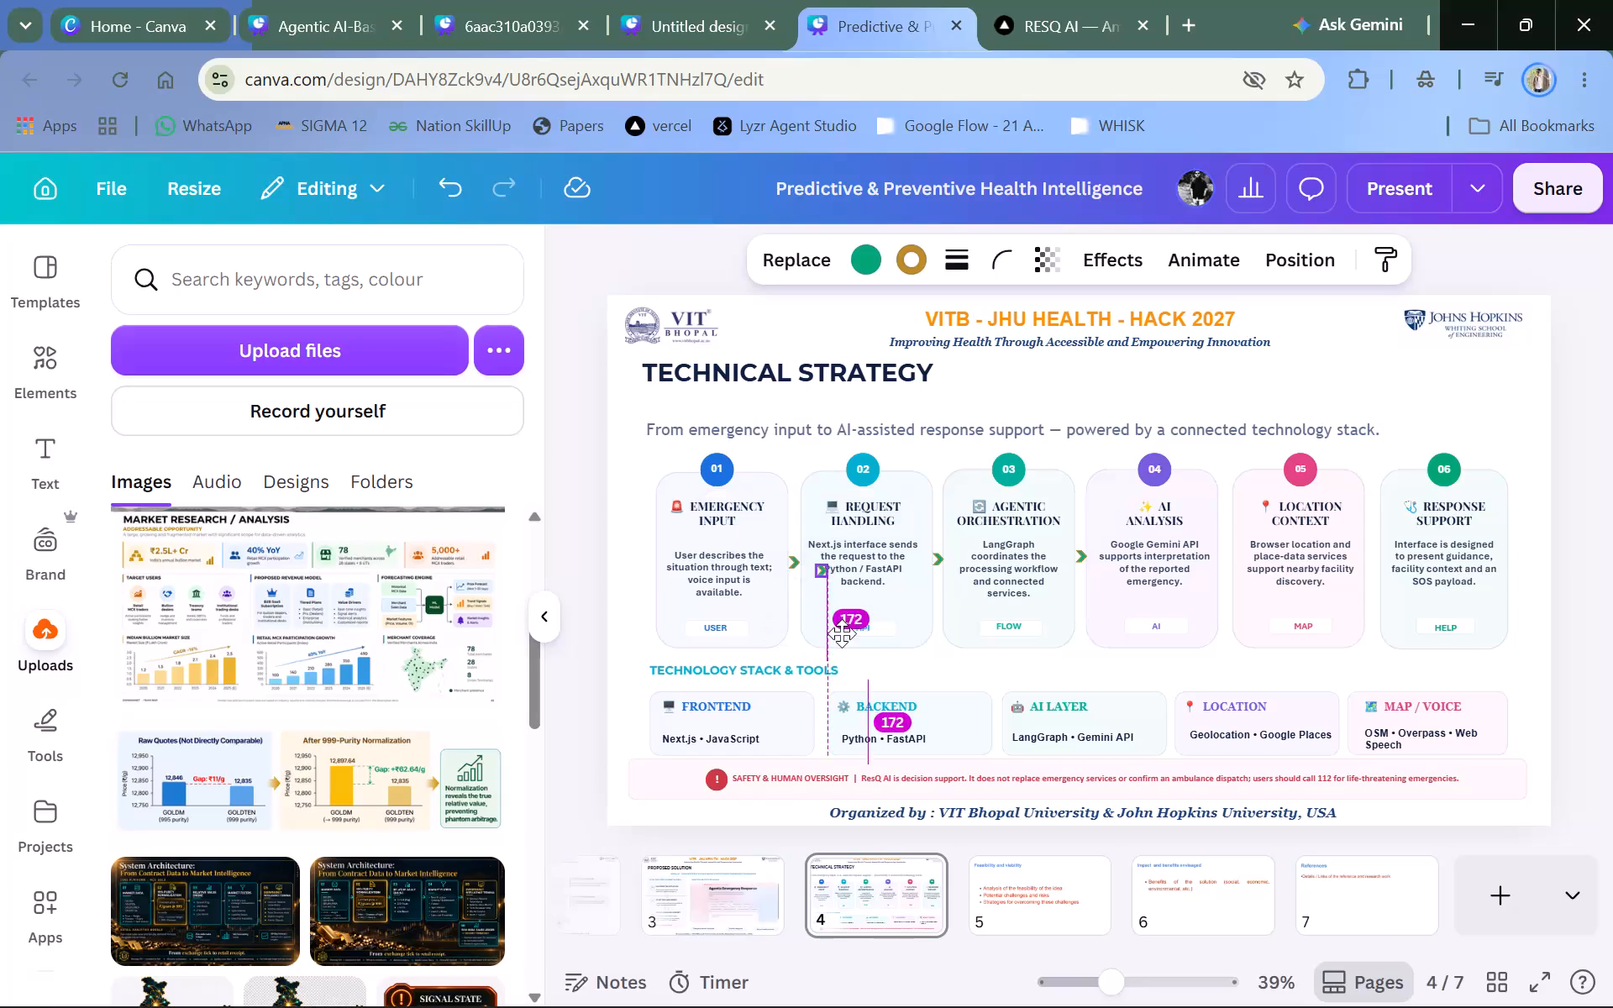
left_click_drag(842, 633, 1204, 612)
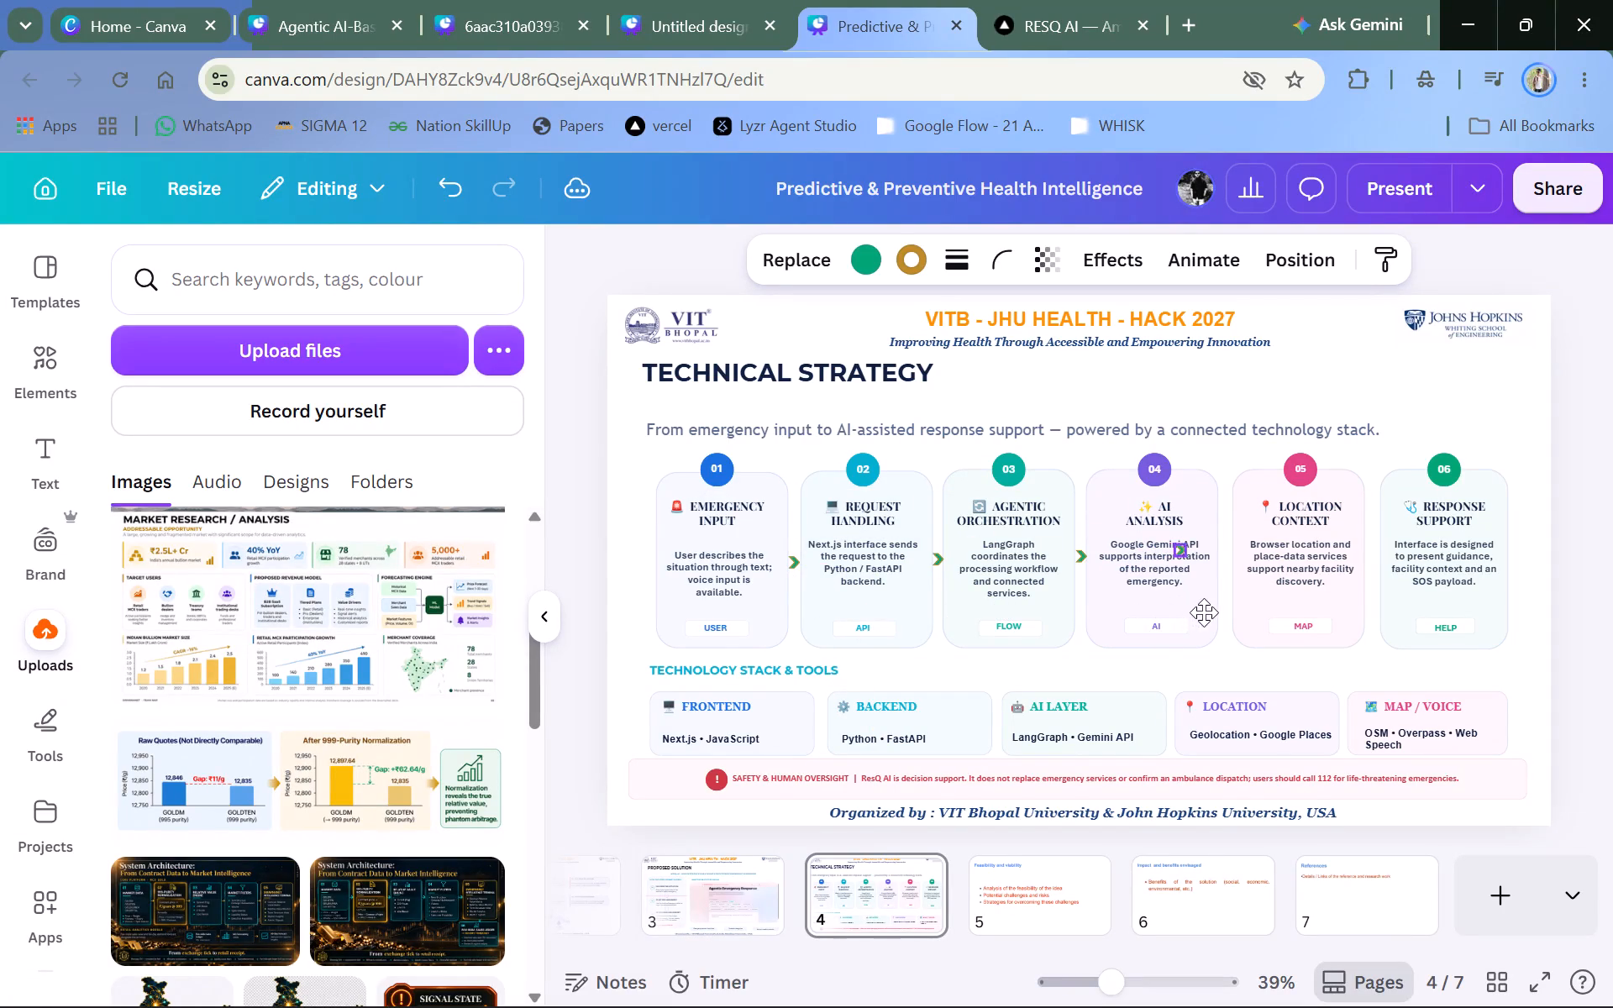
left_click_drag(1204, 612, 1249, 626)
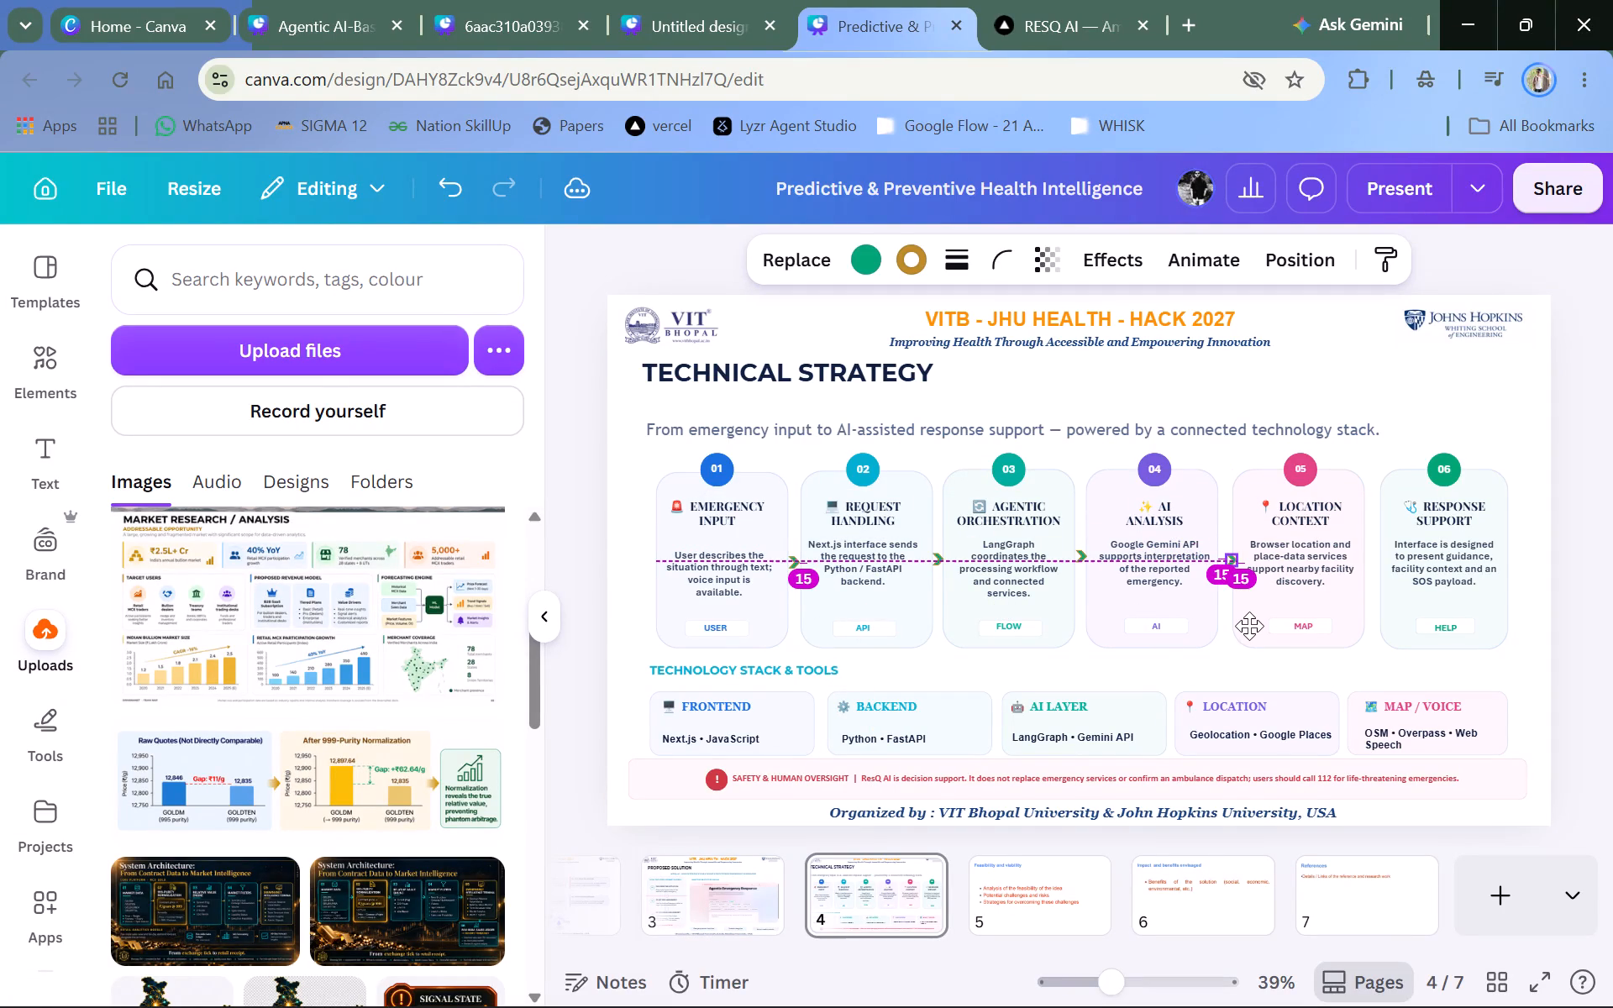
left_click_drag(1249, 626, 1249, 619)
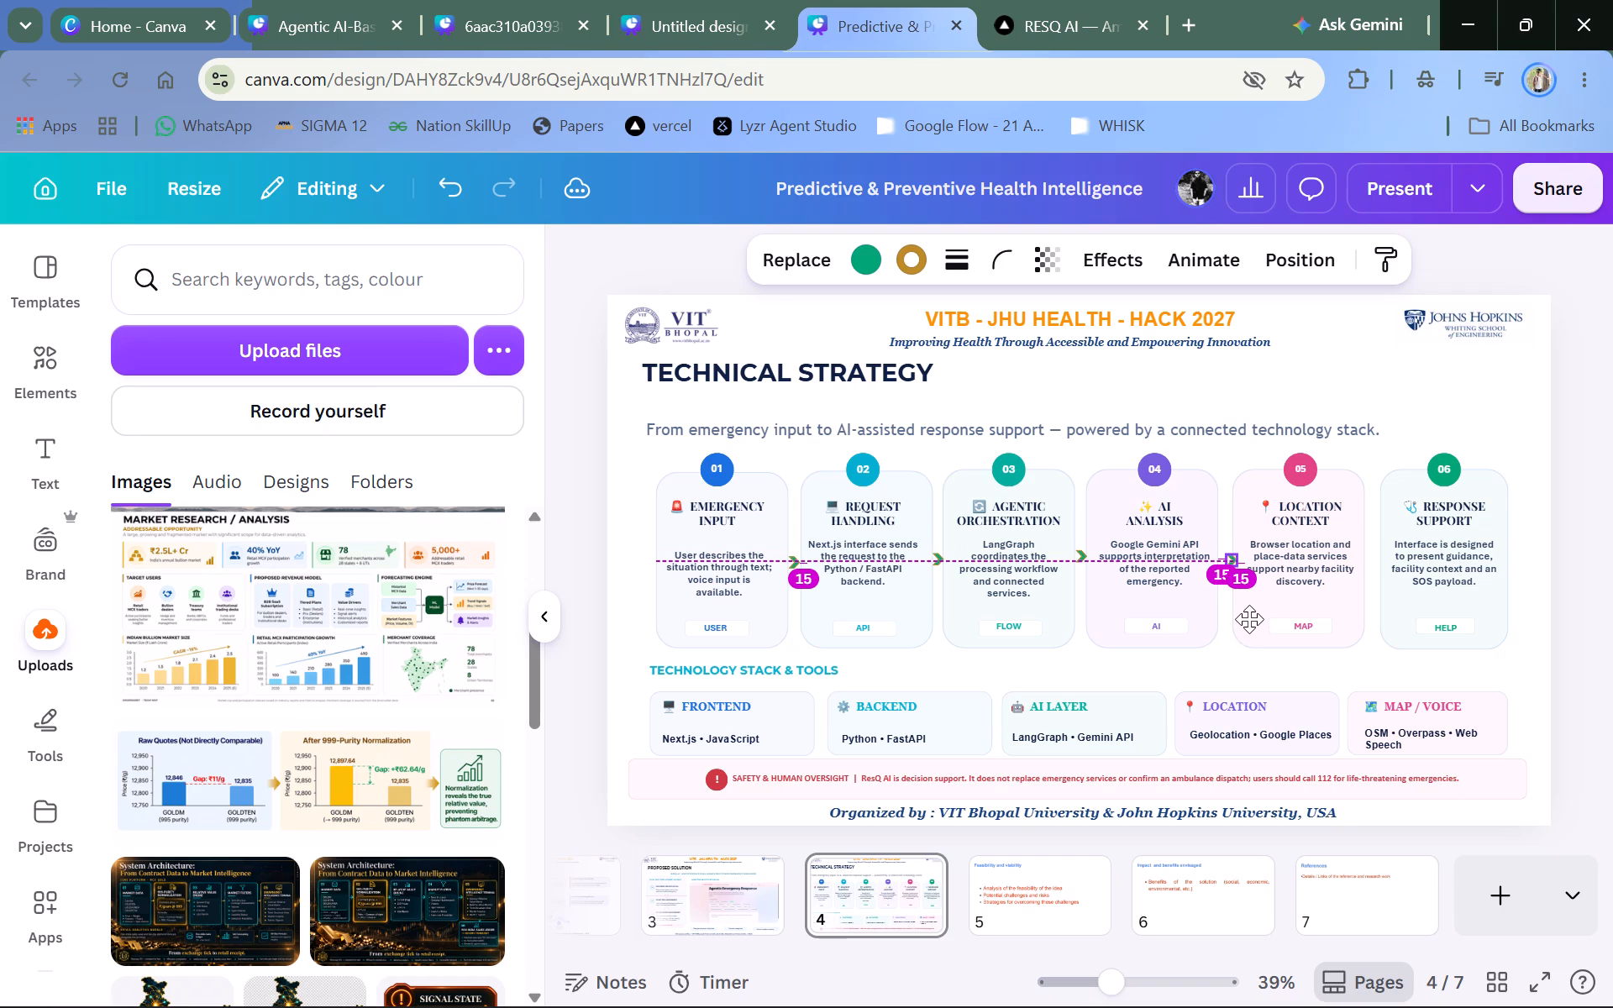
left_click_drag(1249, 619, 1244, 617)
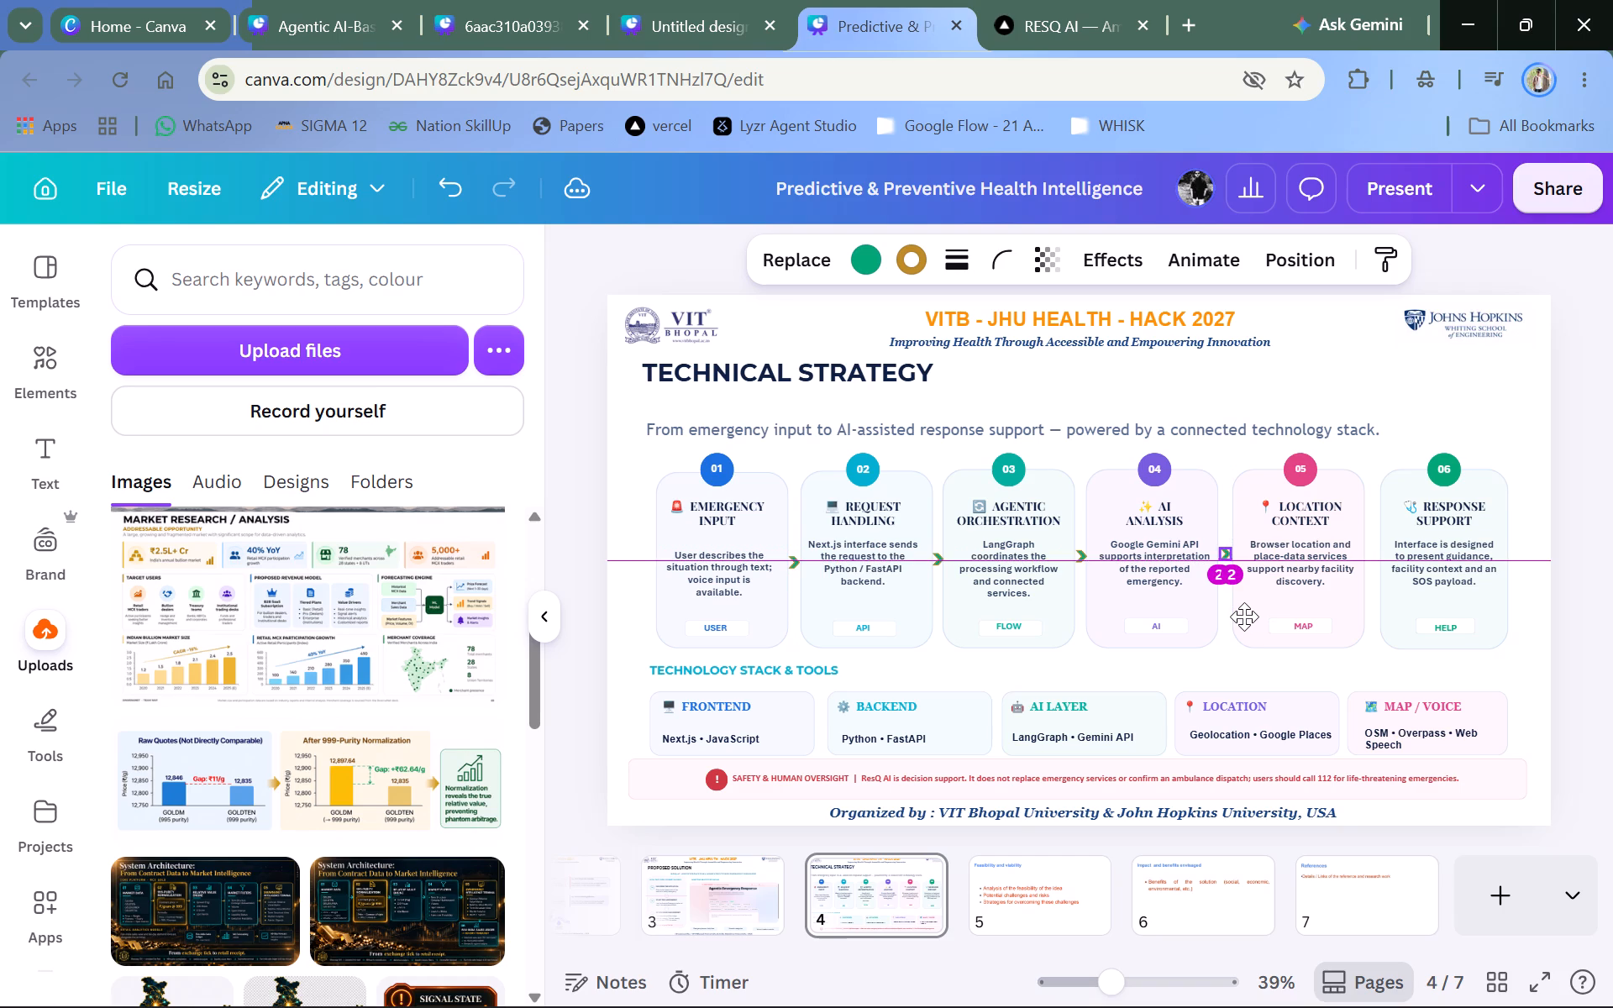
left_click_drag(1244, 617, 1244, 620)
left_click(602, 612)
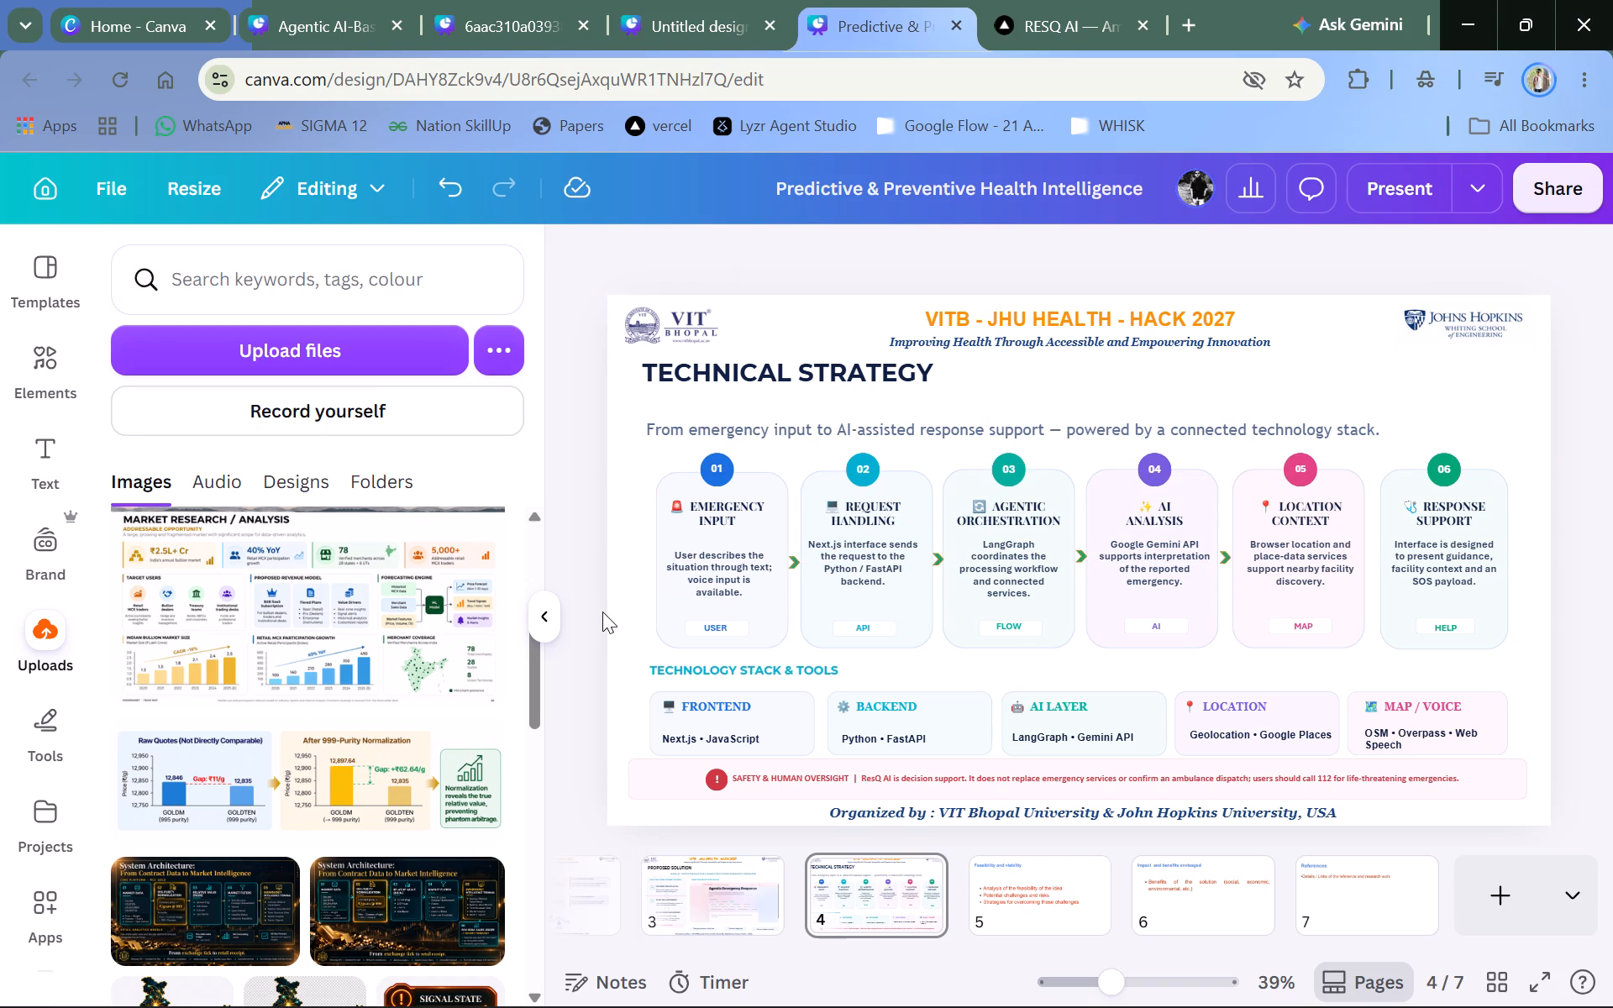
Paste another copy of the chevron arrow and place it between the Location Context and Response Support cards, in line with the others.
key("ctrl+v")
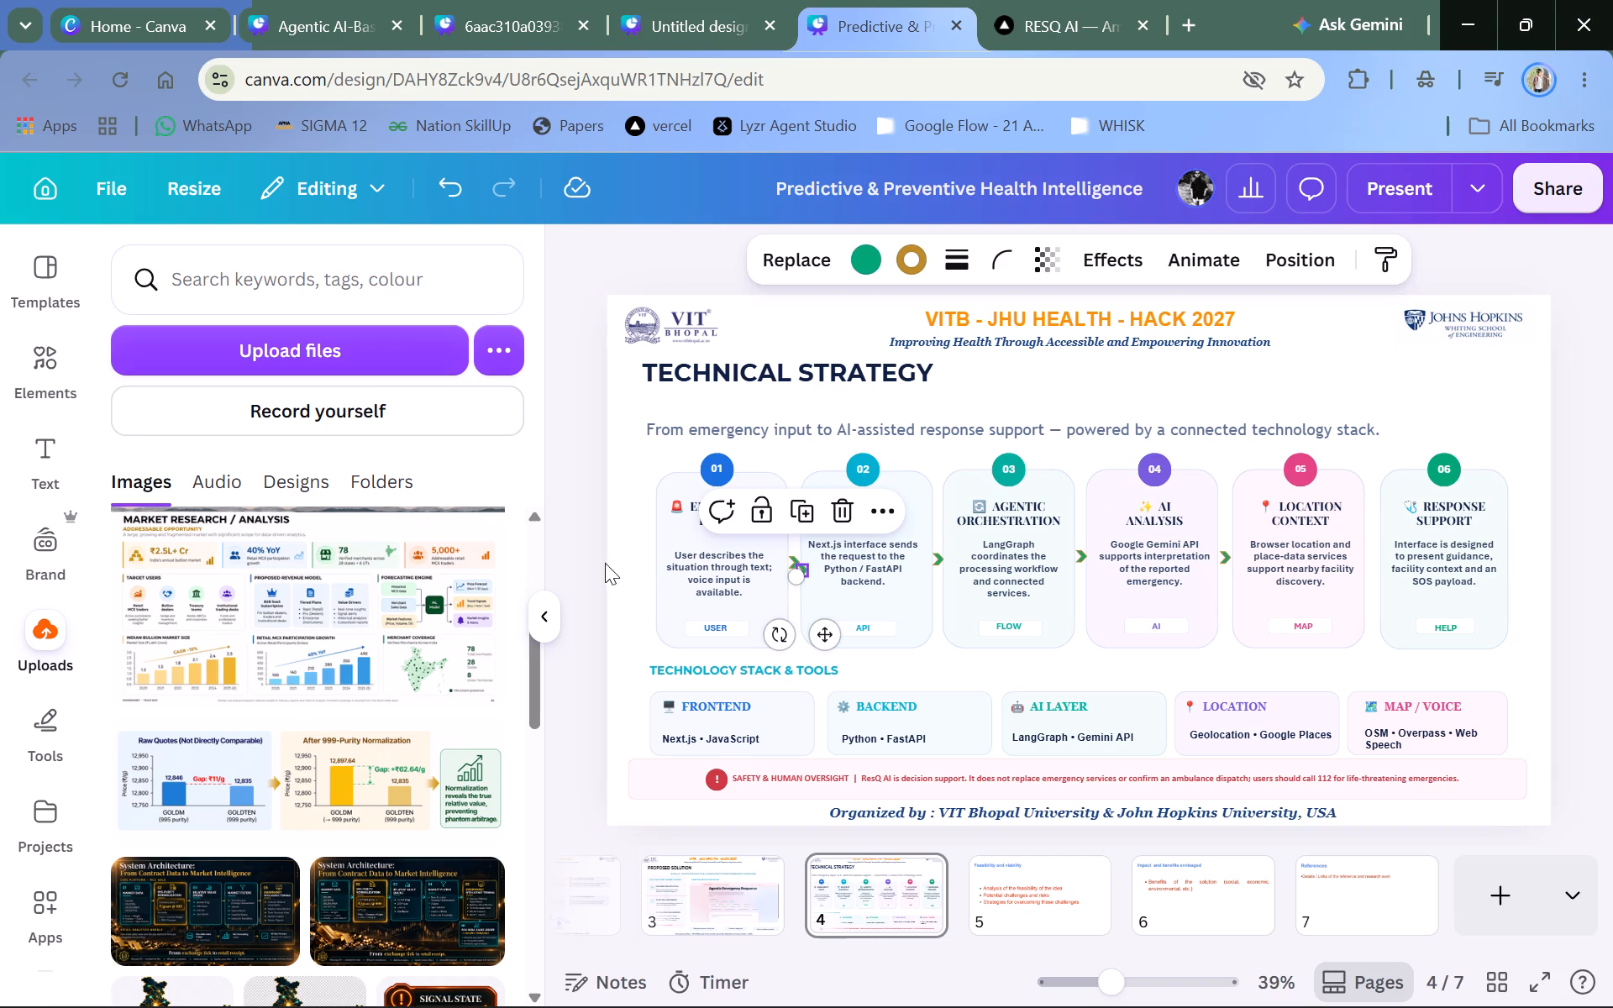
left_click_drag(822, 641, 1370, 627)
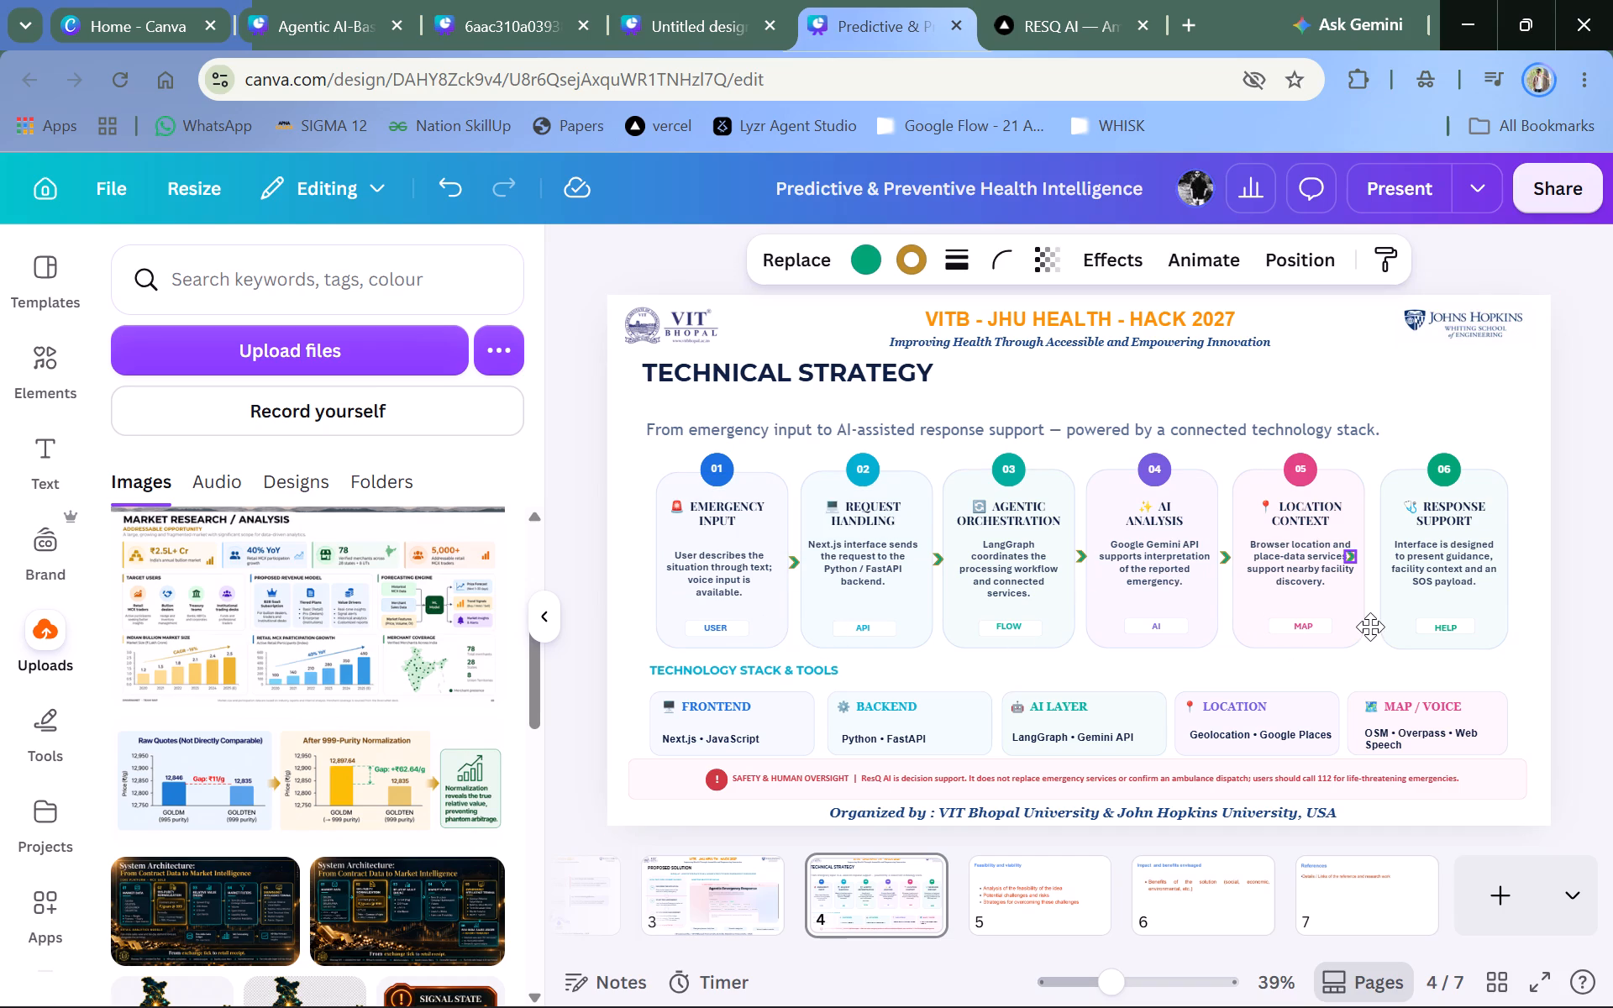
left_click_drag(1370, 627, 1395, 627)
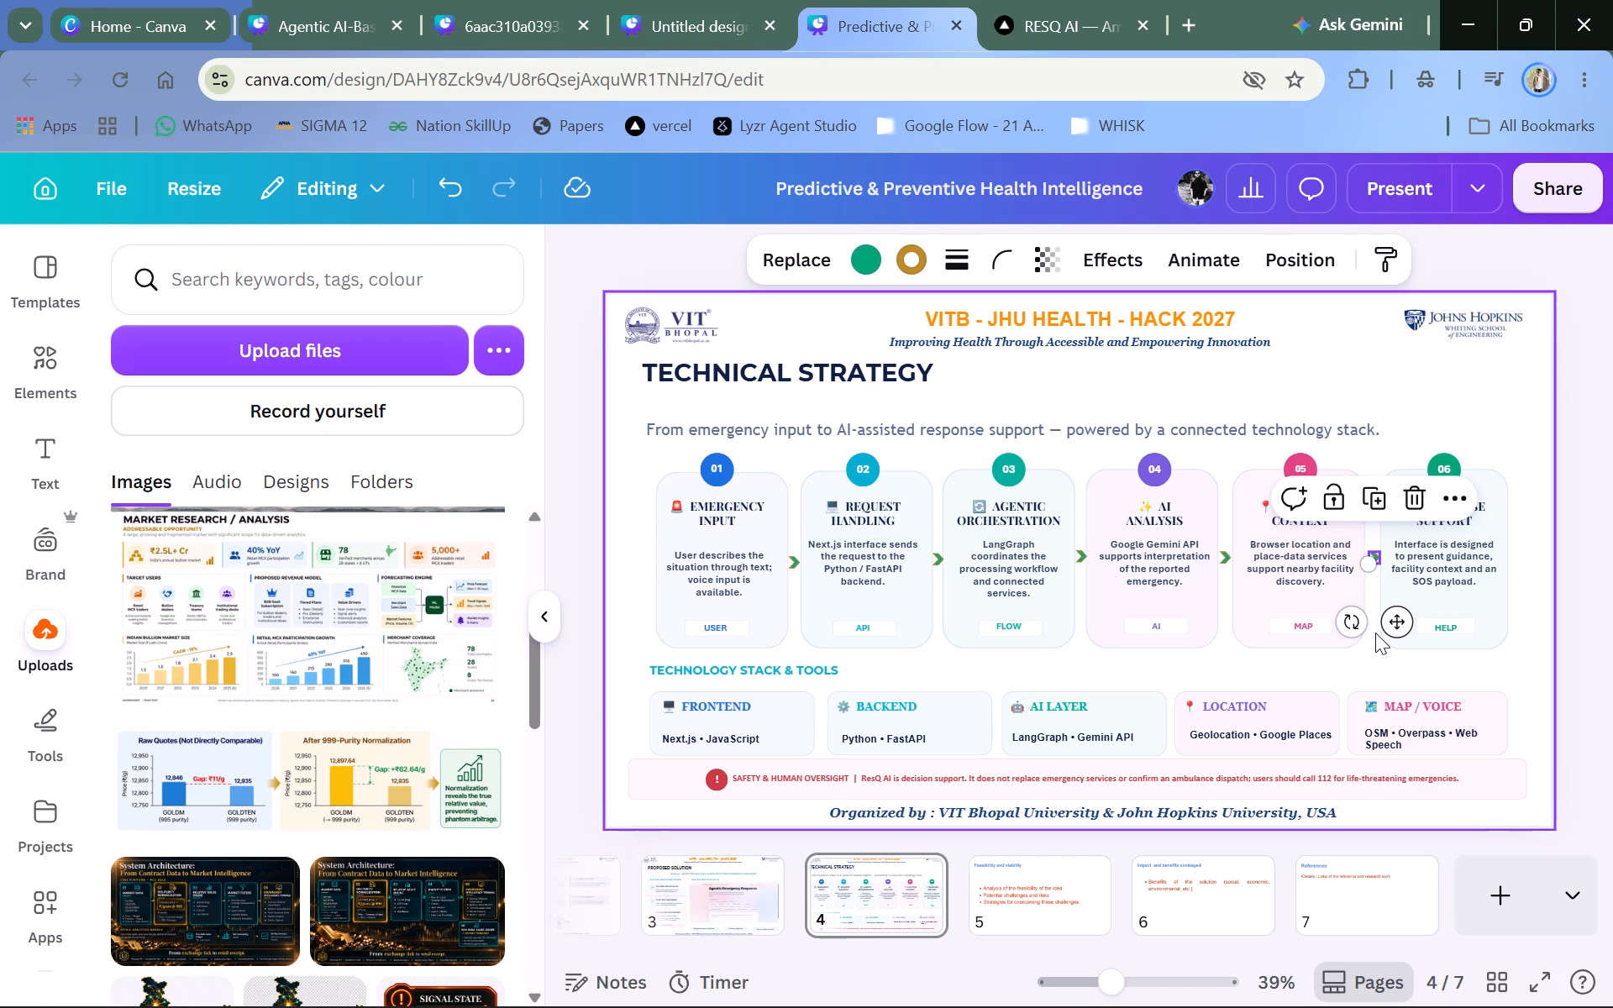
double_click(682, 267)
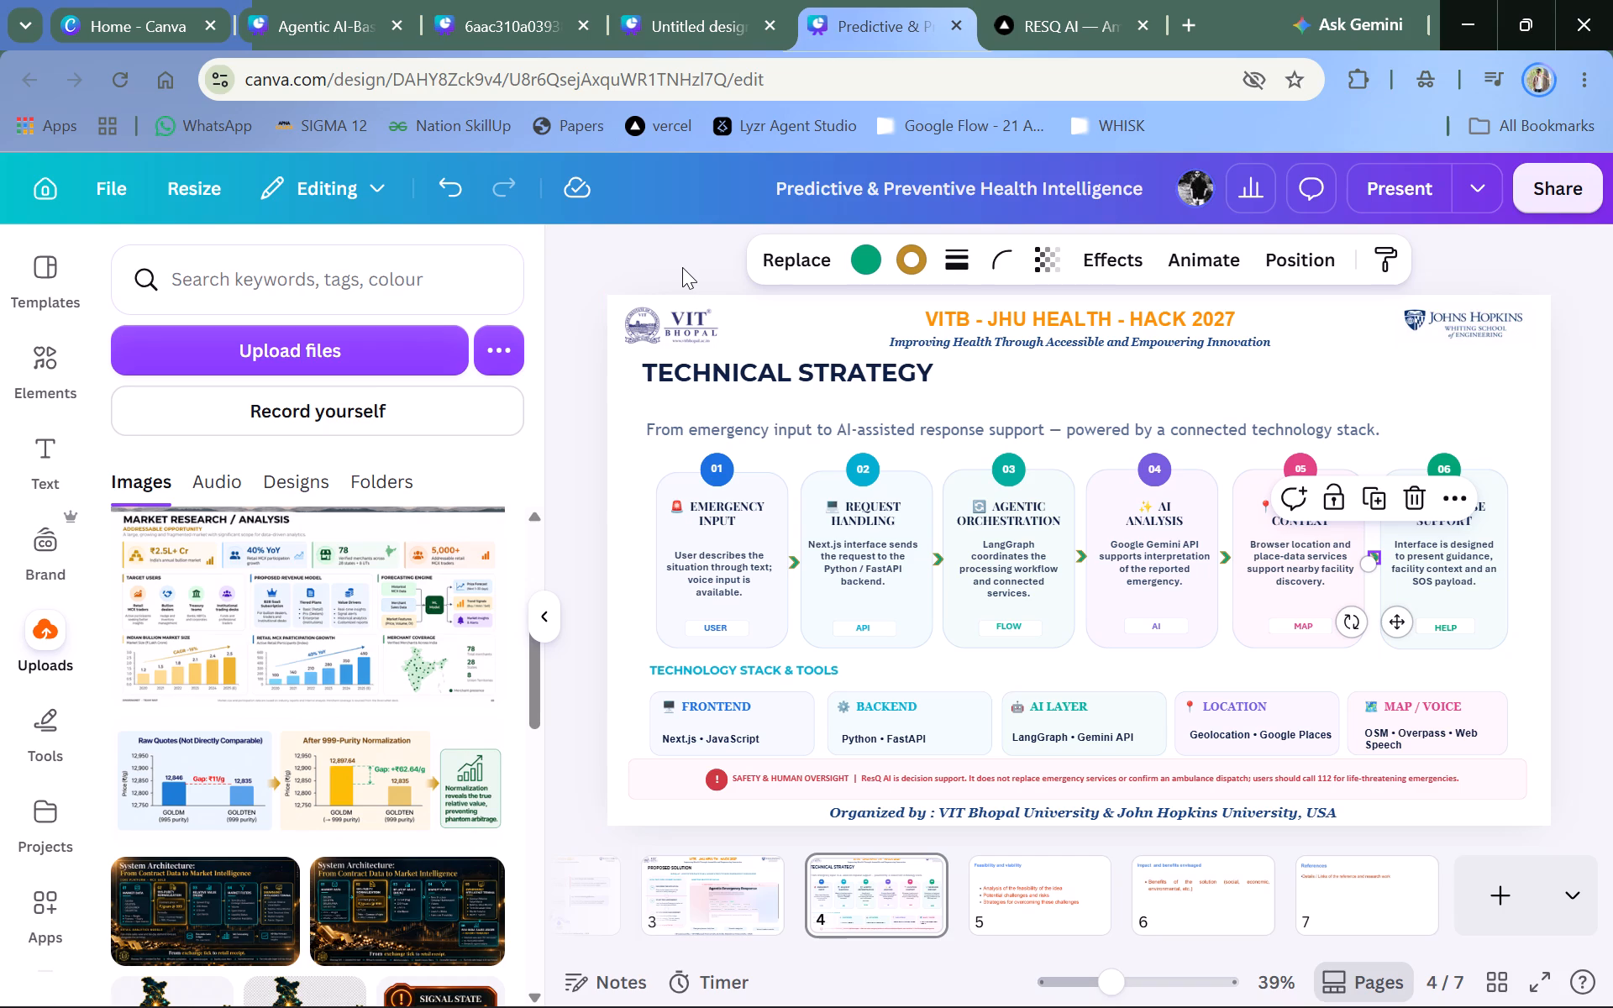